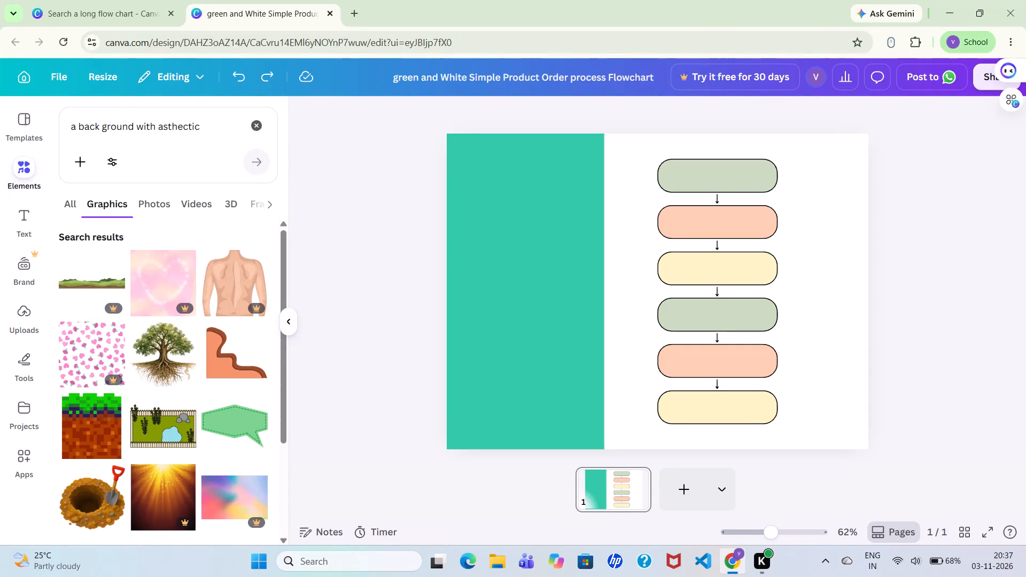
# Search the elements for "simple background" graphics and add the pink cherry blossom branch to the page.
pyautogui.click(255, 128)
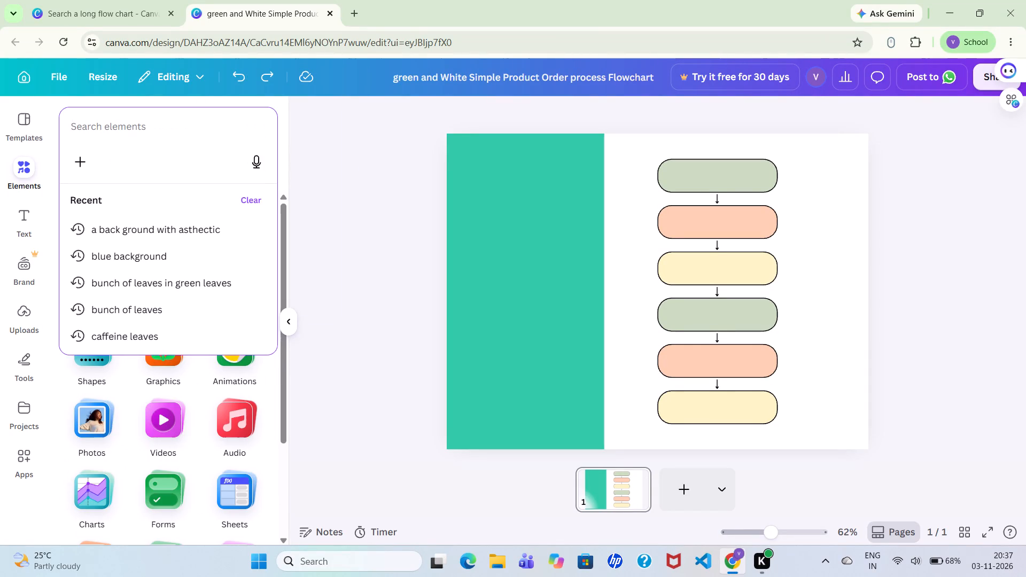
pyautogui.write('sim')
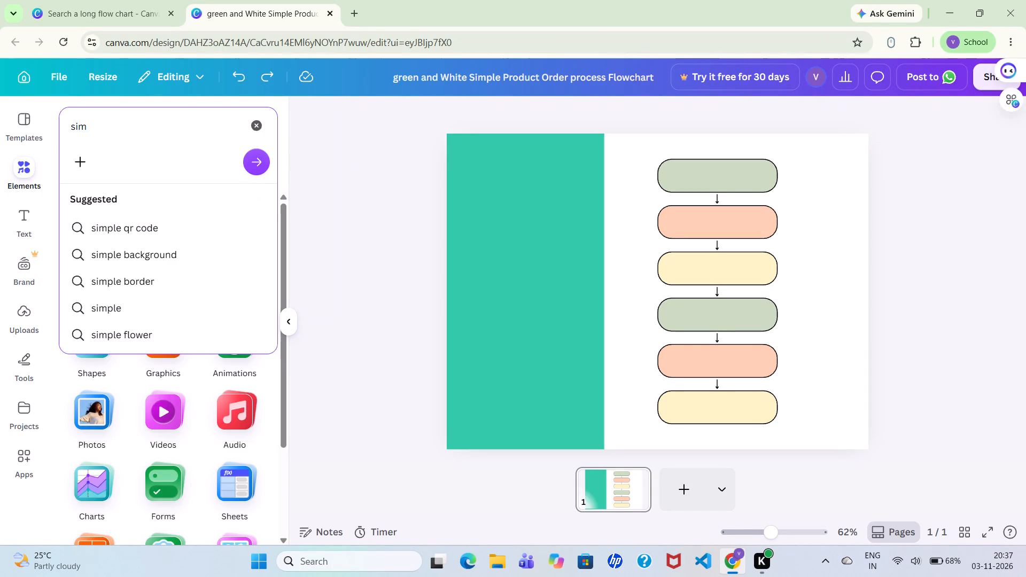
pyautogui.write('ple bac')
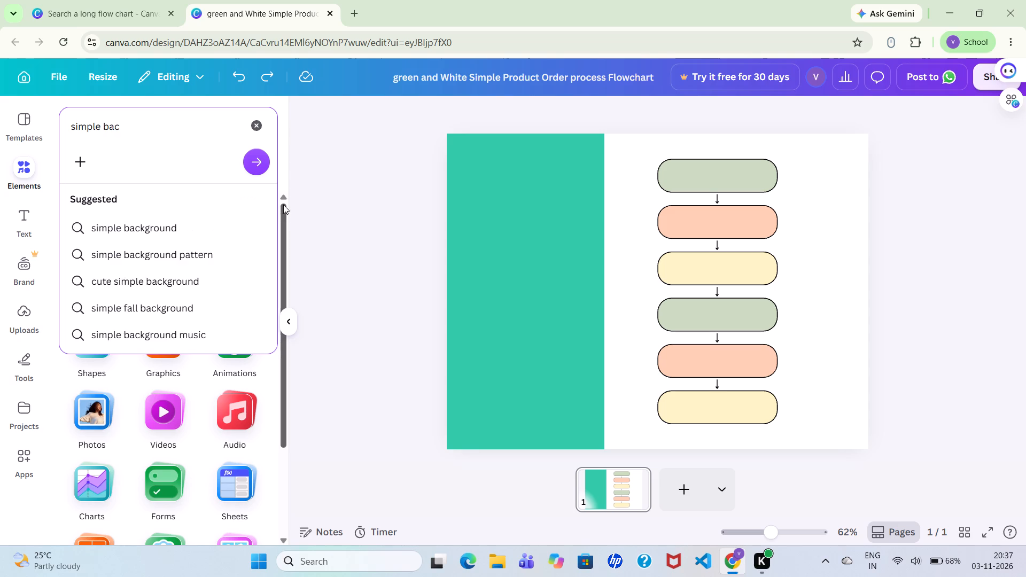
pyautogui.click(169, 229)
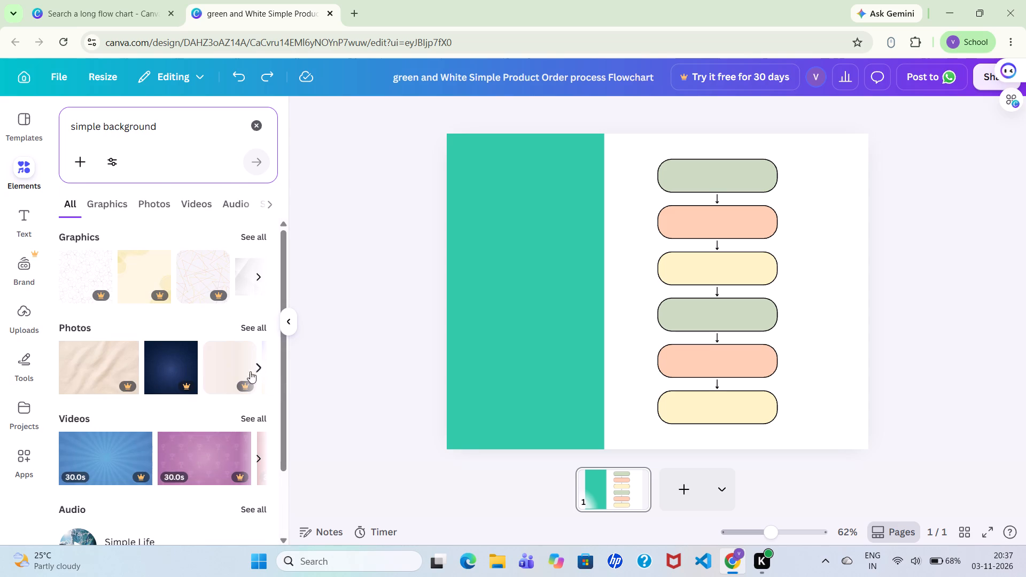
pyautogui.click(259, 277)
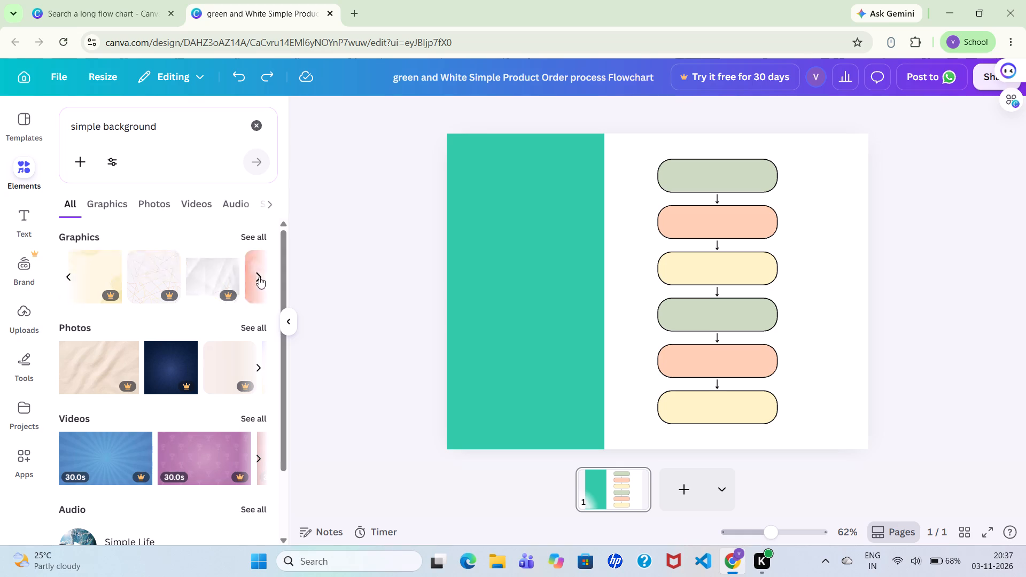
pyautogui.click(254, 238)
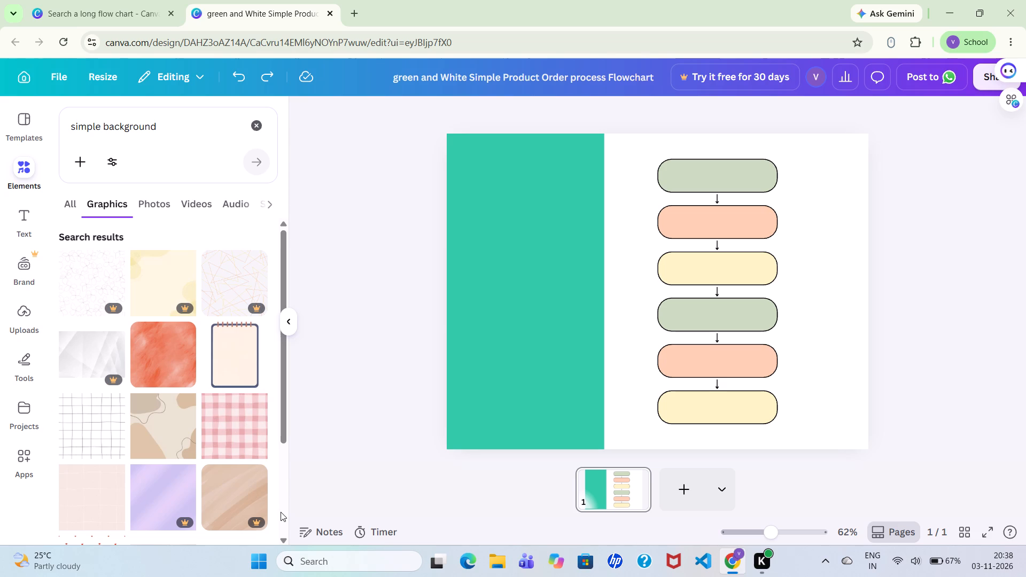
pyautogui.click(286, 542)
pyautogui.tripleClick(286, 542)
pyautogui.click(286, 542)
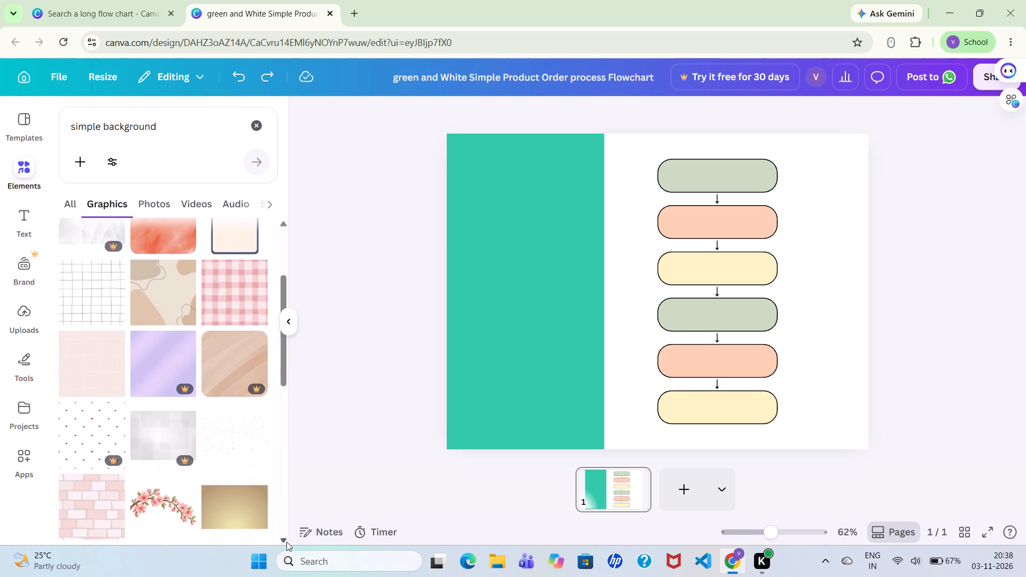
pyautogui.click(286, 542)
pyautogui.tripleClick(286, 542)
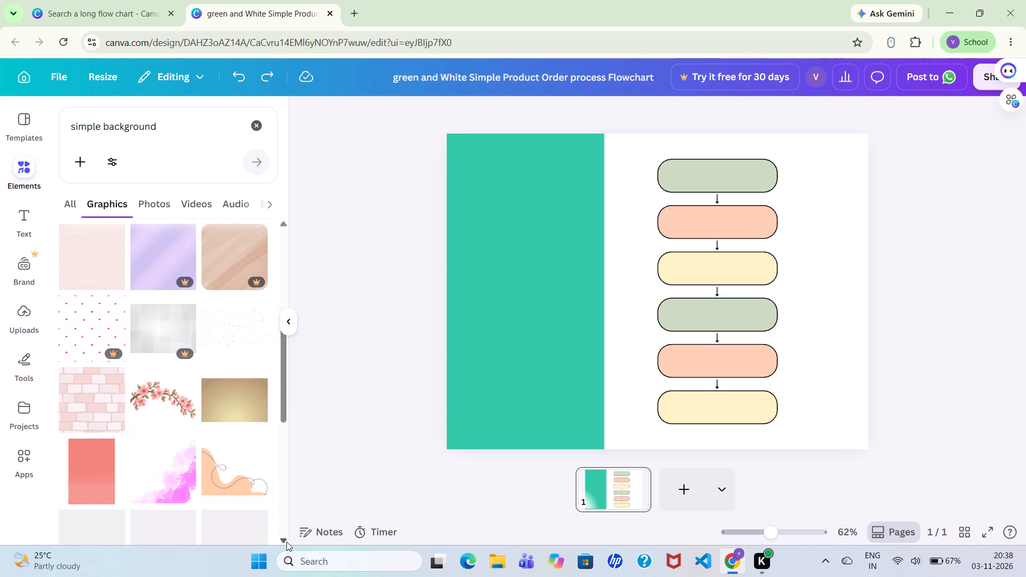
pyautogui.click(164, 412)
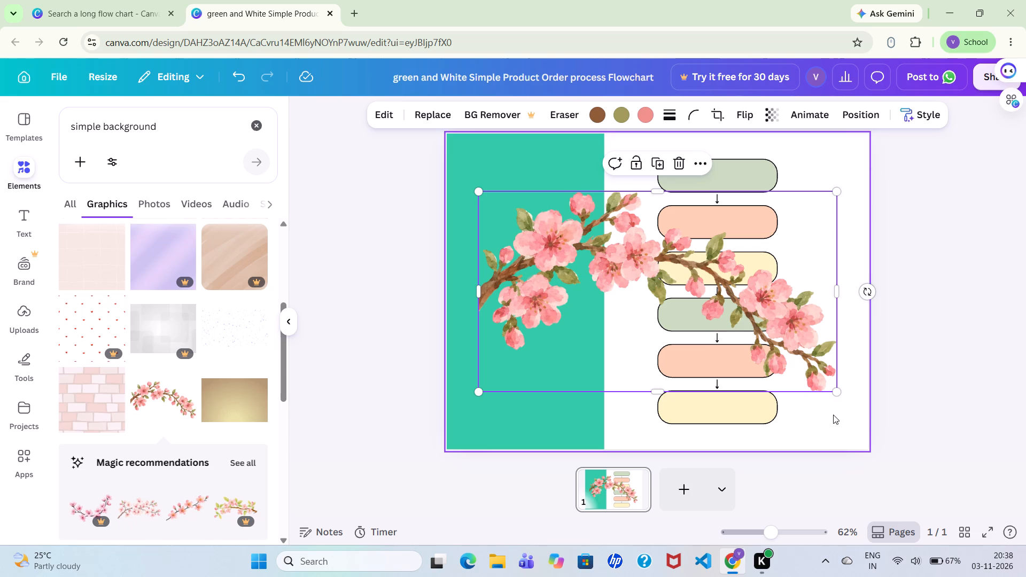
# Shrink the cherry blossom branch proportionally until it fits within the upper part of the green panel.
pyautogui.click(836, 395)
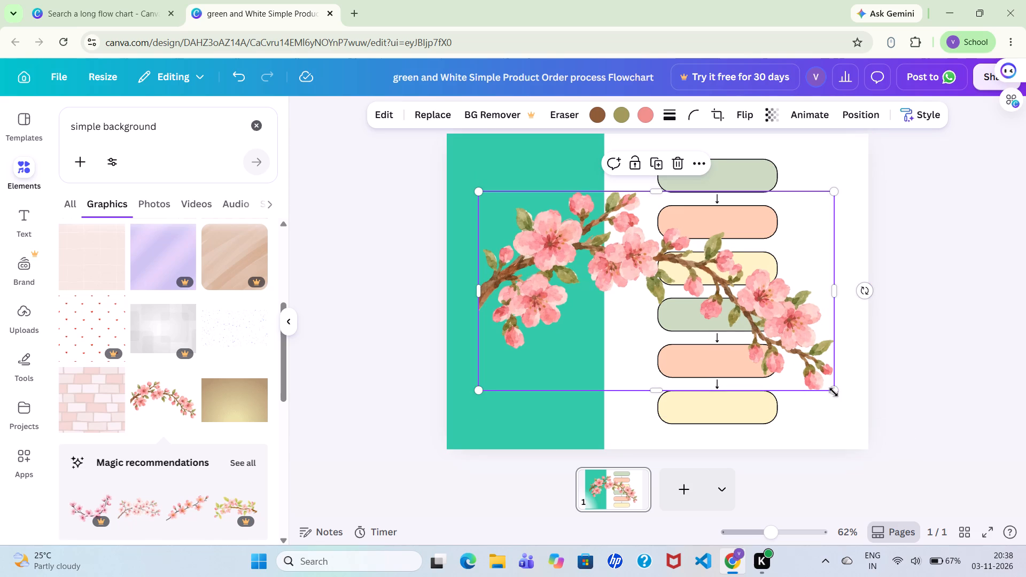
pyautogui.moveTo(840, 390); pyautogui.dragTo(835, 390)
pyautogui.click(835, 390)
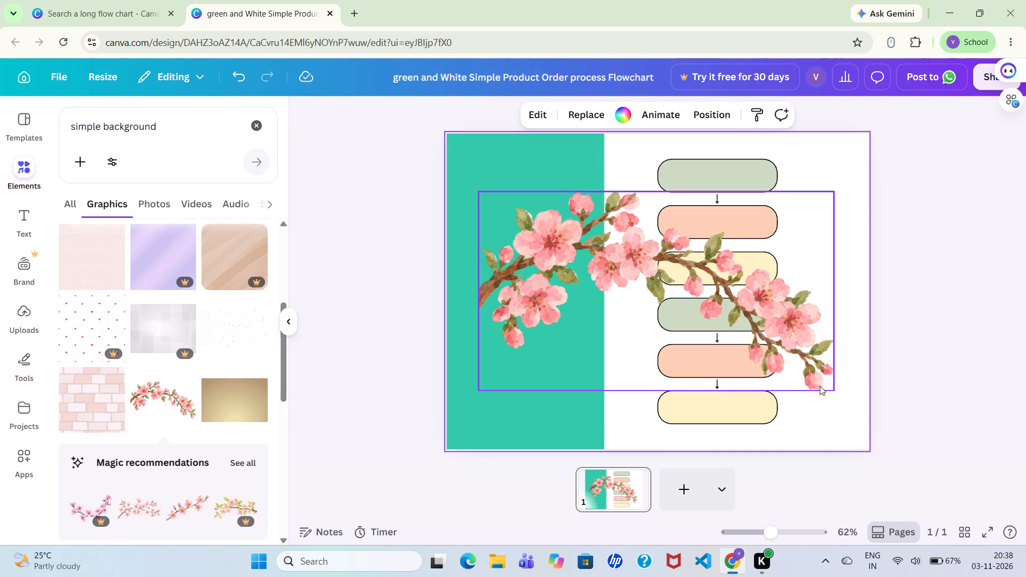
pyautogui.click(820, 386)
pyautogui.moveTo(830, 389); pyautogui.dragTo(581, 264)
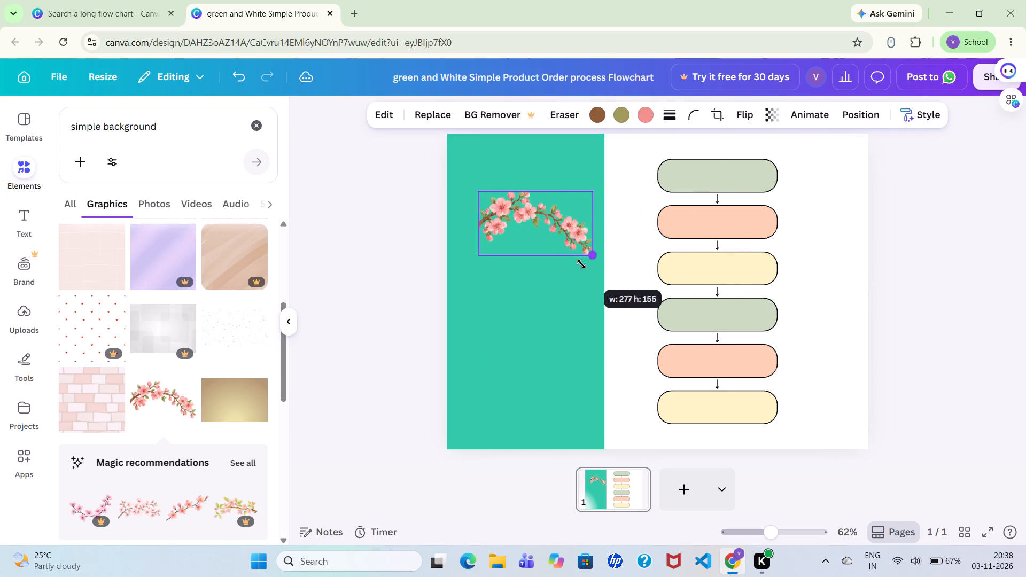
pyautogui.moveTo(581, 264); pyautogui.dragTo(573, 258)
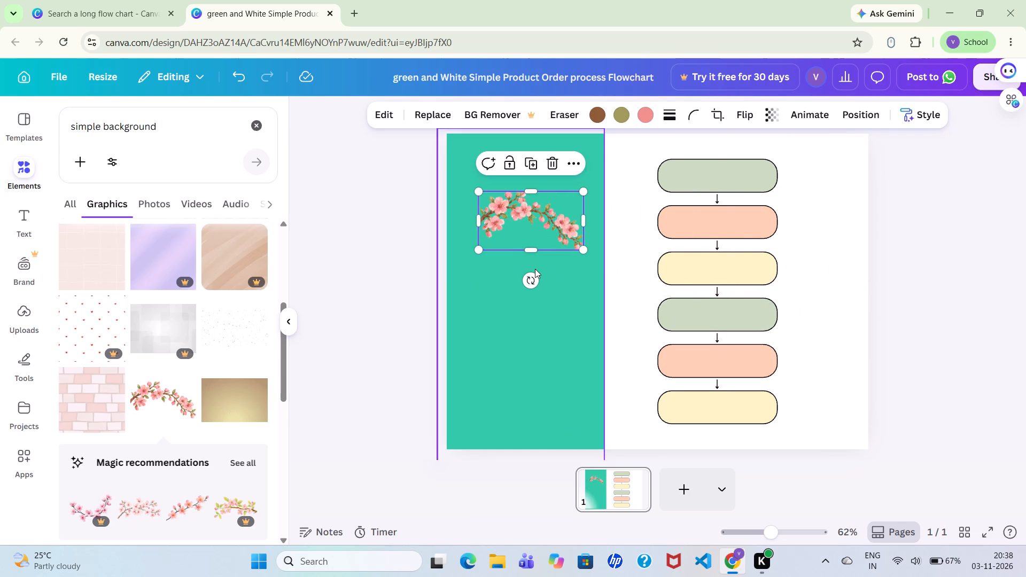
# Rotate the cherry blossom branch a quarter turn counter-clockwise so it stands upright with its thick end at the bottom.
pyautogui.moveTo(527, 284); pyautogui.dragTo(600, 232)
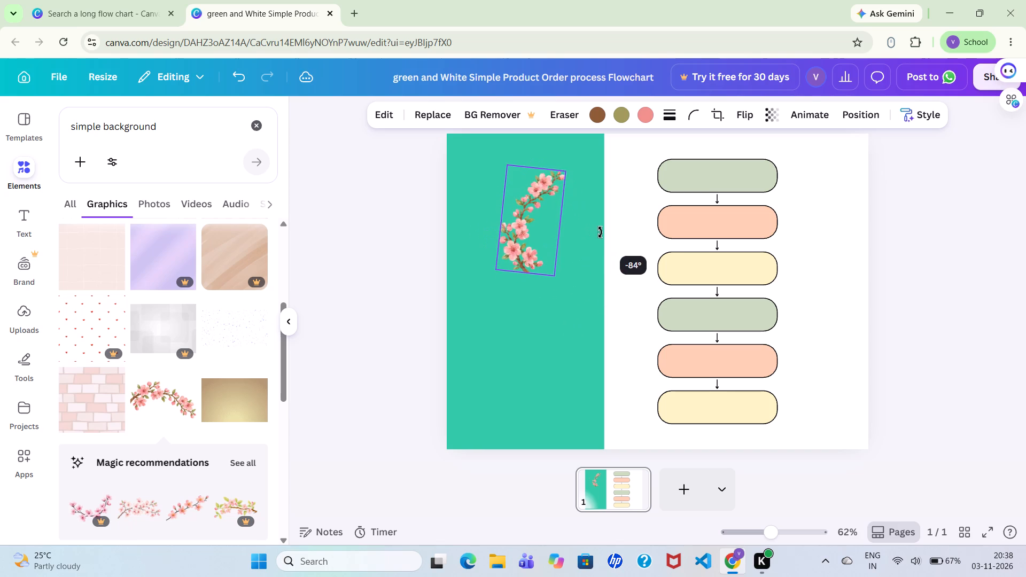
pyautogui.moveTo(600, 232); pyautogui.dragTo(623, 208)
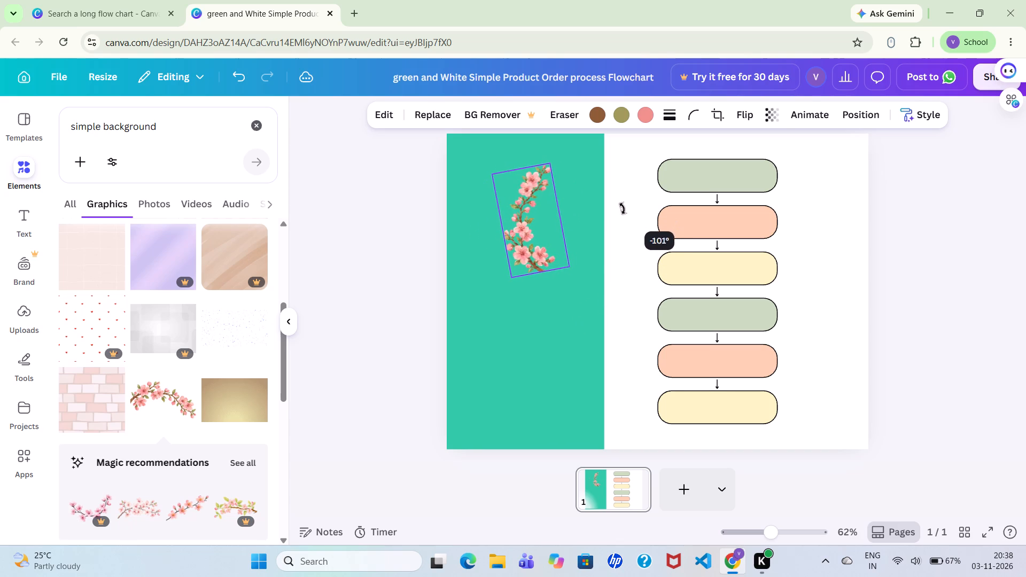
pyautogui.moveTo(623, 208); pyautogui.dragTo(580, 225)
# Move the green panel and cherry blossom branch together, leaving the panel over the left part of the page.
pyautogui.moveTo(632, 293); pyautogui.dragTo(533, 238)
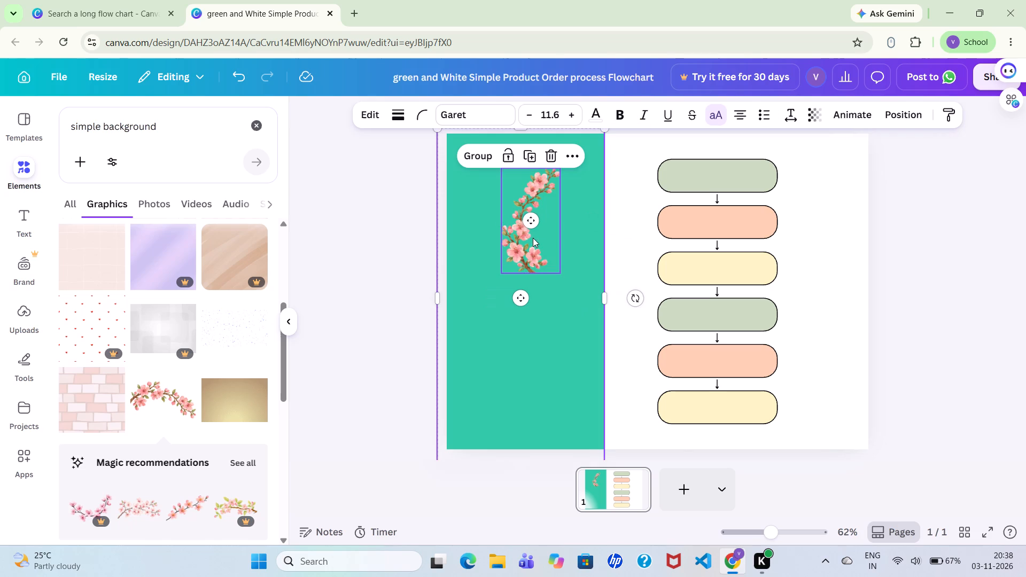
pyautogui.moveTo(530, 245); pyautogui.dragTo(499, 365)
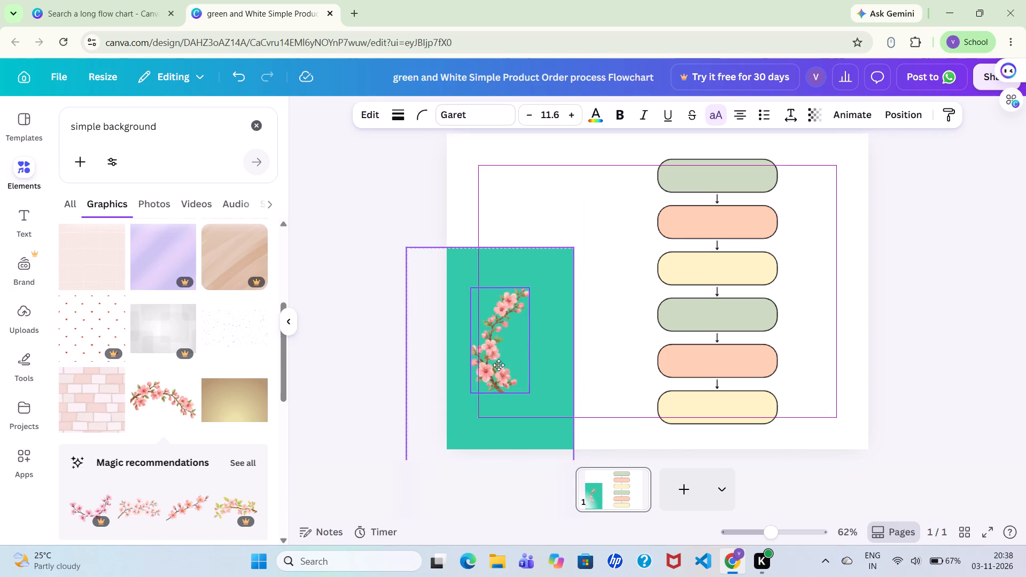
pyautogui.moveTo(499, 365); pyautogui.dragTo(537, 230)
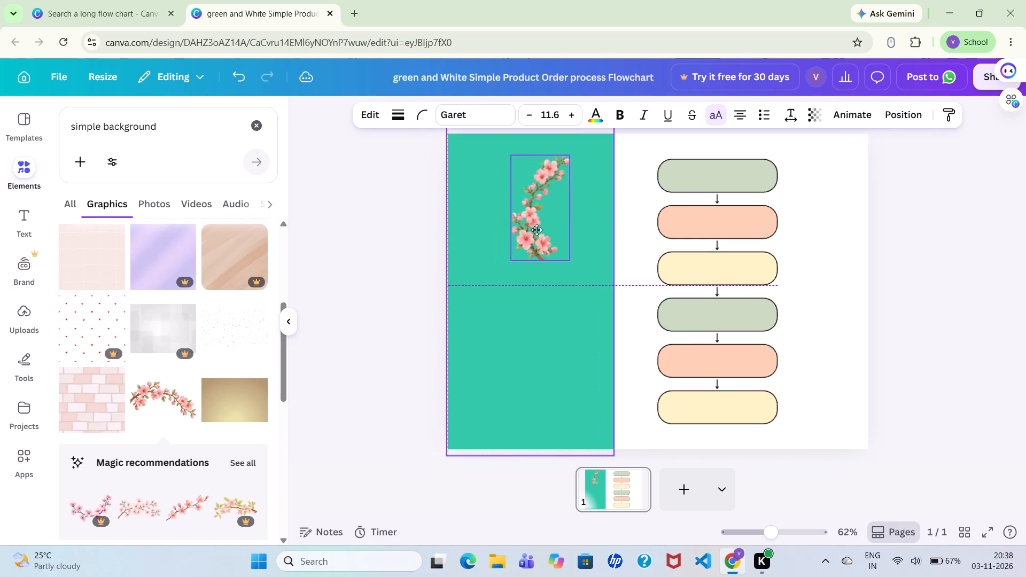
pyautogui.moveTo(537, 230); pyautogui.dragTo(537, 230)
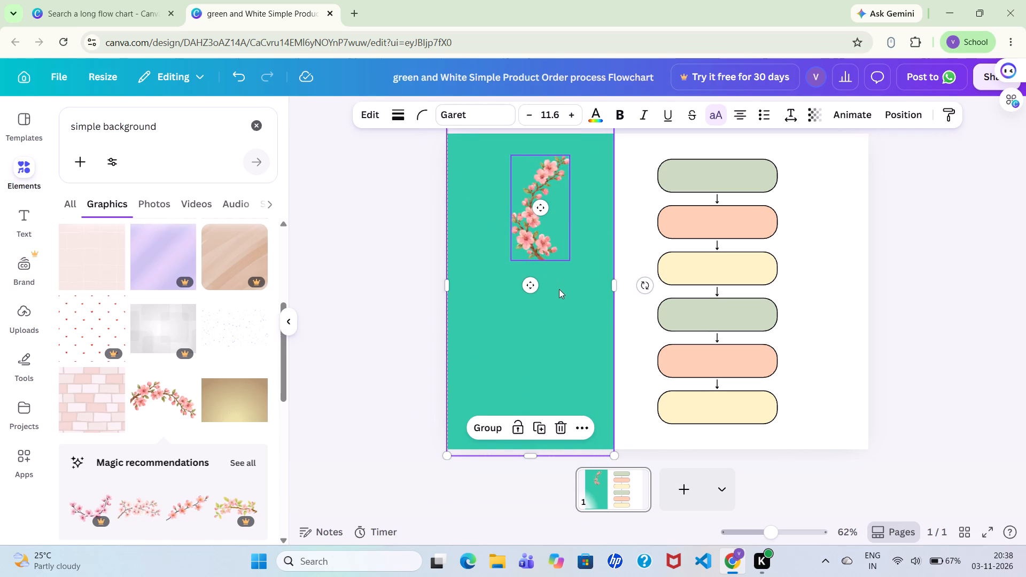
pyautogui.click(561, 298)
pyautogui.click(561, 298)
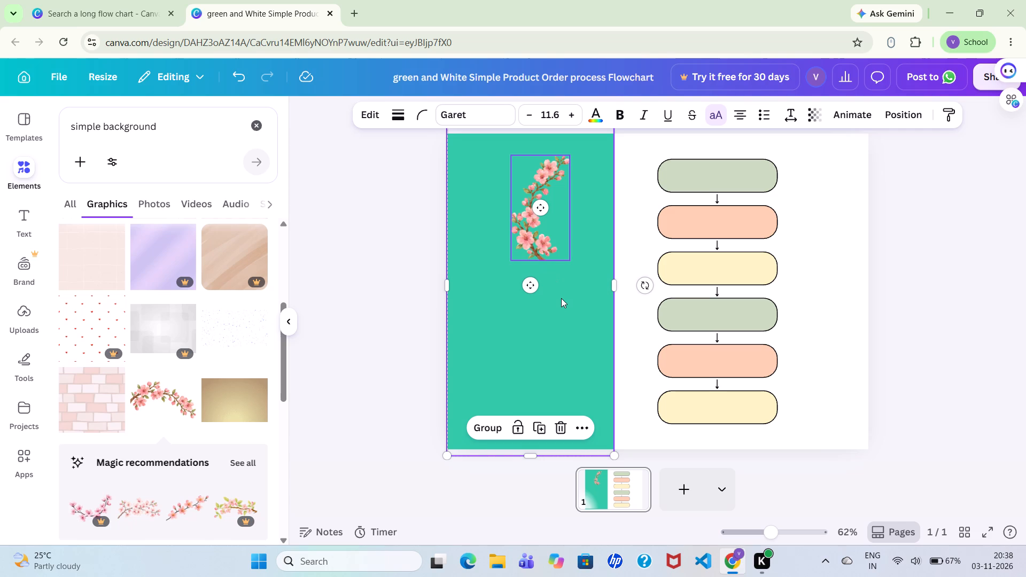
pyautogui.click(561, 298)
pyautogui.moveTo(536, 243); pyautogui.dragTo(531, 261)
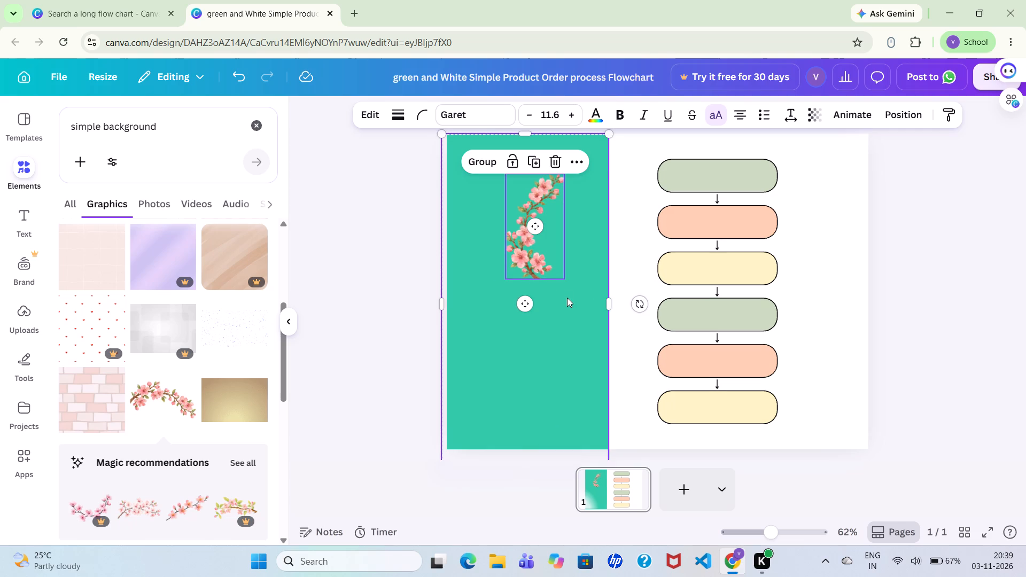
pyautogui.click(573, 322)
pyautogui.doubleClick(573, 322)
pyautogui.moveTo(573, 322); pyautogui.dragTo(574, 306)
pyautogui.moveTo(573, 311); pyautogui.dragTo(569, 333)
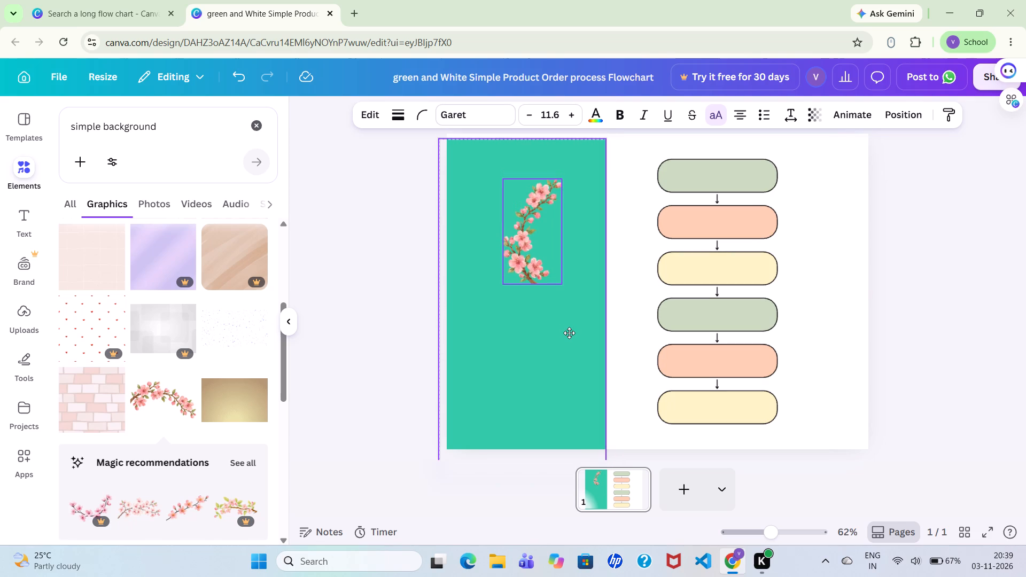
pyautogui.moveTo(569, 333); pyautogui.dragTo(569, 332)
pyautogui.click(569, 332)
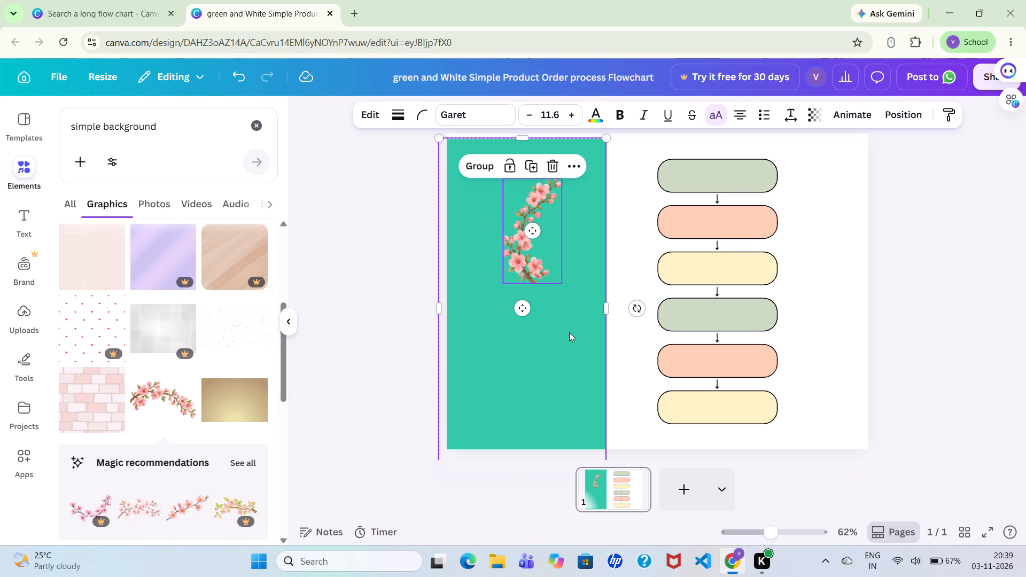
# Move only the cherry blossom branch into the green panel's bottom-left corner and enlarge it slightly to reach the bottom edge.
pyautogui.click(542, 255)
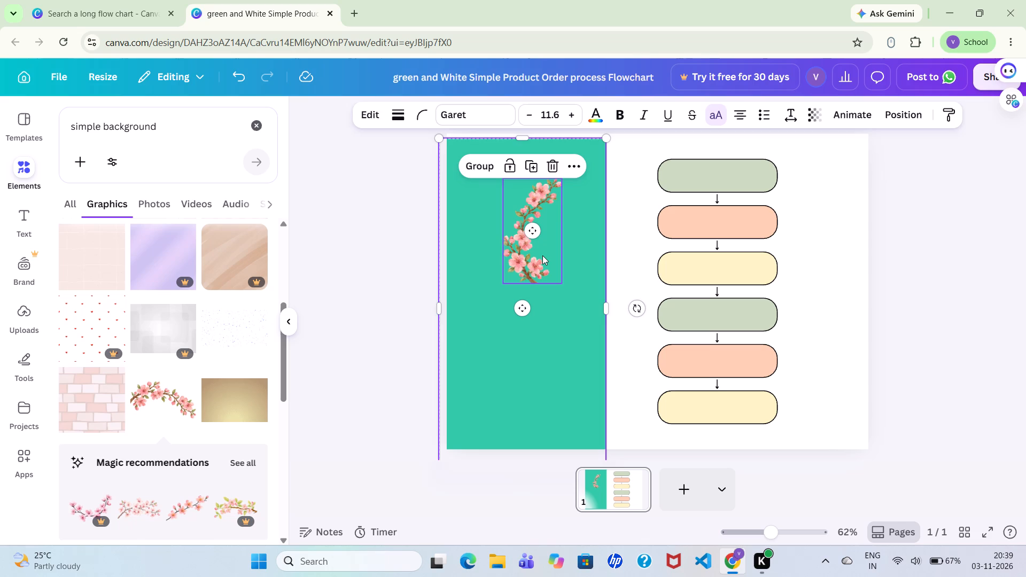
pyautogui.click(542, 255)
pyautogui.moveTo(542, 255); pyautogui.dragTo(541, 258)
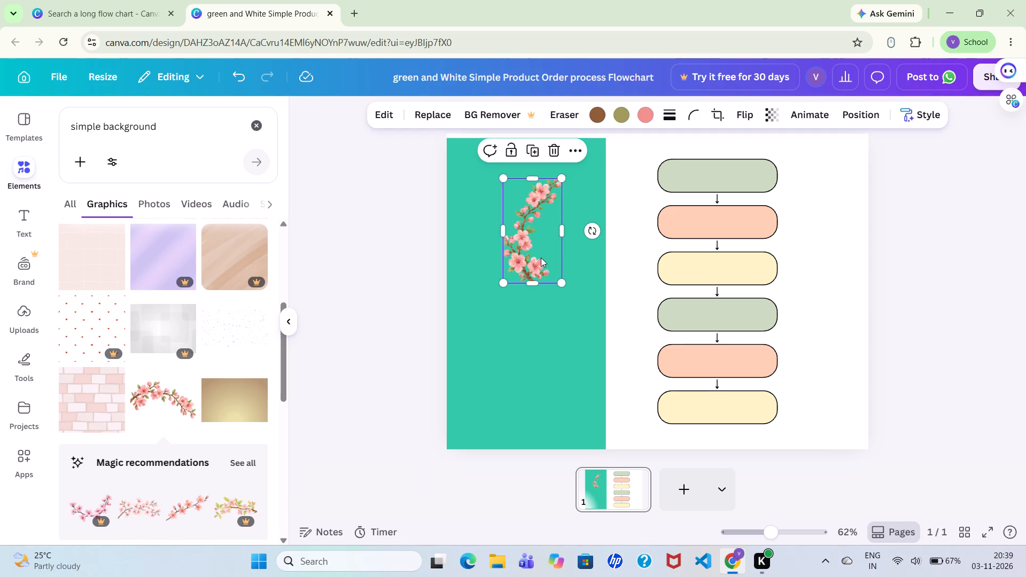
pyautogui.moveTo(541, 258); pyautogui.dragTo(486, 417)
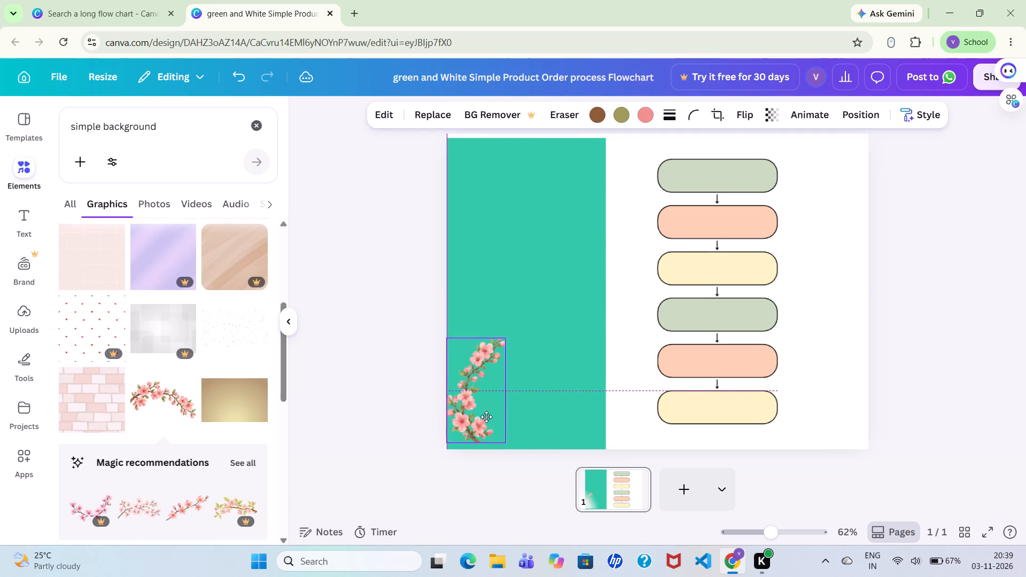
pyautogui.moveTo(486, 417); pyautogui.dragTo(483, 415)
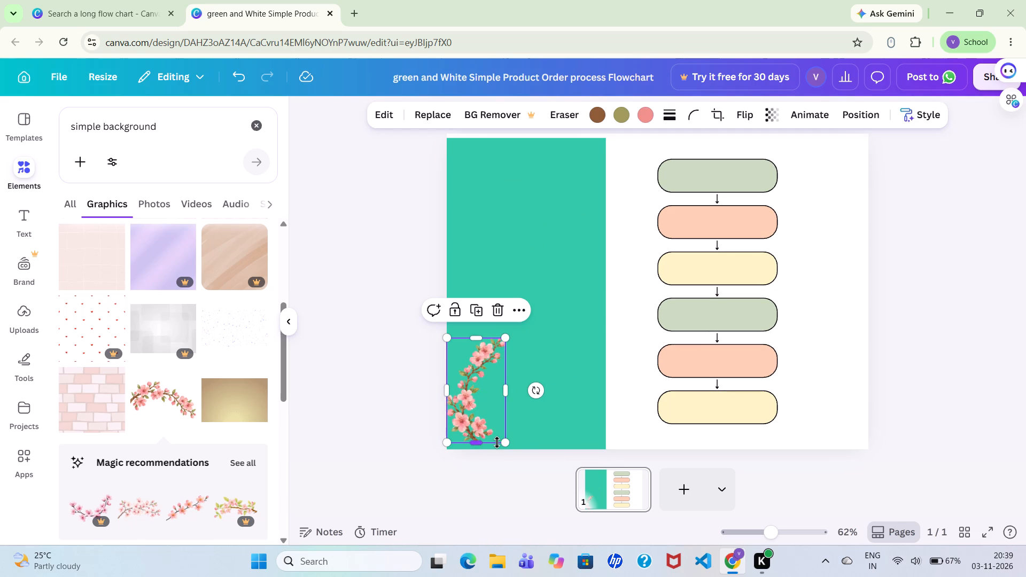
pyautogui.moveTo(503, 442); pyautogui.dragTo(513, 433)
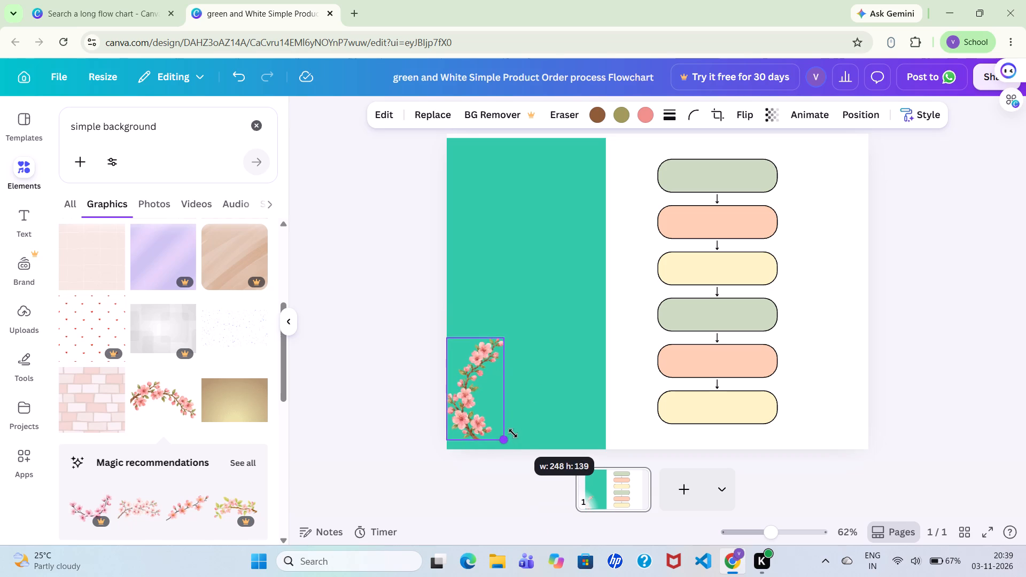
pyautogui.moveTo(513, 433); pyautogui.dragTo(509, 445)
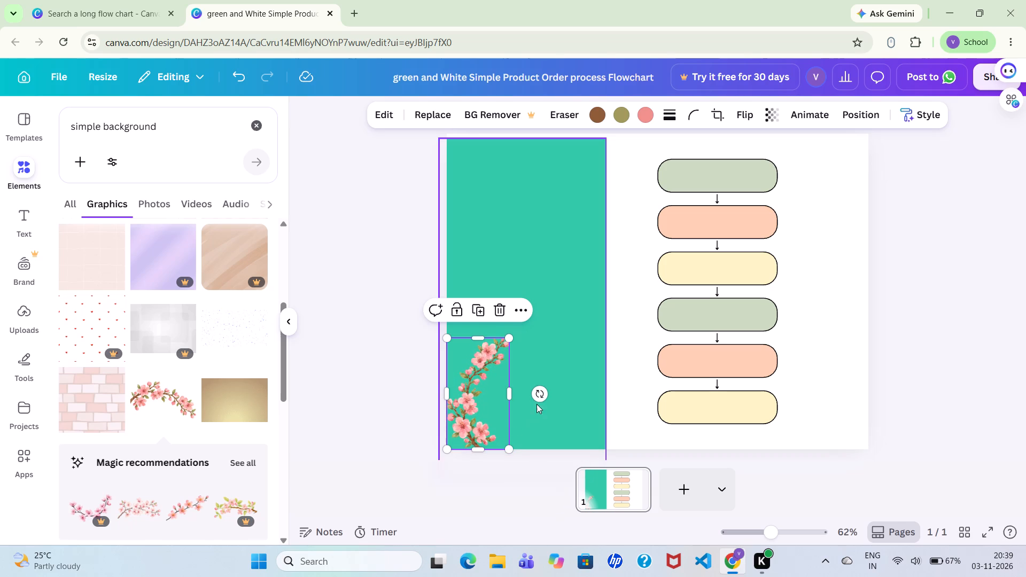
# Tilt the cherry blossom branch slightly counter-clockwise and nudge it left against the page's edge.
pyautogui.moveTo(540, 399); pyautogui.dragTo(540, 398)
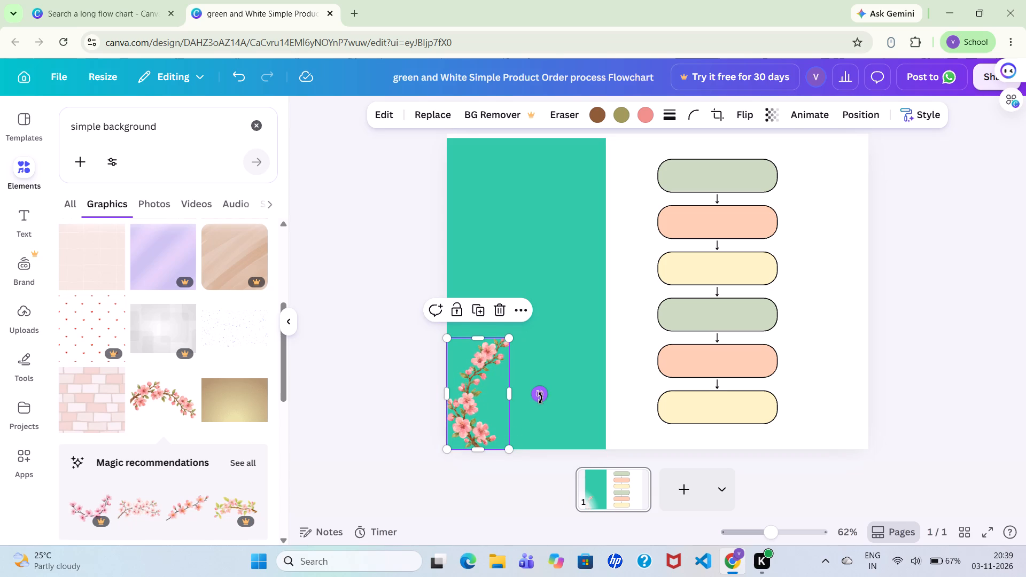
pyautogui.moveTo(540, 398); pyautogui.dragTo(540, 394)
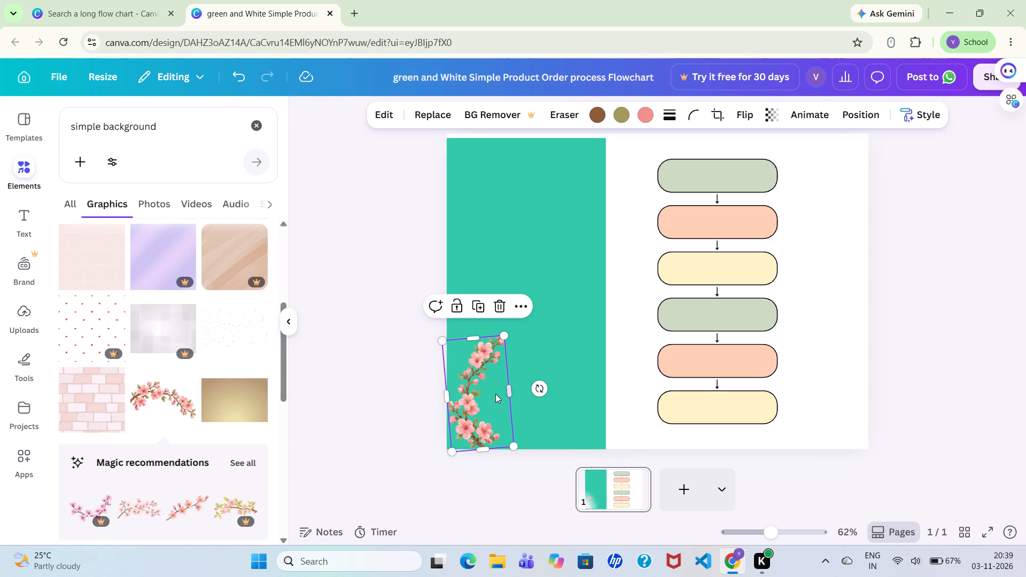
pyautogui.moveTo(491, 394); pyautogui.dragTo(486, 394)
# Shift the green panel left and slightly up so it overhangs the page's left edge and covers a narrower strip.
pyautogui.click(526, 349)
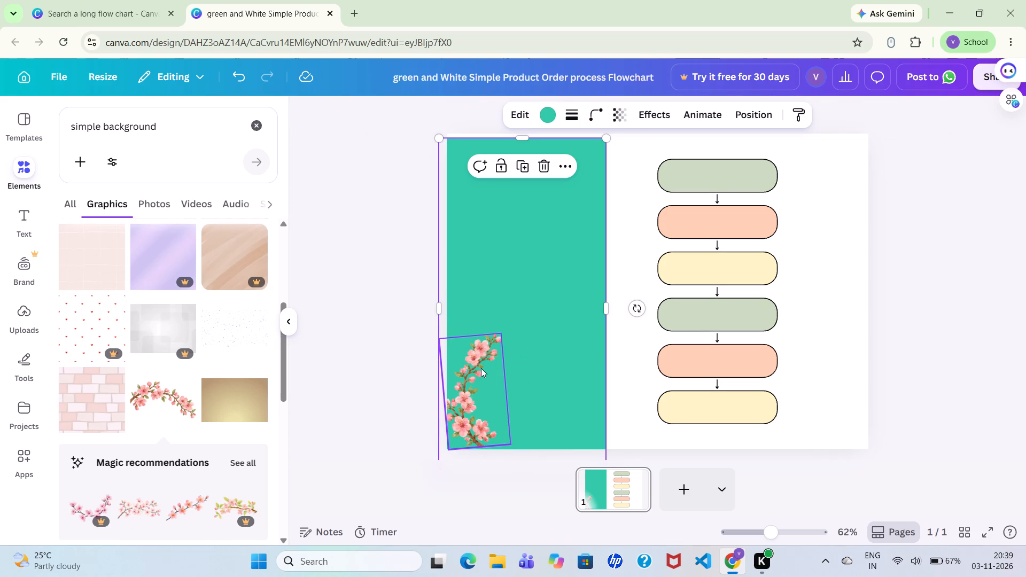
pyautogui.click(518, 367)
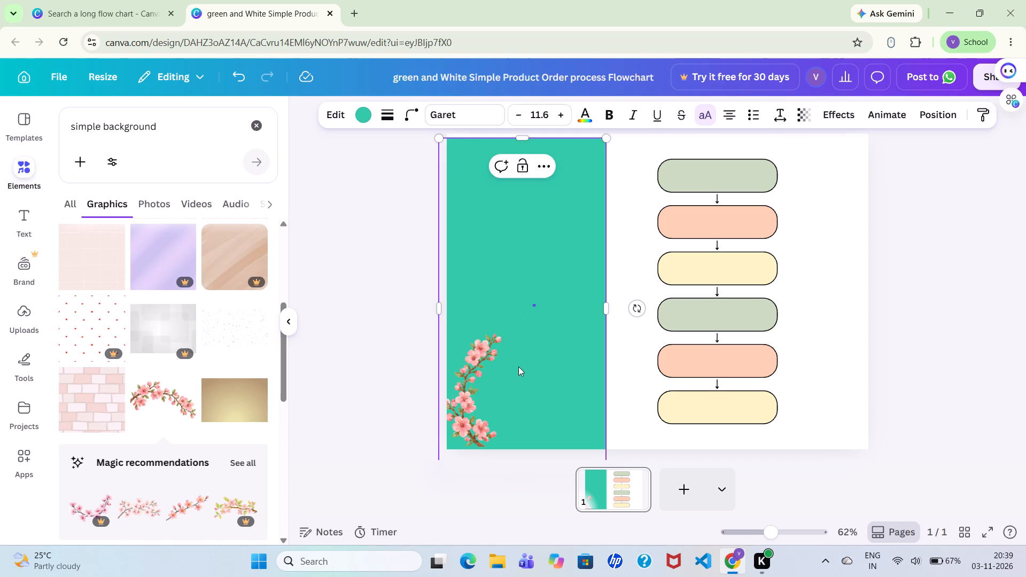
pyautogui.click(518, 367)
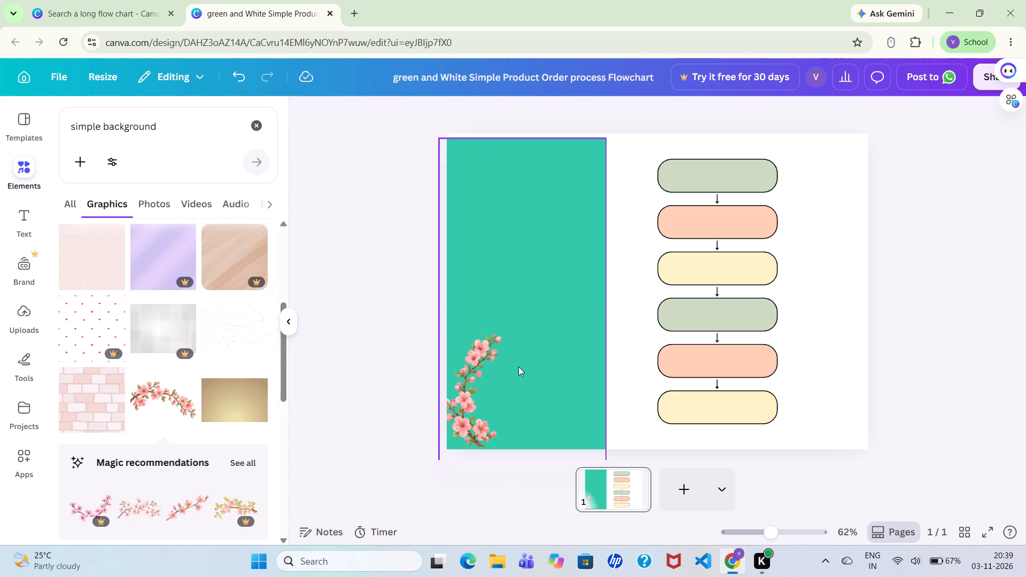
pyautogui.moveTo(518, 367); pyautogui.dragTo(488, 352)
# Delete the cherry blossom branch from the green panel's bottom-left corner.
pyautogui.click(488, 352)
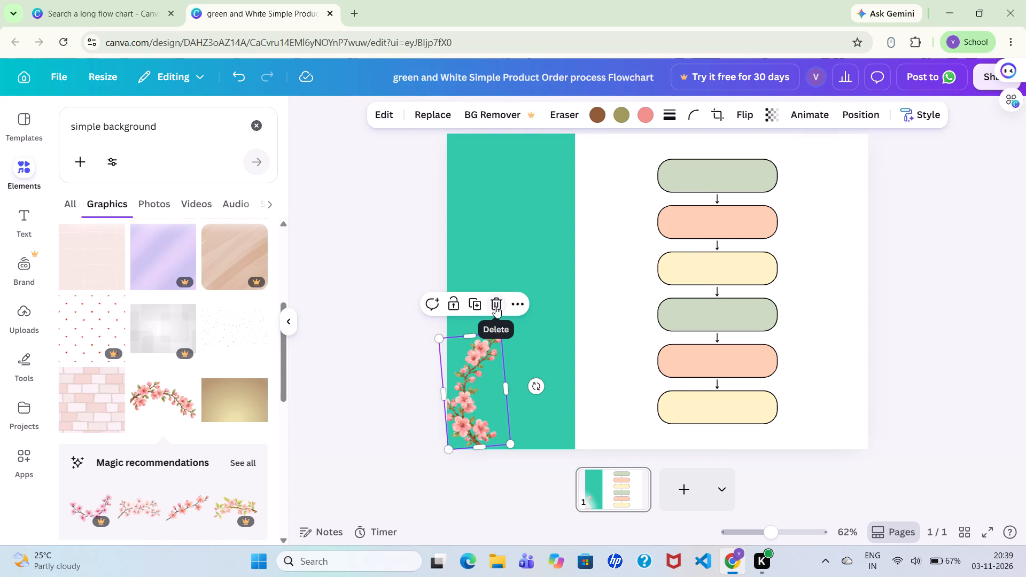
pyautogui.click(495, 306)
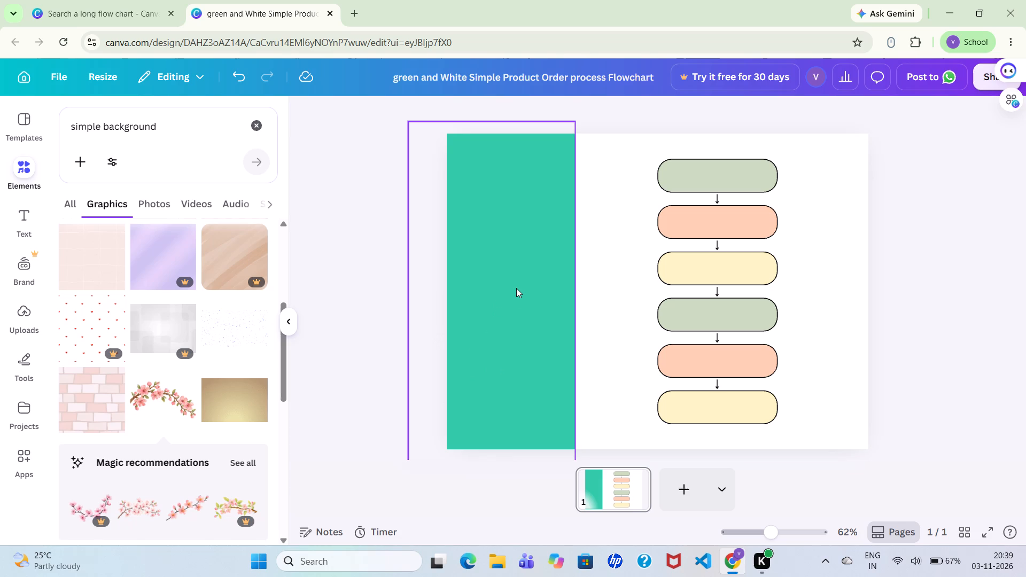
# Move the green panel right until its left and top edges line up with the page's edges, and deselect it.
pyautogui.moveTo(516, 288); pyautogui.dragTo(546, 284)
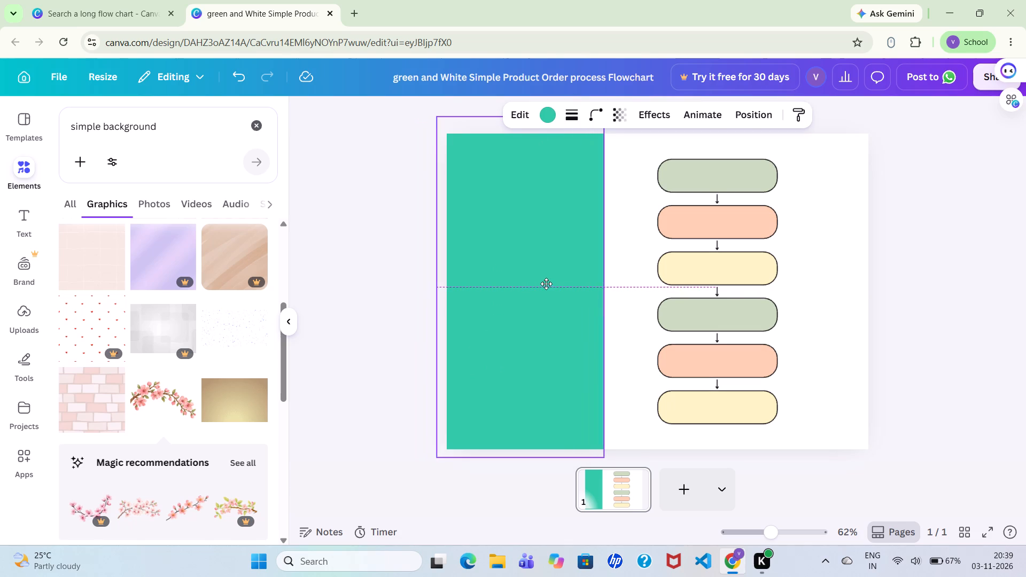
pyautogui.moveTo(546, 284); pyautogui.dragTo(557, 298)
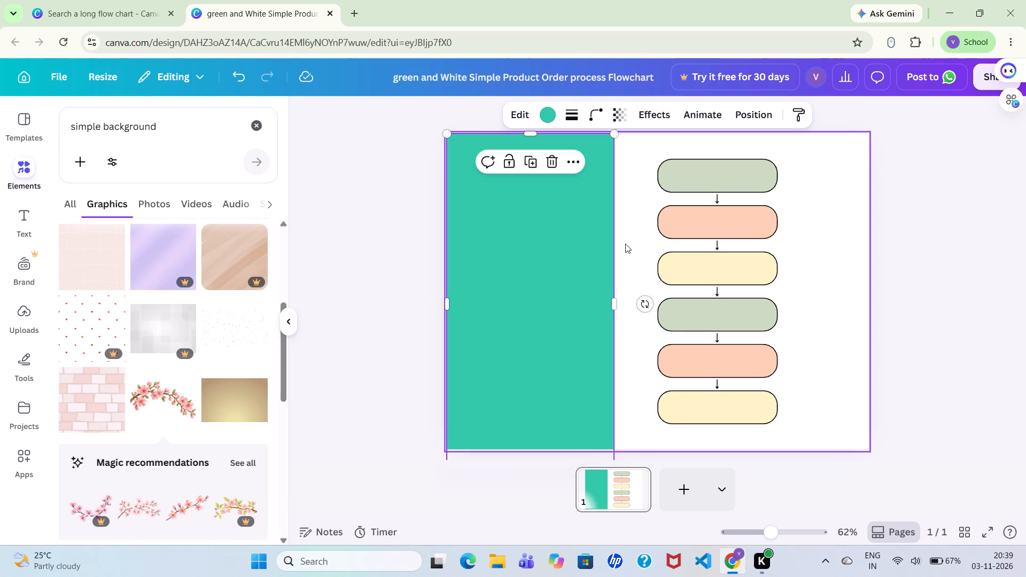
pyautogui.click(625, 244)
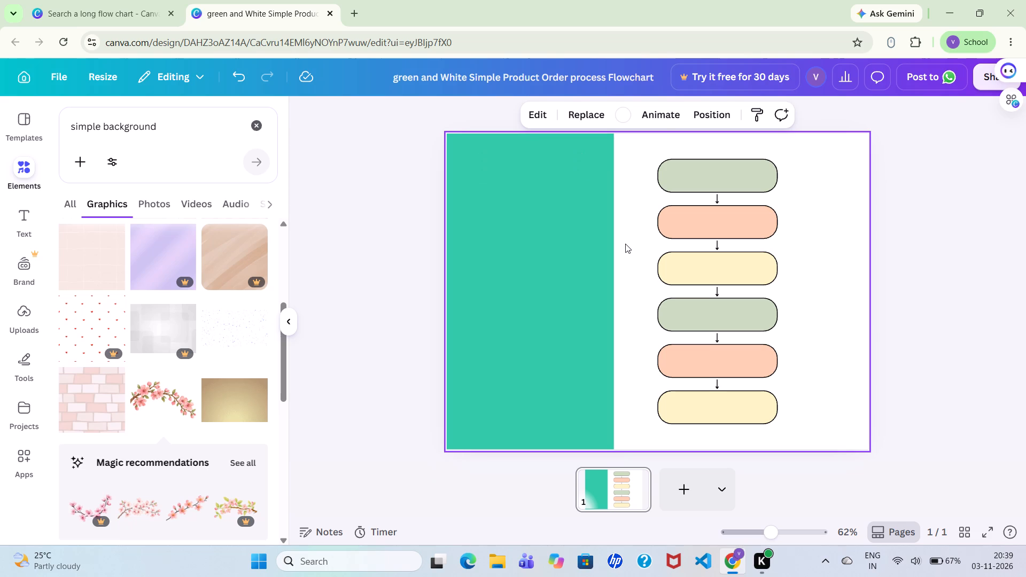
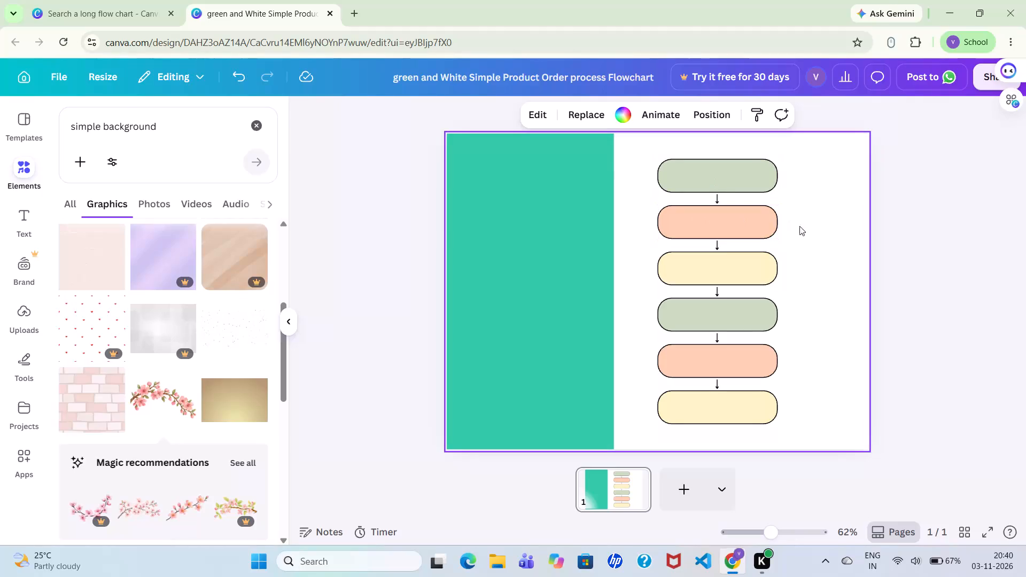
# Open the resize options for the flowchart design.
pyautogui.doubleClick(818, 241)
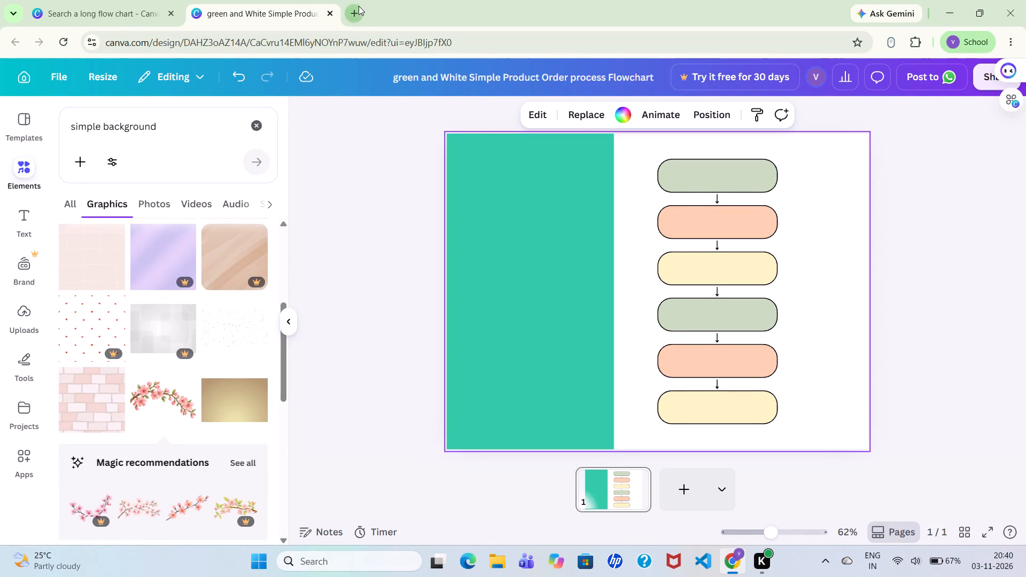
pyautogui.click(108, 75)
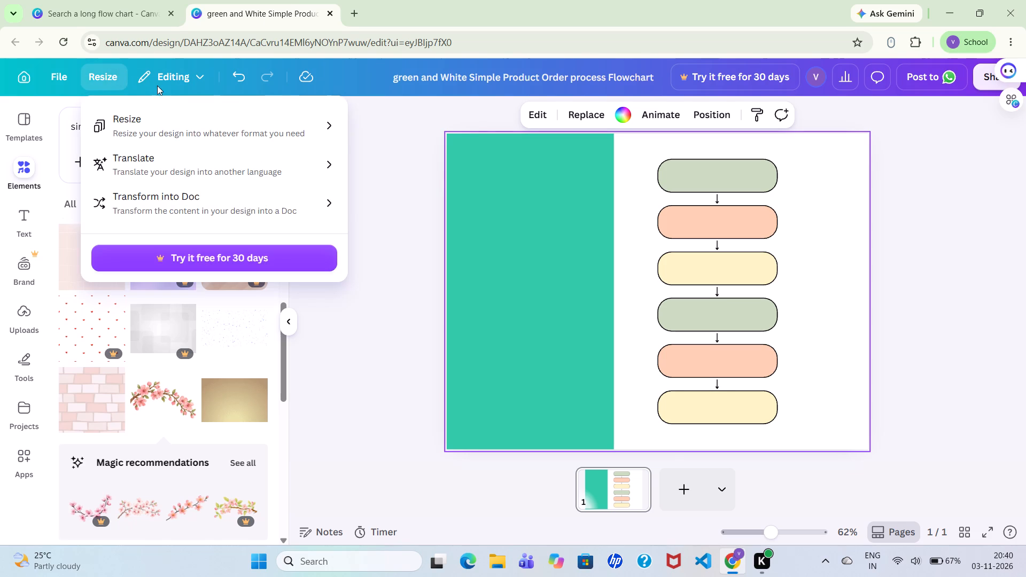
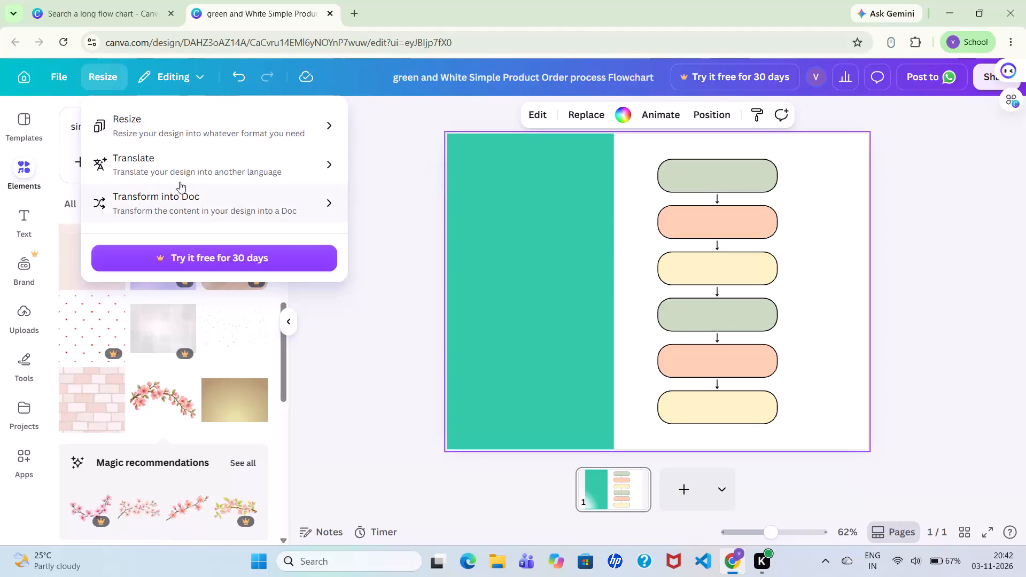
# Look through the suggested formats for resizing the flowchart design.
pyautogui.click(192, 129)
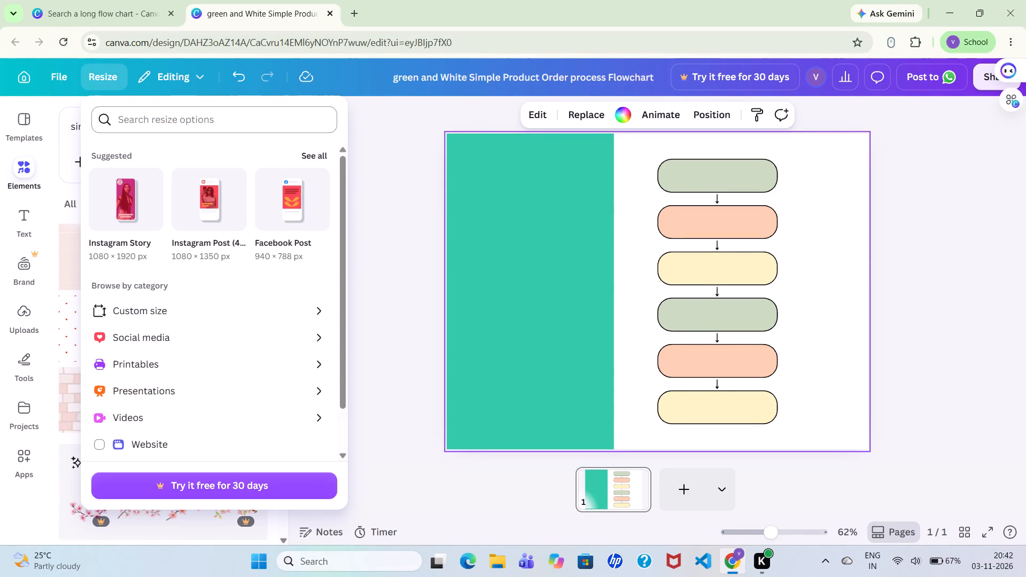
pyautogui.click(321, 154)
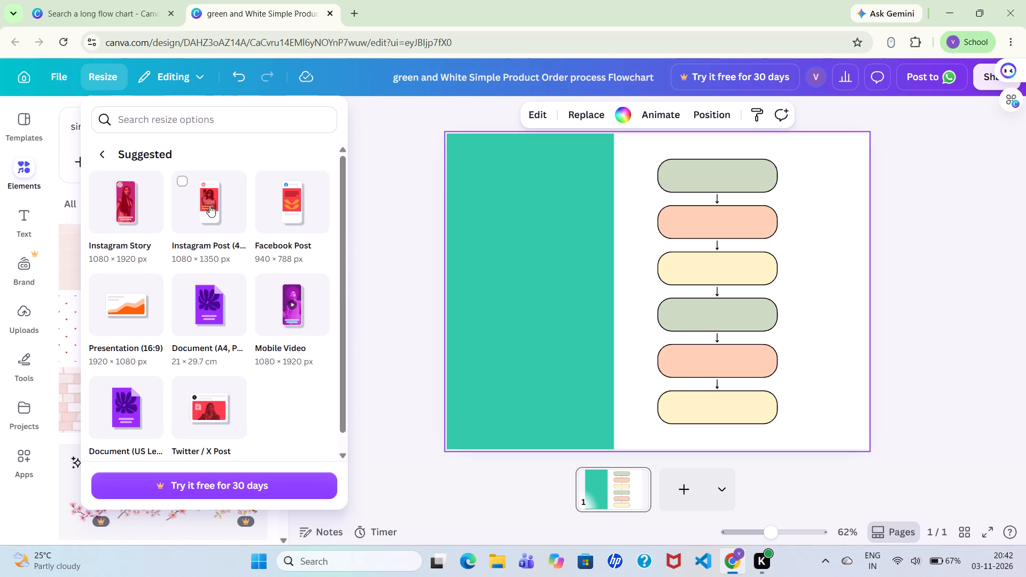
pyautogui.click(103, 154)
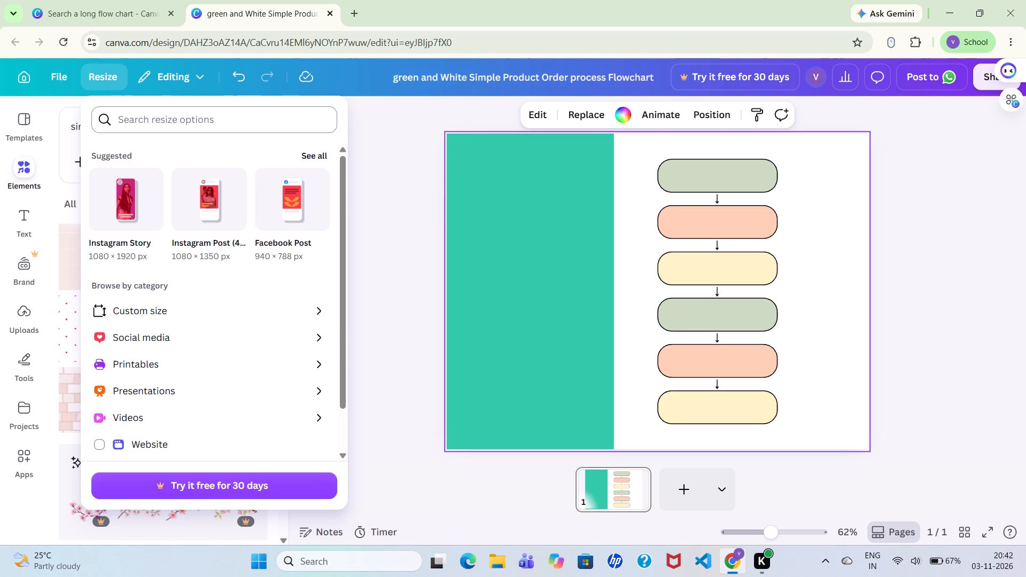
# Search the resize formats for a4.
pyautogui.click(164, 125)
pyautogui.write('a4')
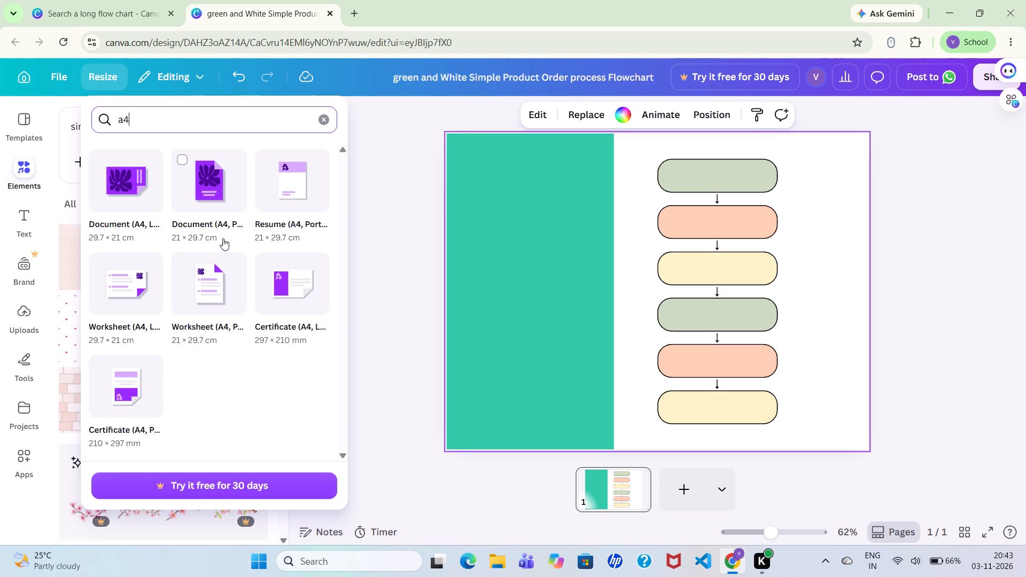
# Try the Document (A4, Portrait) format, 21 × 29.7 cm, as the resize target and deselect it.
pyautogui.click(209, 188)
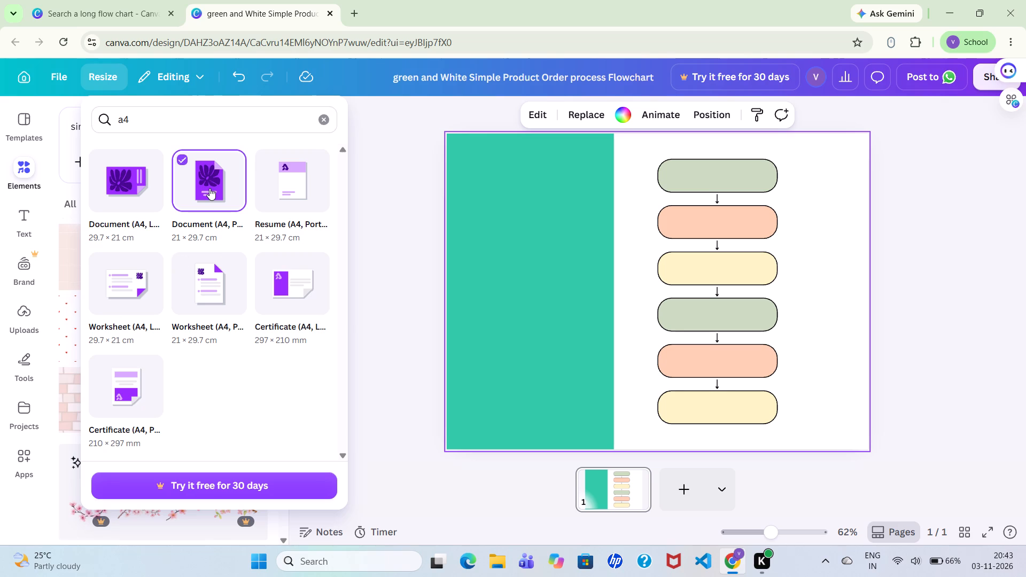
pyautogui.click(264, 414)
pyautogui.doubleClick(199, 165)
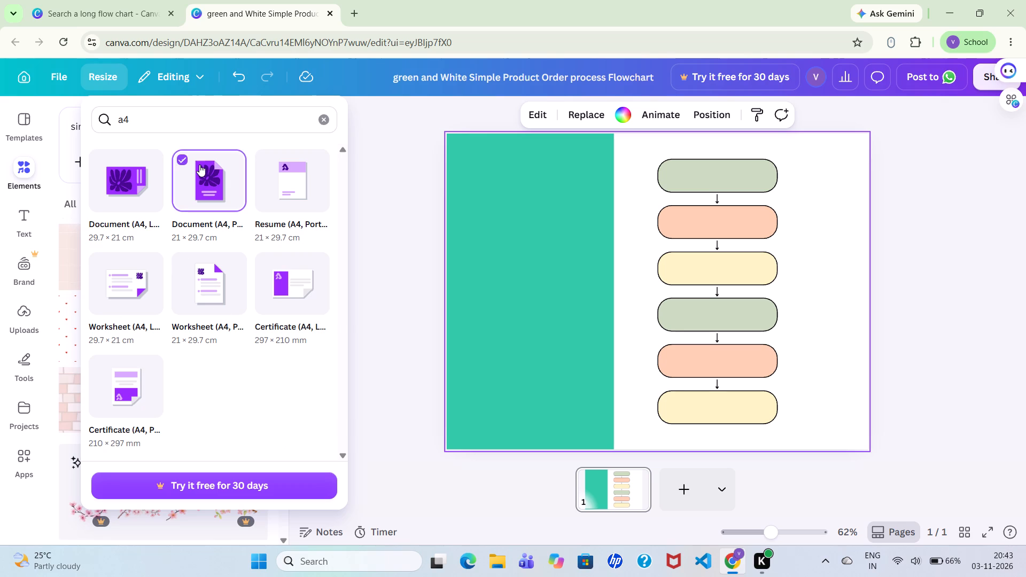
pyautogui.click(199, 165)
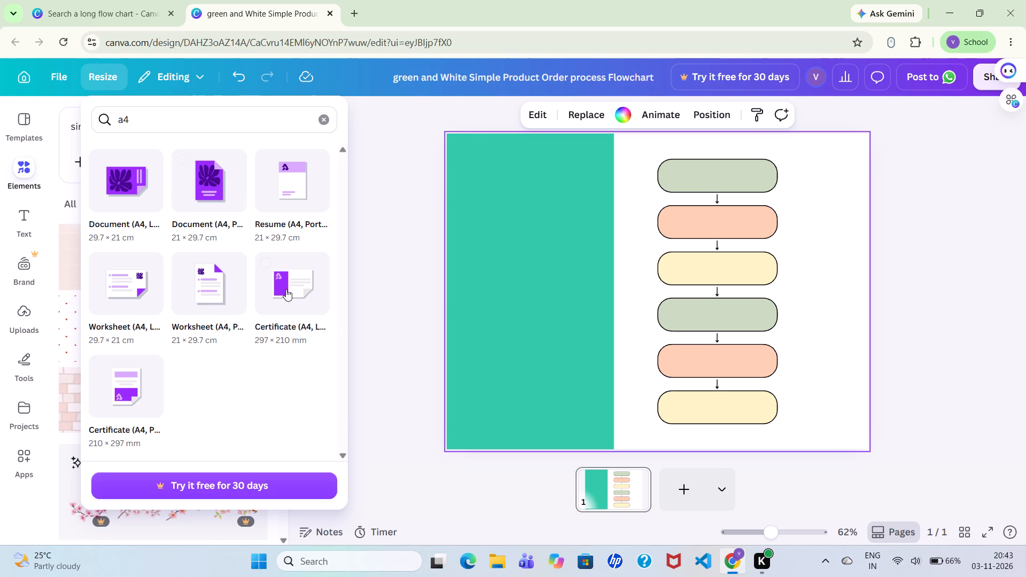
# Choose the Worksheet (A4, Portrait) format, 21 × 29.7 cm, as the resize target.
pyautogui.click(227, 288)
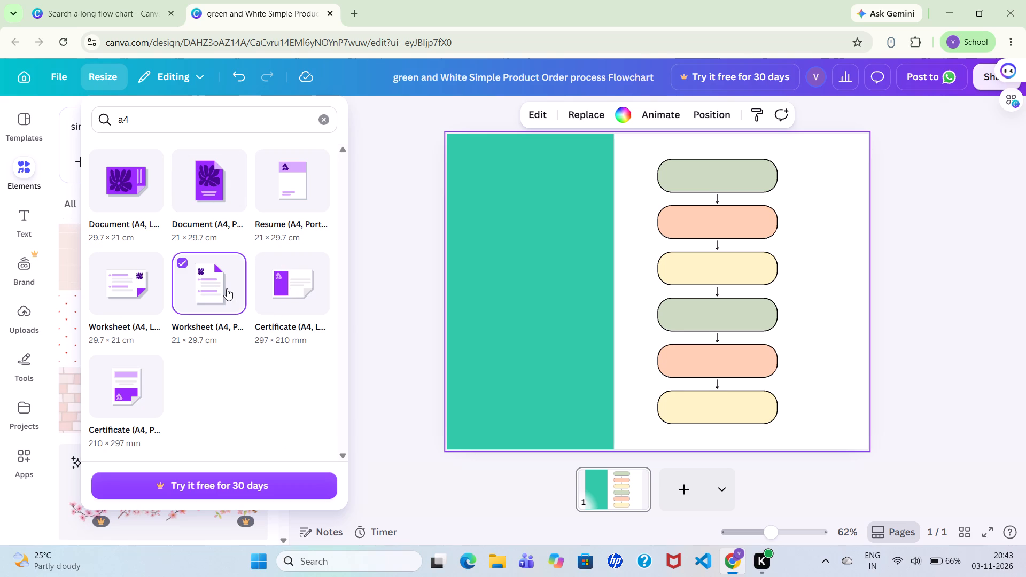
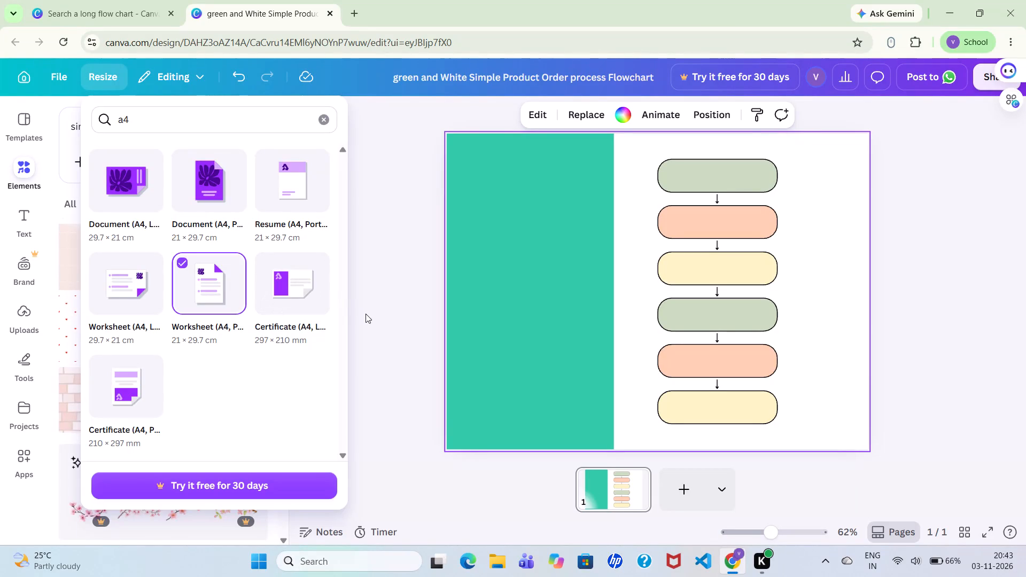
# Dismiss the resize formats and clear the simple background search from the elements library.
pyautogui.click(389, 293)
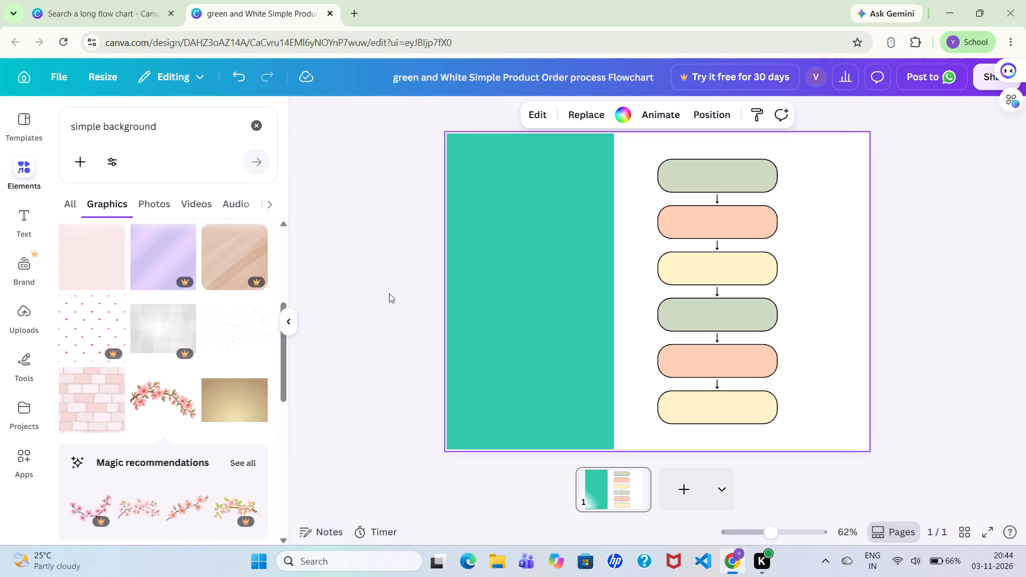
pyautogui.click(256, 127)
pyautogui.click(346, 180)
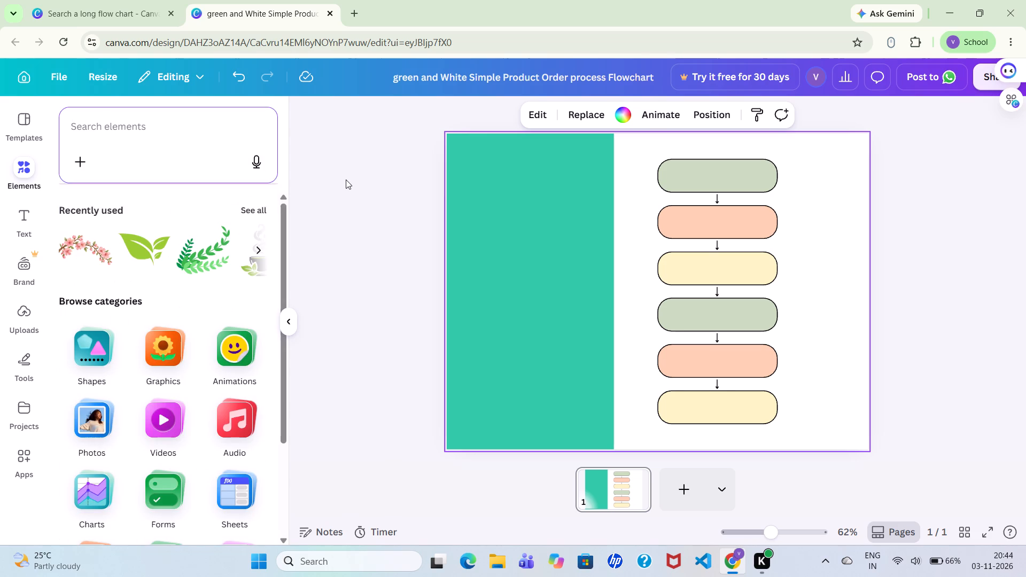
pyautogui.click(346, 180)
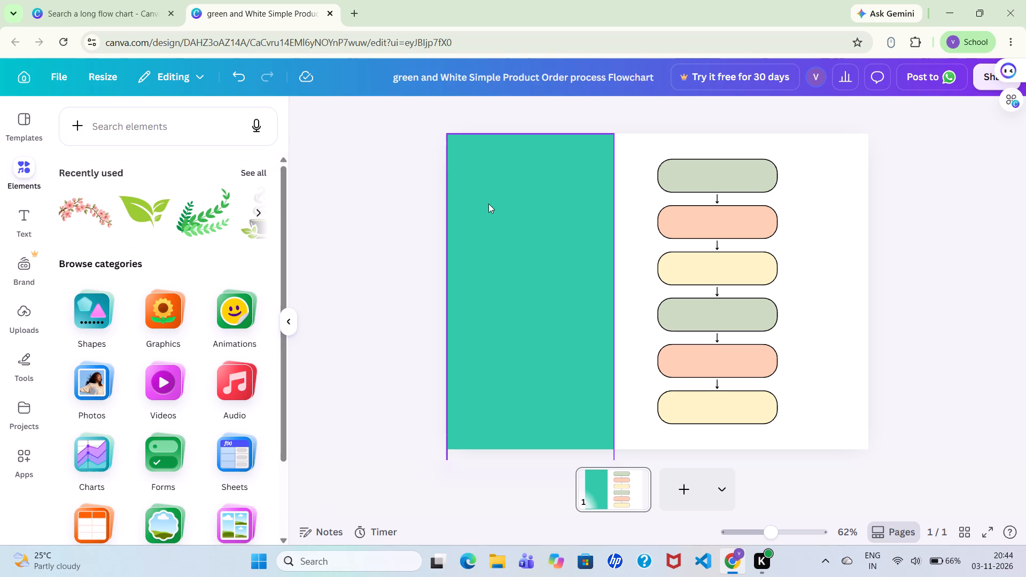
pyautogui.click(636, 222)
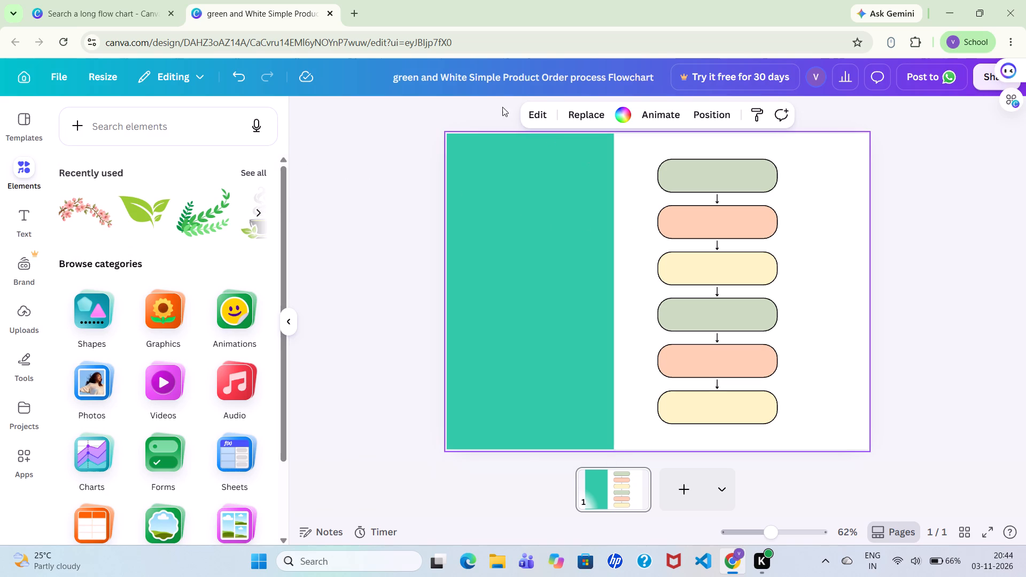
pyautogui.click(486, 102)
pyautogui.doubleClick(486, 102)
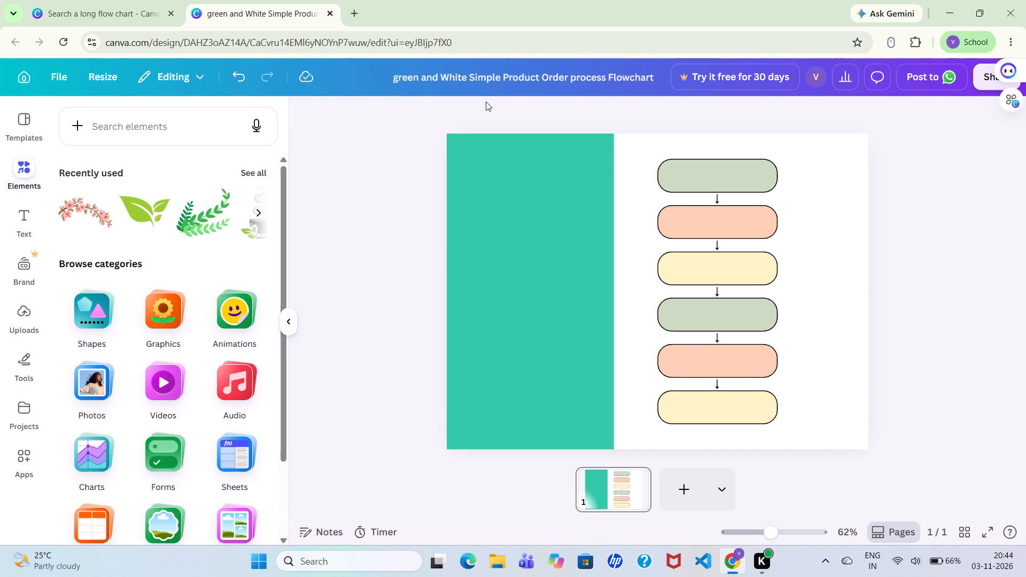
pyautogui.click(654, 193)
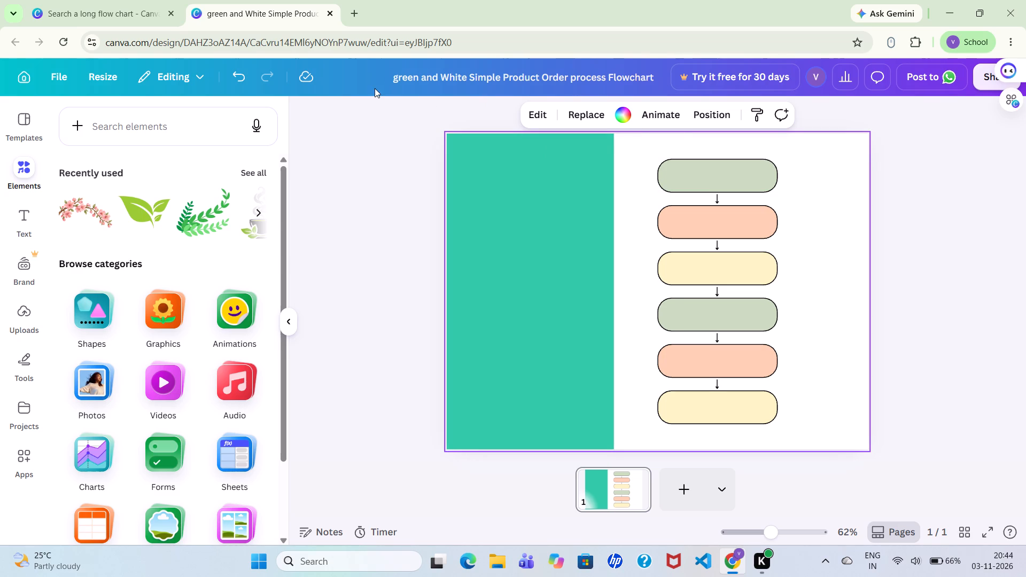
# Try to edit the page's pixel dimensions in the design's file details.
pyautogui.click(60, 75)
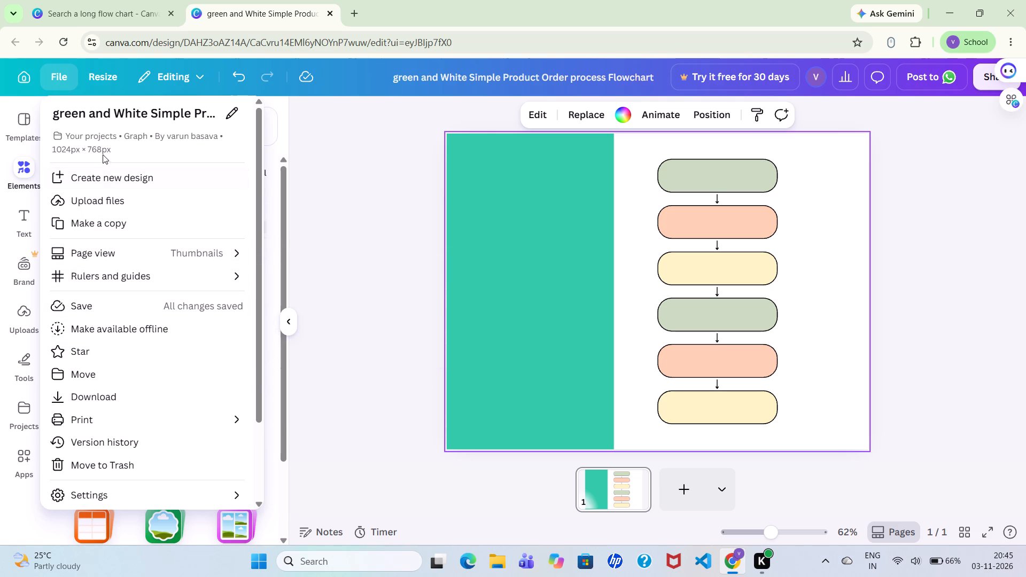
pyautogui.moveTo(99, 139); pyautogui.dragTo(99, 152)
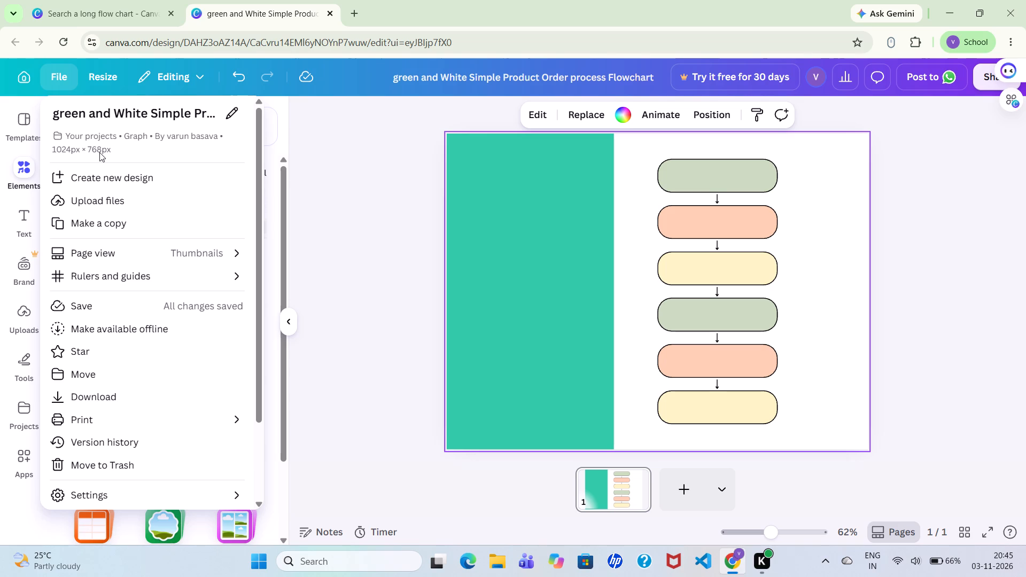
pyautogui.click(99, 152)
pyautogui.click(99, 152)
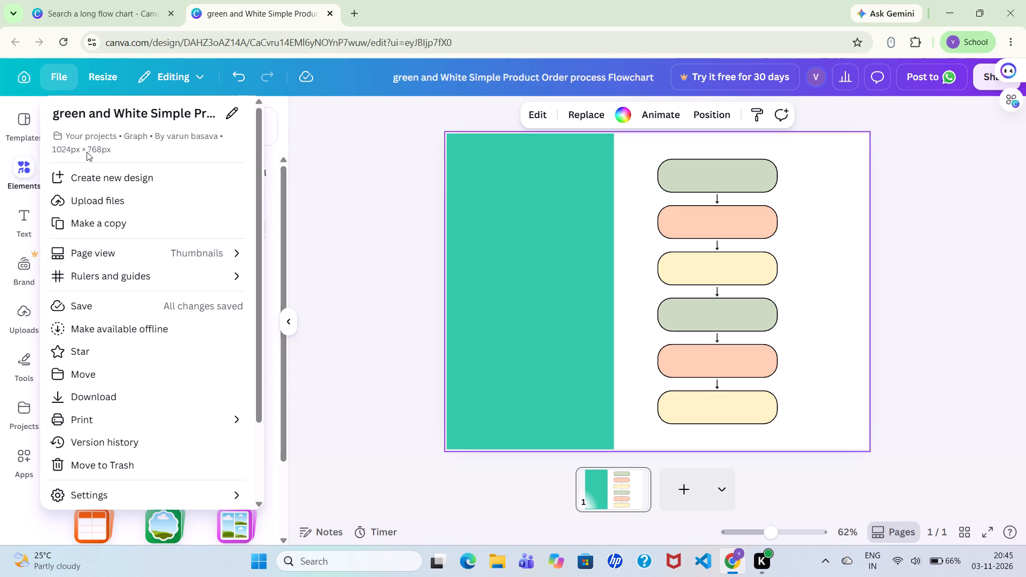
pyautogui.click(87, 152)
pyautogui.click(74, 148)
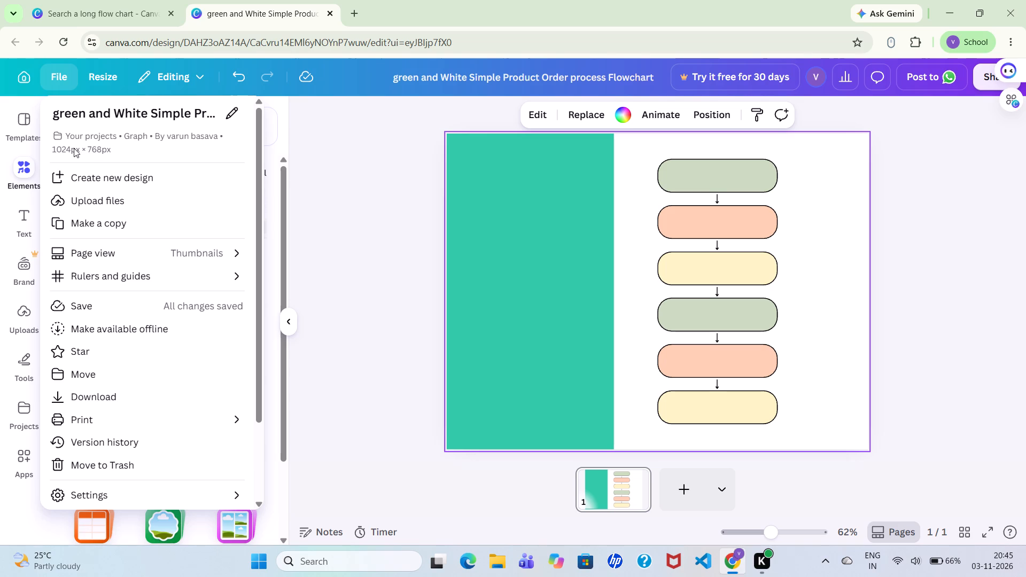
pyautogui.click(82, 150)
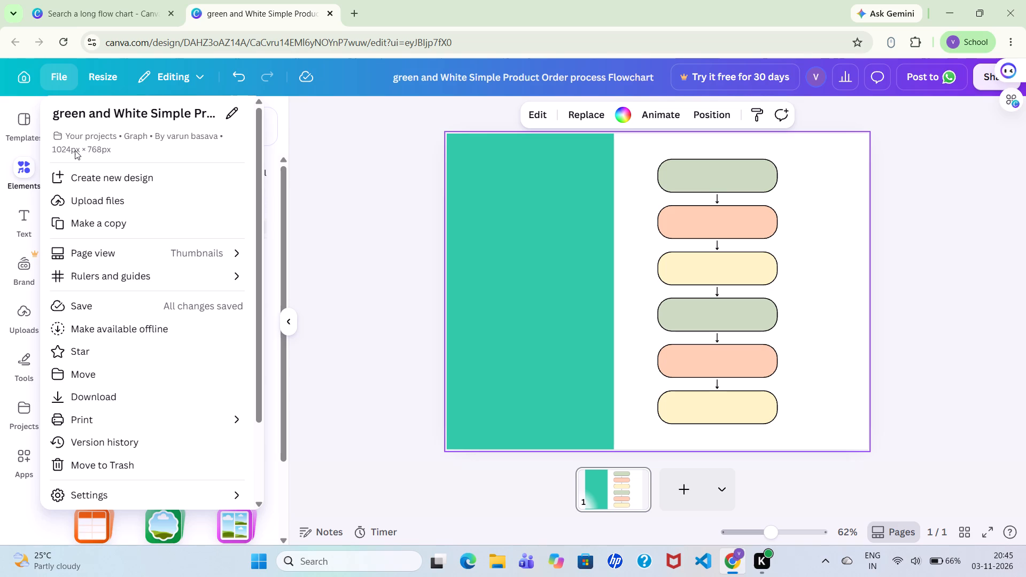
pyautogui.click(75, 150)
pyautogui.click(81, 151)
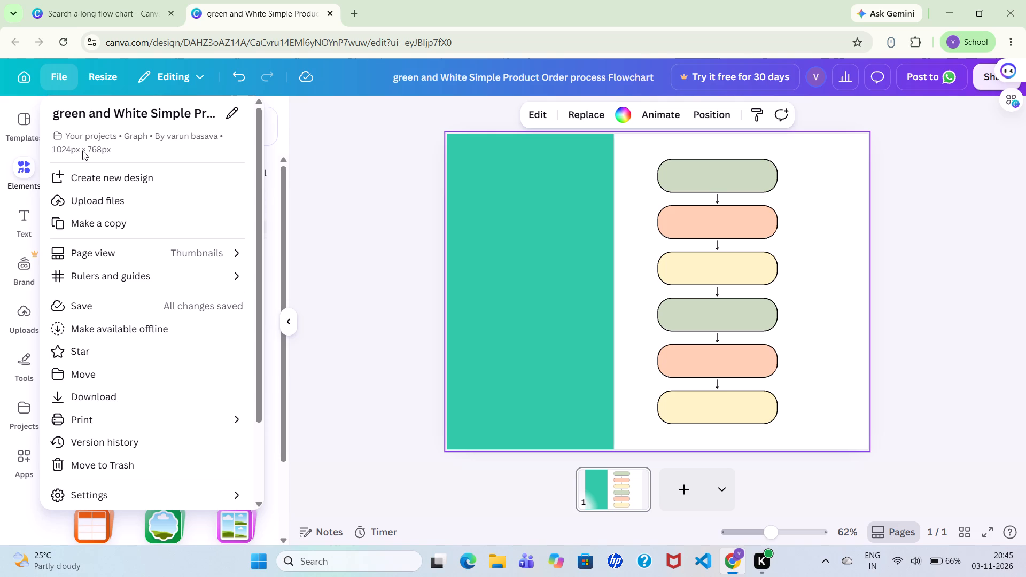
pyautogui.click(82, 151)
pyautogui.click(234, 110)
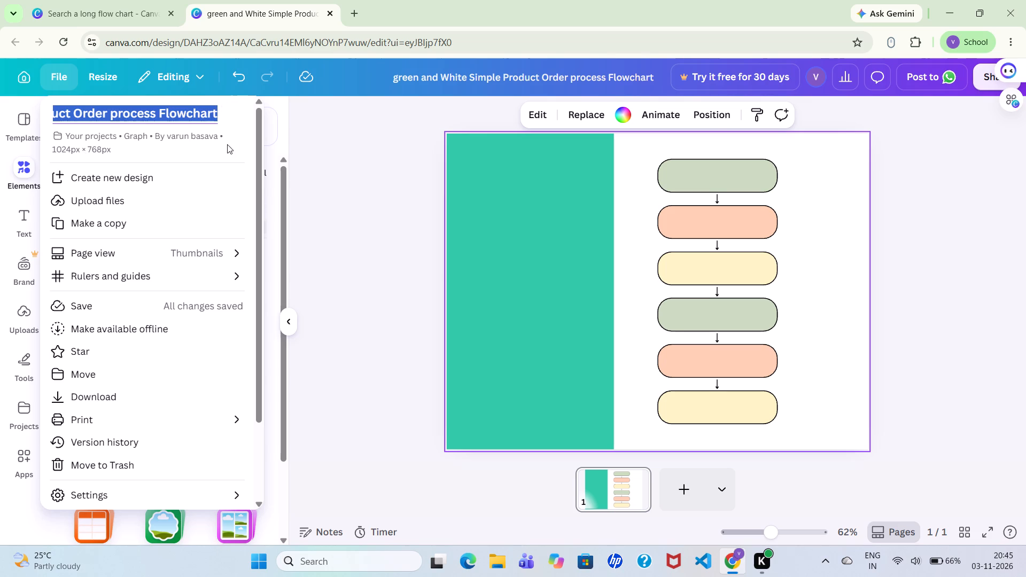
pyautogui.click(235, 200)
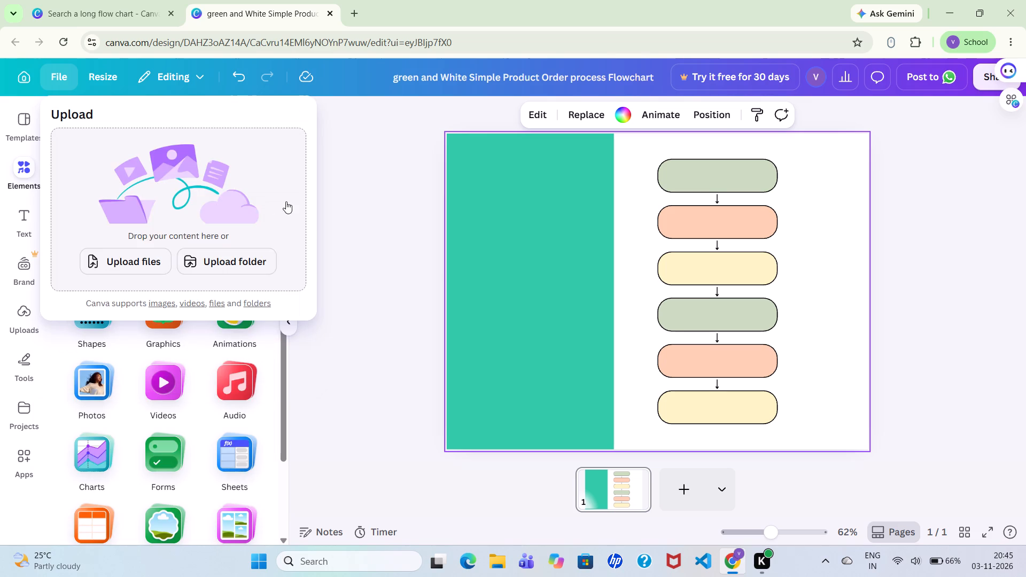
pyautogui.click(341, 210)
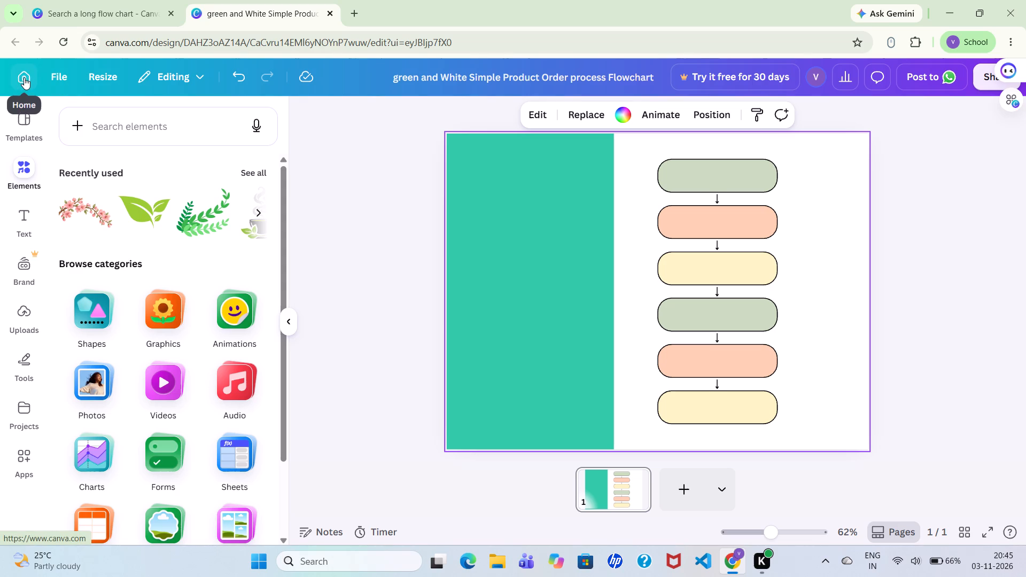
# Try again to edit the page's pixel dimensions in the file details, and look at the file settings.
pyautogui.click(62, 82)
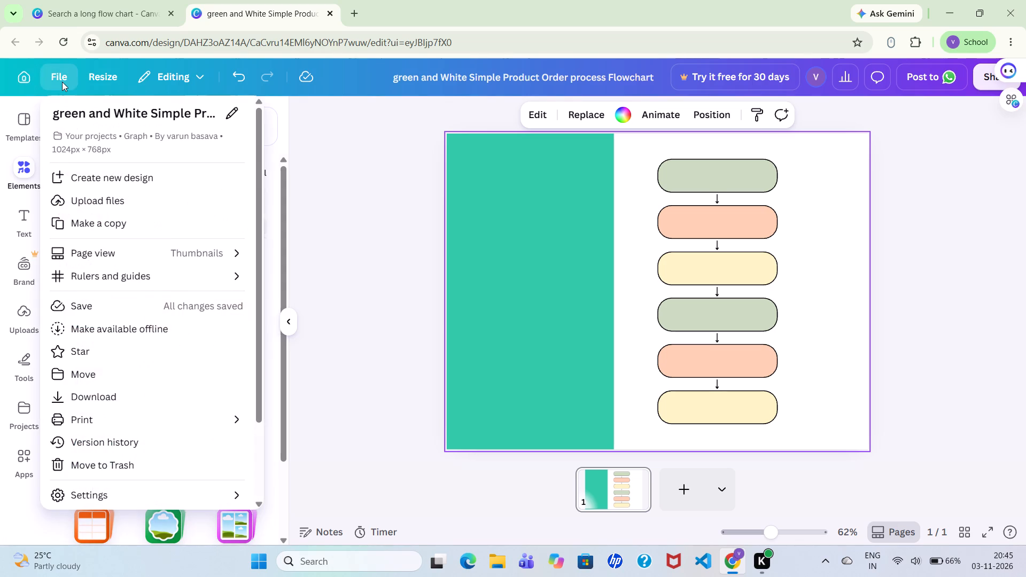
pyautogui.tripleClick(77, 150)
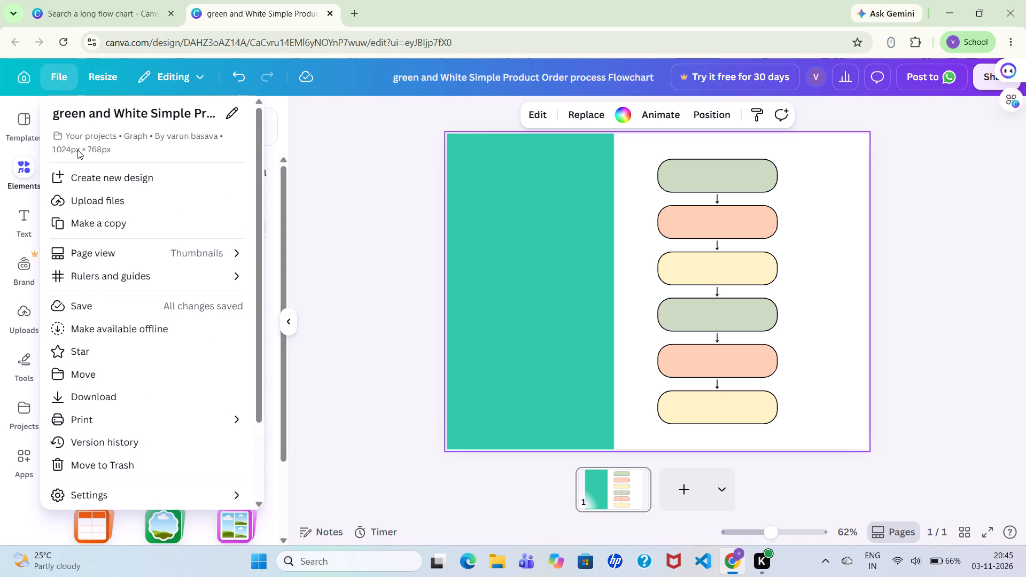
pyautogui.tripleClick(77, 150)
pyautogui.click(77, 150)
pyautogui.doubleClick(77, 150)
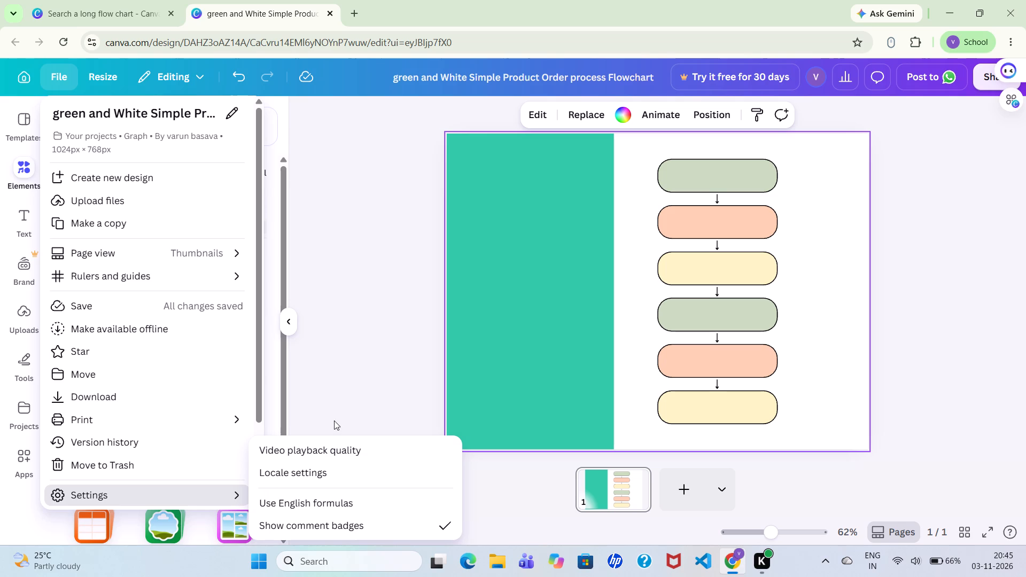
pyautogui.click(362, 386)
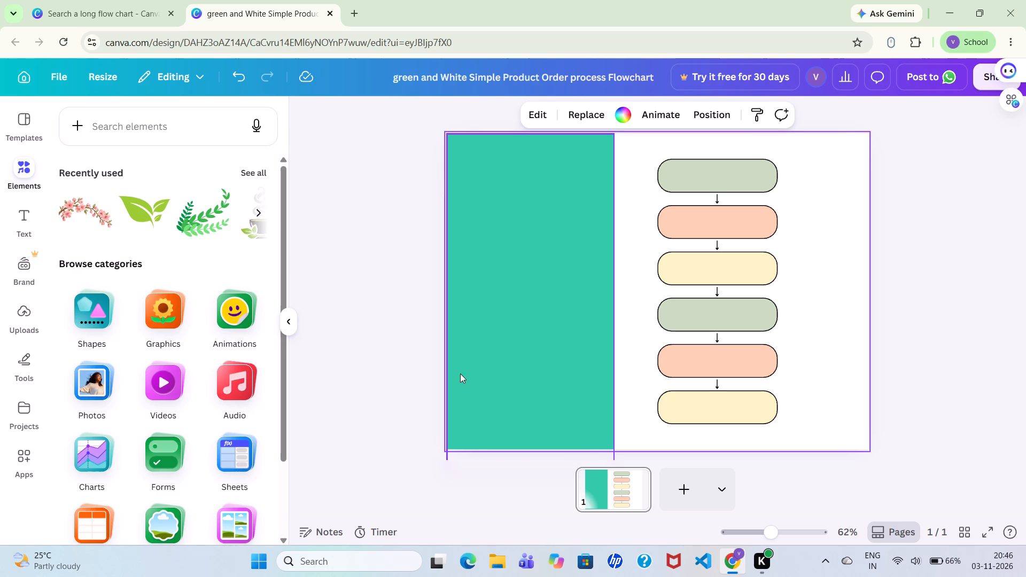
# Collapse the elements library beside the canvas.
pyautogui.click(391, 358)
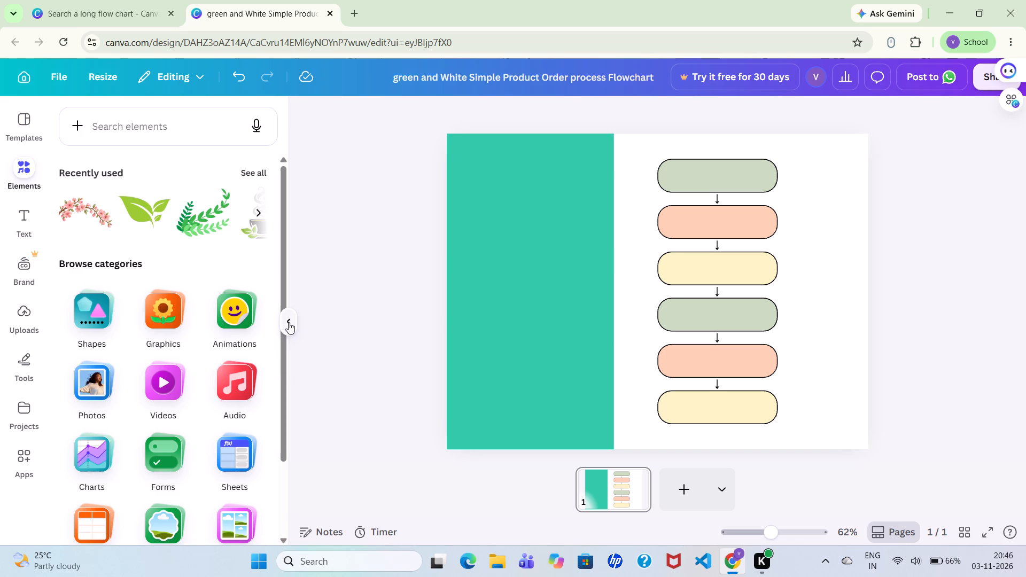
pyautogui.click(288, 322)
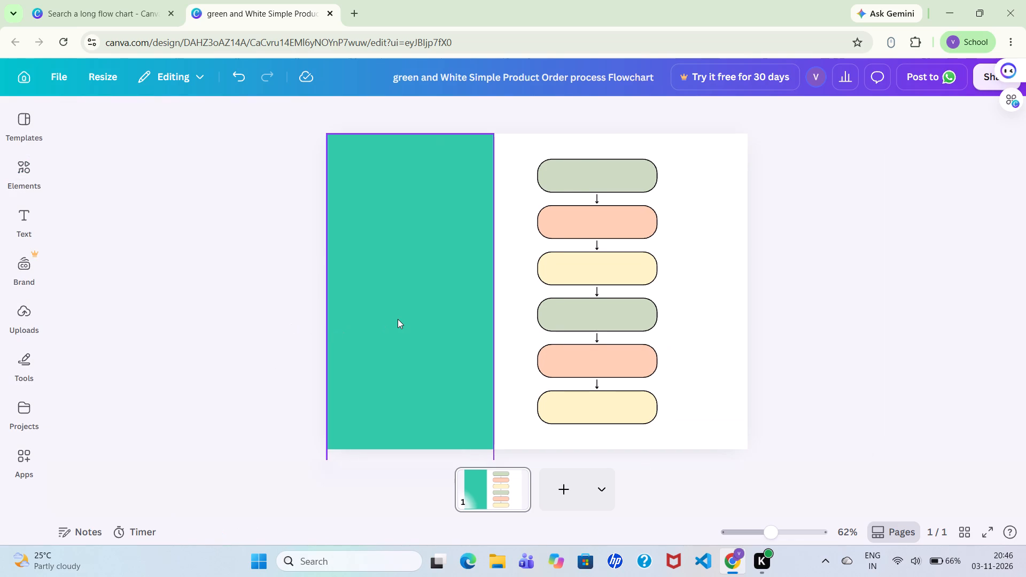
# Copy all elements on the page, including the green side panel, the flowchart boxes and the arrows.
pyautogui.click(523, 291)
pyautogui.click(523, 291)
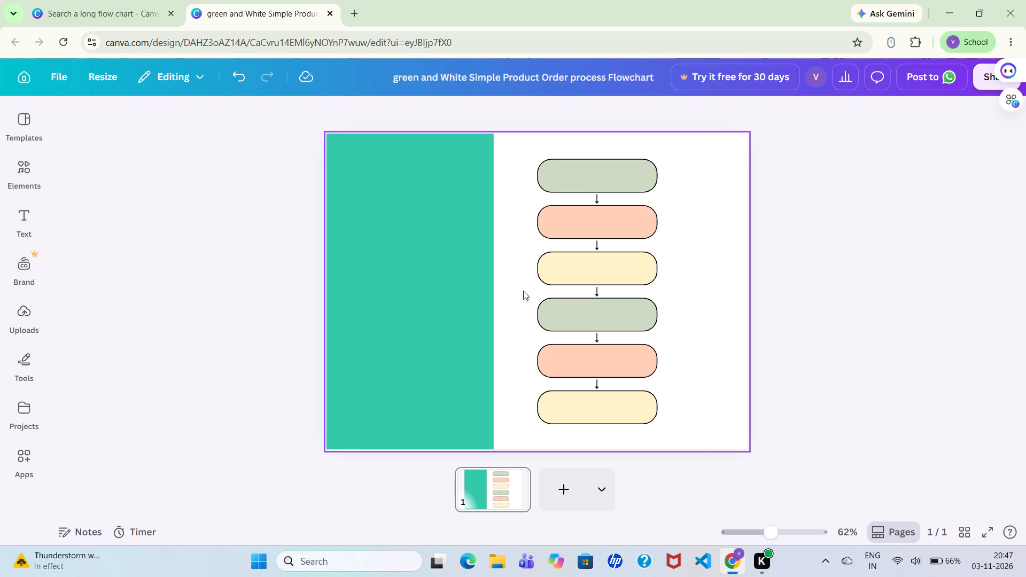
pyautogui.hotkey('ctrl', 'a')
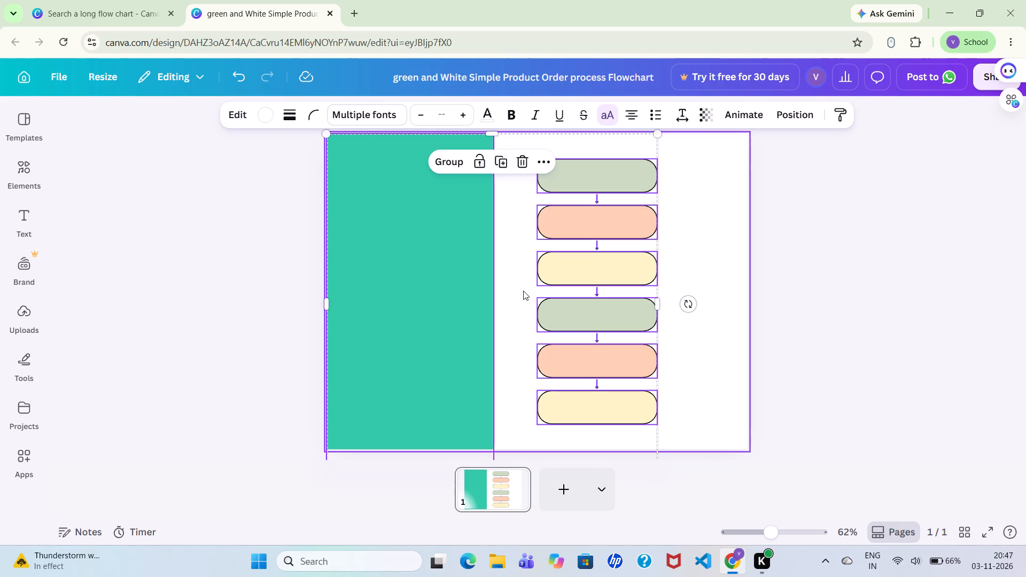
pyautogui.click(523, 291)
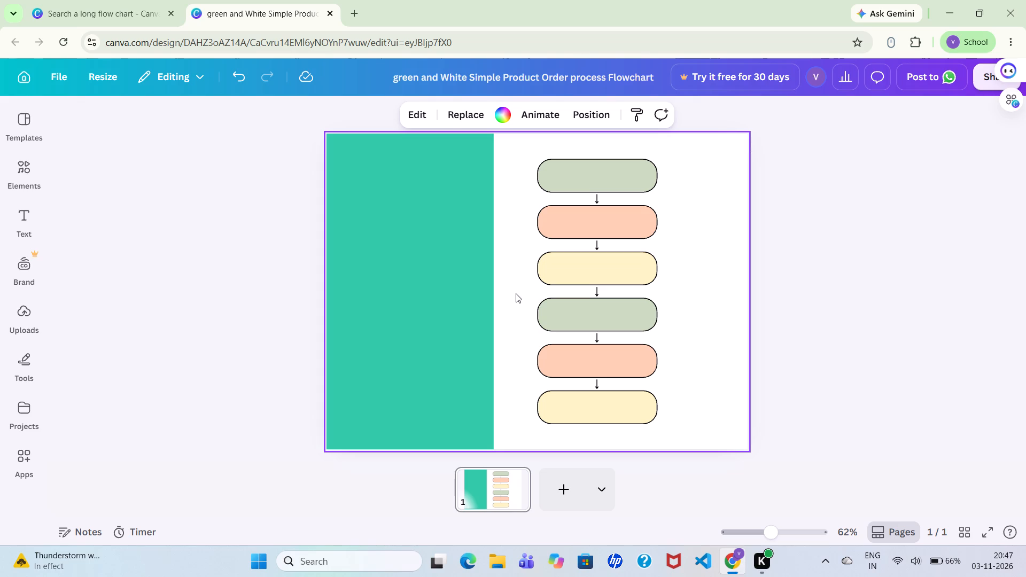
pyautogui.hotkey('ctrl', 'a')
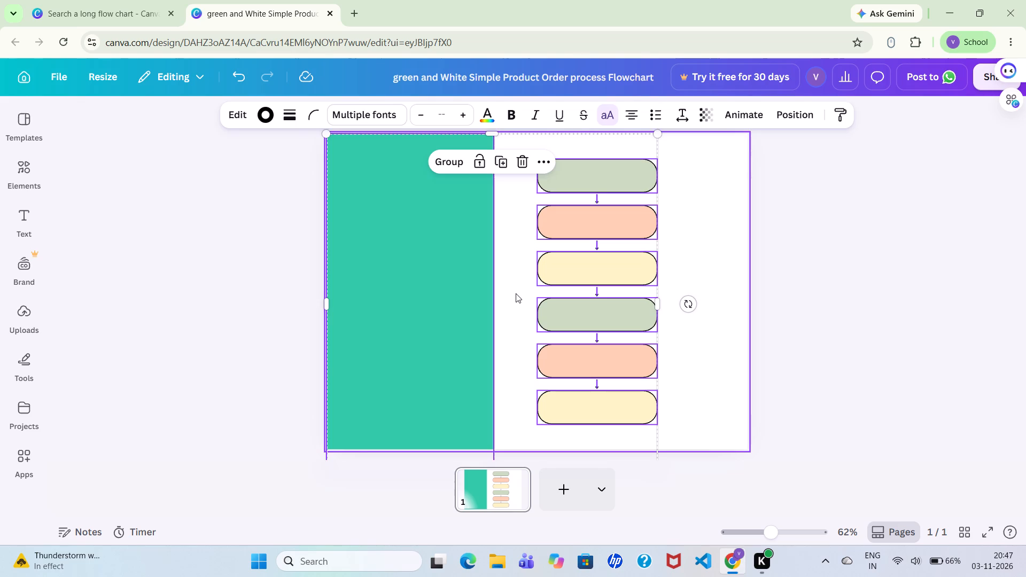
pyautogui.hotkey('ctrl', 'c')
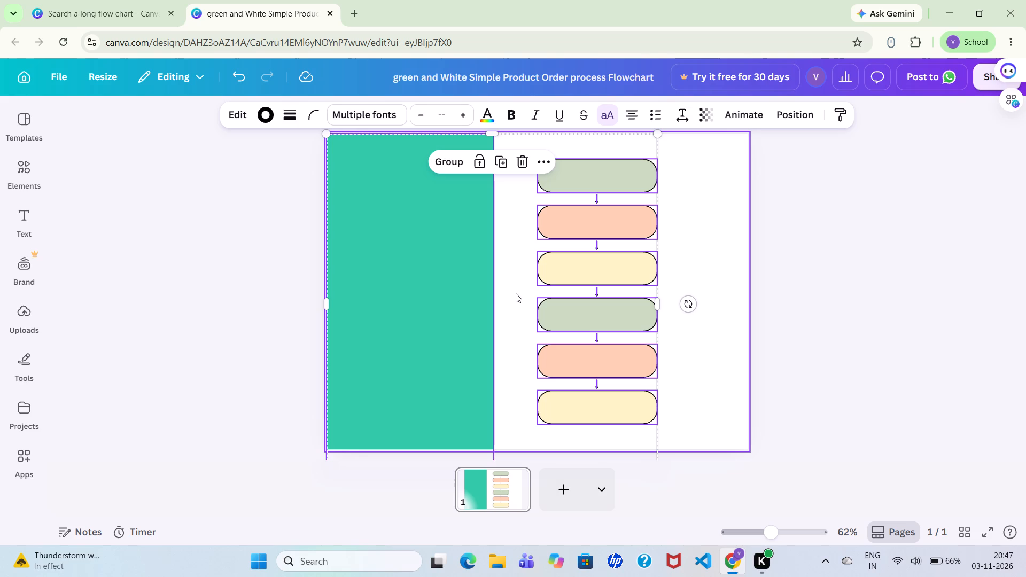
pyautogui.click(511, 297)
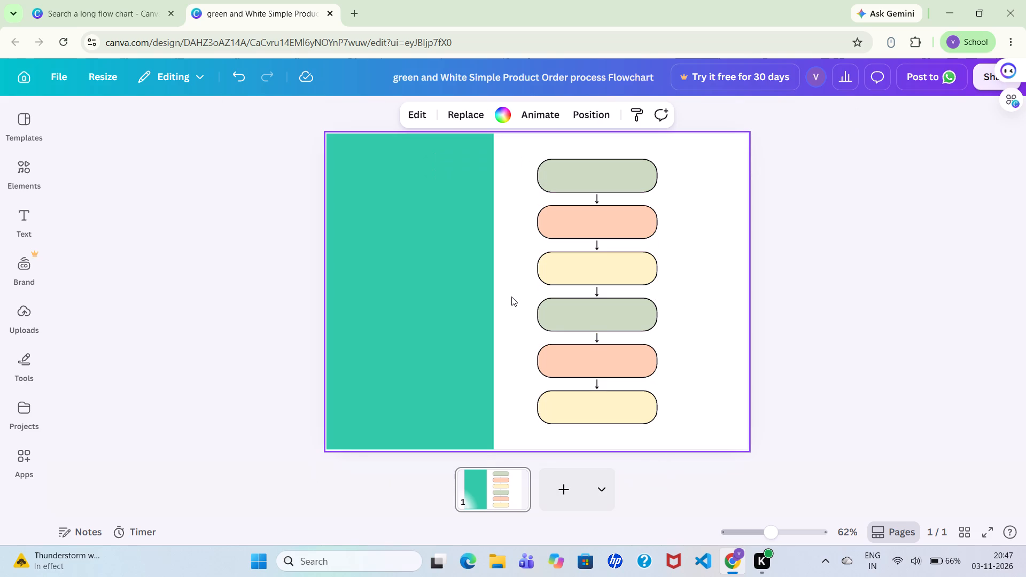
pyautogui.doubleClick(511, 297)
# Label the first green flowchart box "selection of plant".
pyautogui.click(573, 167)
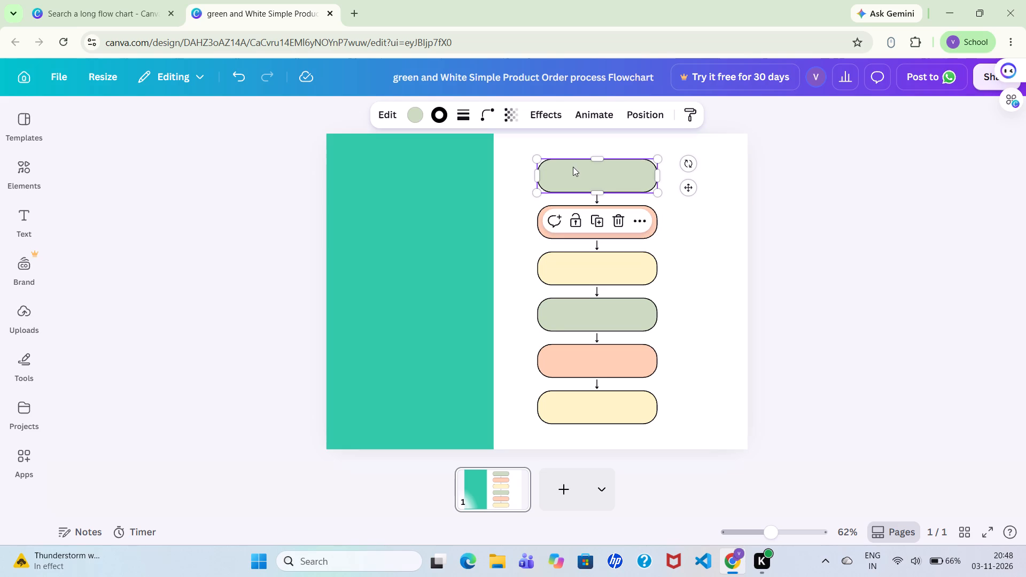
pyautogui.click(573, 167)
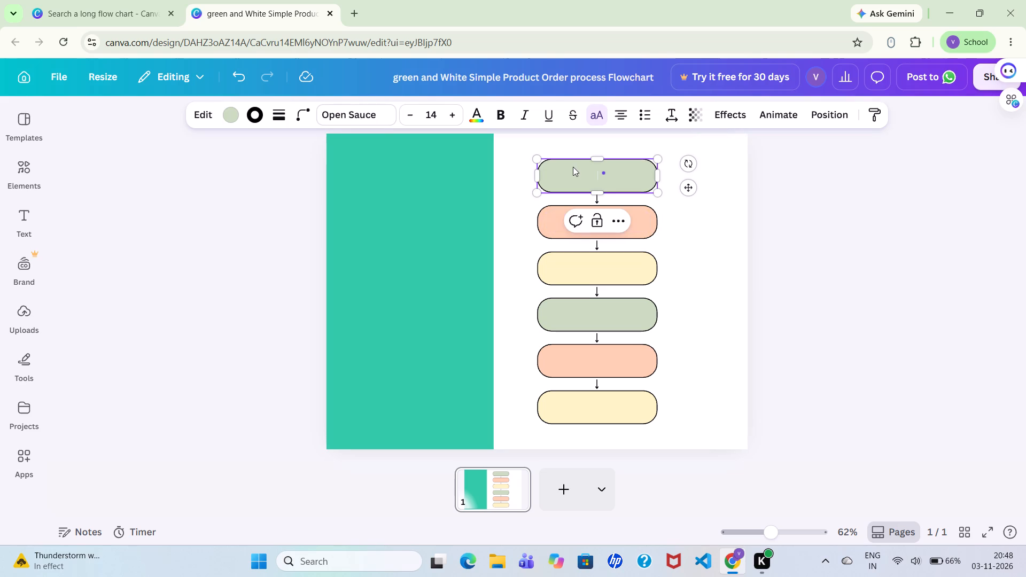
pyautogui.write('se')
pyautogui.write('lection')
pyautogui.press('space')
pyautogui.write('of')
pyautogui.press('space')
pyautogui.write('plant')
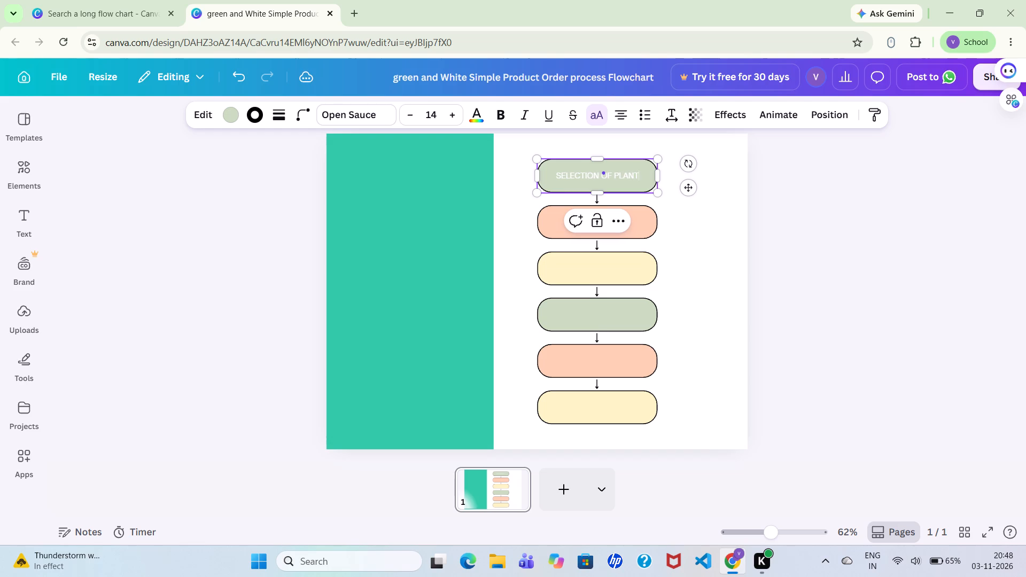
# Add the word "materials" to the end of the first green box's label, after "selection of plant".
pyautogui.press('space')
pyautogui.write('mater')
pyautogui.write('ials')
pyautogui.press('space')
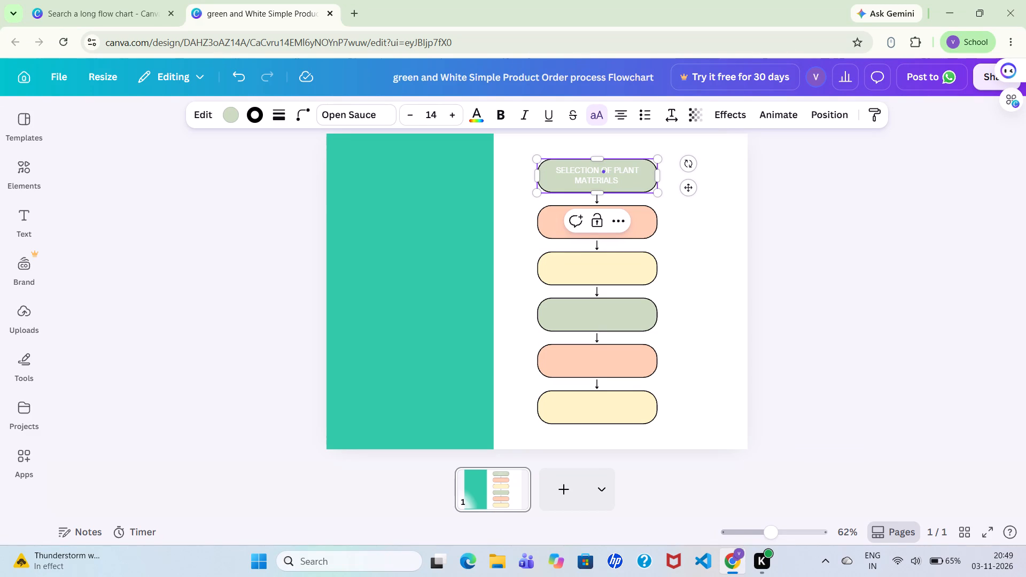
pyautogui.click(695, 222)
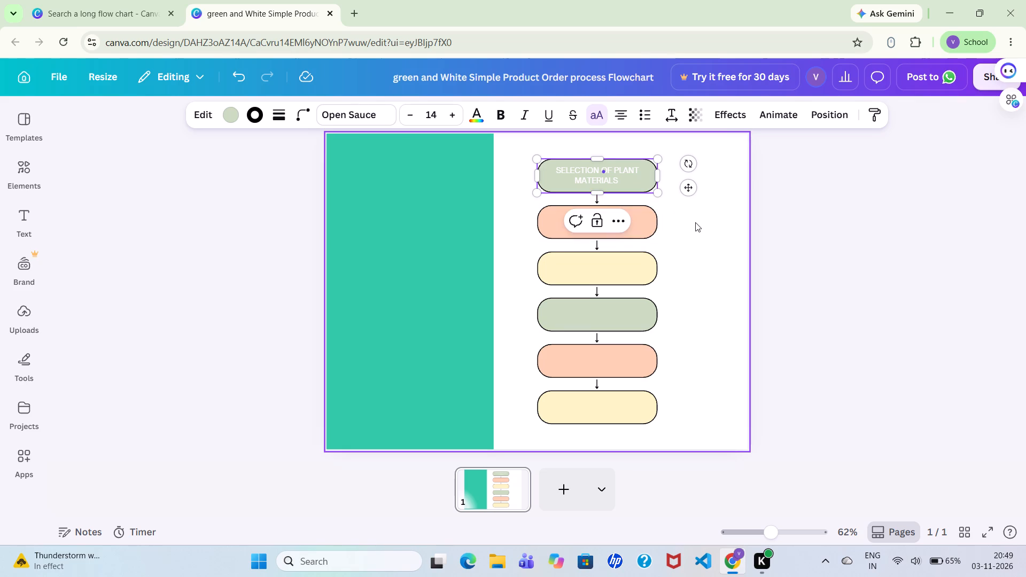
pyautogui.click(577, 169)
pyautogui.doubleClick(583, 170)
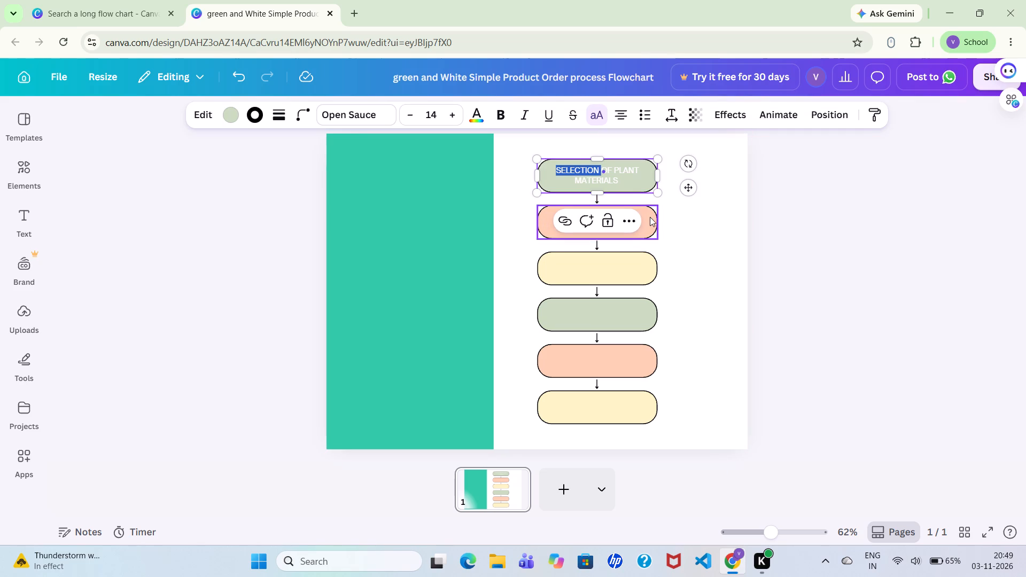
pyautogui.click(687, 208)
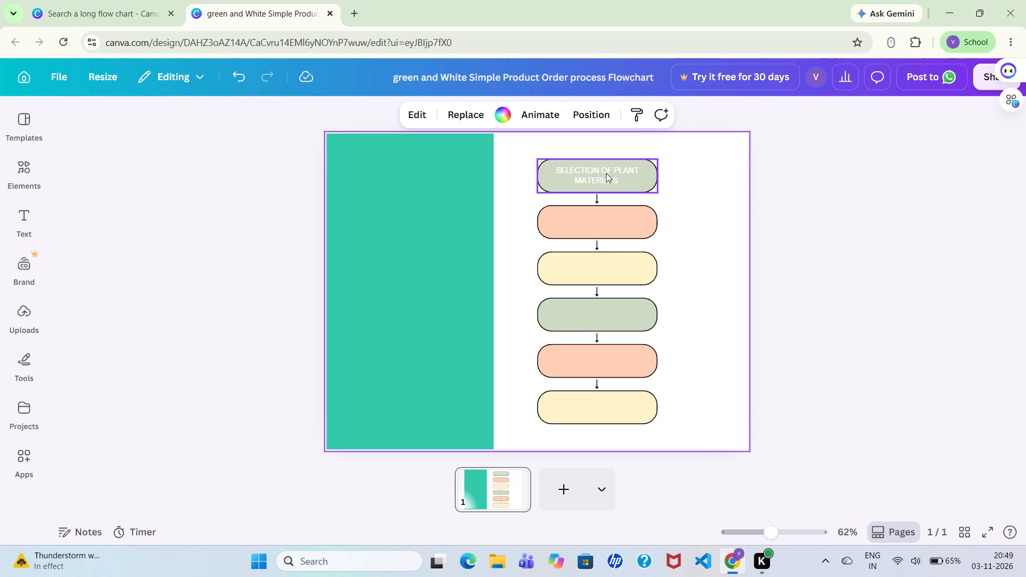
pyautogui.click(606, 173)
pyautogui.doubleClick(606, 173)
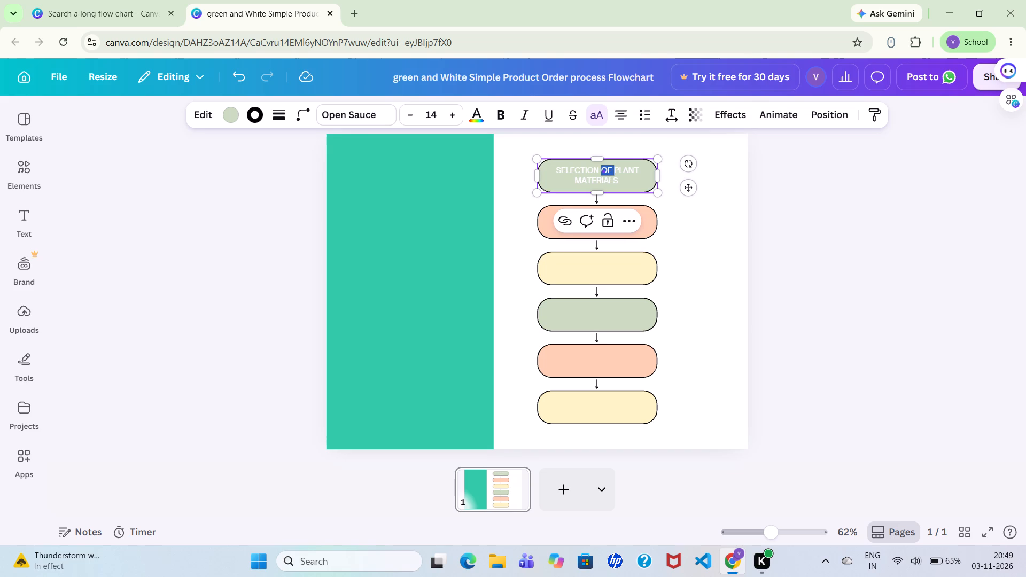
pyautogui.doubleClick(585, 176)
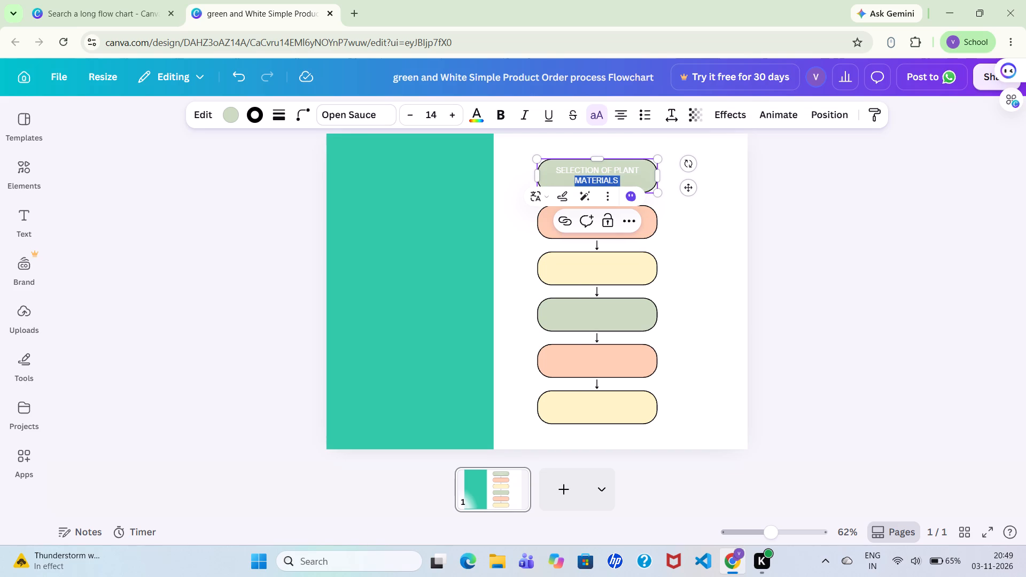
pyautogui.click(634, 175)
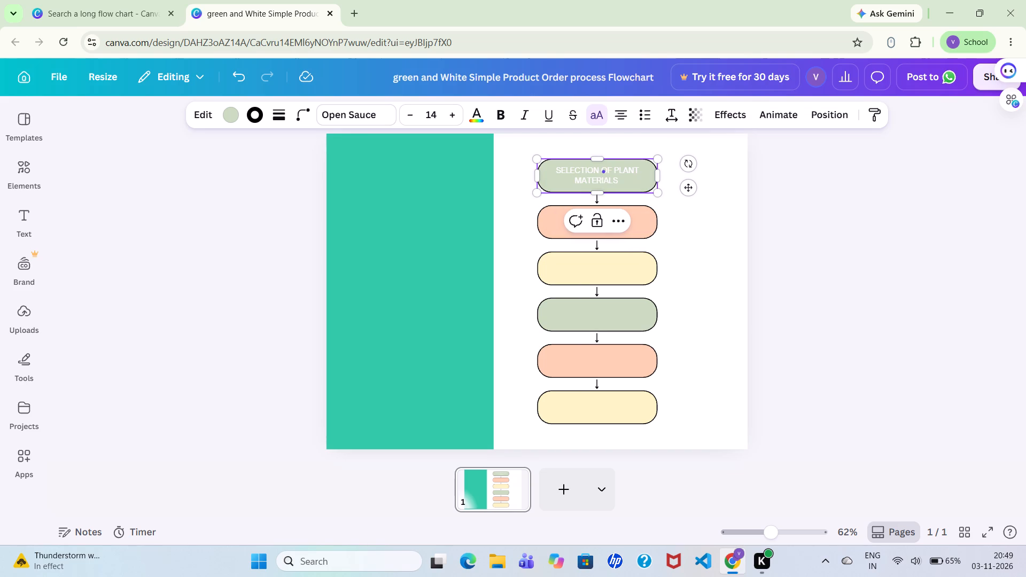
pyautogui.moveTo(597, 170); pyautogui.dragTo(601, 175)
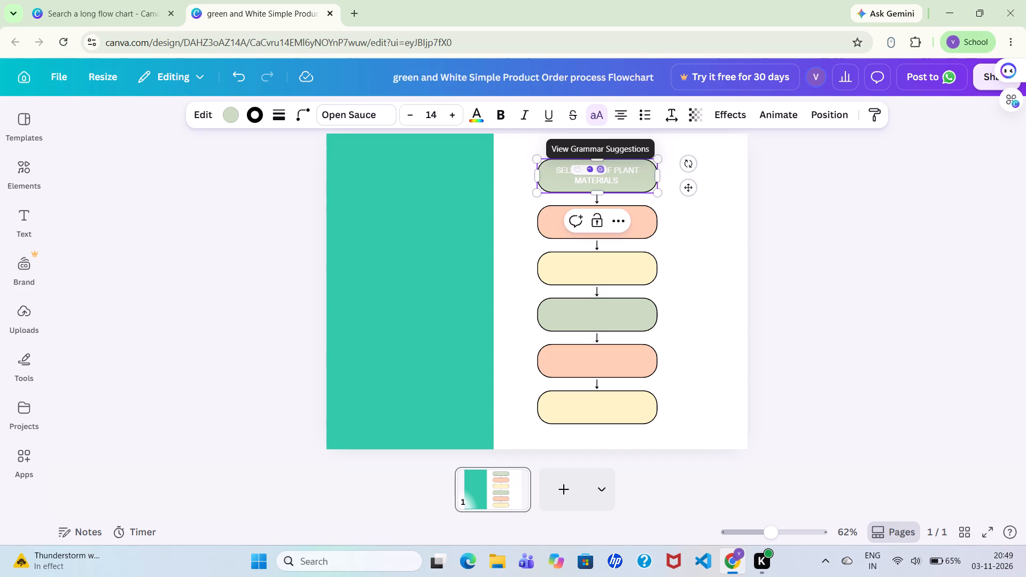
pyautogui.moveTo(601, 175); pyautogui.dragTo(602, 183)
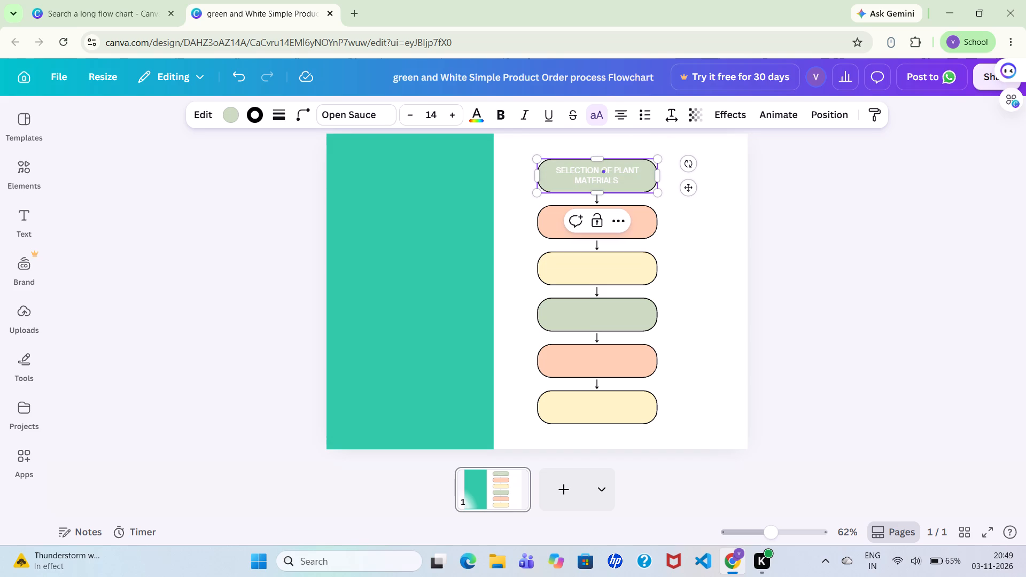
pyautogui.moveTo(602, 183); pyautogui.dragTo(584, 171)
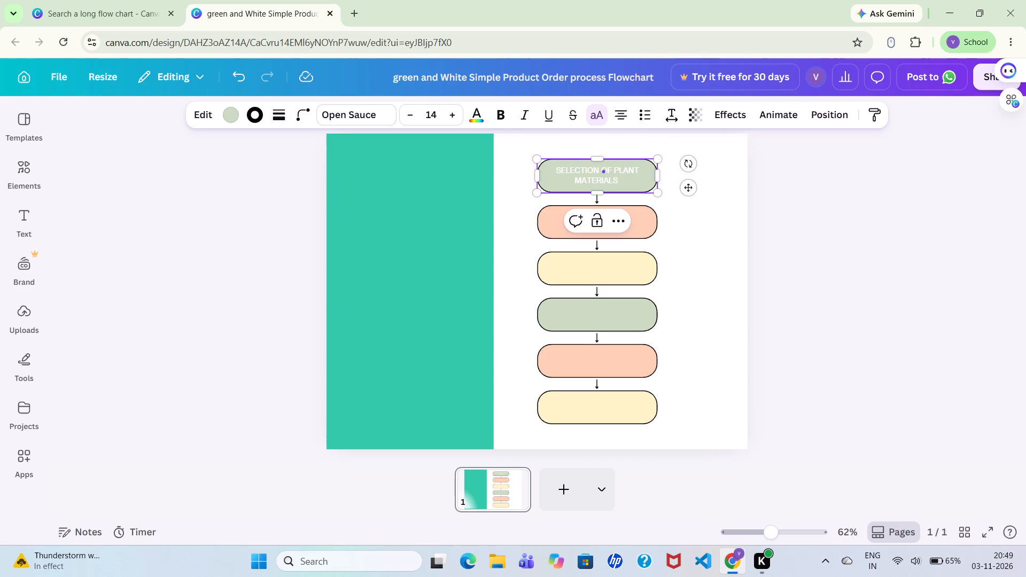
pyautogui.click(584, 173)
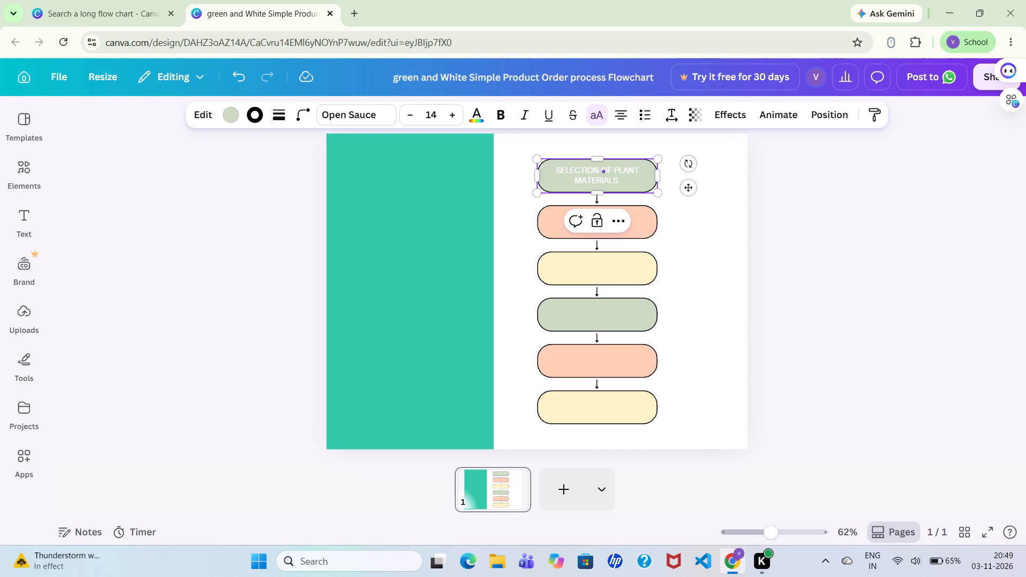
# Recolour the whole "selection of plant materials" label, trying red and teal before settling on custom dark green #056A53.
pyautogui.click(564, 182)
pyautogui.click(564, 182)
pyautogui.moveTo(564, 182); pyautogui.dragTo(564, 177)
pyautogui.moveTo(564, 177); pyautogui.dragTo(573, 169)
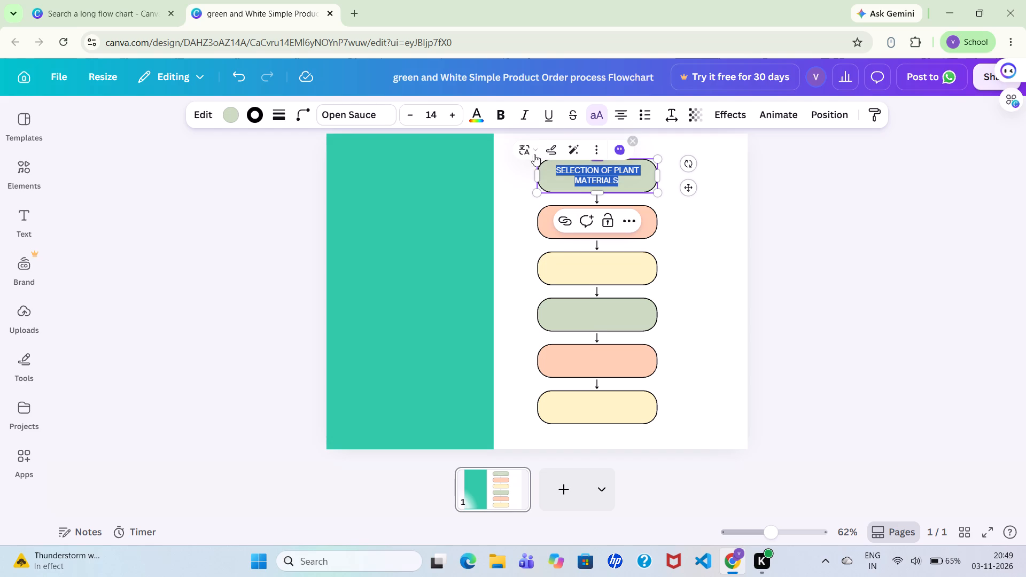
pyautogui.click(477, 117)
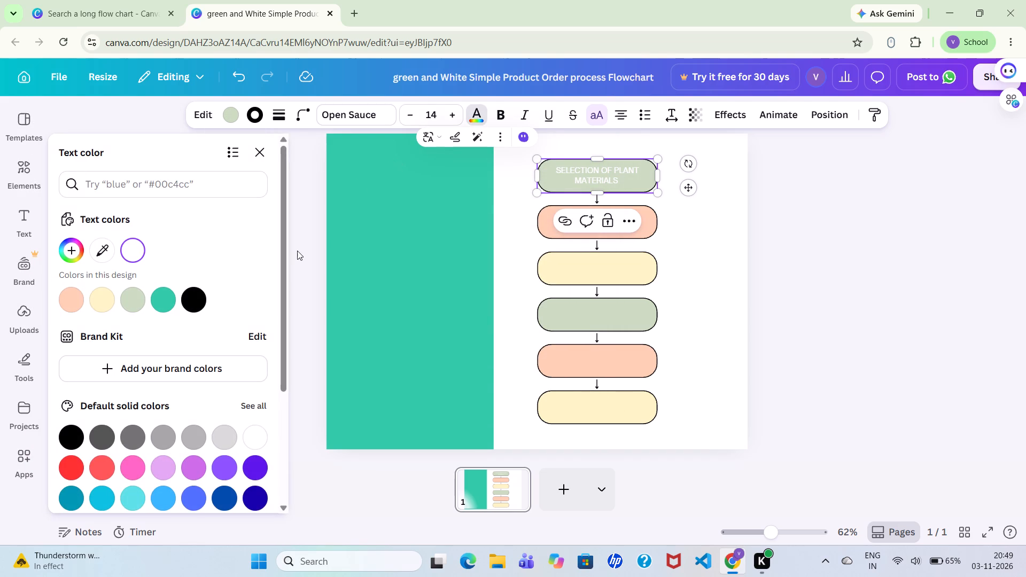
pyautogui.click(70, 470)
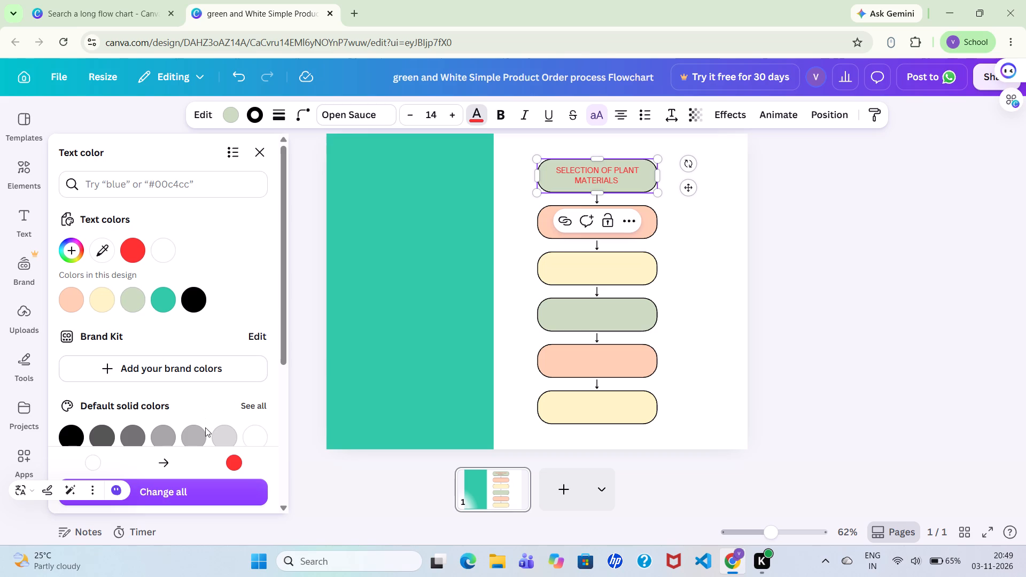
pyautogui.click(156, 301)
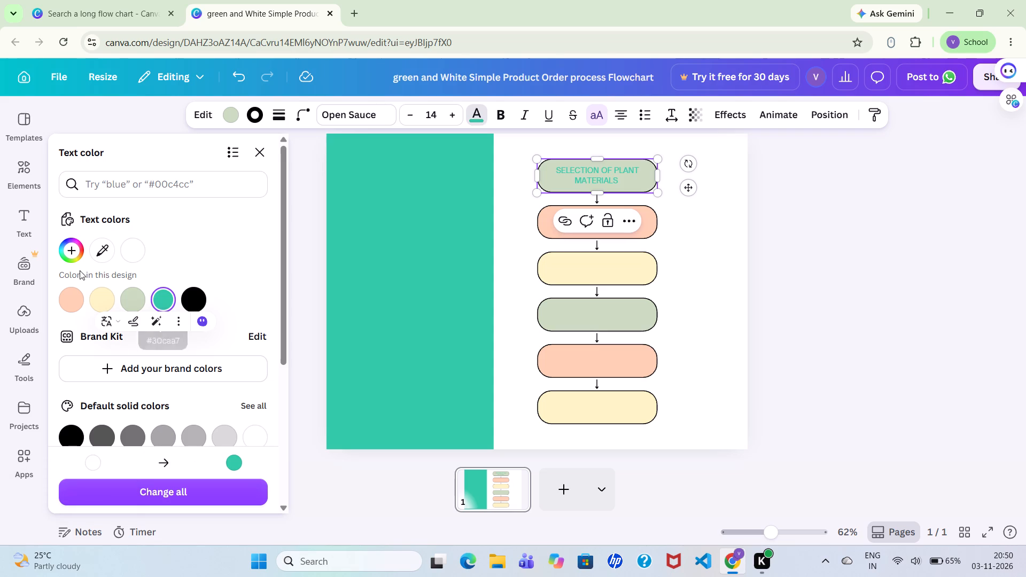
pyautogui.click(70, 255)
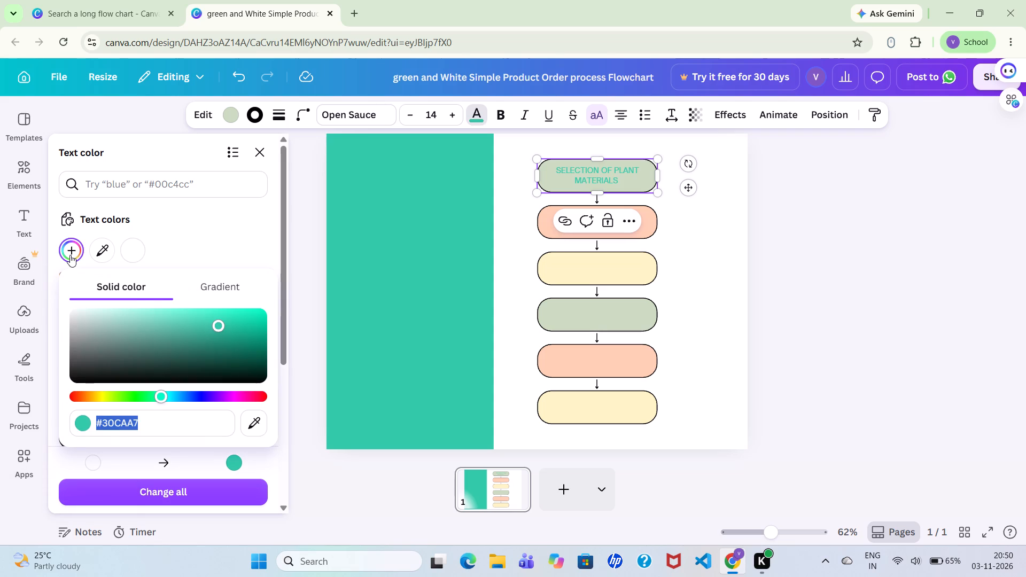
pyautogui.click(256, 341)
pyautogui.click(256, 341)
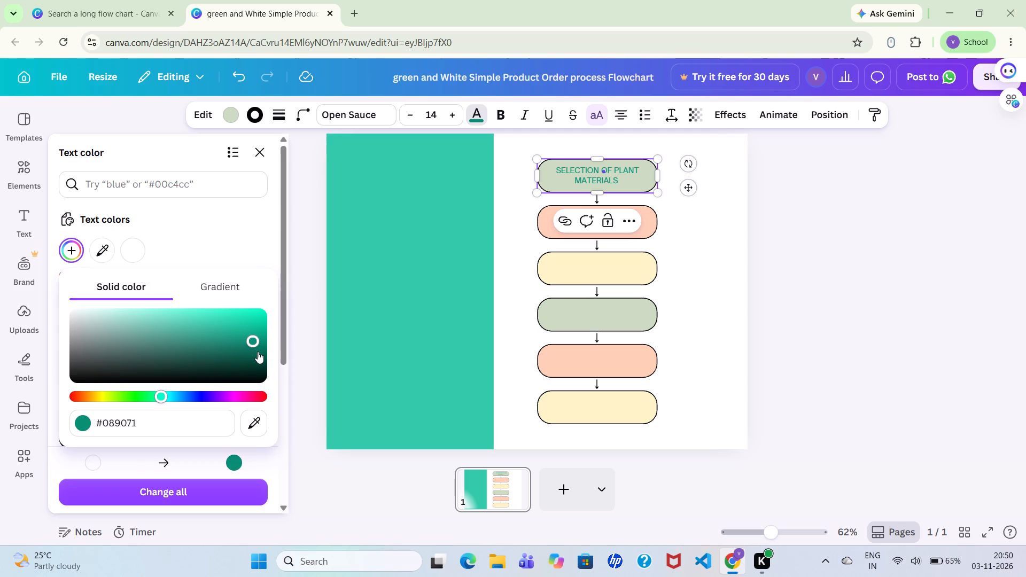
pyautogui.click(258, 352)
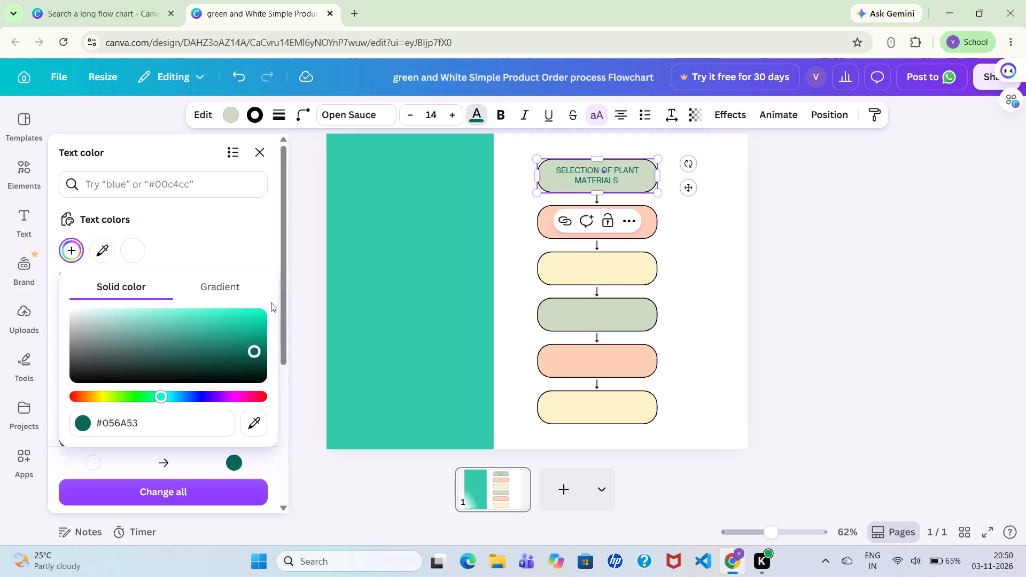
pyautogui.click(246, 258)
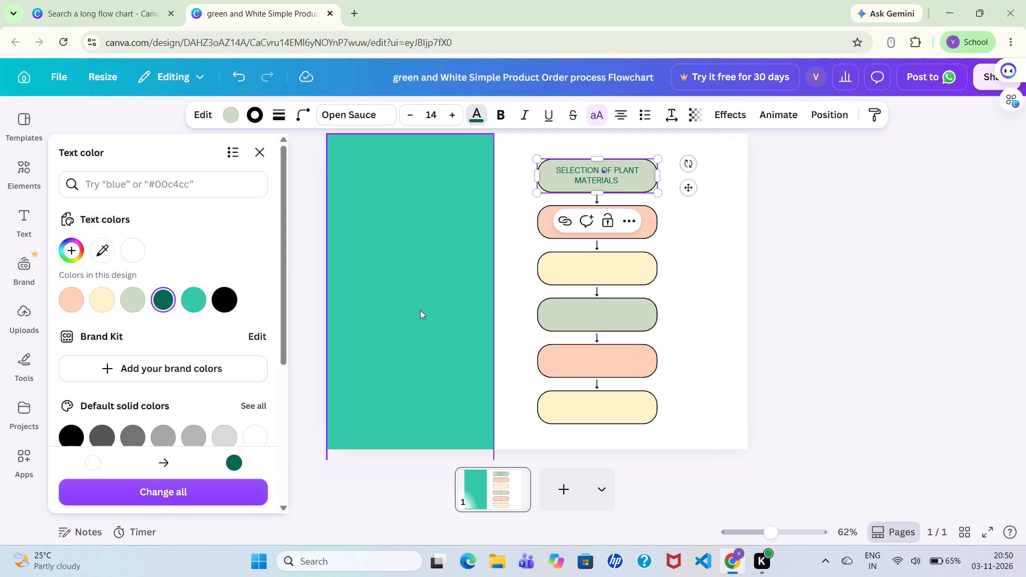
pyautogui.click(694, 234)
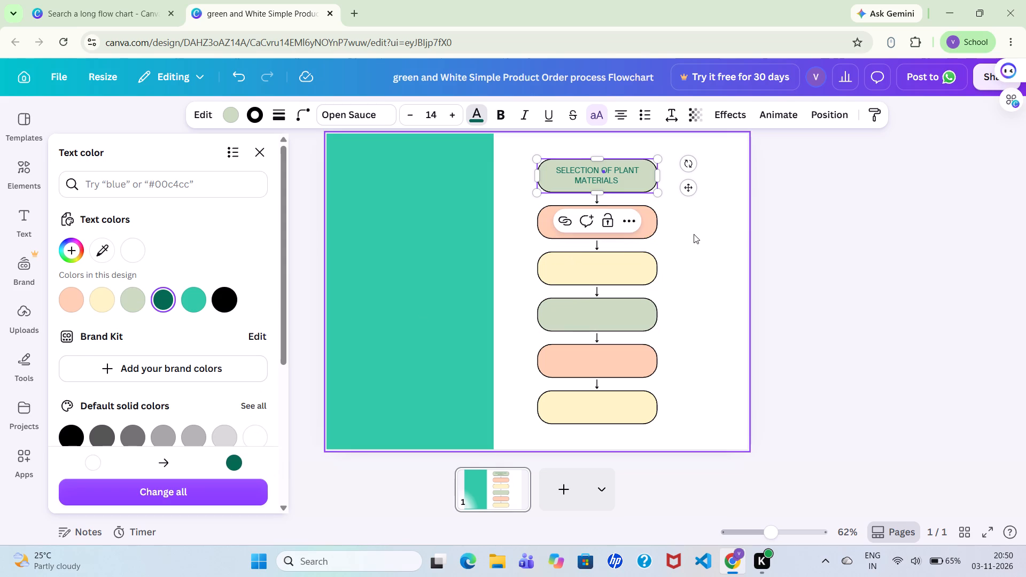
# Add "(clove)" on a new line below "selection of plant materials" in the first flowchart box.
pyautogui.click(624, 178)
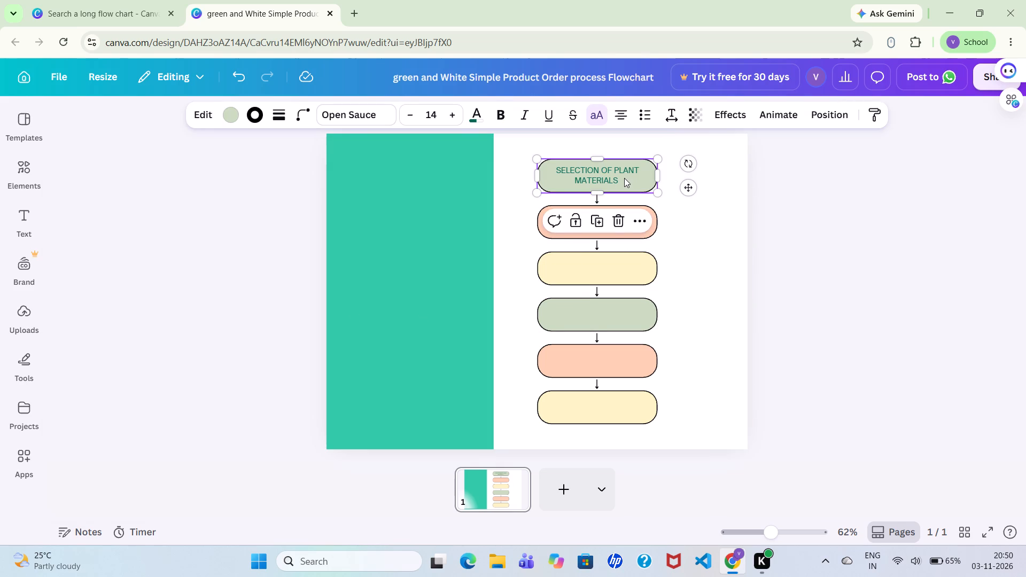
pyautogui.press('Return')
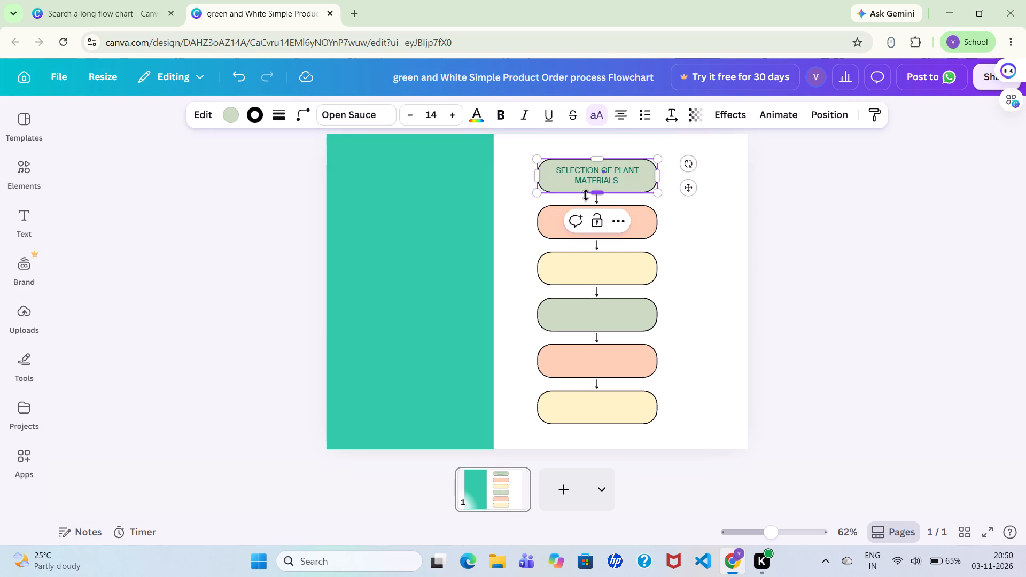
pyautogui.press('Return')
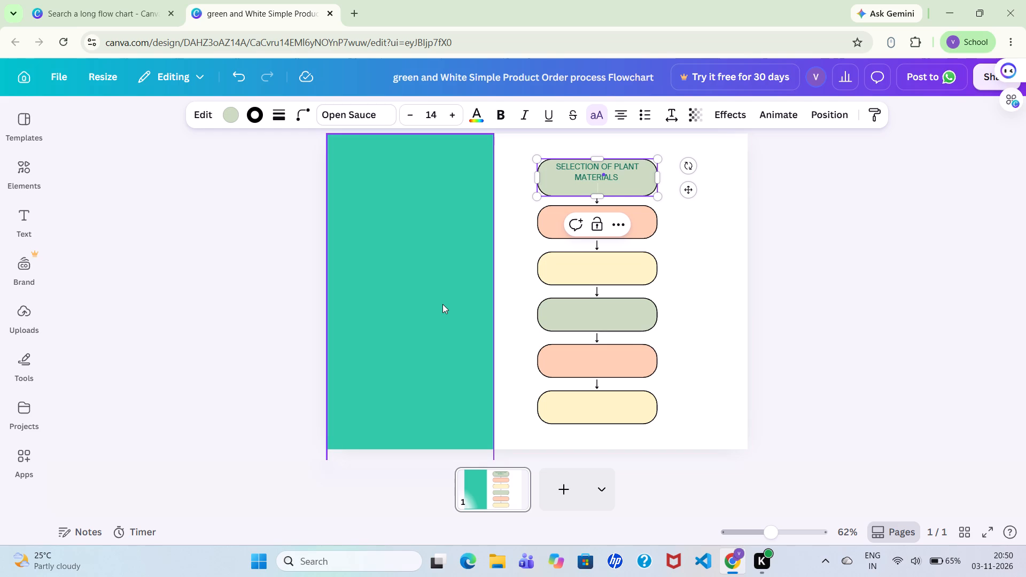
pyautogui.hotkey('shift', '(')
pyautogui.press('BackSpace')
pyautogui.hotkey('shift', '(')
pyautogui.write('clove')
pyautogui.hotkey('shift', ')')
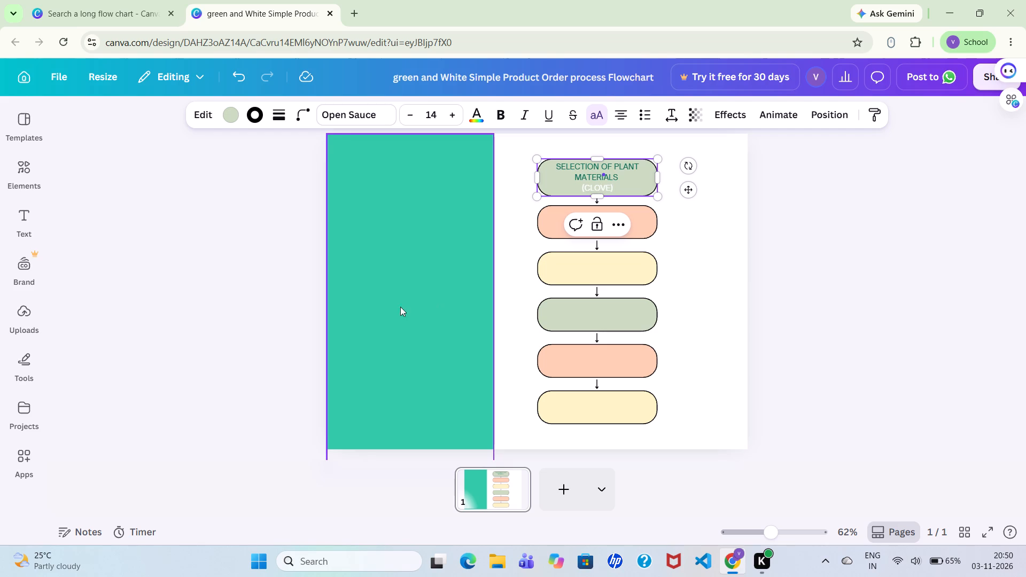
pyautogui.click(730, 255)
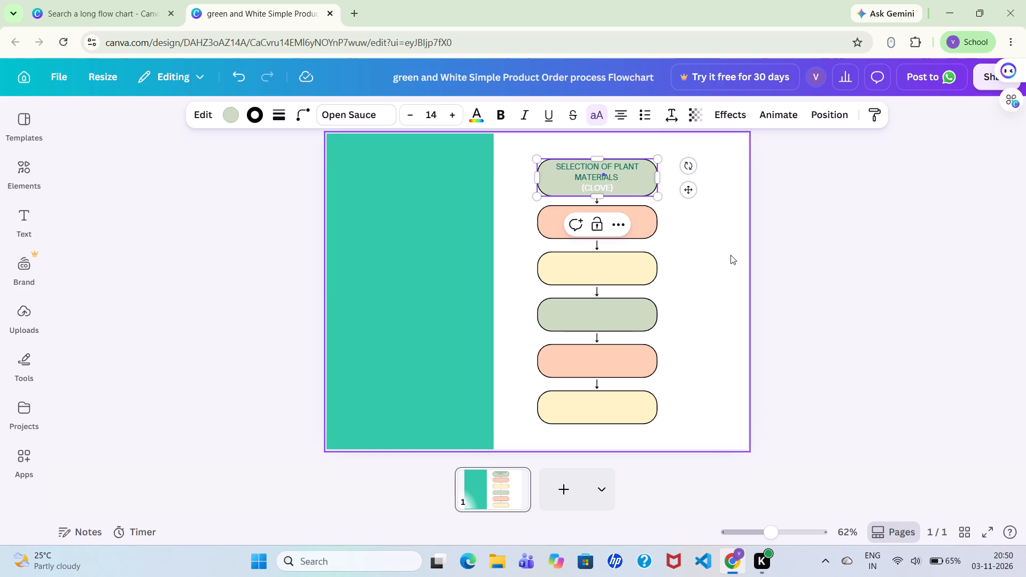
# Apply the dark green already used in the label to all text in the first box, including "(clove)".
pyautogui.click(596, 187)
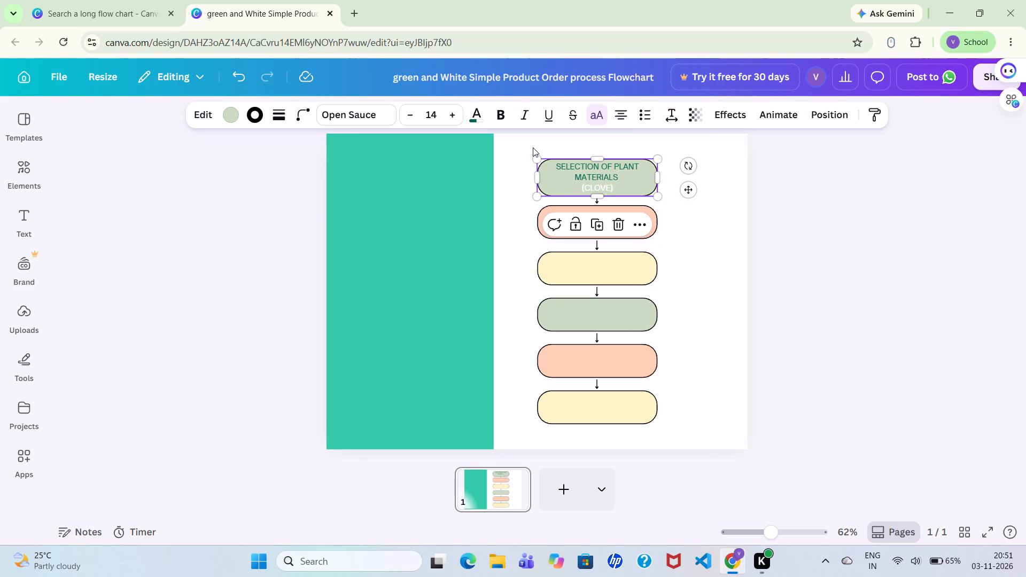
pyautogui.click(477, 113)
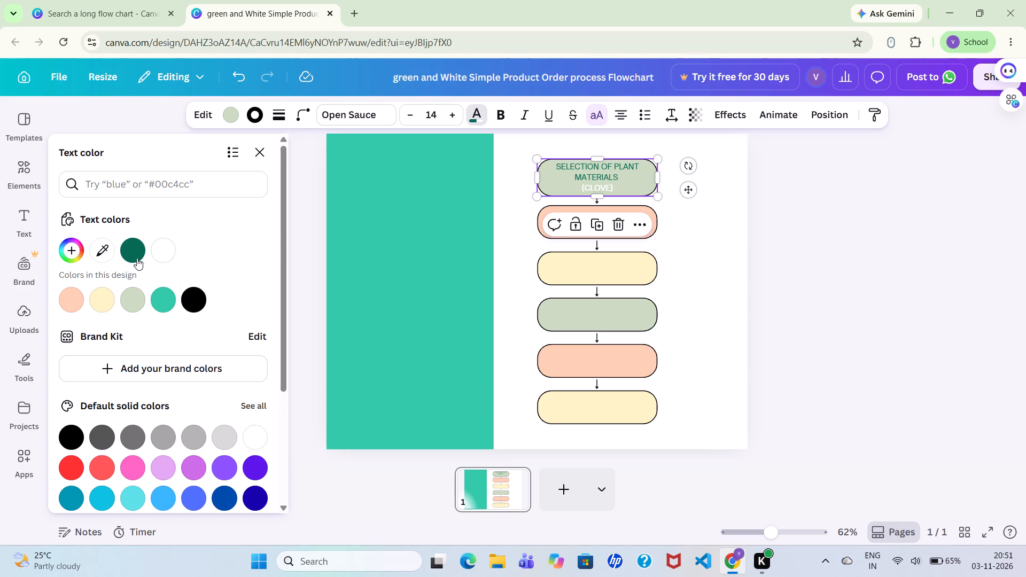
pyautogui.click(130, 253)
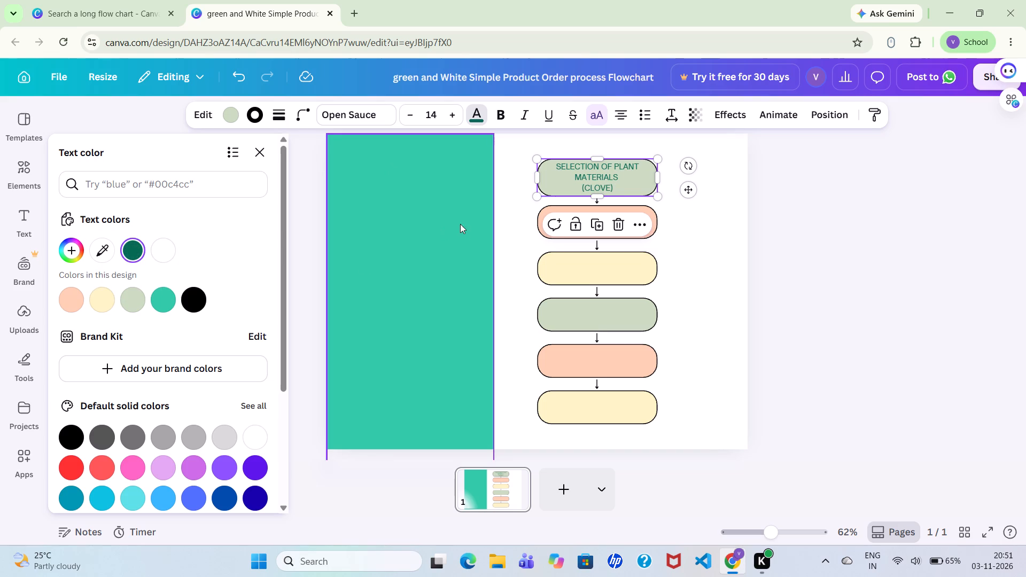
pyautogui.click(704, 207)
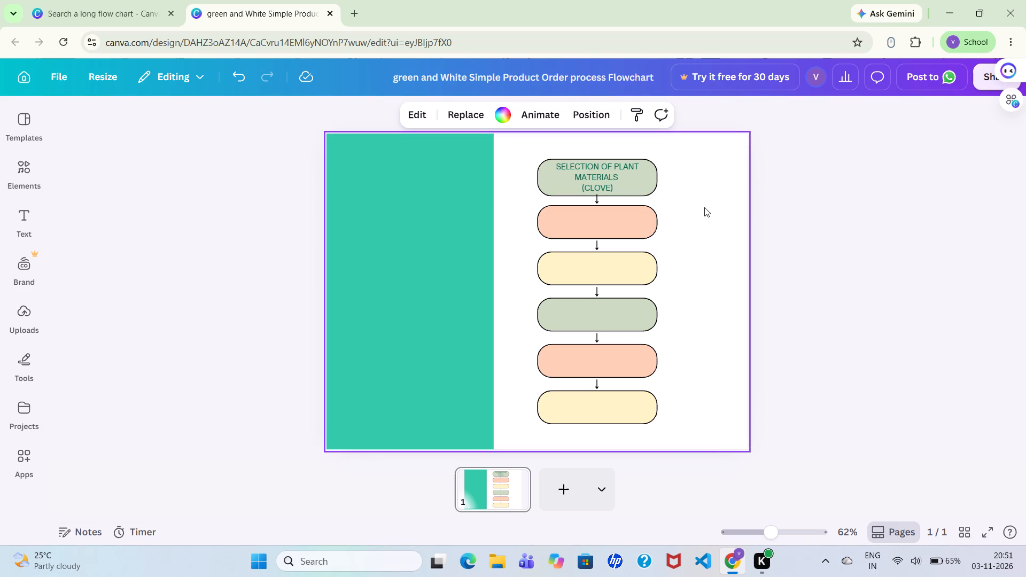
# Label the second flowchart box, the peach one below the clove box, "collection, cleaning and drying of cloves".
pyautogui.click(611, 211)
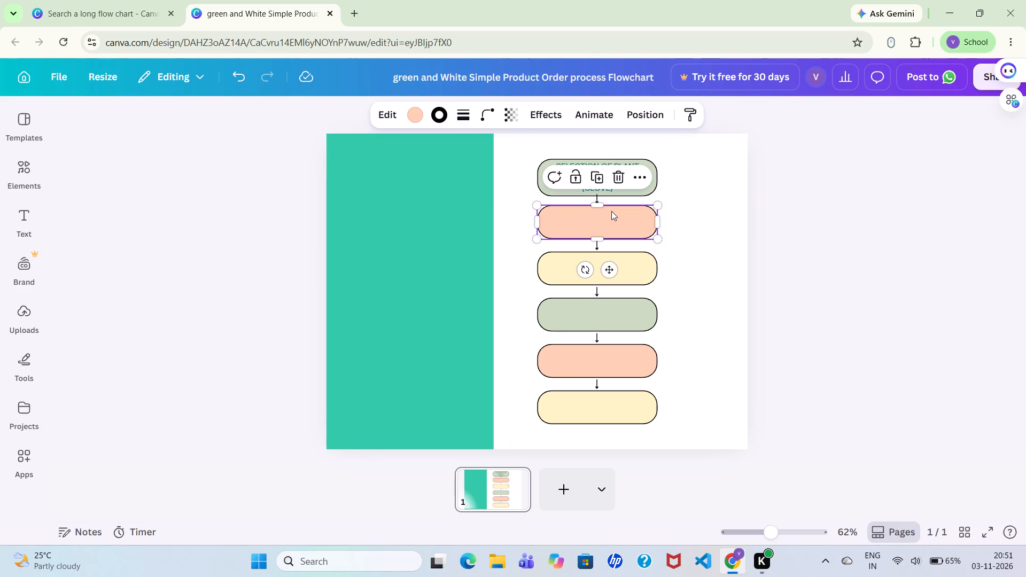
pyautogui.click(600, 216)
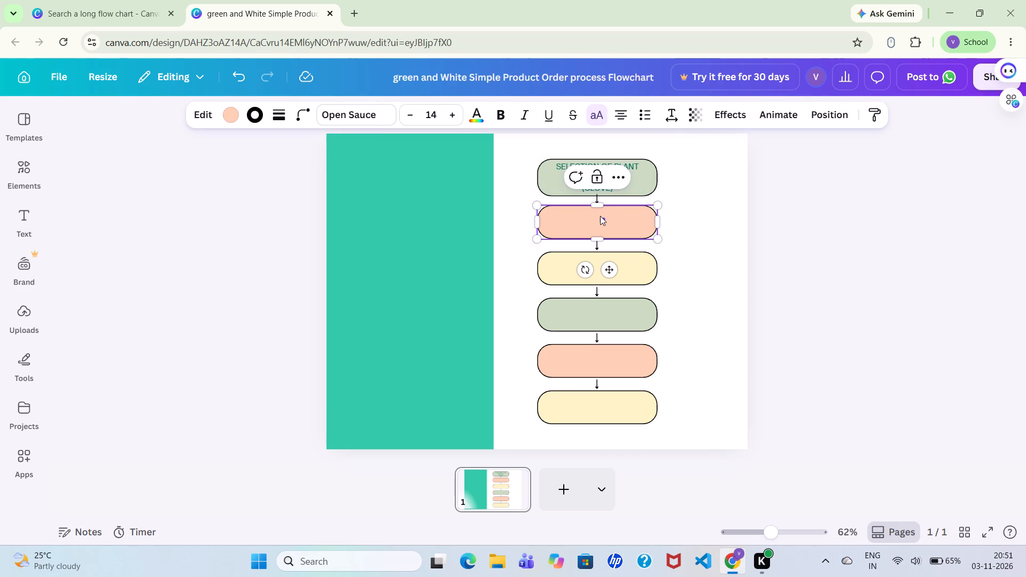
pyautogui.write('collection')
pyautogui.press(',')
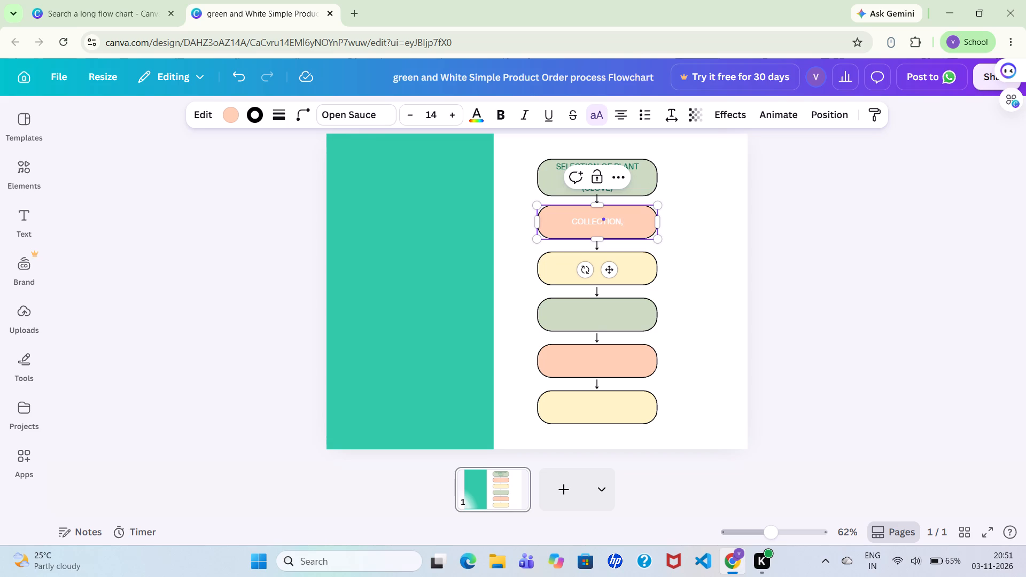
pyautogui.press('space')
pyautogui.write('cleaning')
pyautogui.press('space')
pyautogui.write('and')
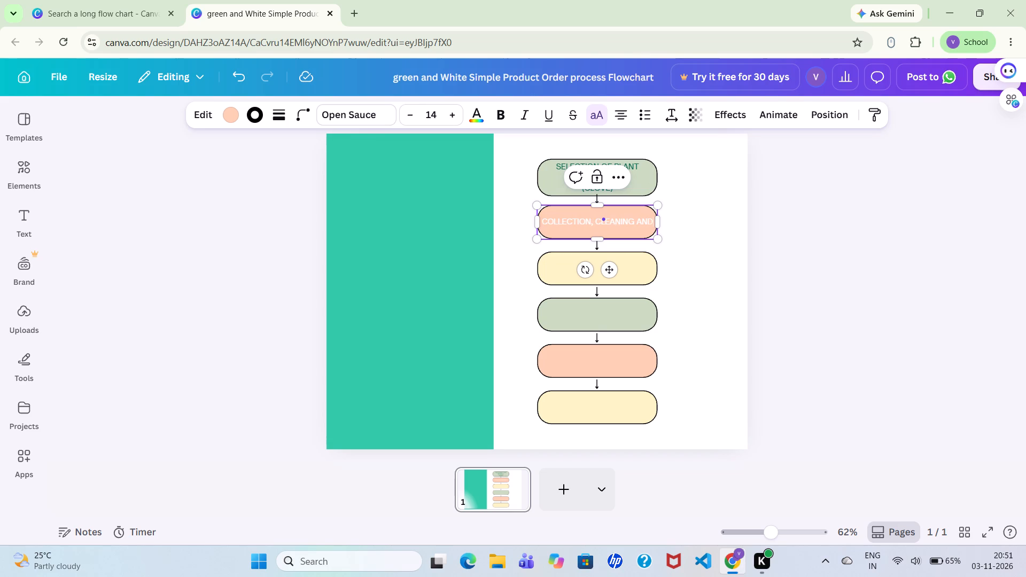
pyautogui.press('space')
pyautogui.write('drying')
pyautogui.press('space')
pyautogui.write('of cloves')
pyautogui.press('space')
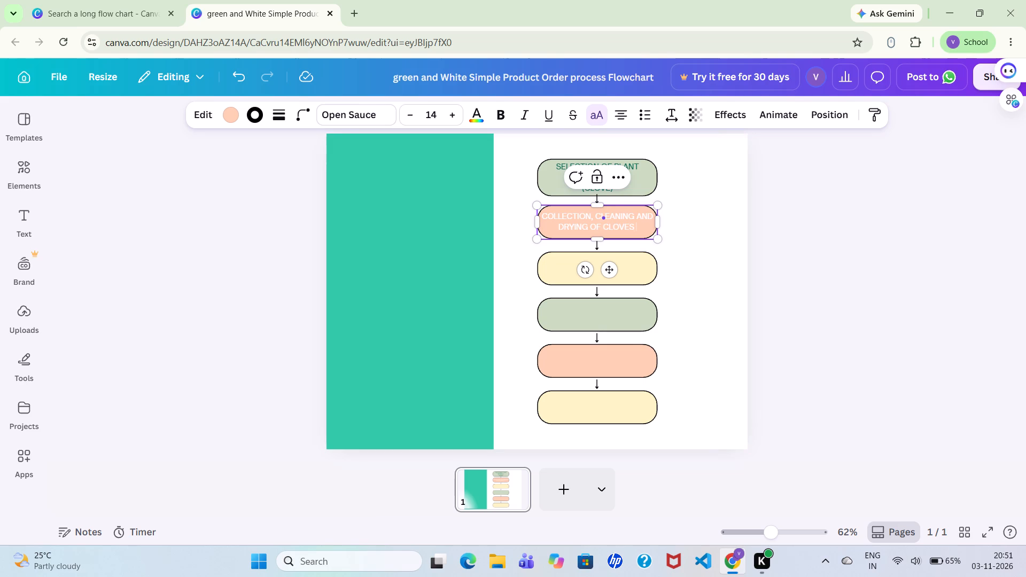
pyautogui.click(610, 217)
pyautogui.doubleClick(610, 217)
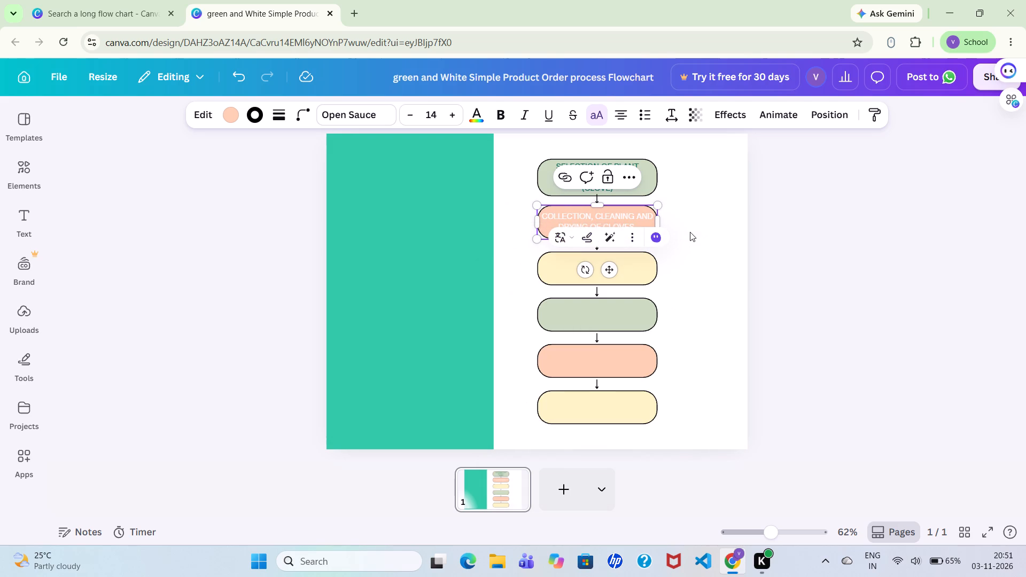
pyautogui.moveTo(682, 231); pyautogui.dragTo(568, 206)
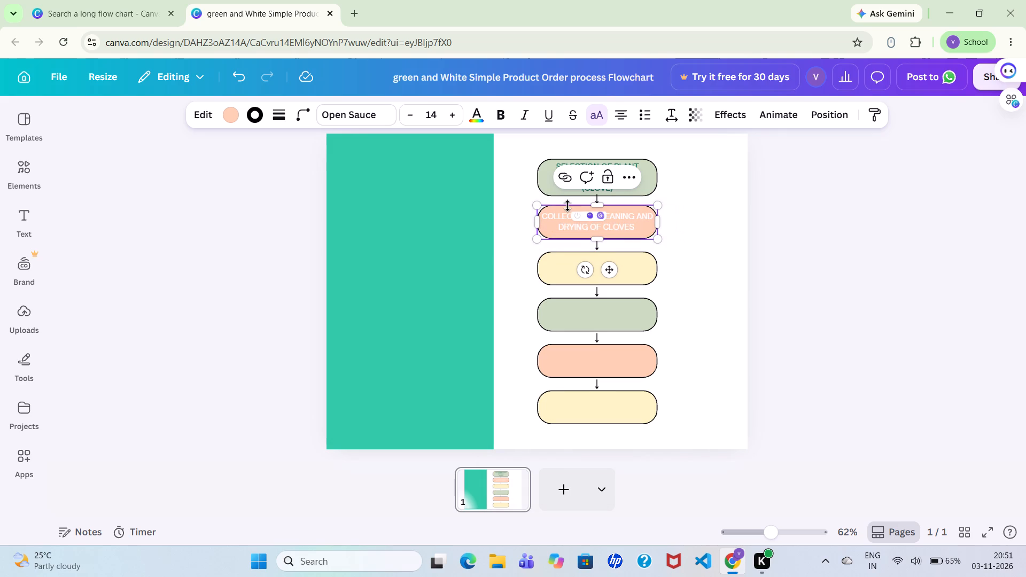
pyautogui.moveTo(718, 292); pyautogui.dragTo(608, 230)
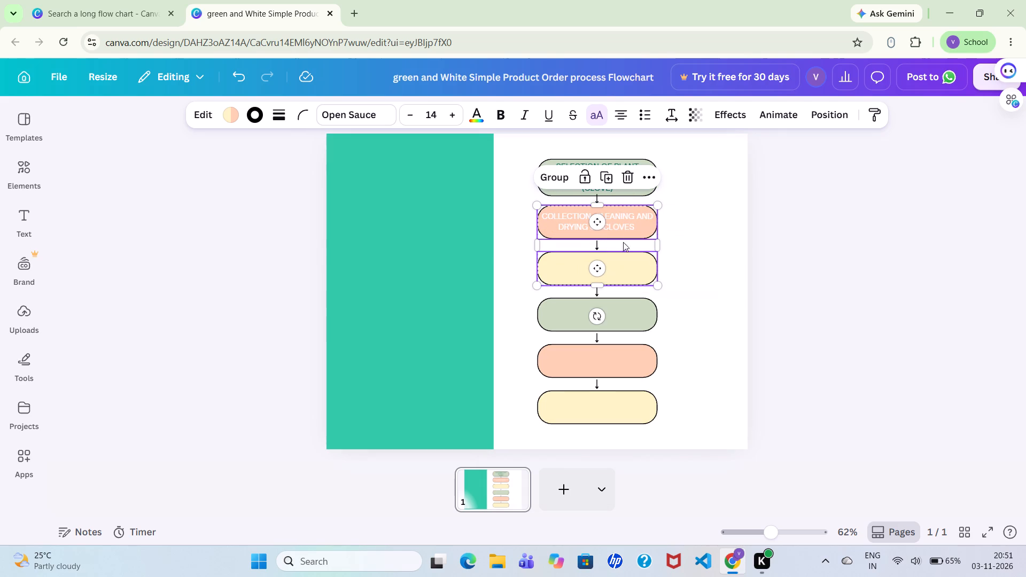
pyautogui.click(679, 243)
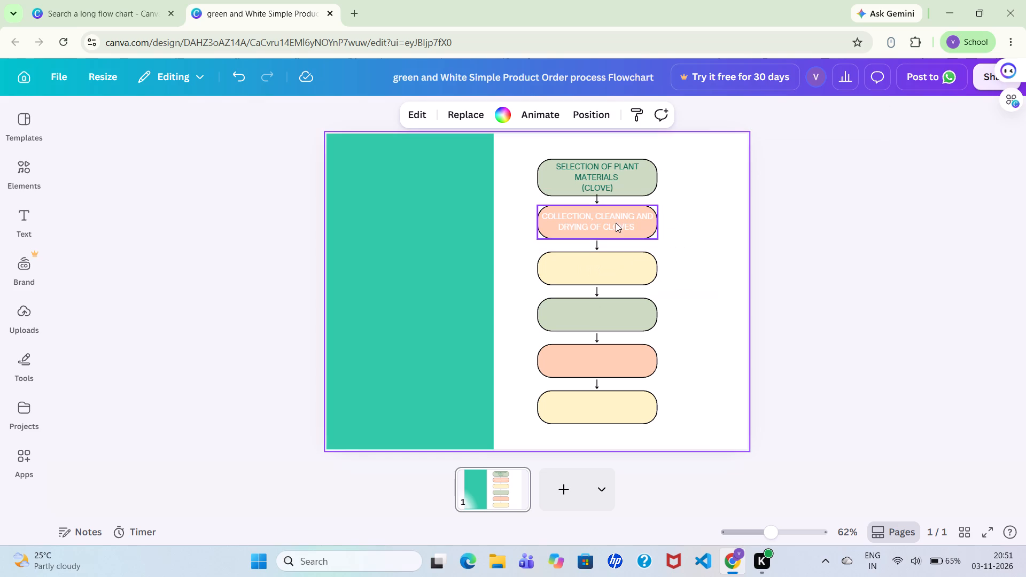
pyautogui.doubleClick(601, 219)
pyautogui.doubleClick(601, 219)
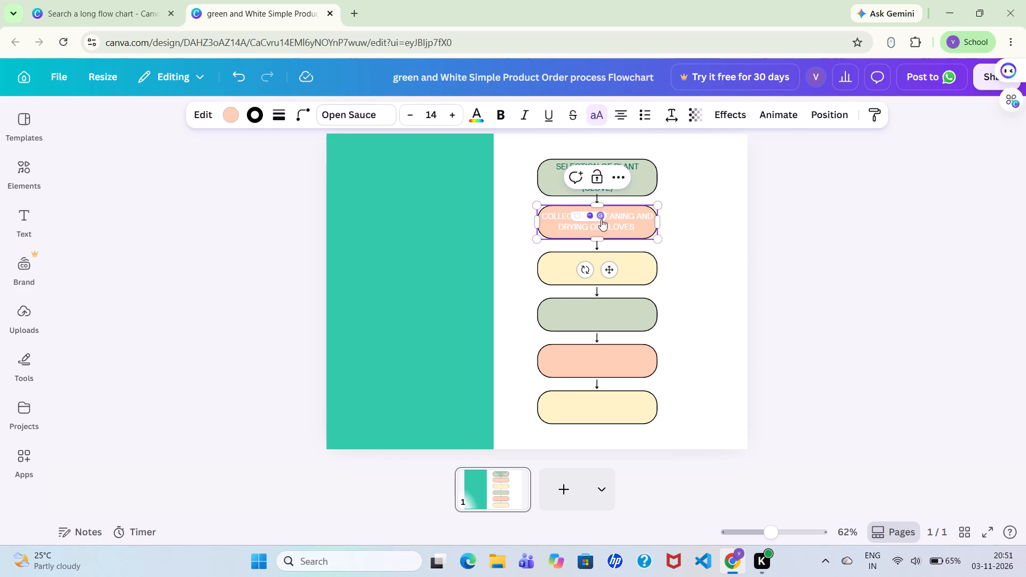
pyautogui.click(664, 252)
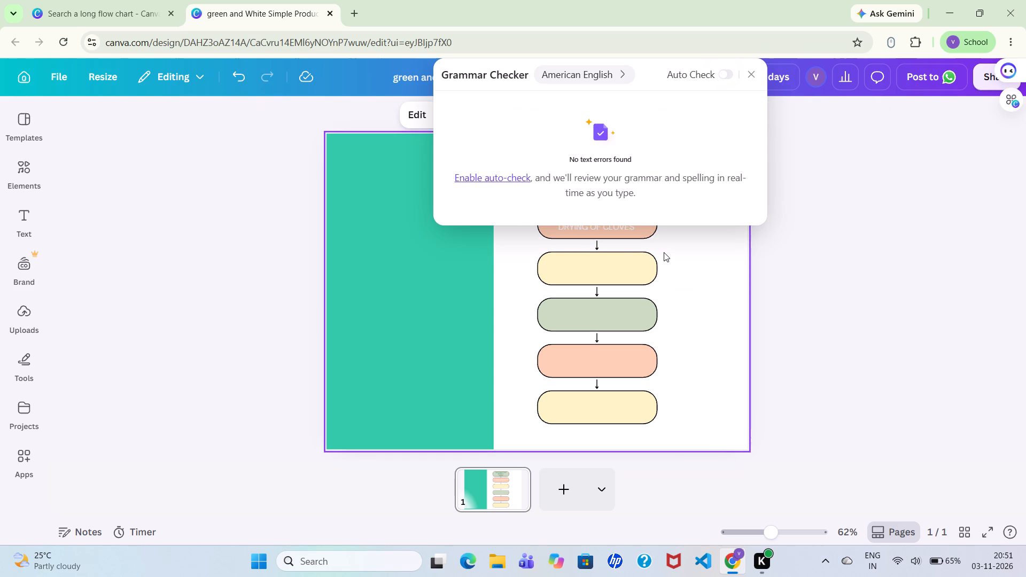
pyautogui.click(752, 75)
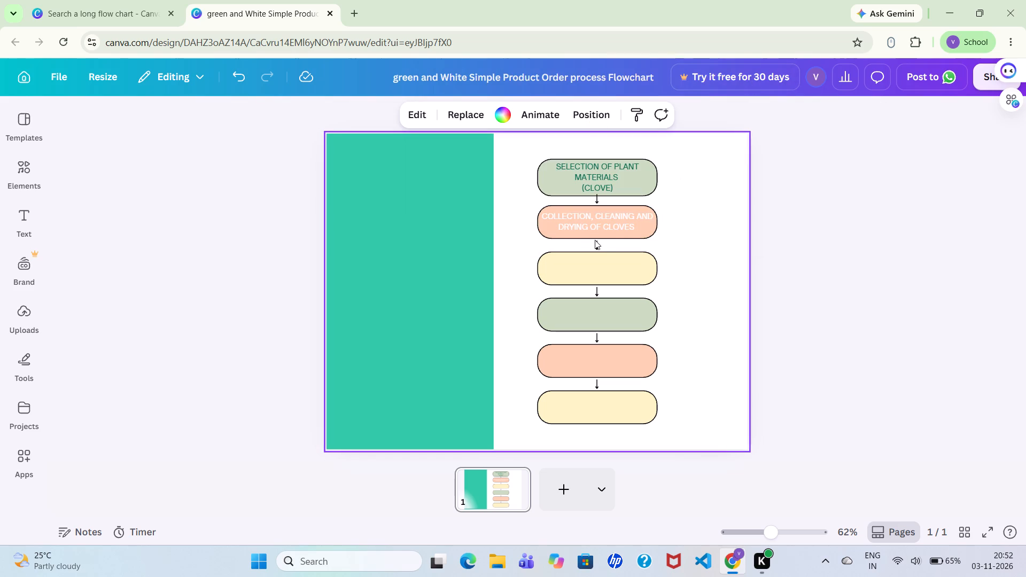
# Recolour the whole "collection, cleaning and drying of cloves" label, trying peach and several browns before settling on custom orange-brown #B96534.
pyautogui.doubleClick(563, 217)
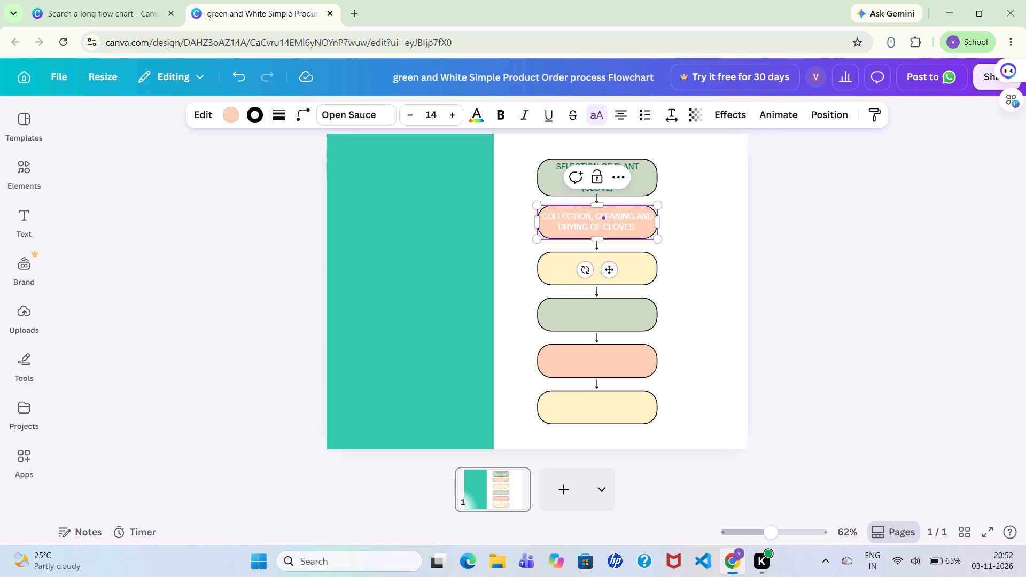
pyautogui.click(539, 227)
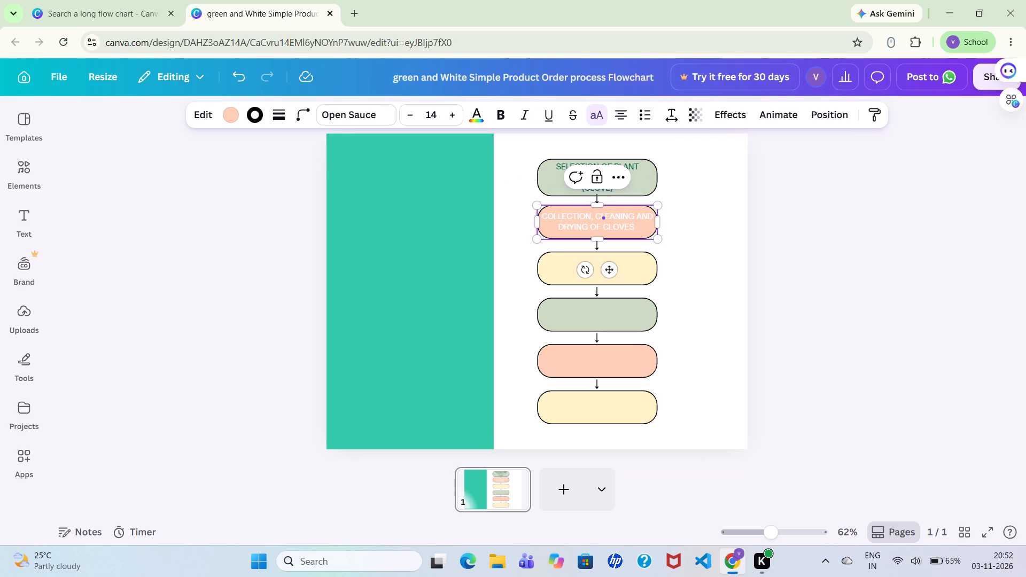
pyautogui.tripleClick(555, 214)
pyautogui.click(555, 214)
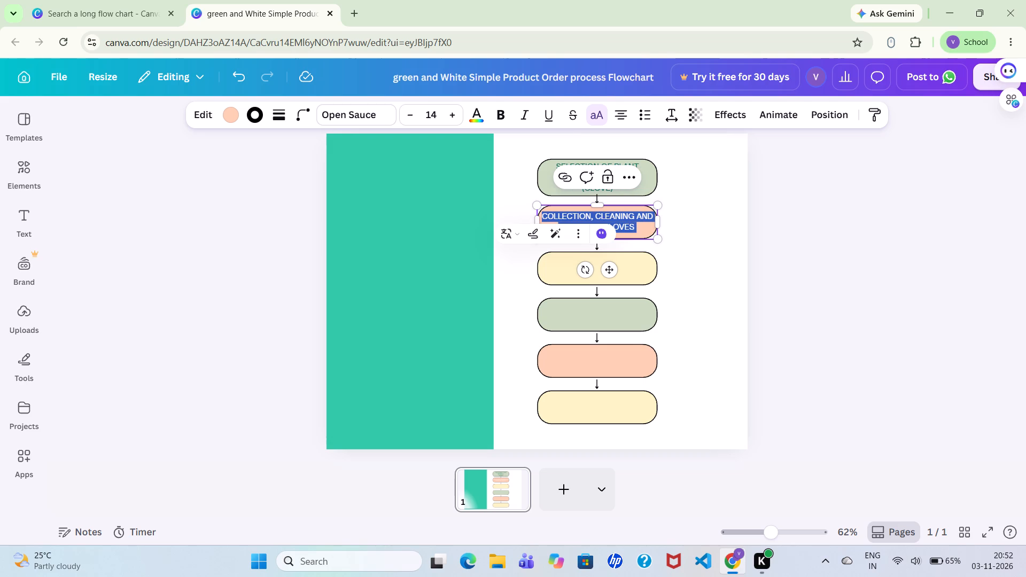
pyautogui.click(479, 114)
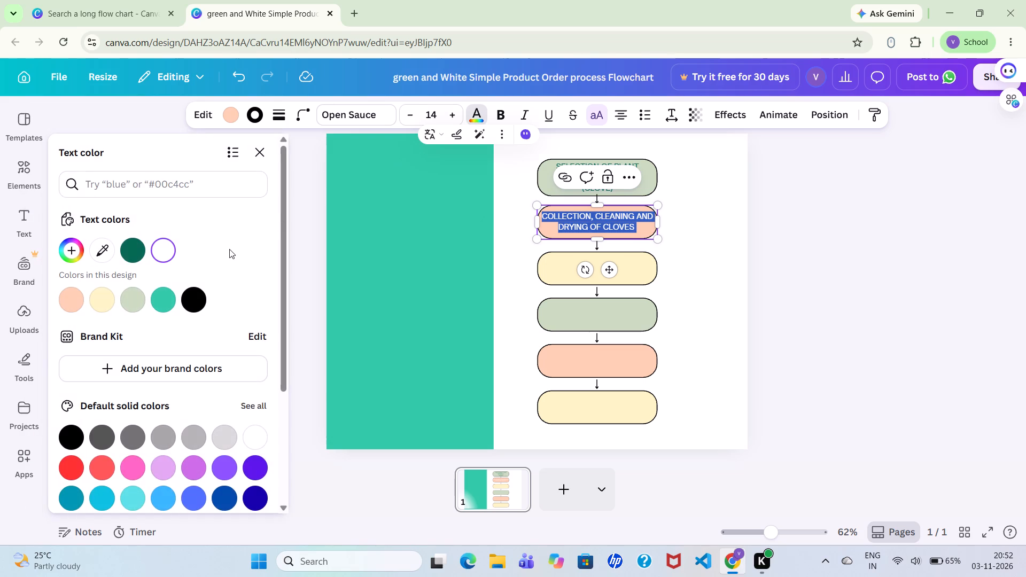
pyautogui.click(69, 304)
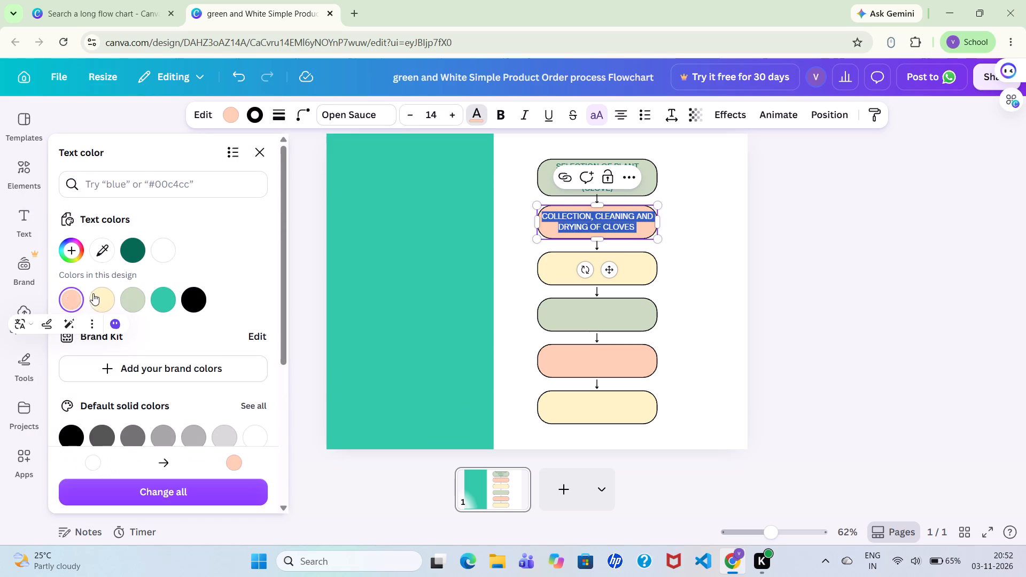
pyautogui.click(72, 251)
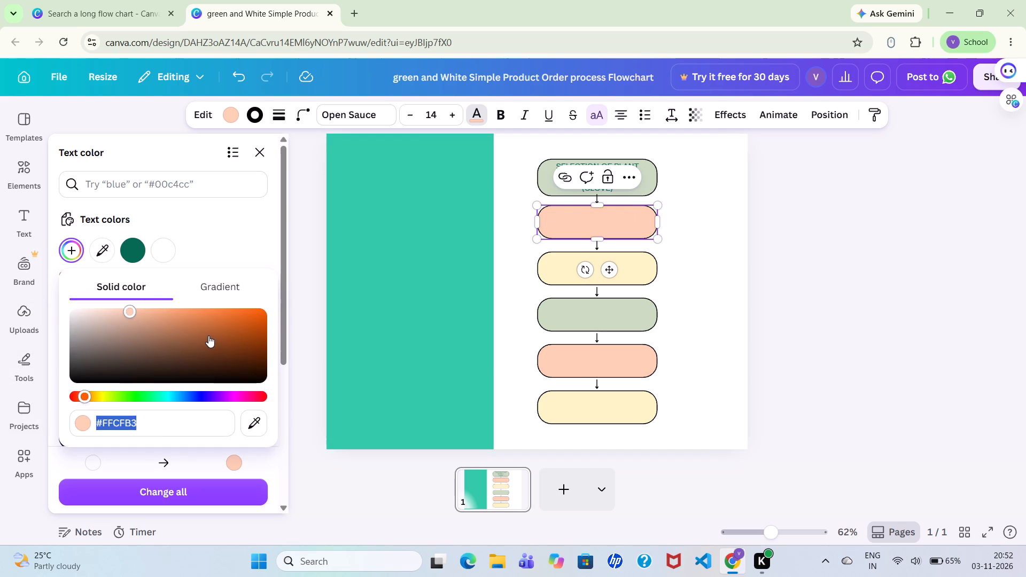
pyautogui.click(209, 335)
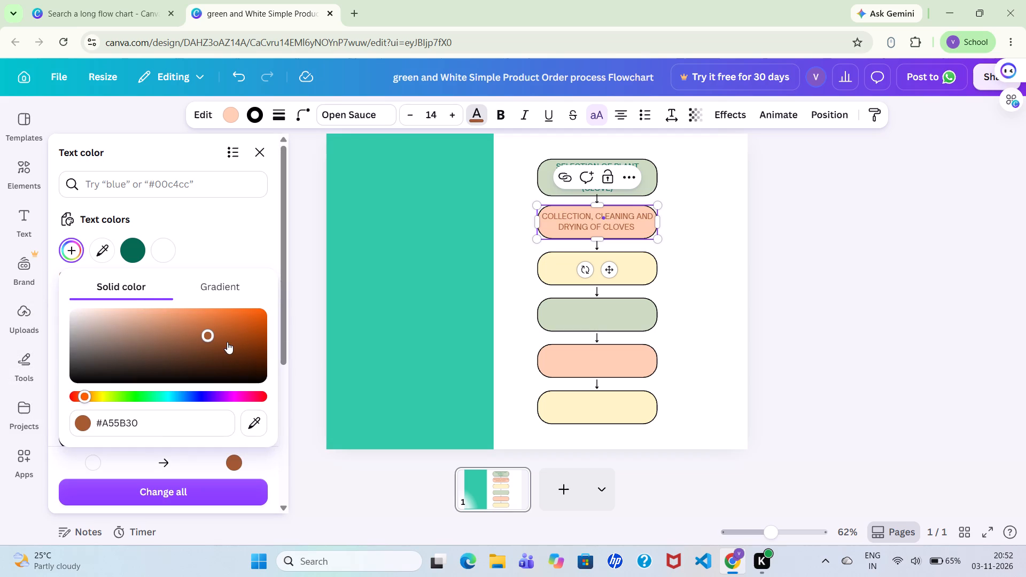
pyautogui.click(227, 342)
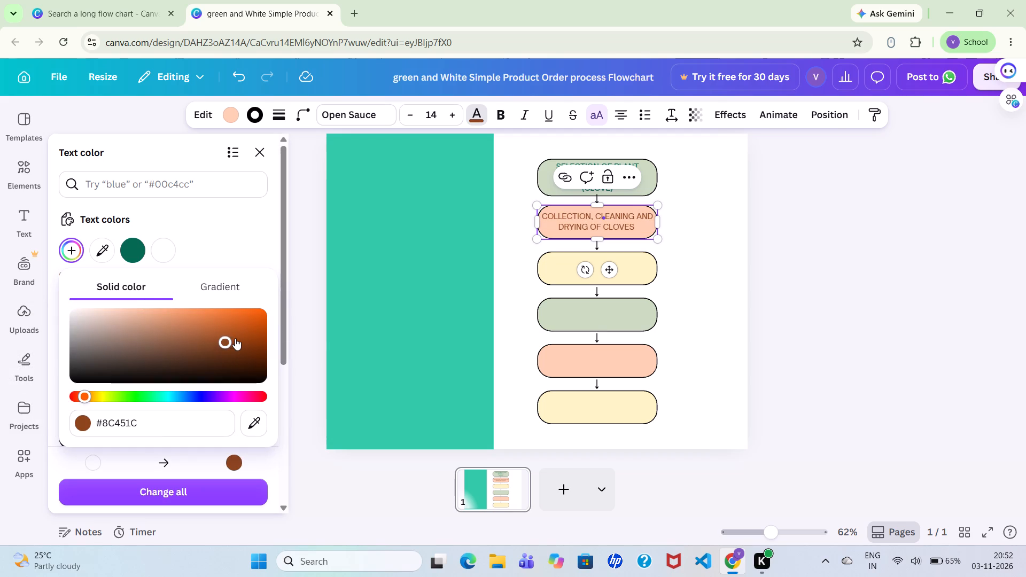
pyautogui.click(235, 338)
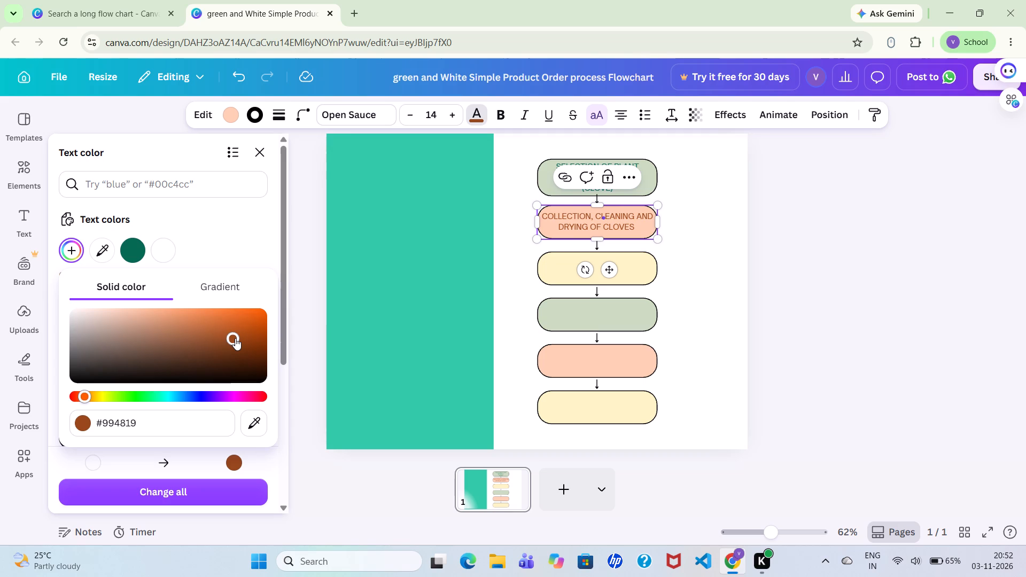
pyautogui.click(222, 332)
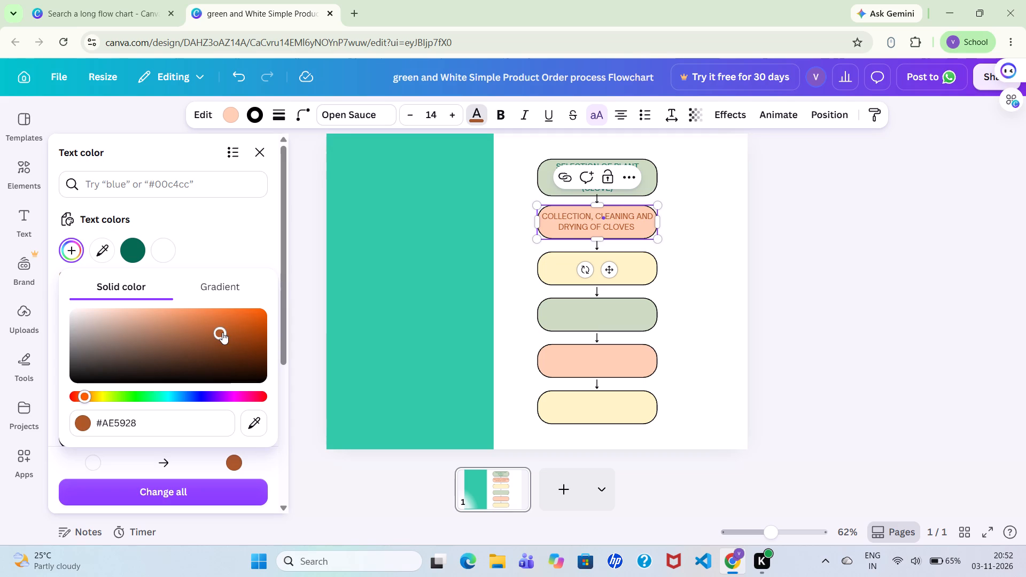
pyautogui.click(212, 329)
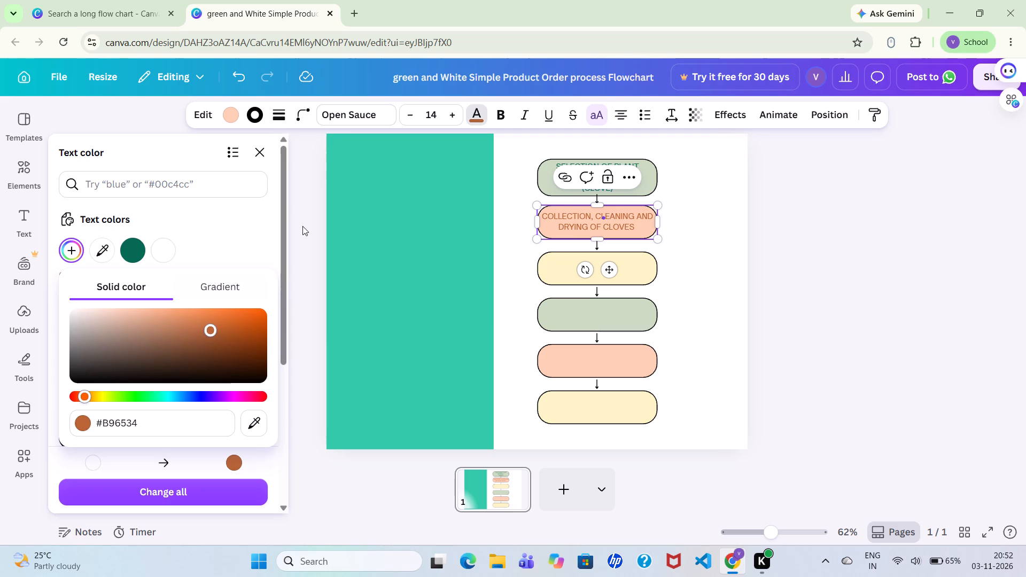
pyautogui.click(299, 205)
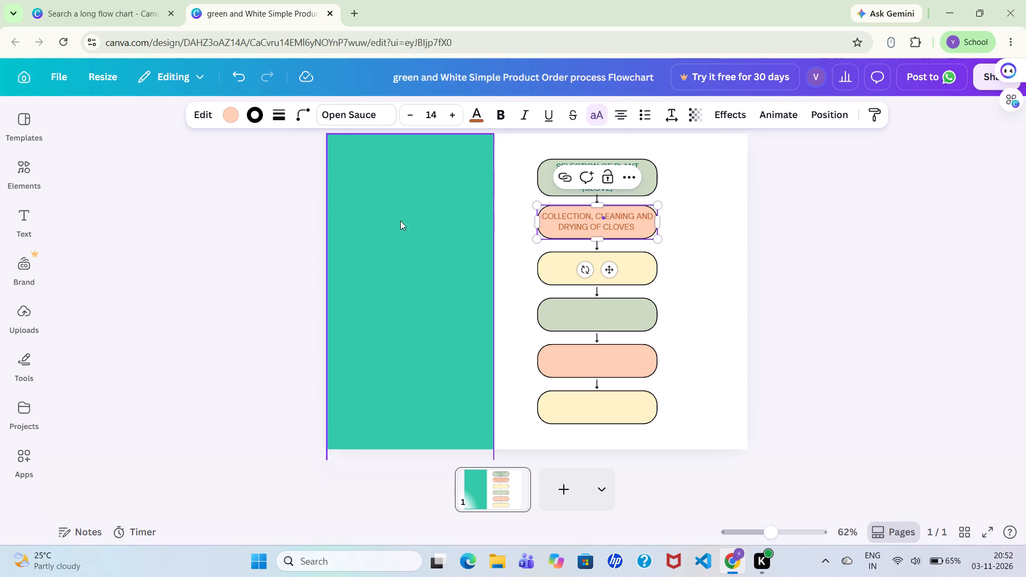
pyautogui.click(702, 261)
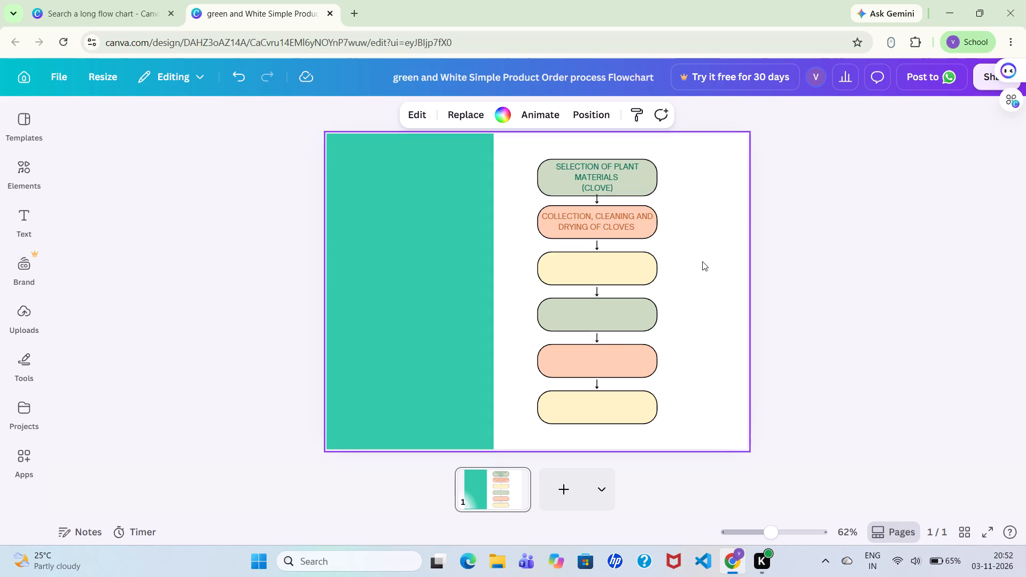
# Label the third flowchart box, the pale yellow one, "grinding and steam distillation".
pyautogui.click(605, 256)
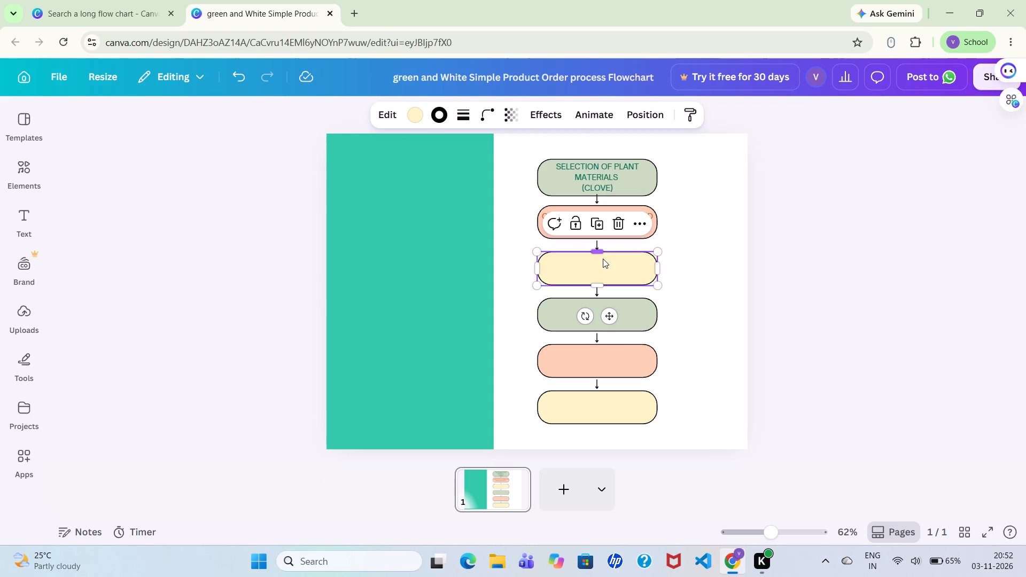
pyautogui.click(601, 260)
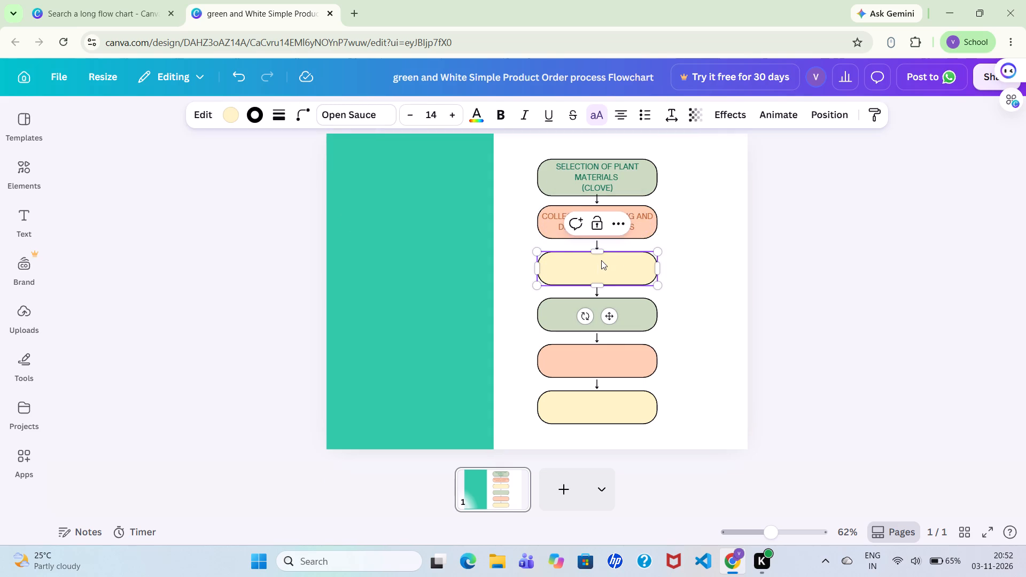
pyautogui.write('gring')
pyautogui.press('BackSpace')
pyautogui.write('ding')
pyautogui.press('space')
pyautogui.write('and secrectin')
pyautogui.press('BackSpace')
pyautogui.write('on')
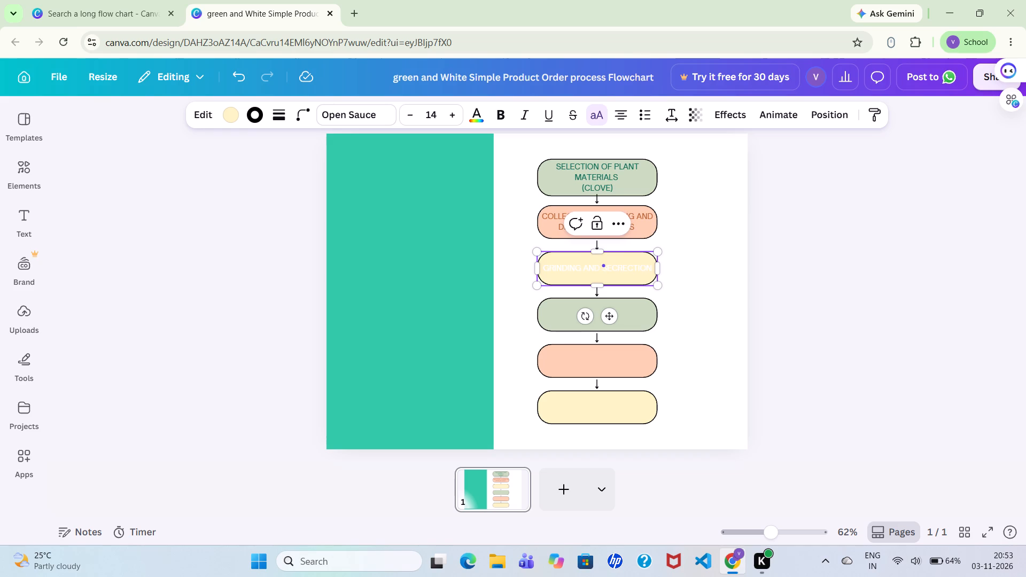
pyautogui.press('BackSpace')
pyautogui.press('BackSpace')
pyautogui.press('BackSpace')
pyautogui.press('BackSpace')
pyautogui.press('BackSpace')
pyautogui.press('BackSpace')
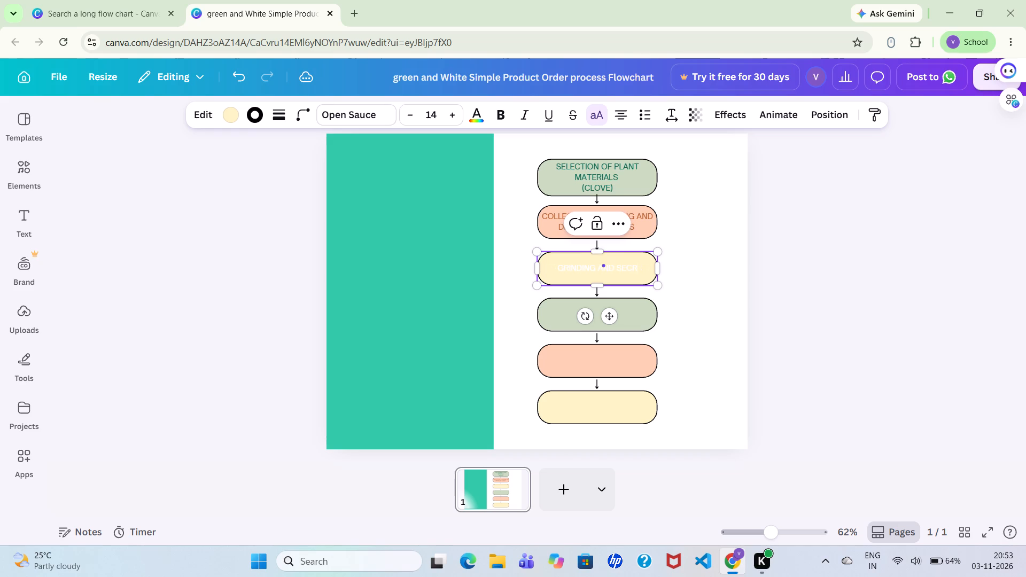
pyautogui.press('BackSpace')
pyautogui.press('BackSpace')
pyautogui.press('BackSpace')
pyautogui.press('BackSpace')
pyautogui.write('ste')
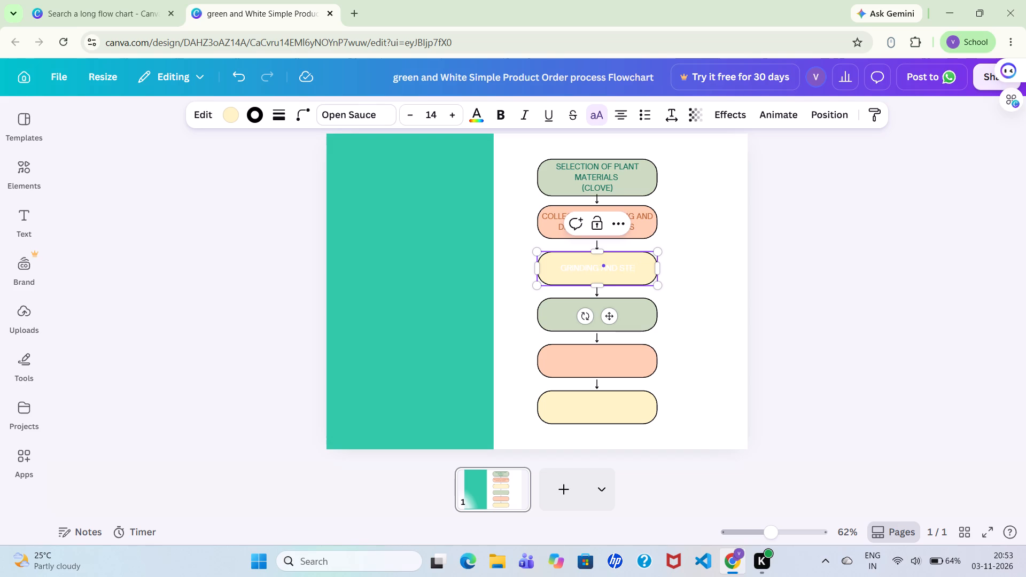
pyautogui.write('am')
pyautogui.press('space')
pyautogui.write('distillation')
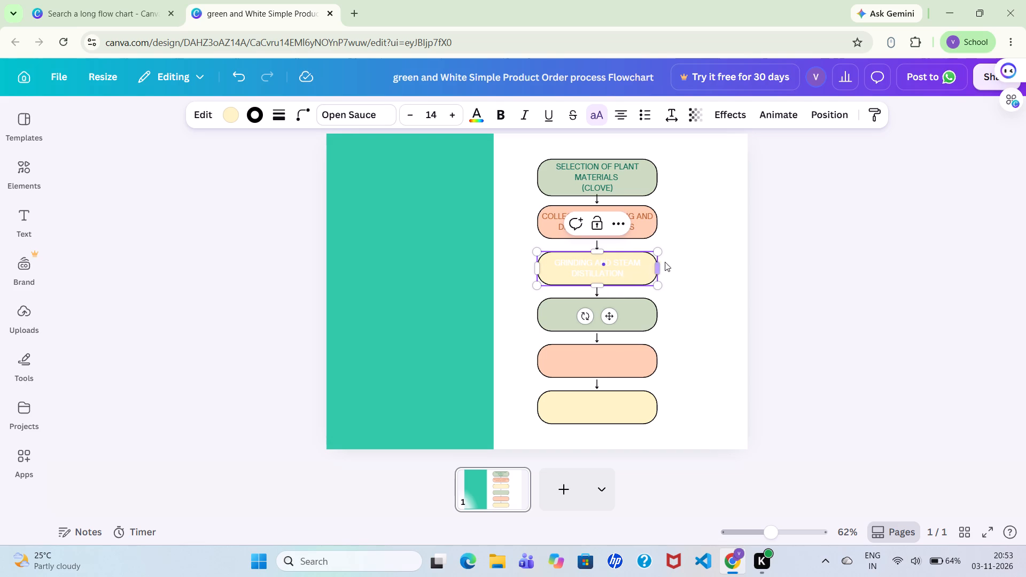
# Recolour the whole "grinding and steam distillation" label, trying pale yellow and several darker yellows before settling on custom golden yellow #DEBF48.
pyautogui.doubleClick(605, 268)
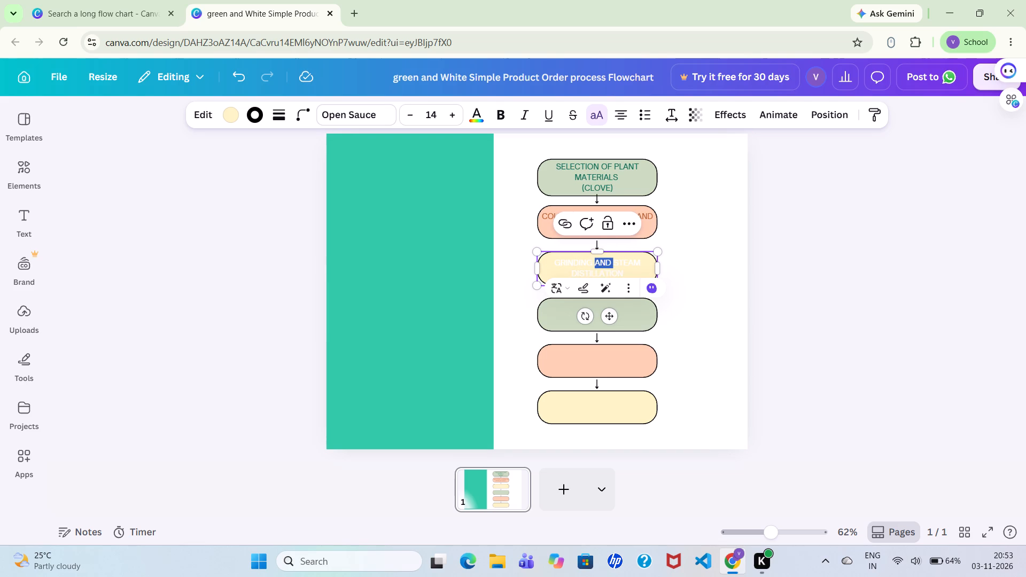
pyautogui.tripleClick(574, 263)
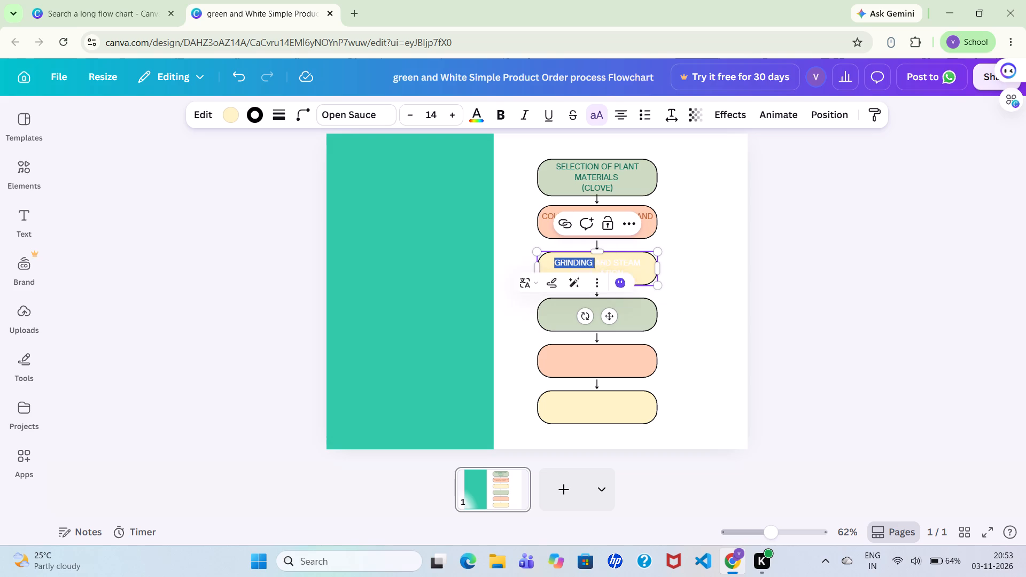
pyautogui.click(574, 263)
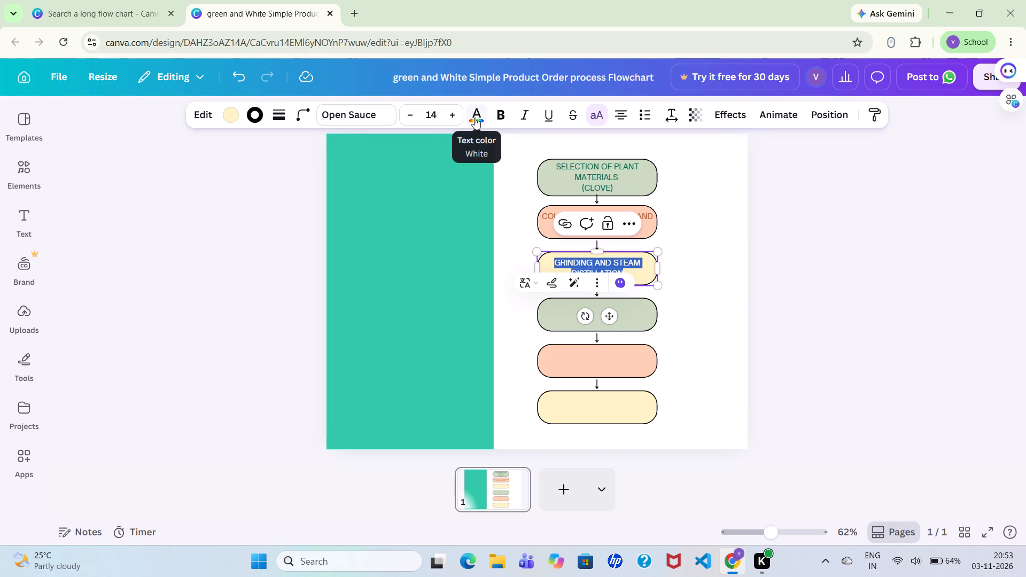
pyautogui.click(475, 118)
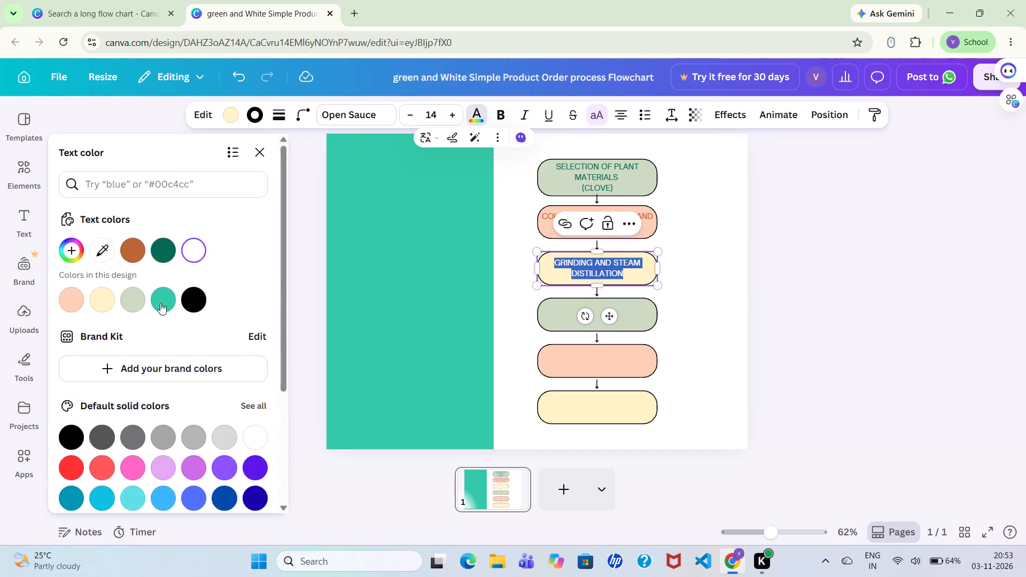
pyautogui.click(103, 302)
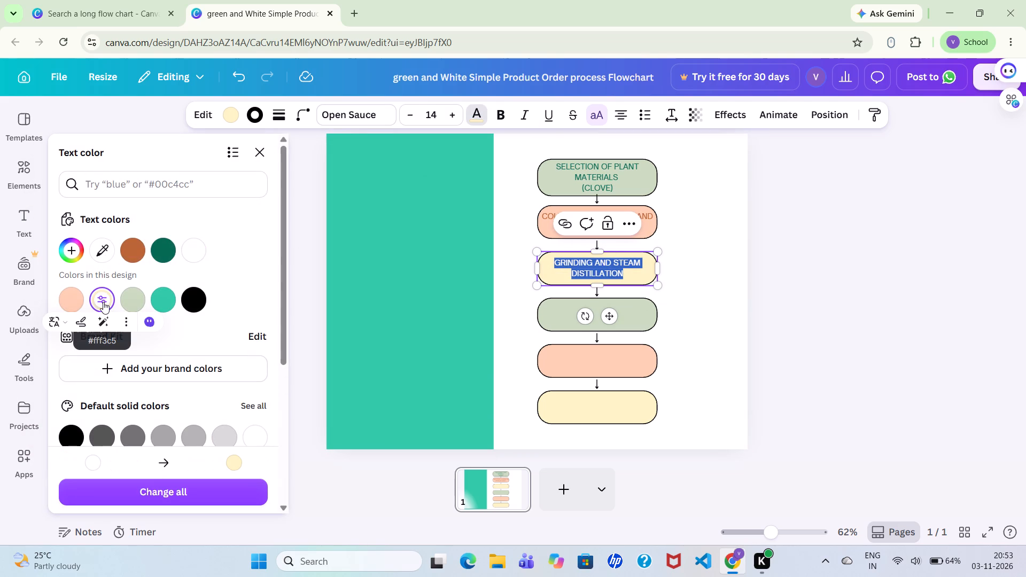
pyautogui.click(67, 247)
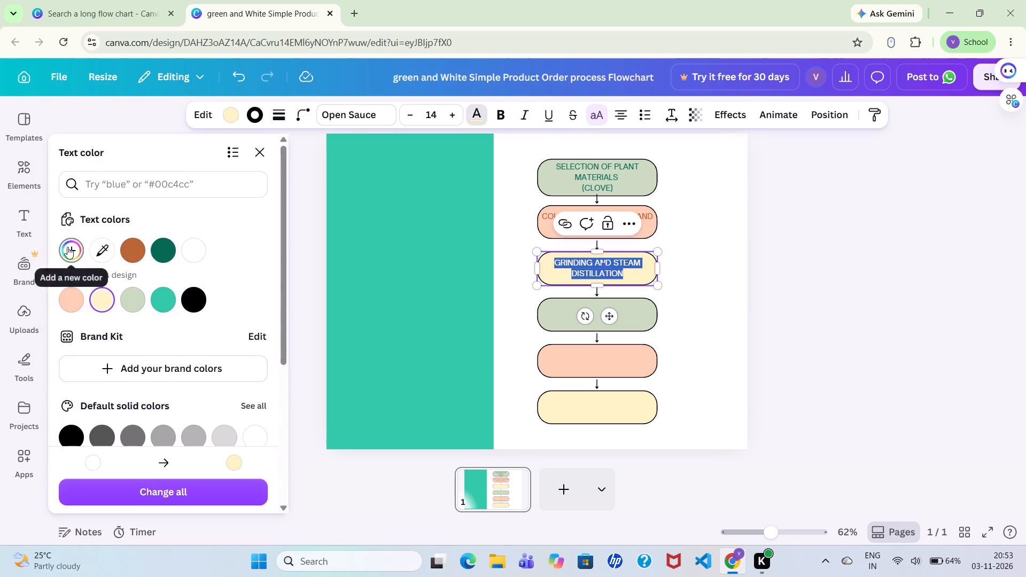
pyautogui.click(212, 326)
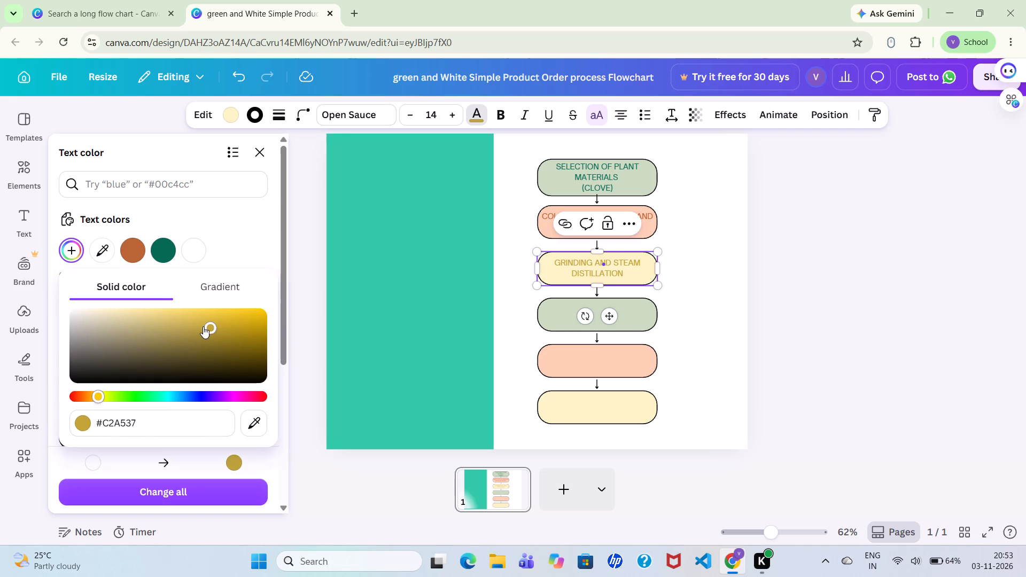
pyautogui.click(237, 339)
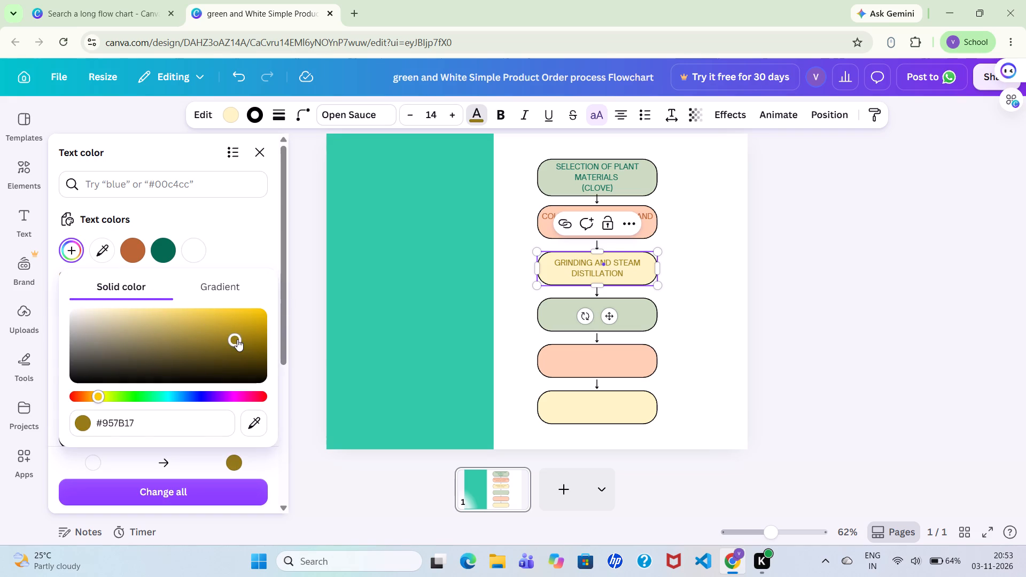
pyautogui.click(243, 328)
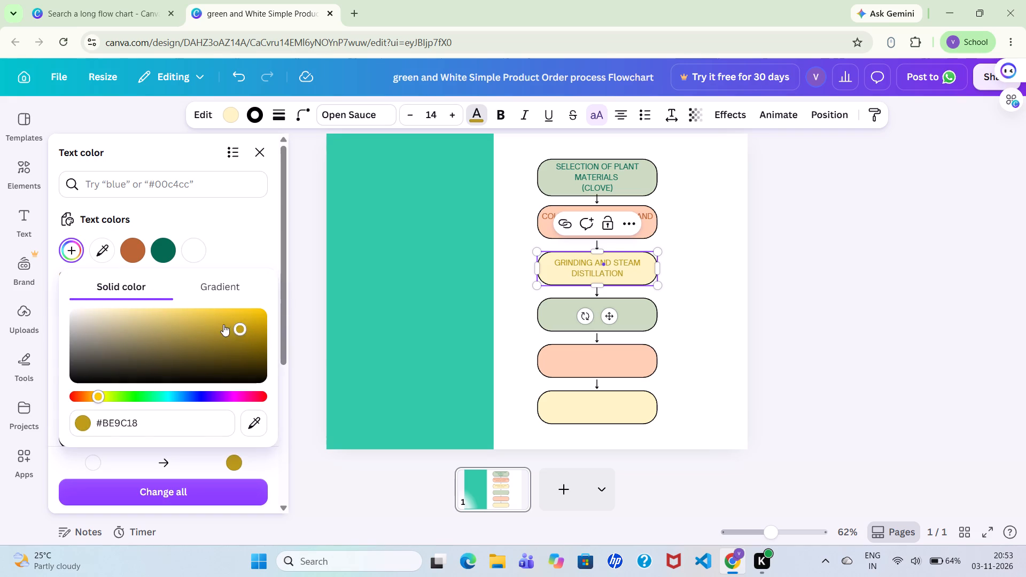
pyautogui.click(194, 319)
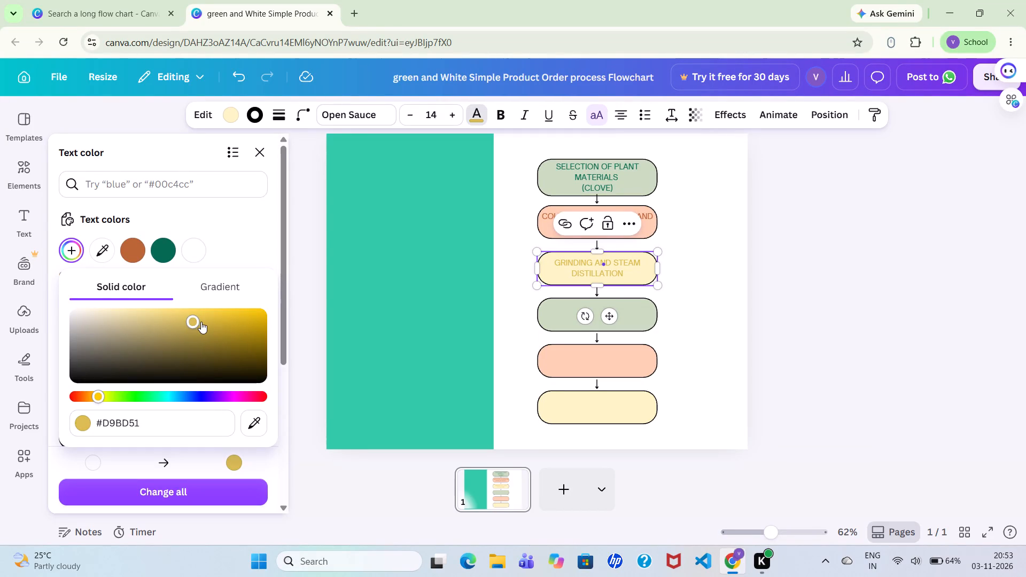
pyautogui.click(201, 322)
pyautogui.click(203, 318)
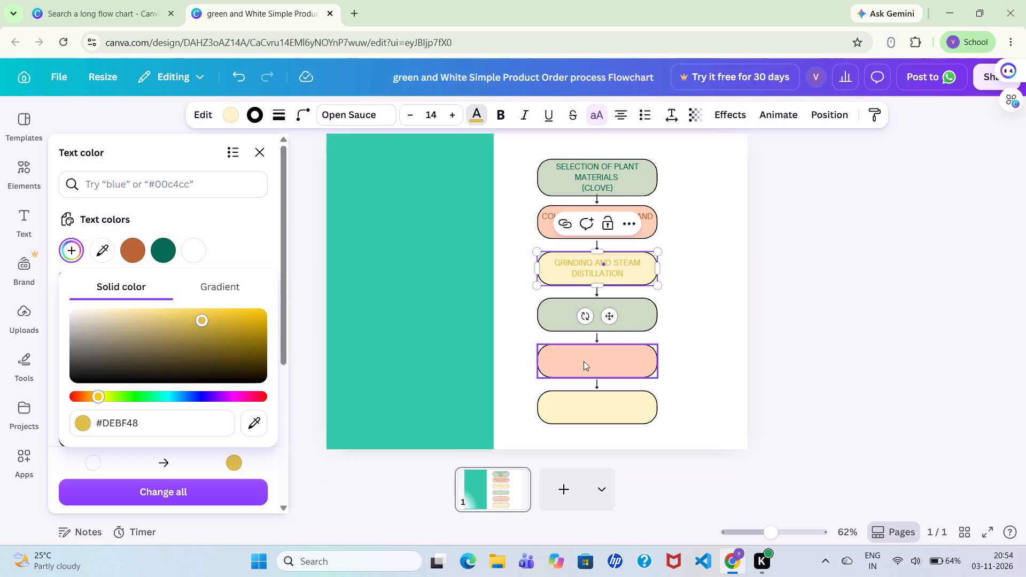
pyautogui.click(678, 303)
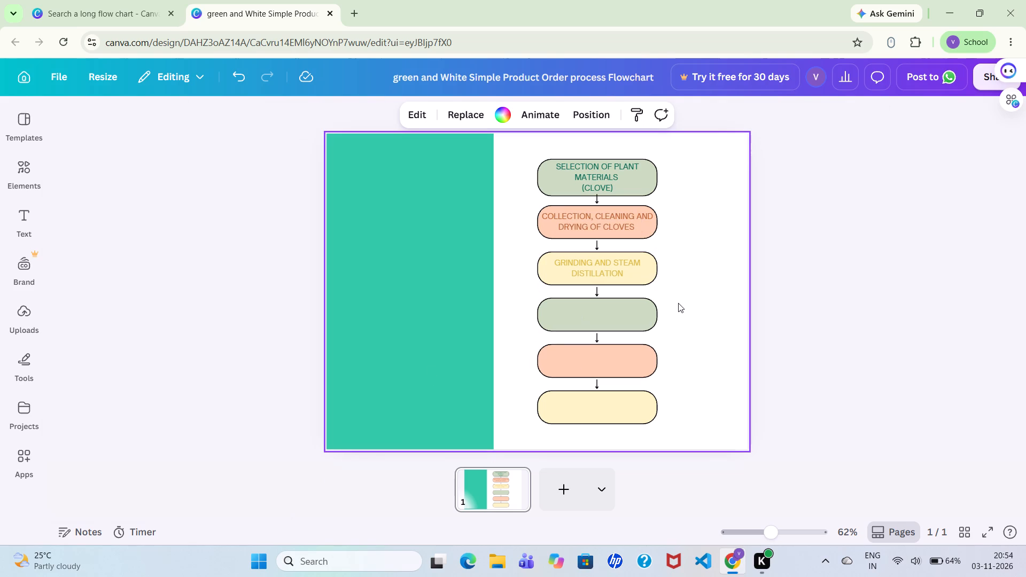
# Label the fourth flowchart box, the light green one below the steam distillation box, "collection and separation of oil".
pyautogui.click(587, 309)
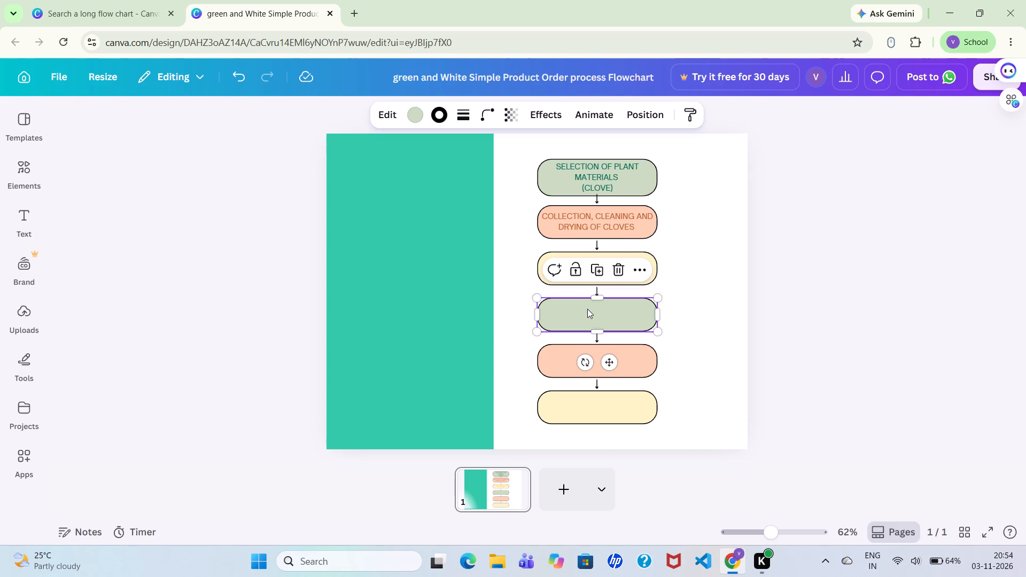
pyautogui.click(587, 309)
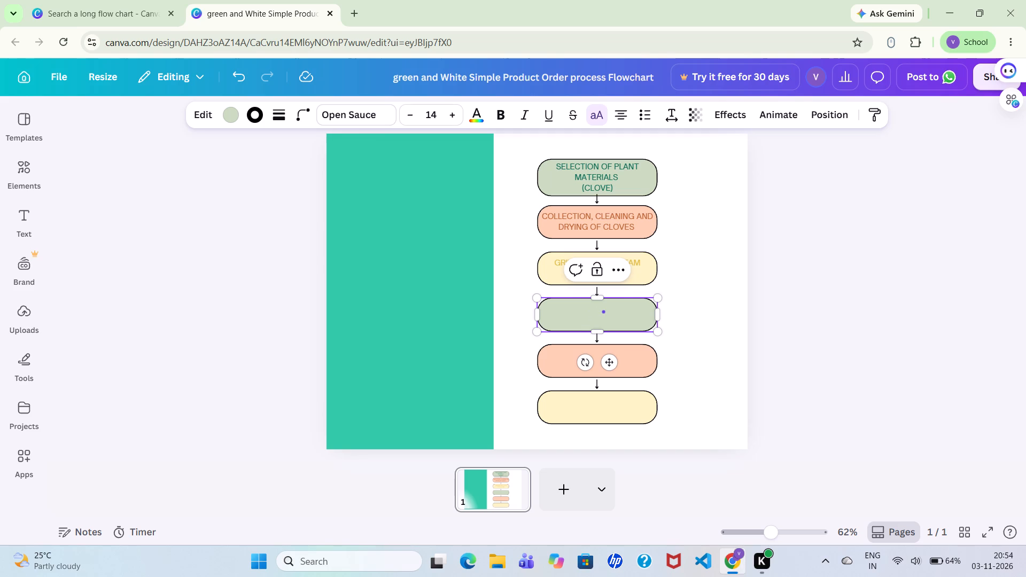
pyautogui.write('collection')
pyautogui.press('space')
pyautogui.write('and seo')
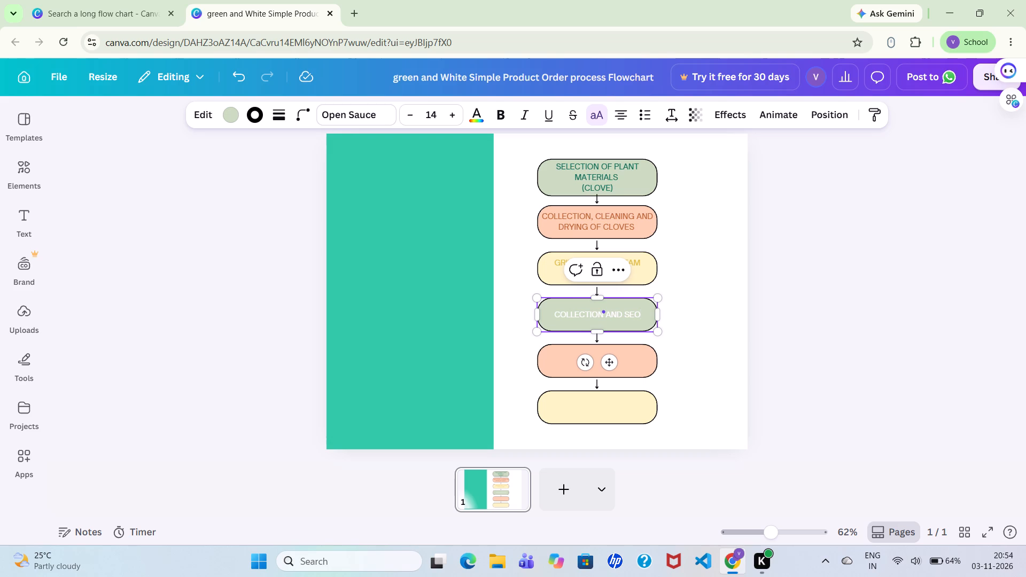
pyautogui.press('BackSpace')
pyautogui.write('paration')
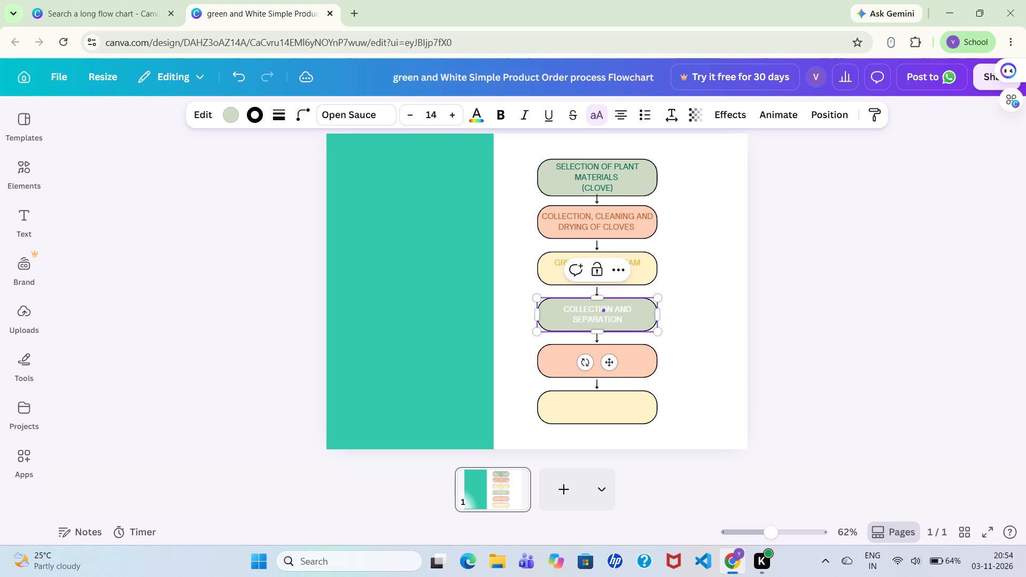
pyautogui.press('space')
pyautogui.write('of oil')
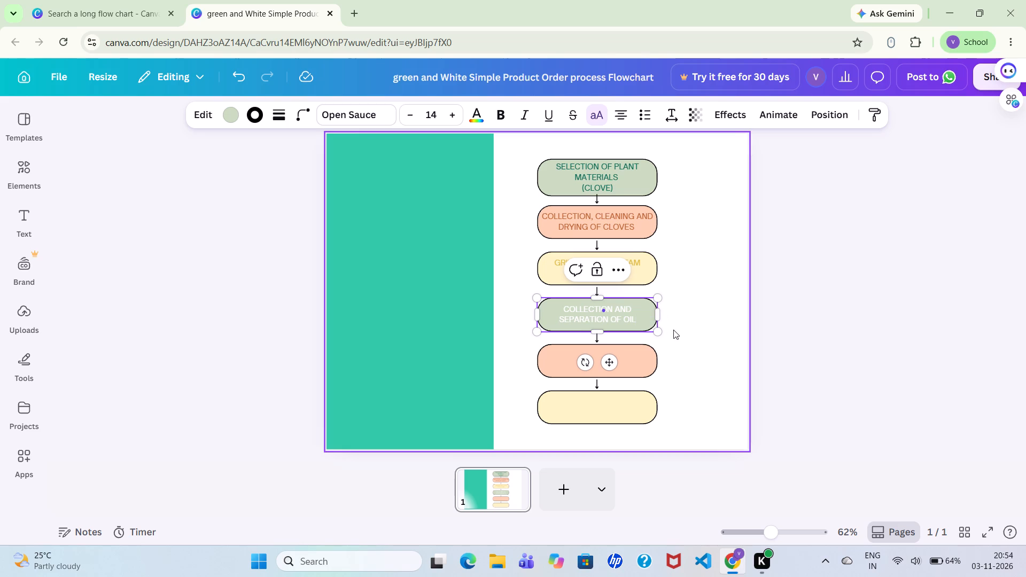
pyautogui.click(673, 330)
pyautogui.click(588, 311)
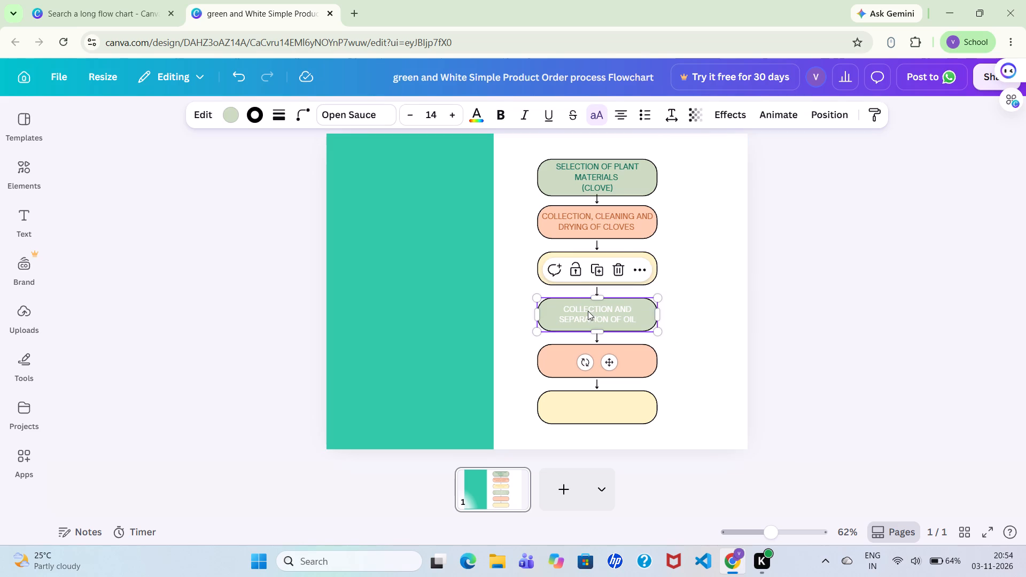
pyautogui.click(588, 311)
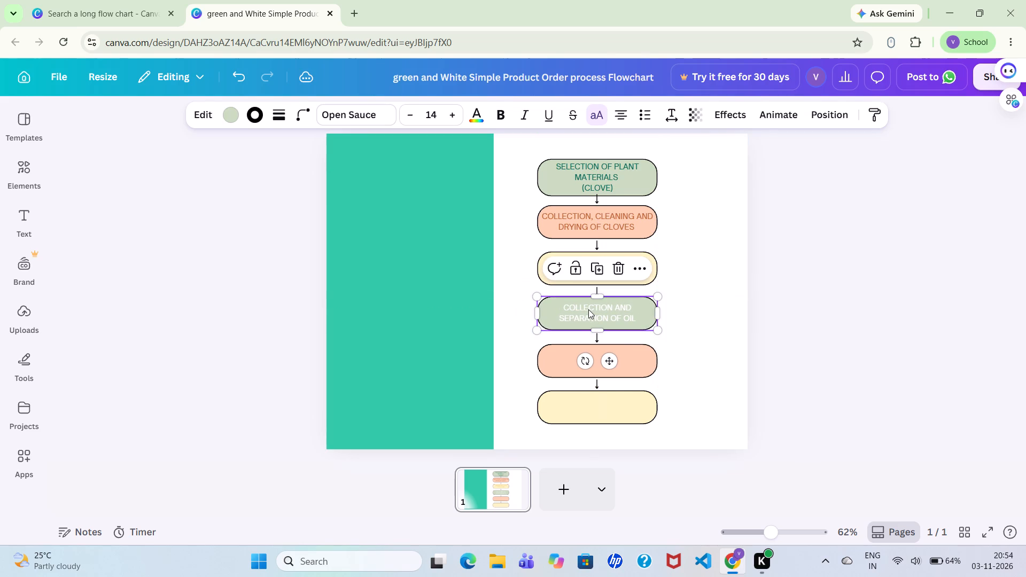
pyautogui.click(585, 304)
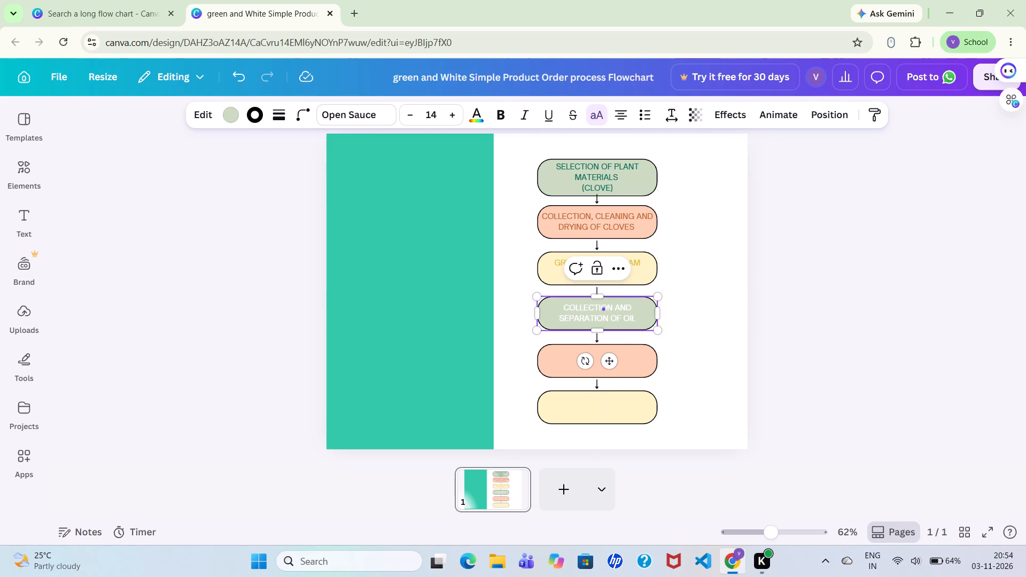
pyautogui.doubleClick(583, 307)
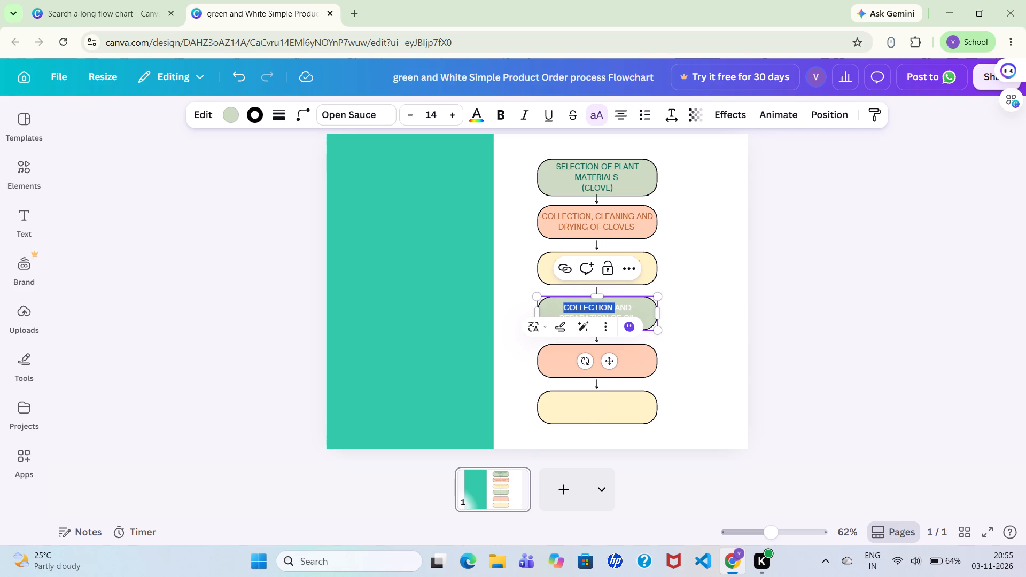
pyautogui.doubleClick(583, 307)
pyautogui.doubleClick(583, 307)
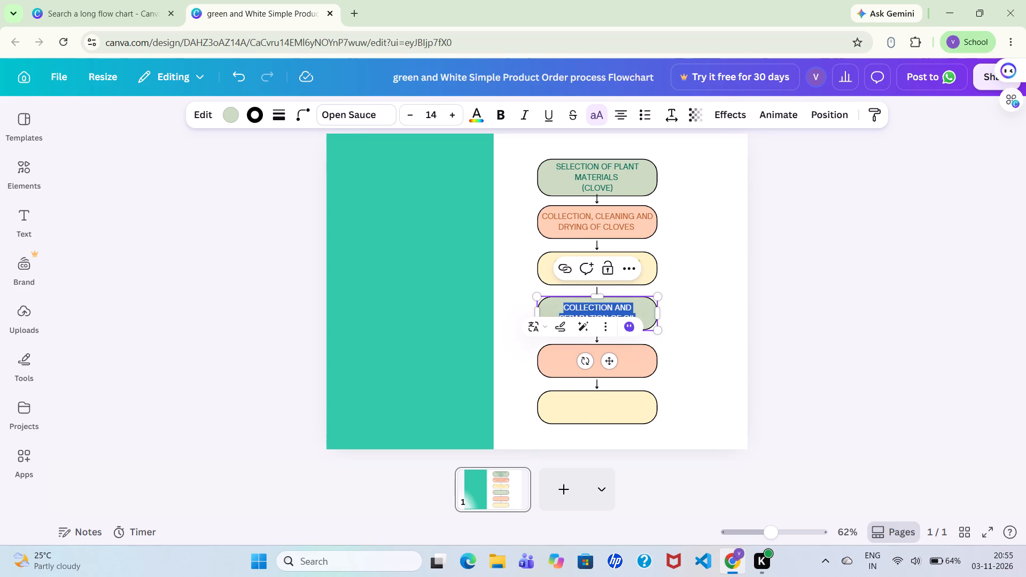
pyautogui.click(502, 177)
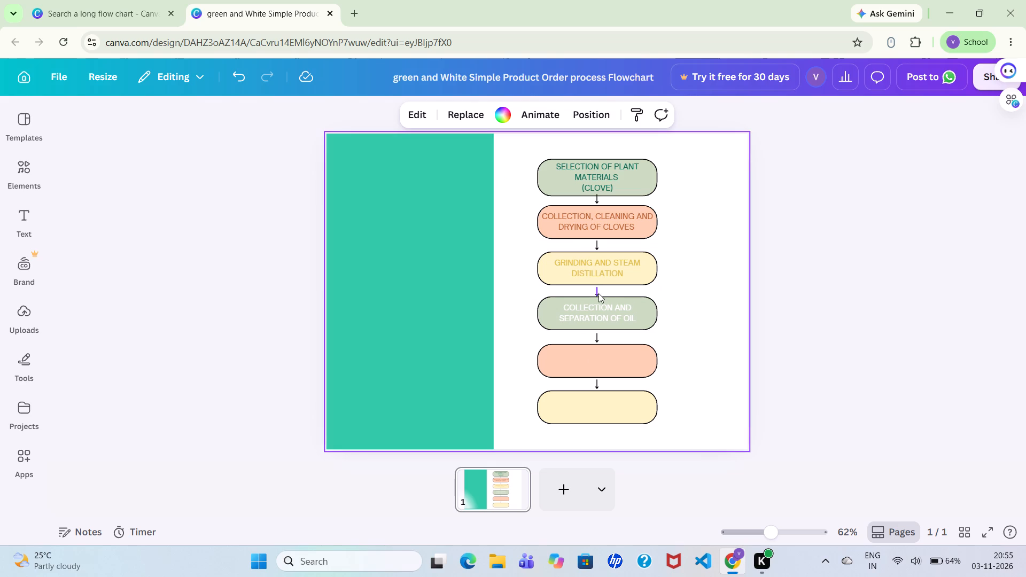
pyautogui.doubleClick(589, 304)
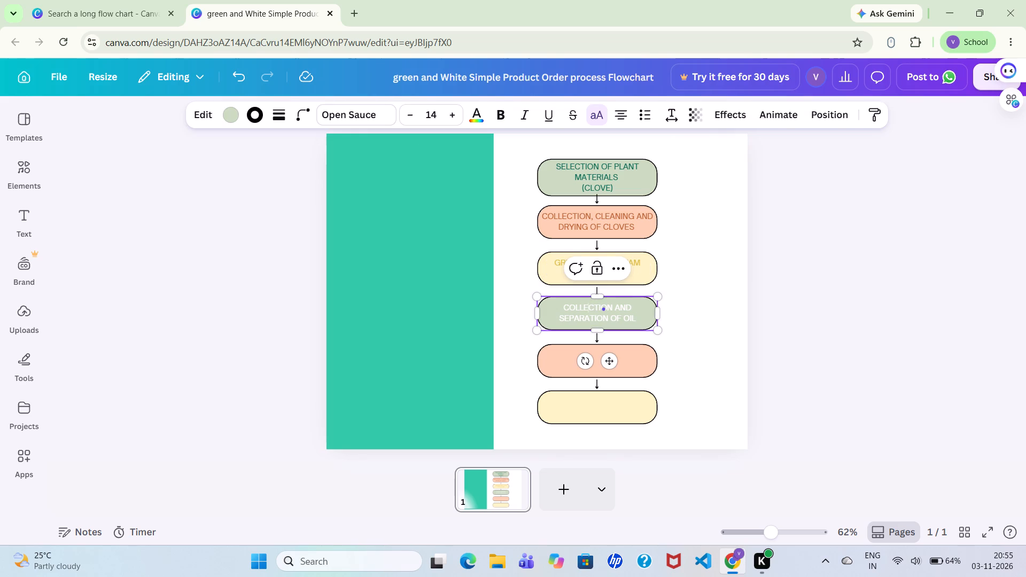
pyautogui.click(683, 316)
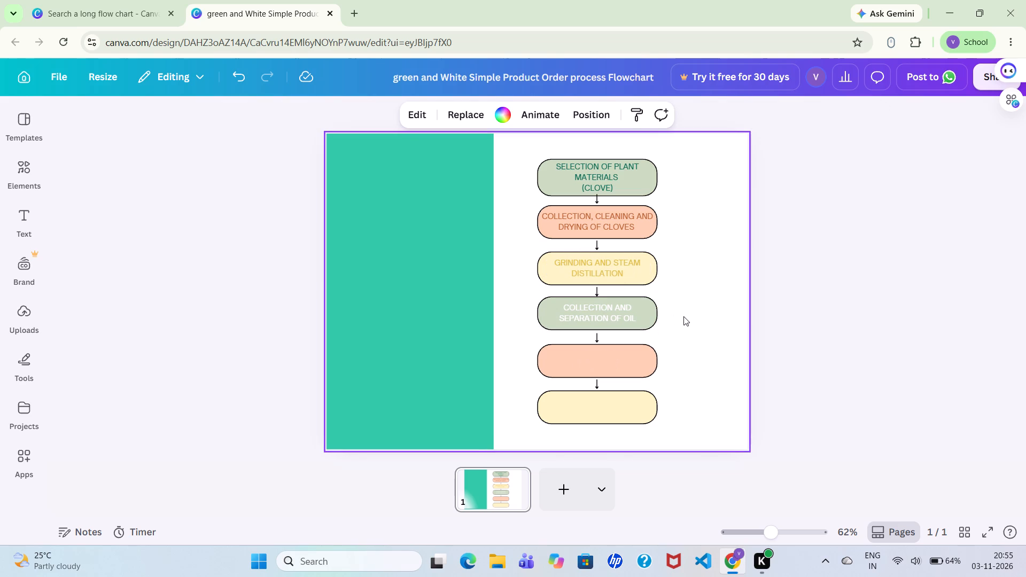
# Recolour the whole "collection and separation of oil" label with the design's dark turquoise #056A53.
pyautogui.doubleClick(594, 308)
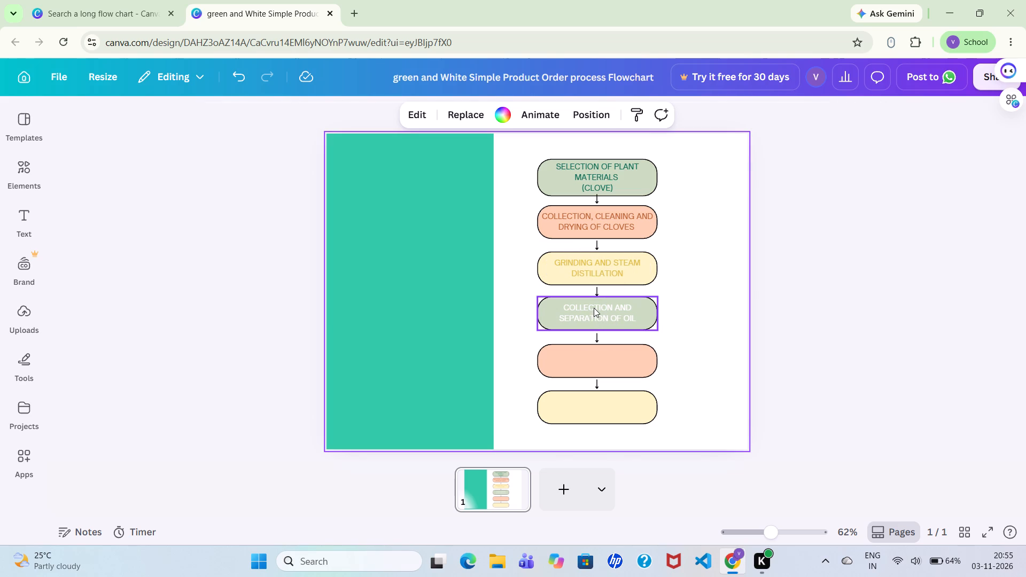
pyautogui.doubleClick(594, 308)
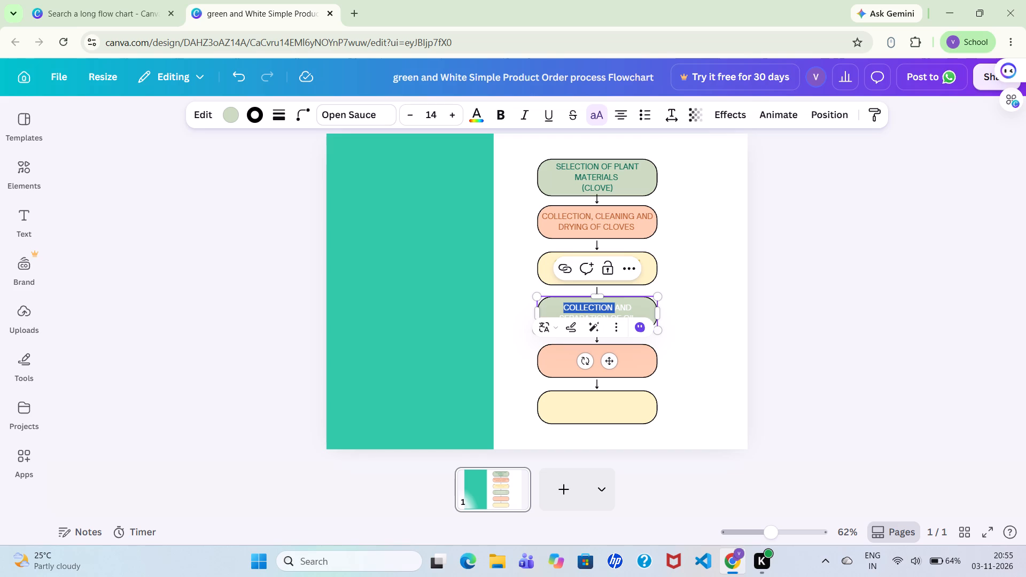
pyautogui.moveTo(650, 316); pyautogui.dragTo(670, 299)
pyautogui.click(672, 297)
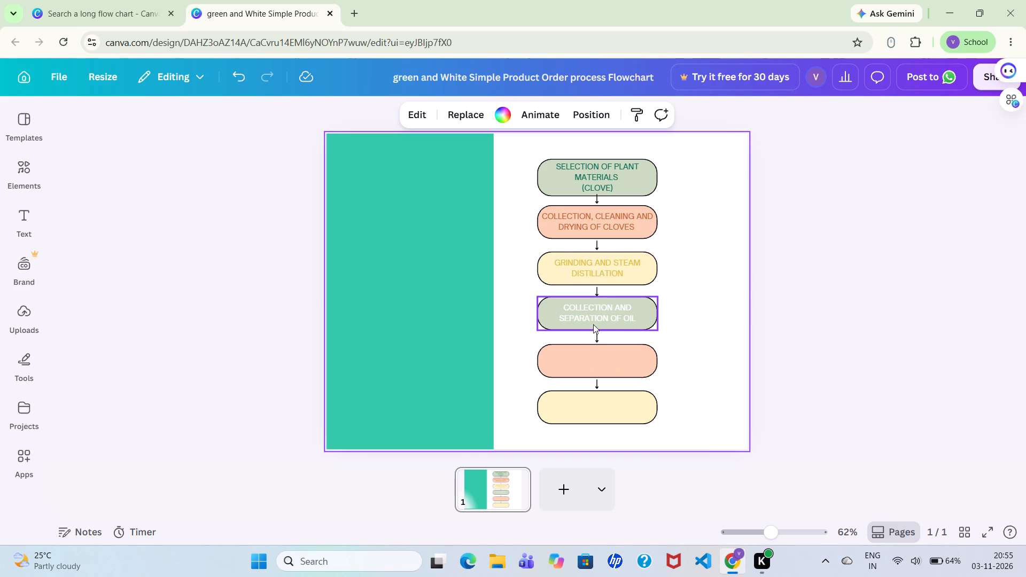
pyautogui.doubleClick(586, 303)
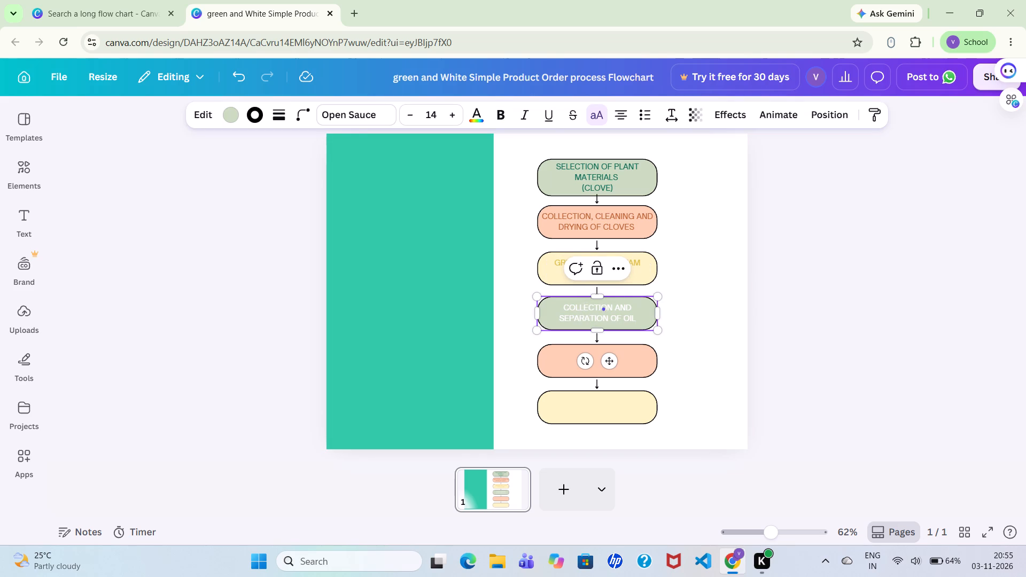
pyautogui.tripleClick(586, 303)
pyautogui.click(586, 303)
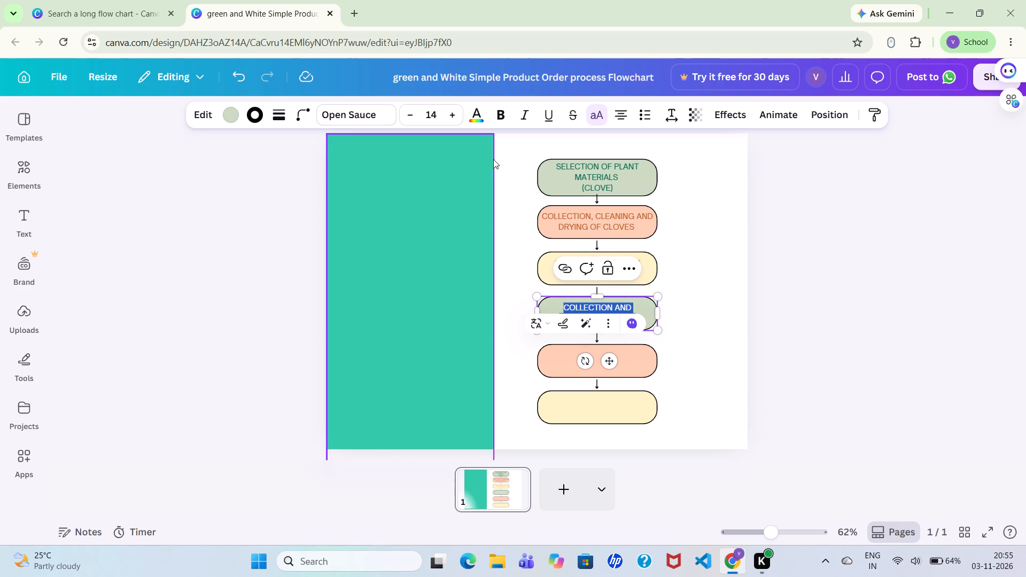
pyautogui.click(476, 112)
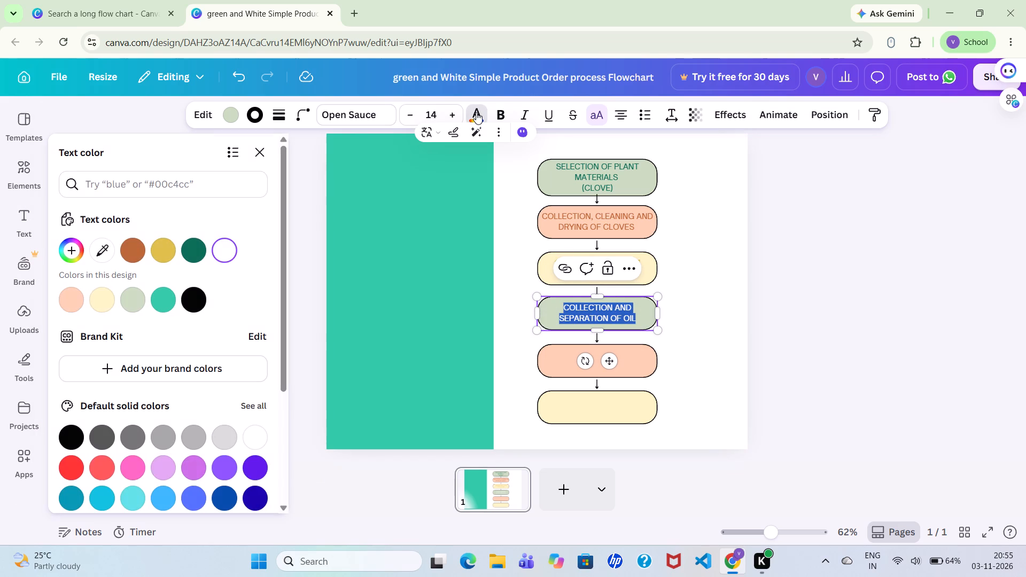
pyautogui.click(195, 245)
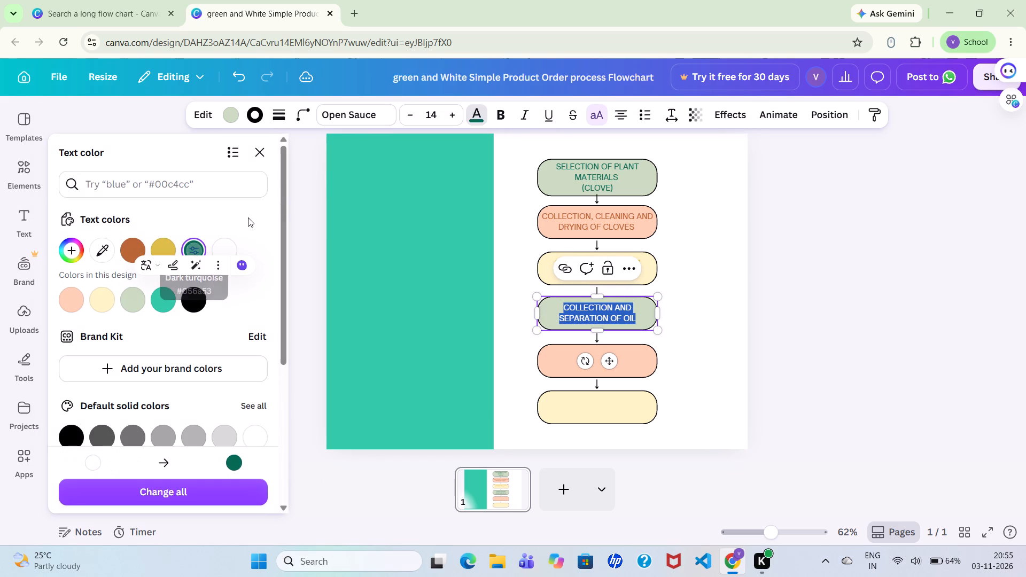
pyautogui.click(518, 165)
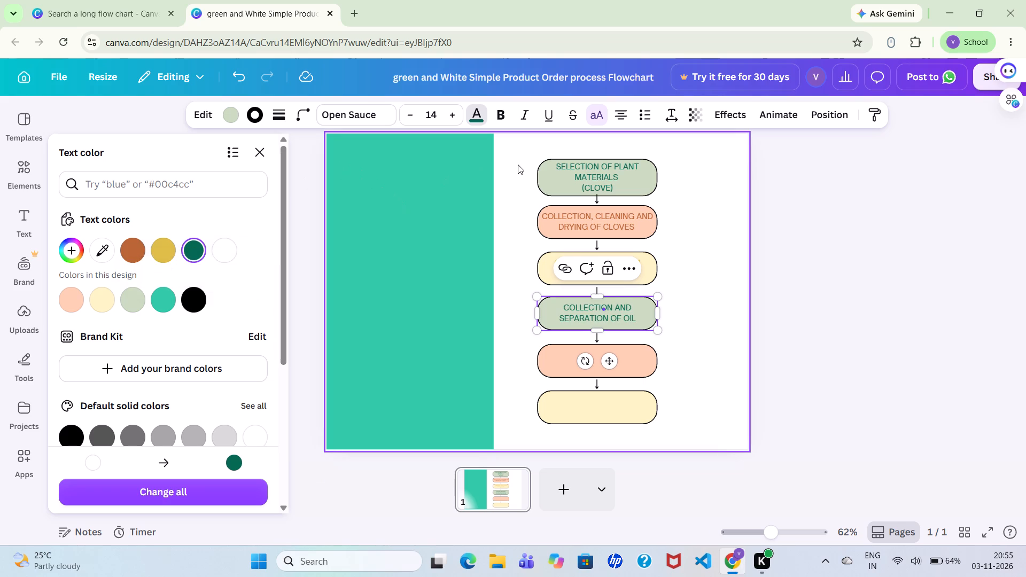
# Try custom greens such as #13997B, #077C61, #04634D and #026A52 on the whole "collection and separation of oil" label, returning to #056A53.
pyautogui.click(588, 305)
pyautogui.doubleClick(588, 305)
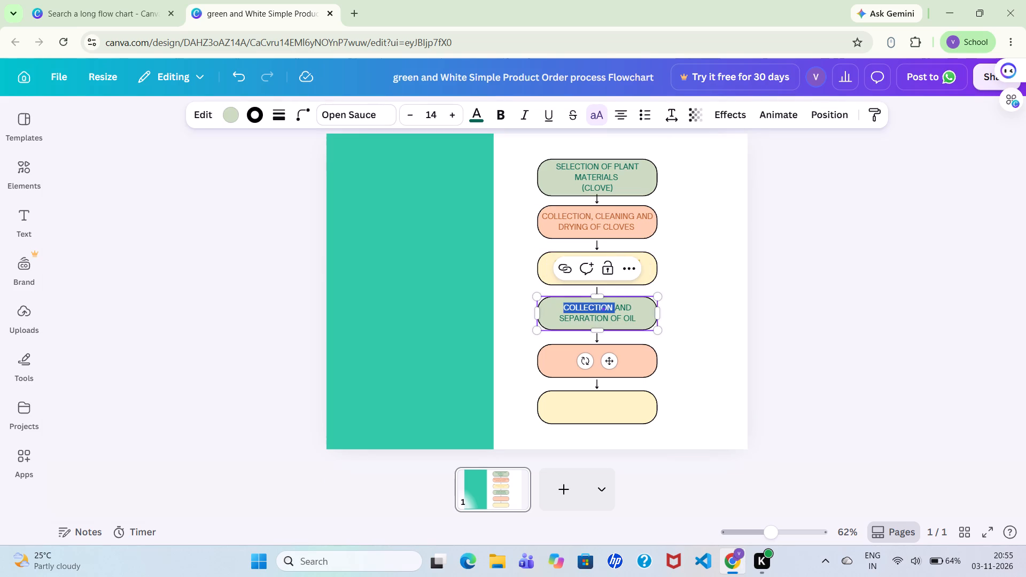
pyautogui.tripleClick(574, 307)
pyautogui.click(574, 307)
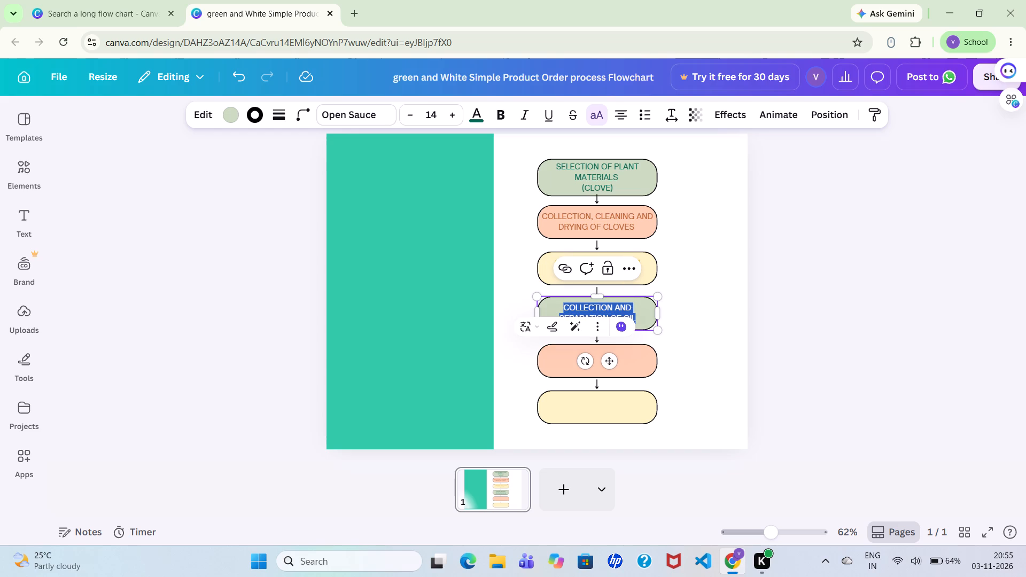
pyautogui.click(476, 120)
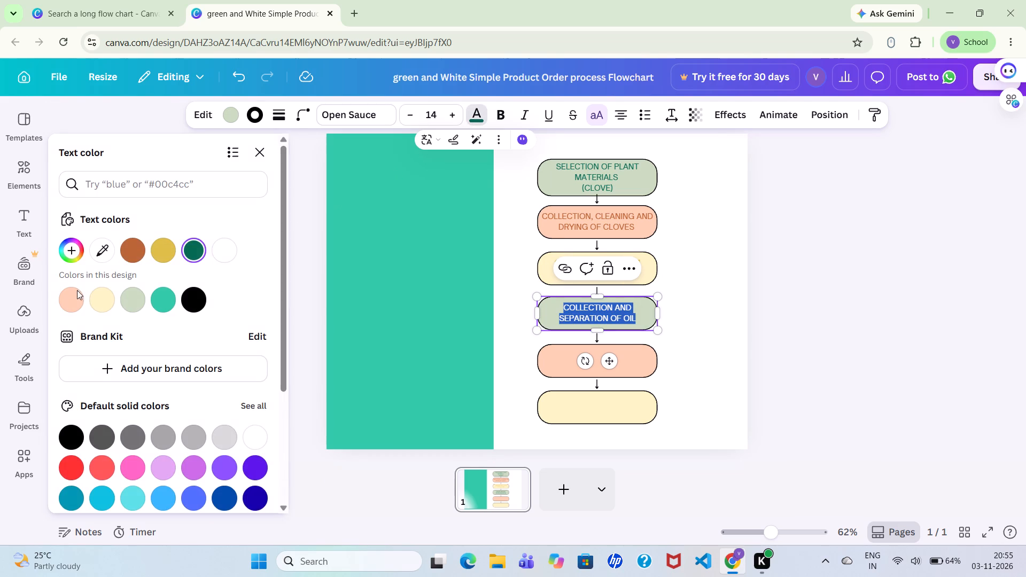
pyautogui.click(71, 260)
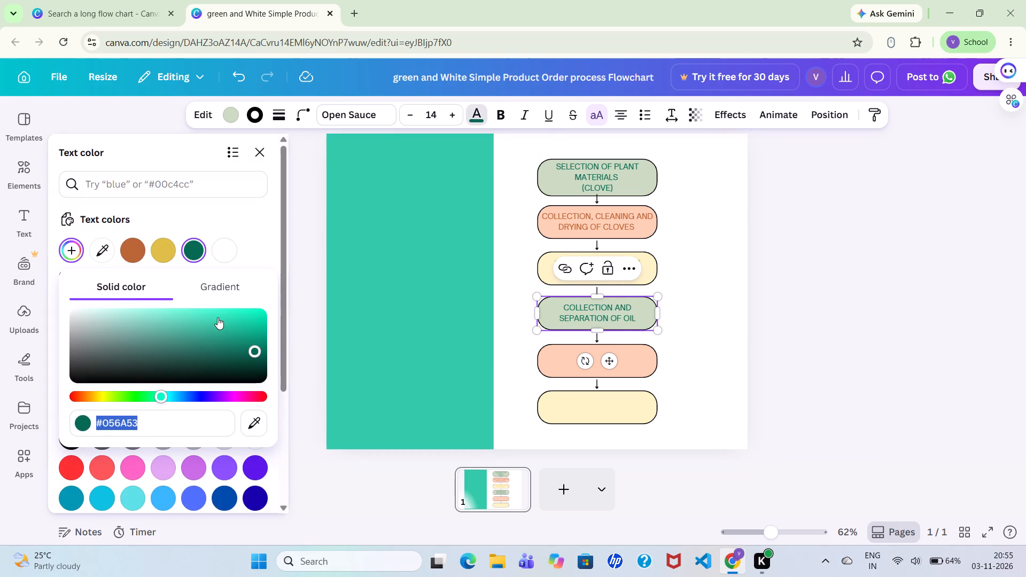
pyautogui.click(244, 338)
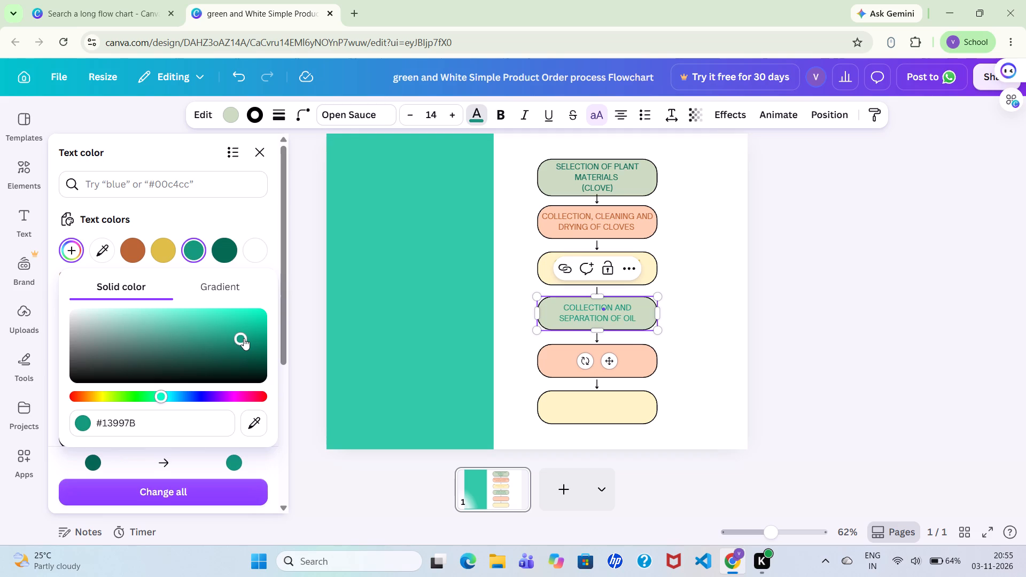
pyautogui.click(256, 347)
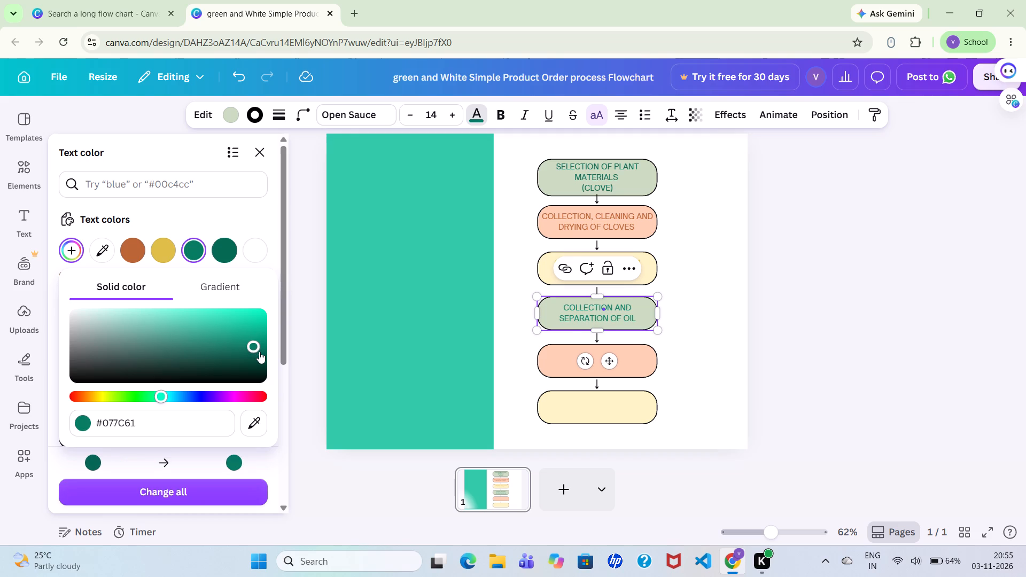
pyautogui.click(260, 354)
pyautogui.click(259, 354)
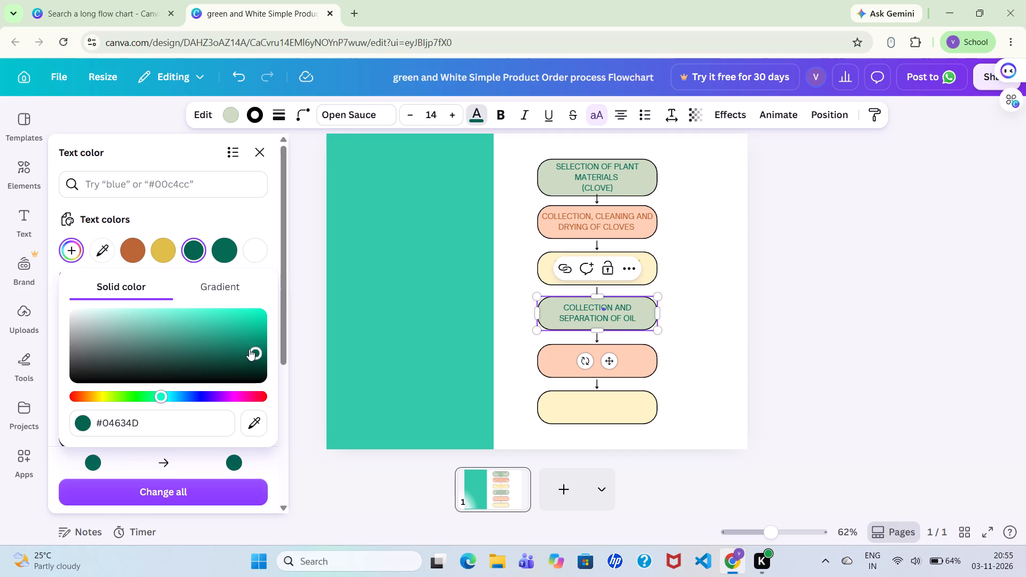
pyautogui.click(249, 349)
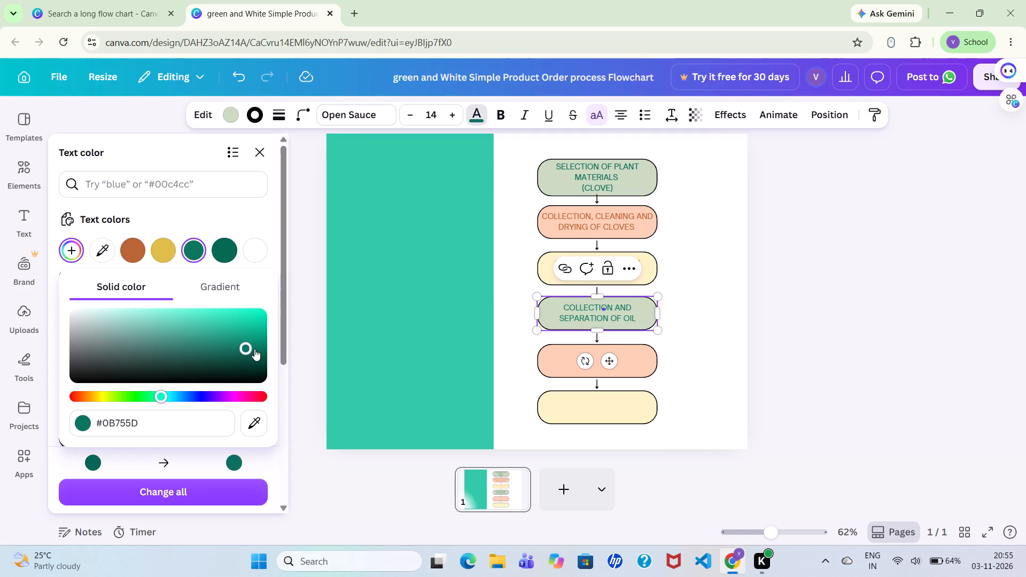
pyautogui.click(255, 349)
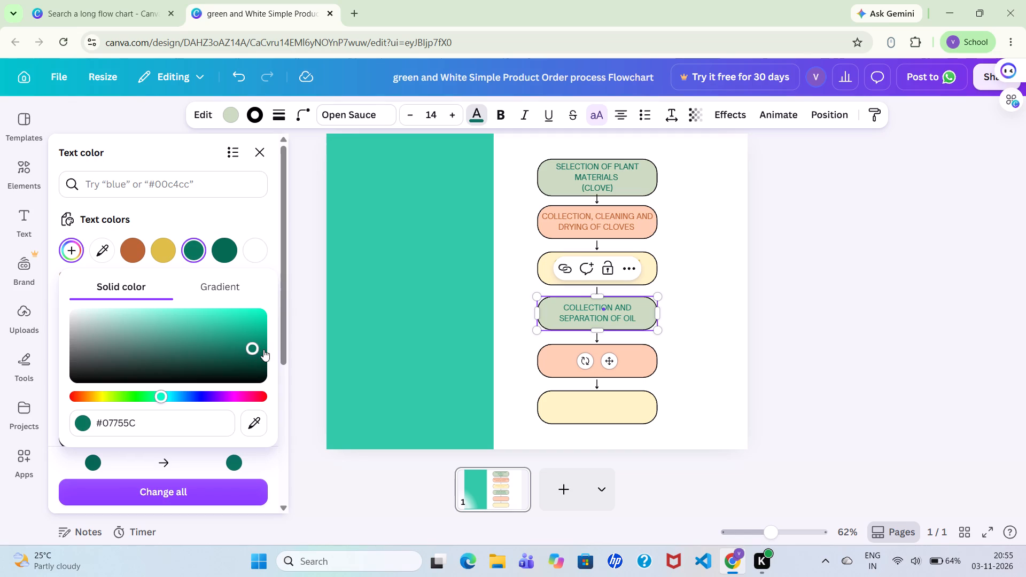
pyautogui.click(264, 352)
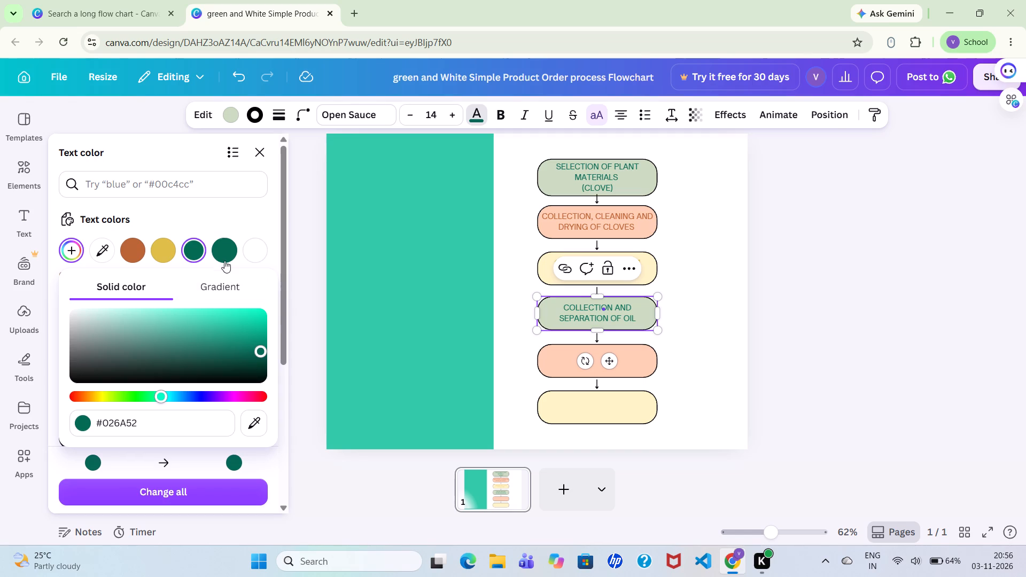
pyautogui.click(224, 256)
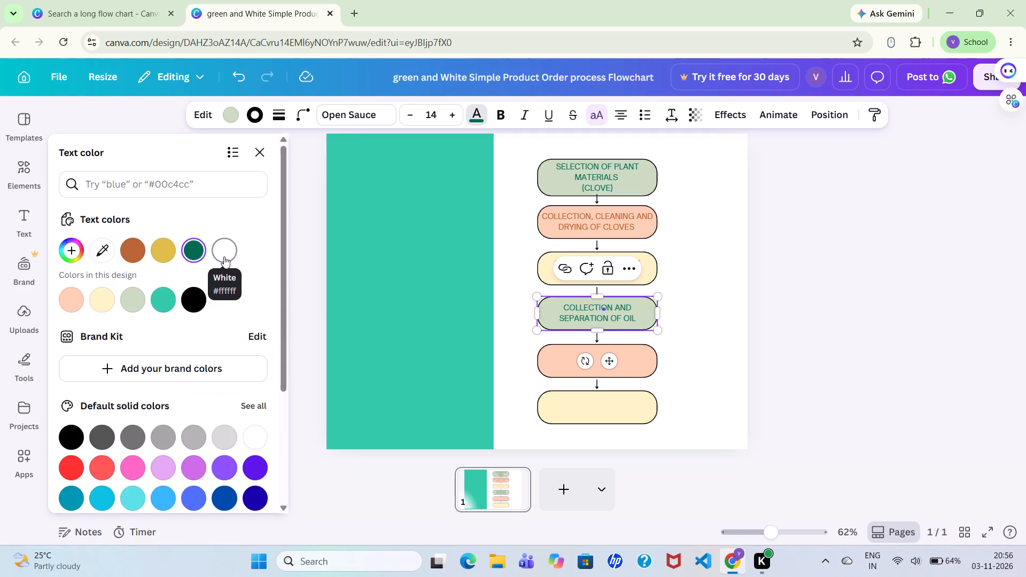
# Darken the "collection and separation of oil" label, trying #054C3C, #116552 and #077A60 before settling on custom dark green #044335.
pyautogui.click(194, 252)
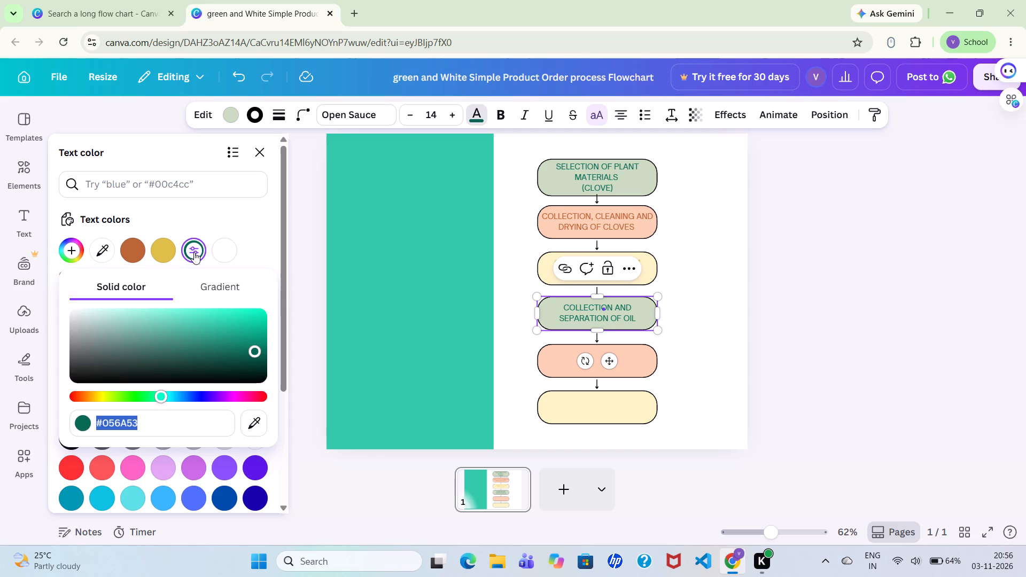
pyautogui.click(254, 361)
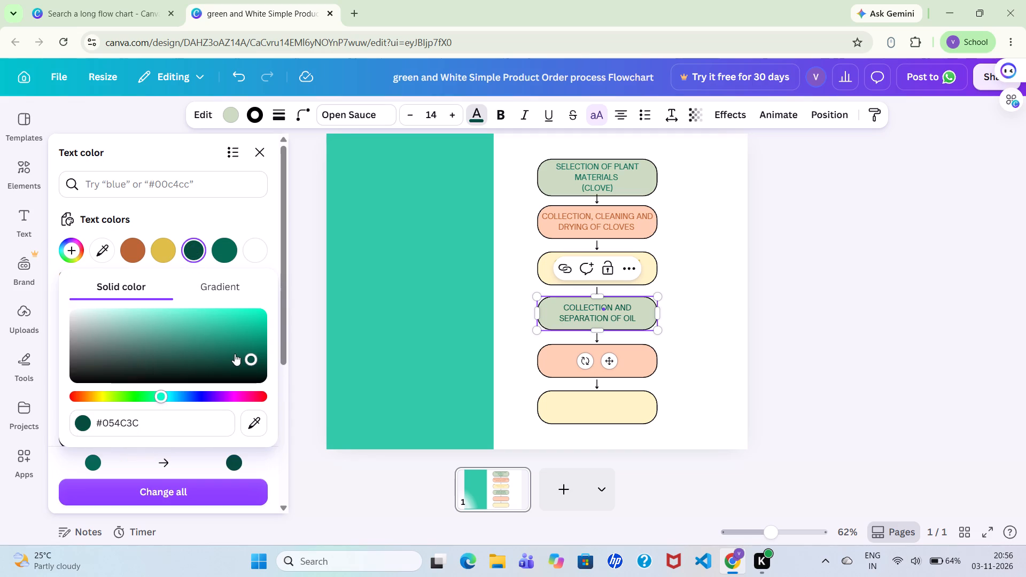
pyautogui.click(235, 354)
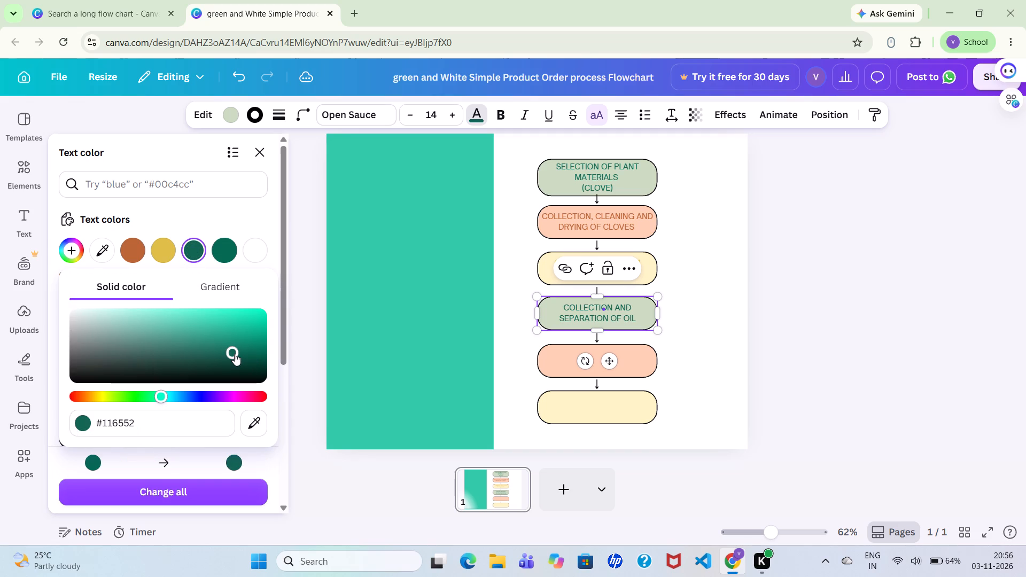
pyautogui.click(255, 348)
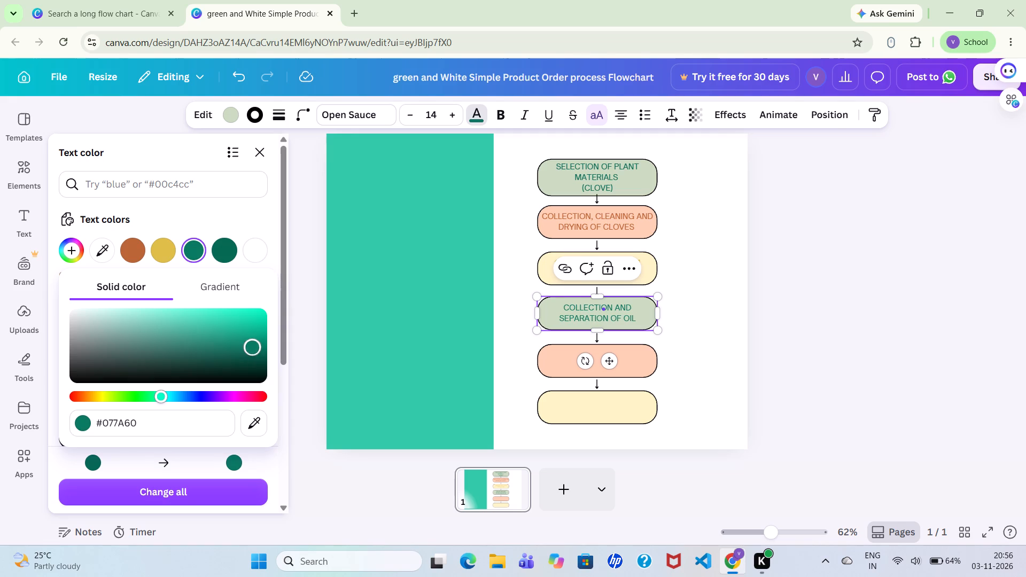
pyautogui.click(256, 363)
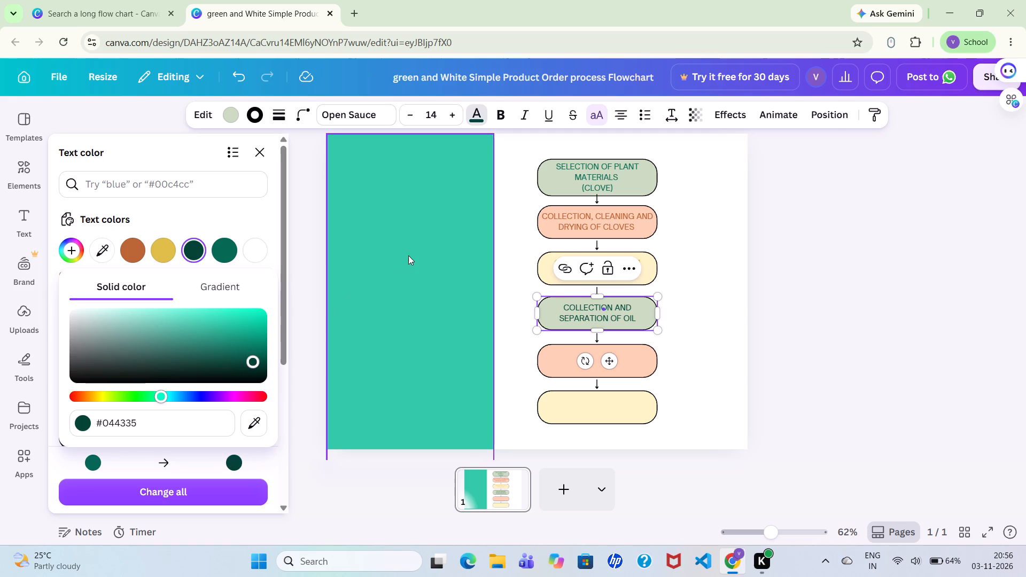
pyautogui.click(730, 255)
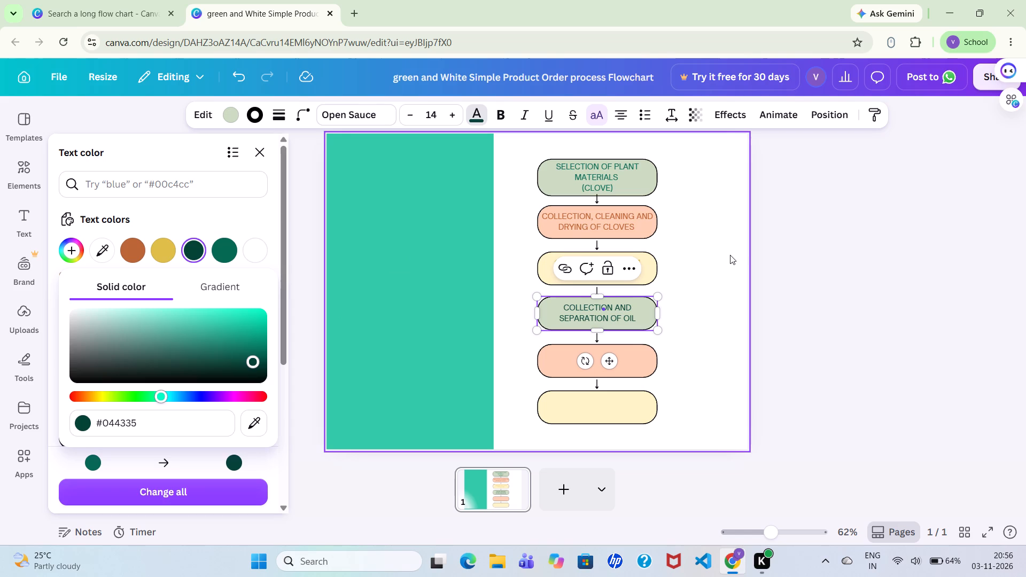
# Label the fifth flowchart box, the peach one below the oil separation box, "purification and identification".
pyautogui.click(599, 363)
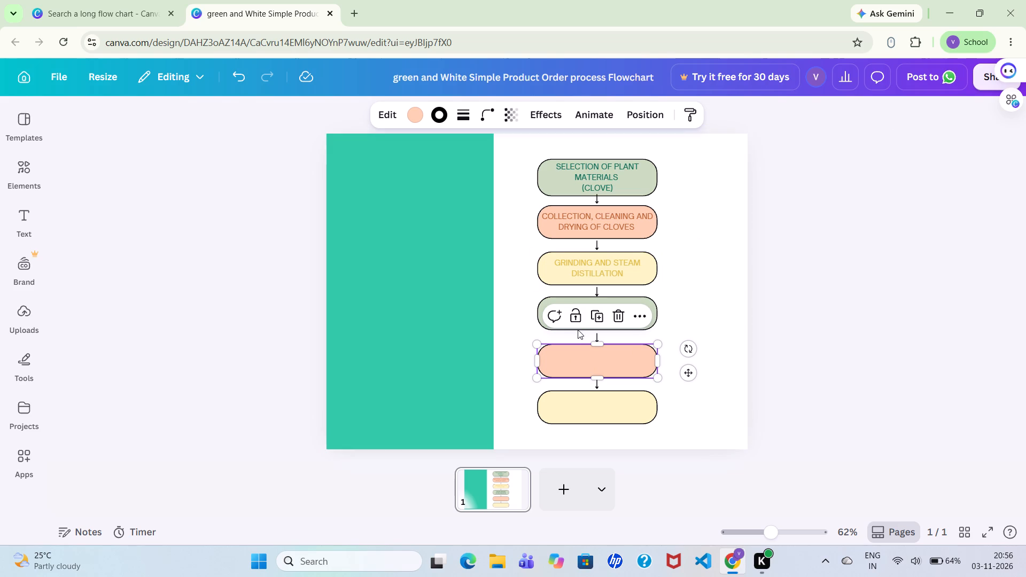
pyautogui.click(586, 360)
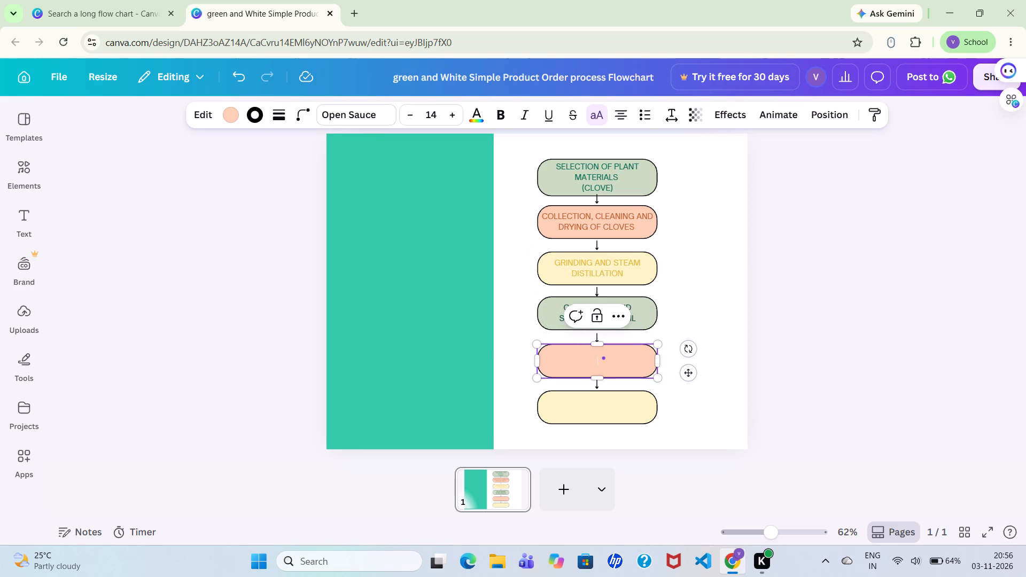
pyautogui.write('purification and')
pyautogui.press('space')
pyautogui.write('iden')
pyautogui.write('tification')
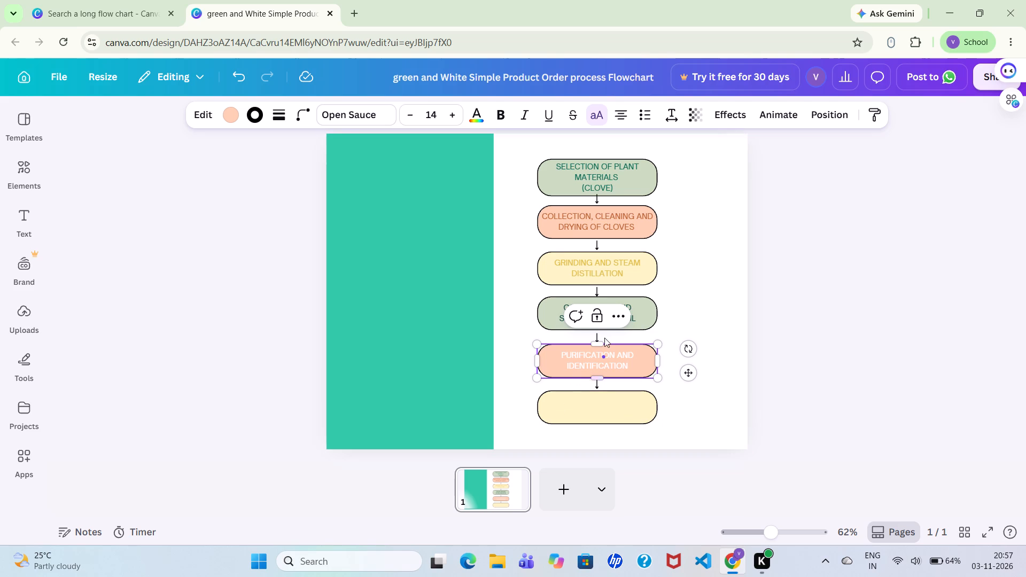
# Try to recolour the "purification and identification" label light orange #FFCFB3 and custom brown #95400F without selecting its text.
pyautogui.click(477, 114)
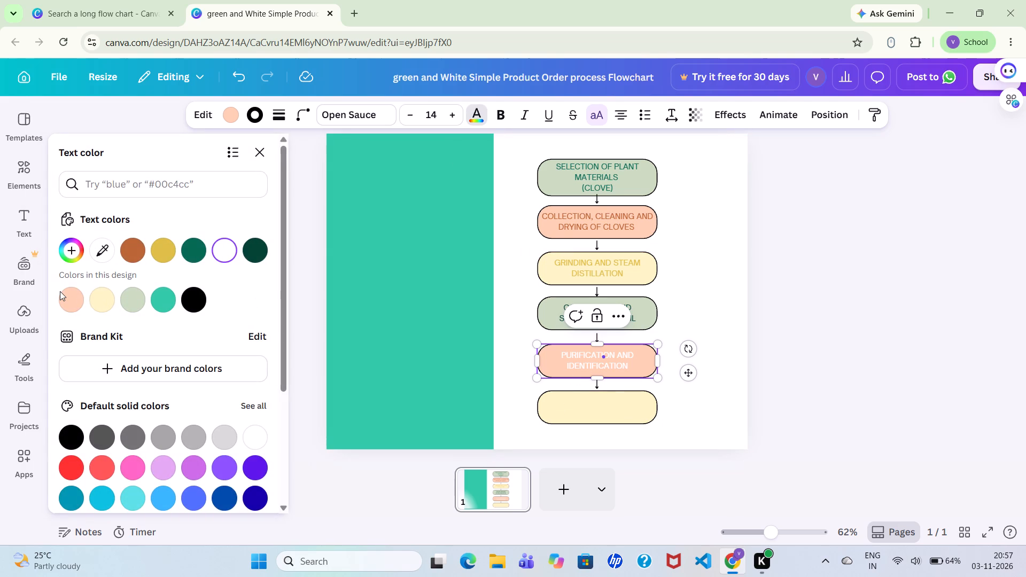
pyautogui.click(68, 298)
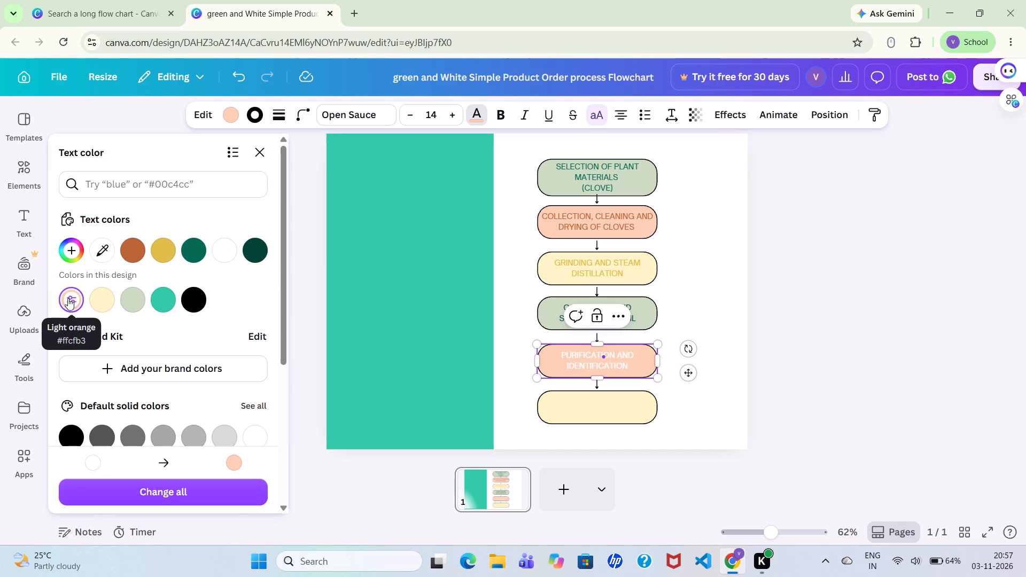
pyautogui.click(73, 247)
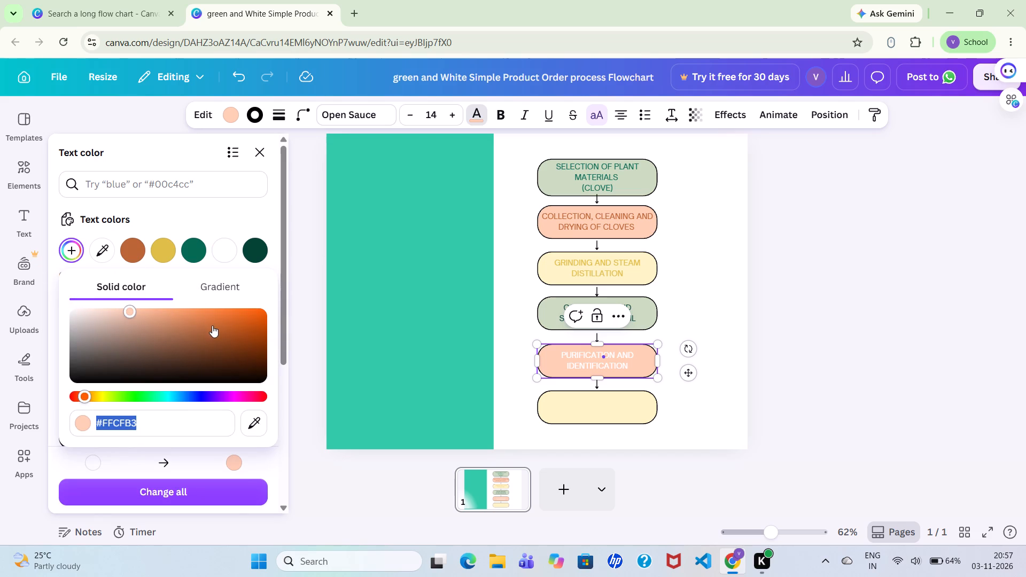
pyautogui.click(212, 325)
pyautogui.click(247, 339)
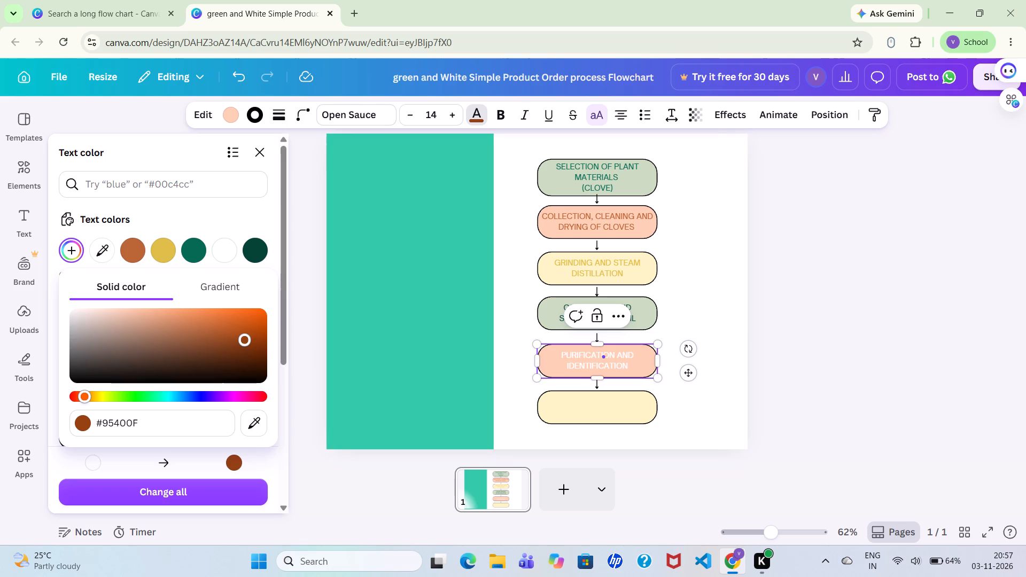
# Recolour the whole "purification and identification" label text custom brown #A04916, starting from light orange #FFCFB3.
pyautogui.click(574, 353)
pyautogui.tripleClick(574, 353)
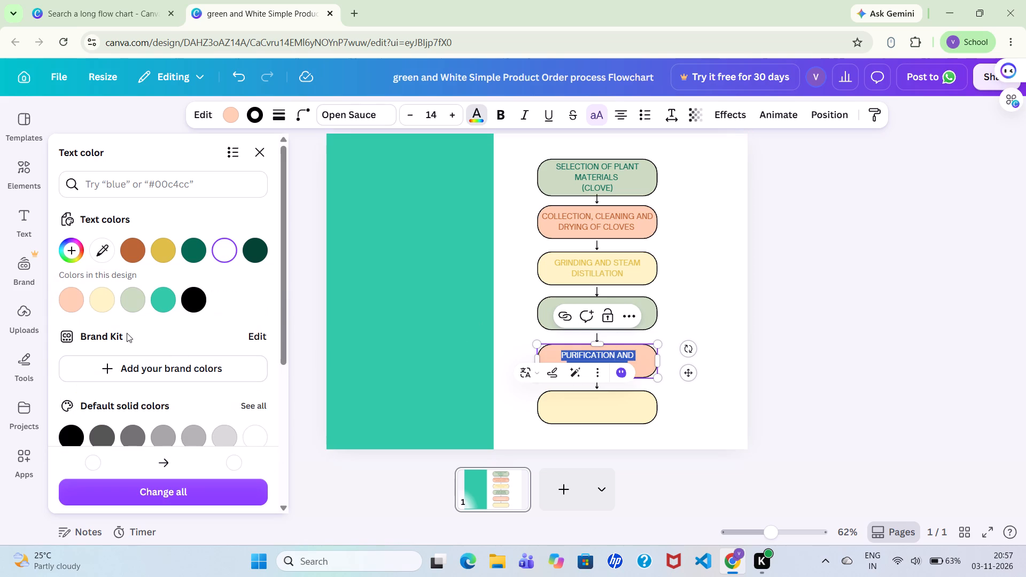
pyautogui.click(71, 296)
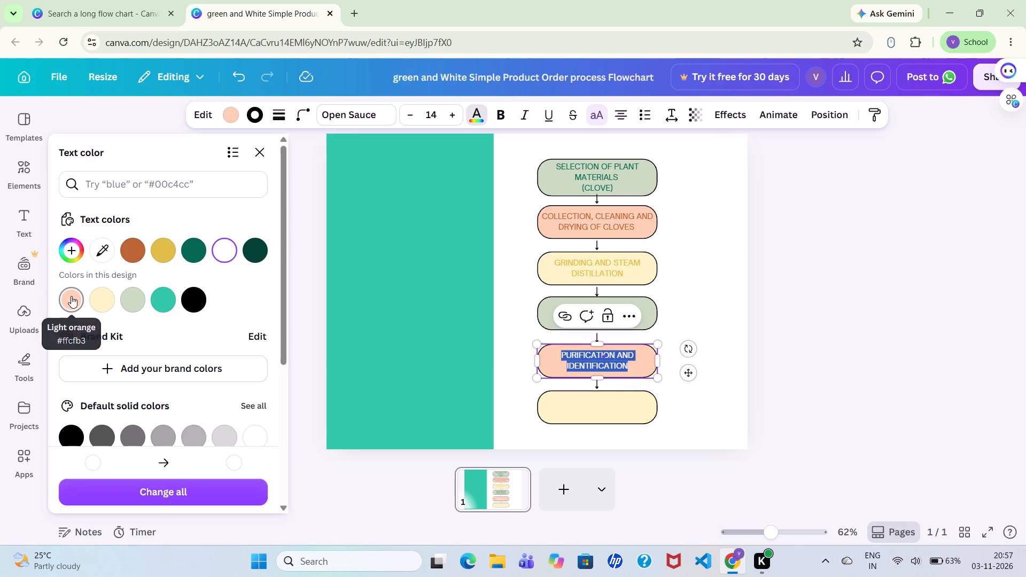
pyautogui.click(68, 247)
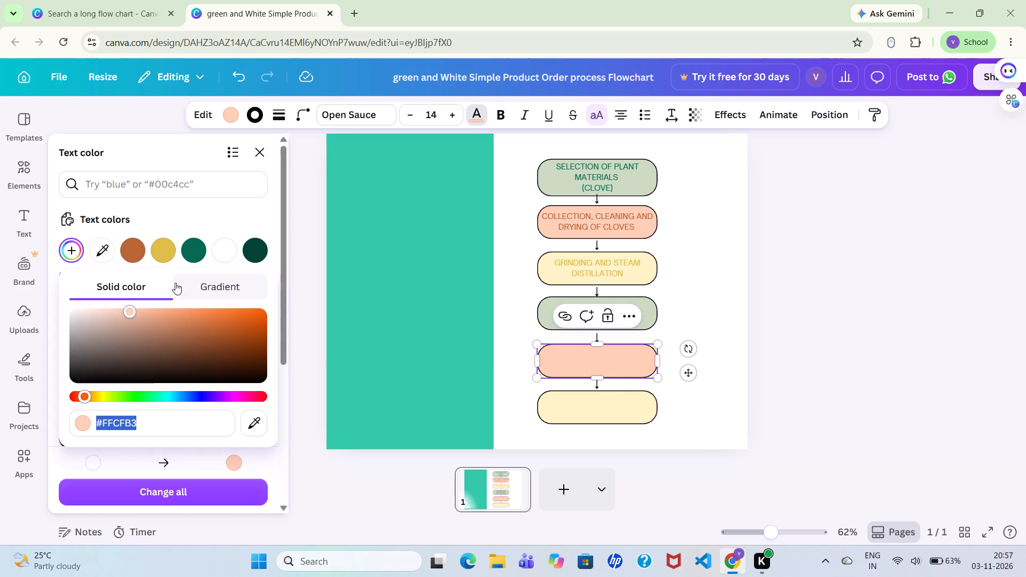
pyautogui.click(240, 336)
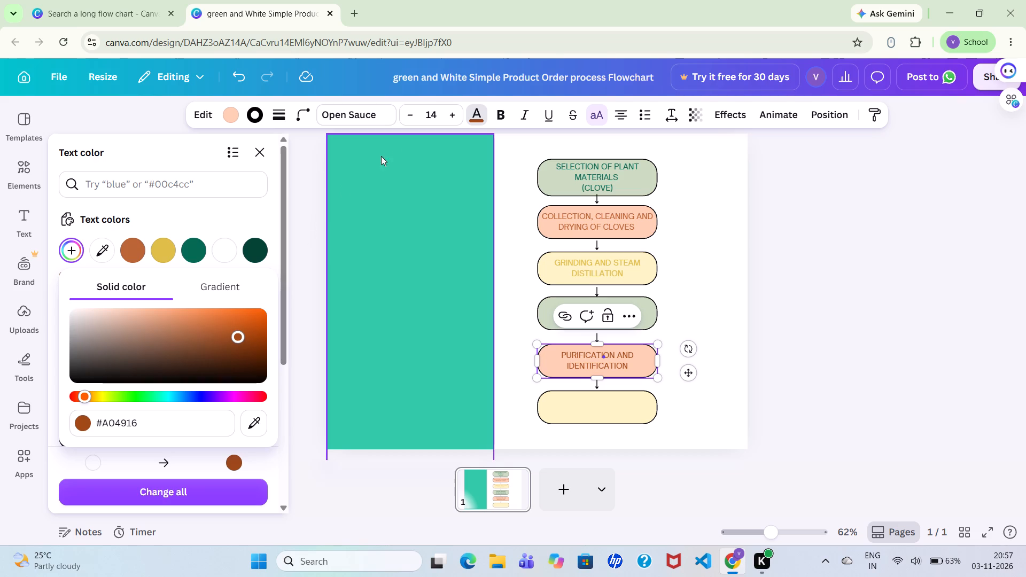
pyautogui.click(522, 163)
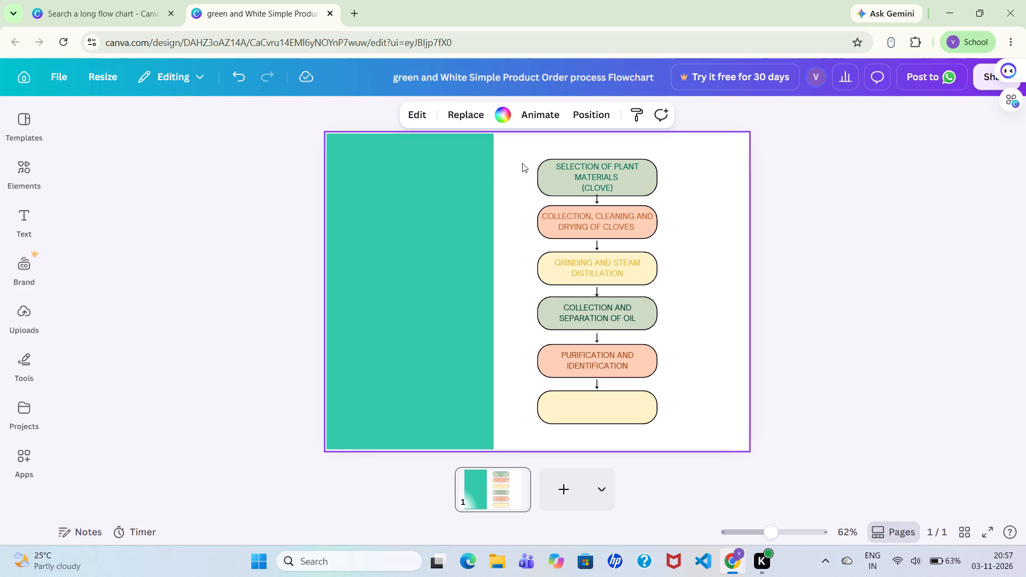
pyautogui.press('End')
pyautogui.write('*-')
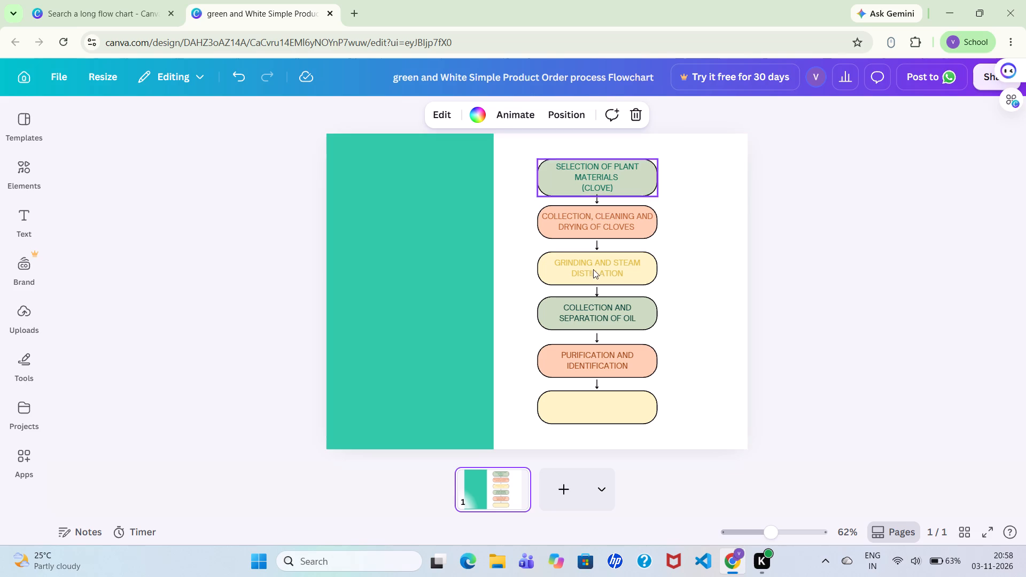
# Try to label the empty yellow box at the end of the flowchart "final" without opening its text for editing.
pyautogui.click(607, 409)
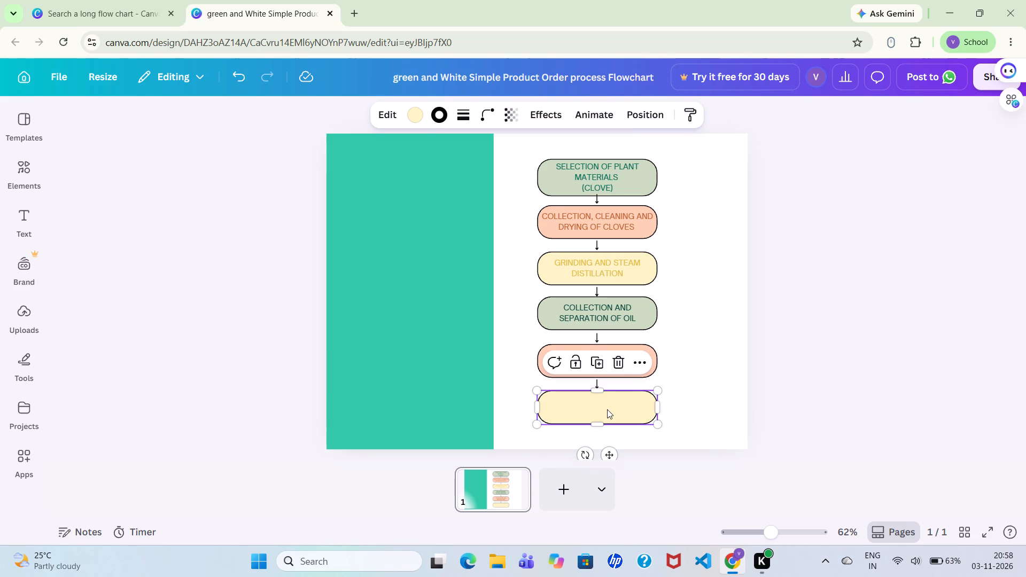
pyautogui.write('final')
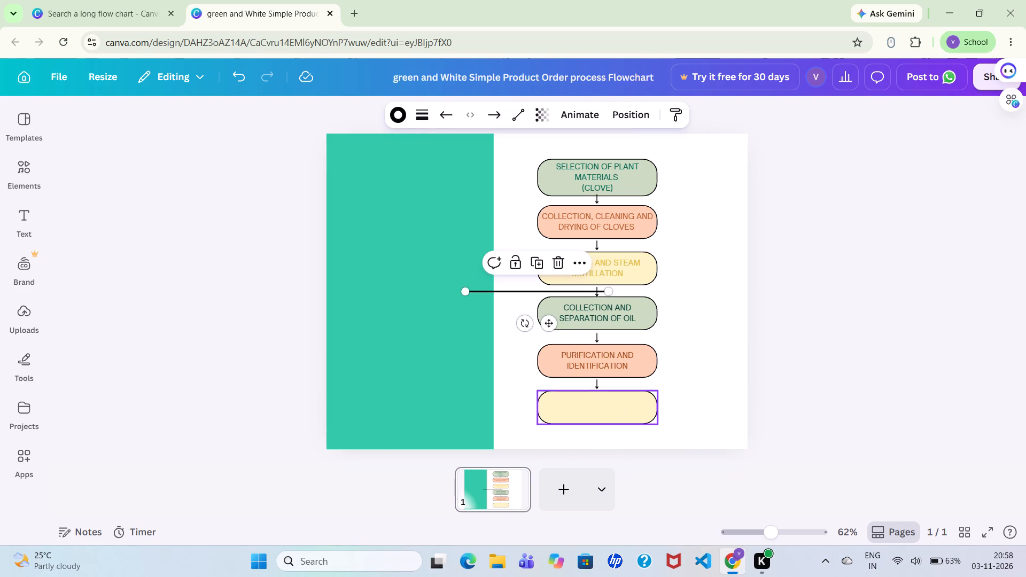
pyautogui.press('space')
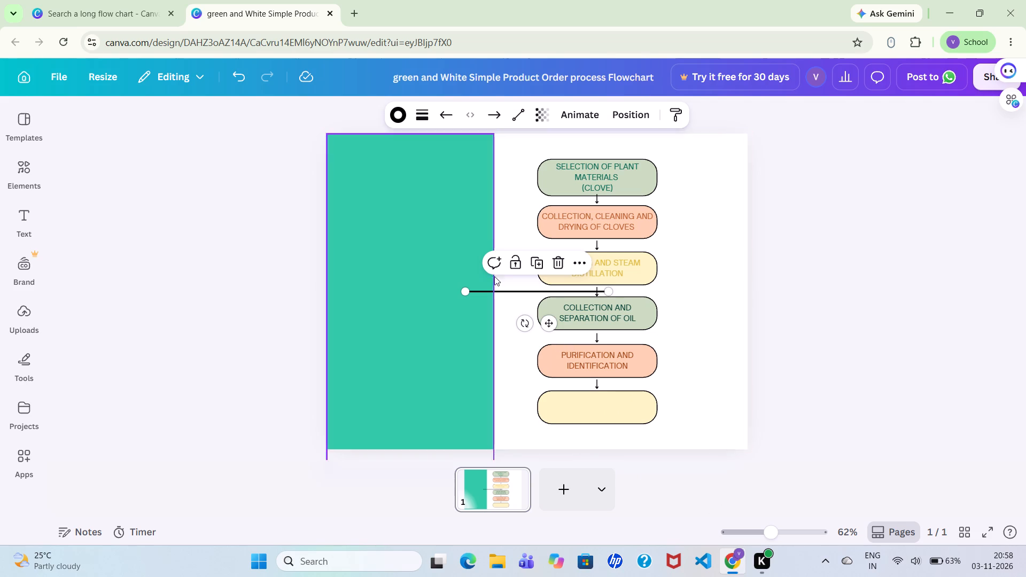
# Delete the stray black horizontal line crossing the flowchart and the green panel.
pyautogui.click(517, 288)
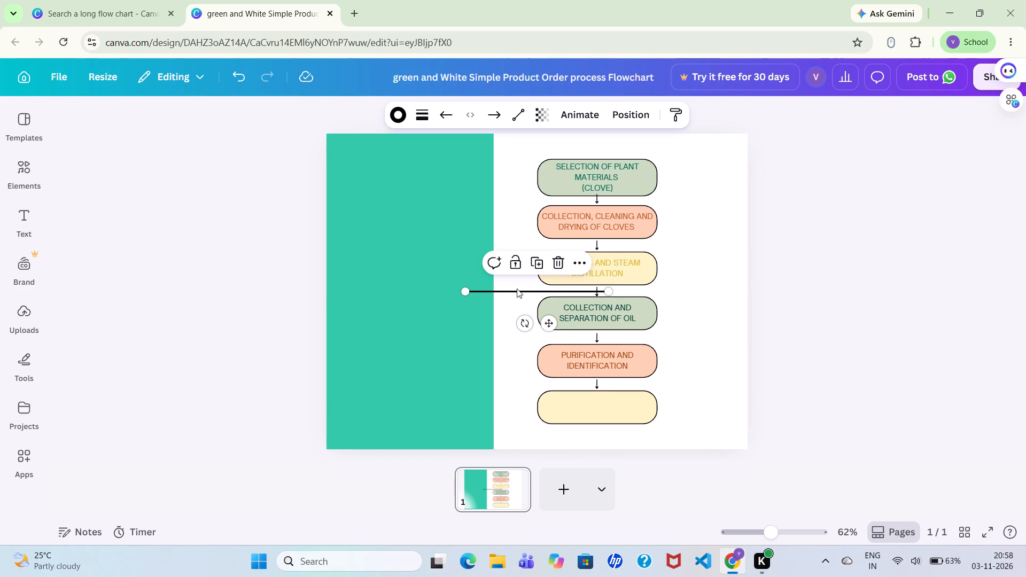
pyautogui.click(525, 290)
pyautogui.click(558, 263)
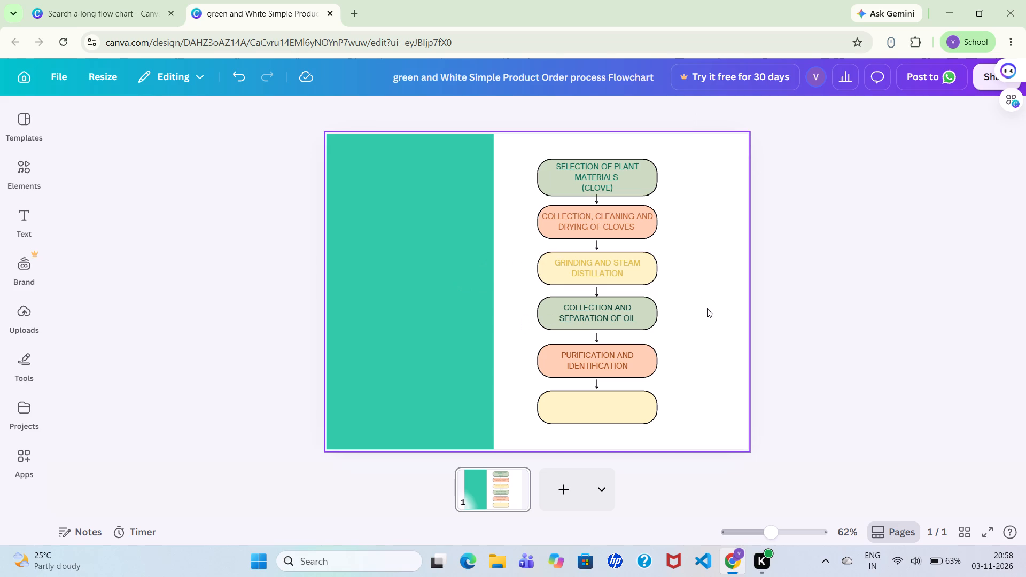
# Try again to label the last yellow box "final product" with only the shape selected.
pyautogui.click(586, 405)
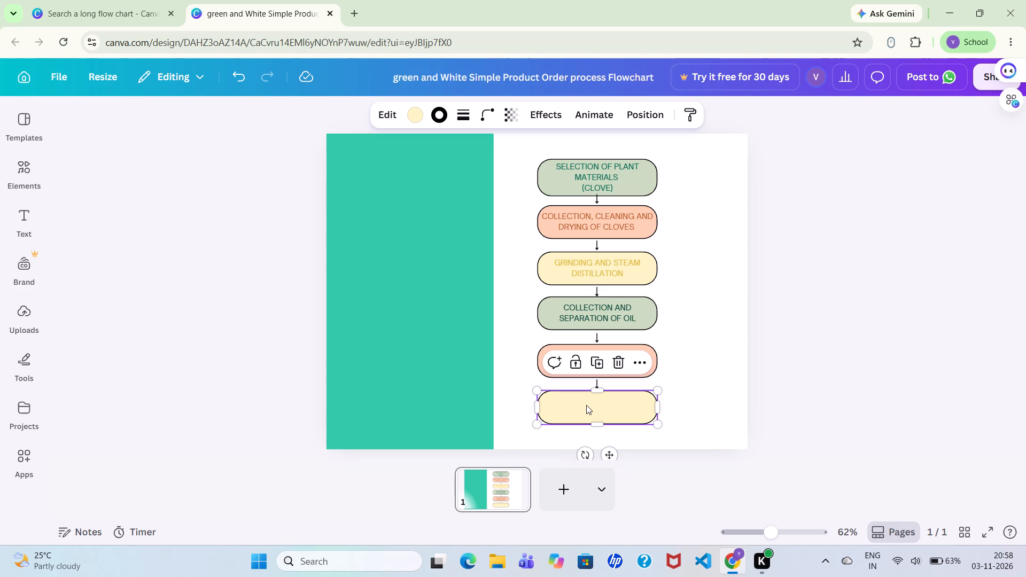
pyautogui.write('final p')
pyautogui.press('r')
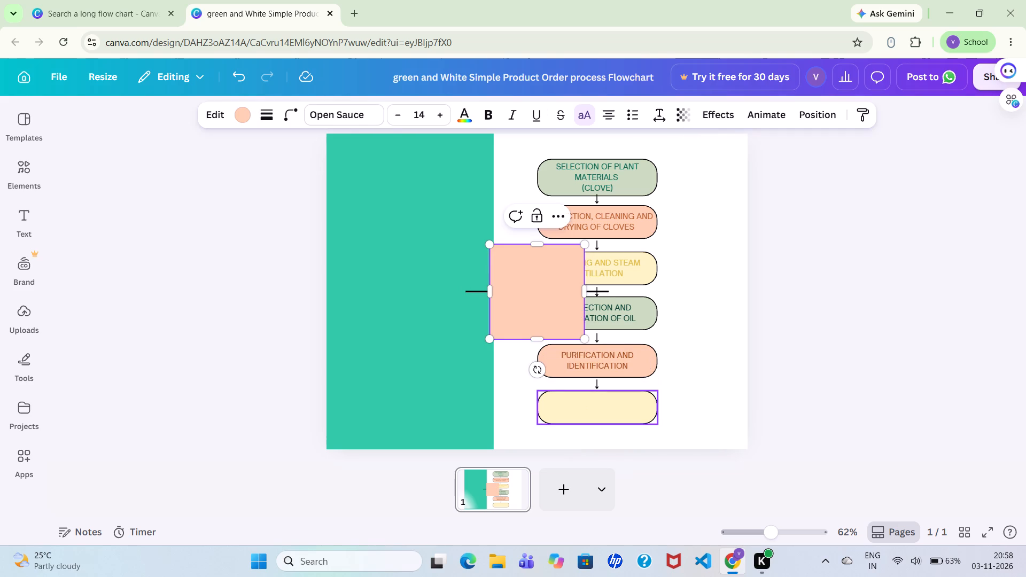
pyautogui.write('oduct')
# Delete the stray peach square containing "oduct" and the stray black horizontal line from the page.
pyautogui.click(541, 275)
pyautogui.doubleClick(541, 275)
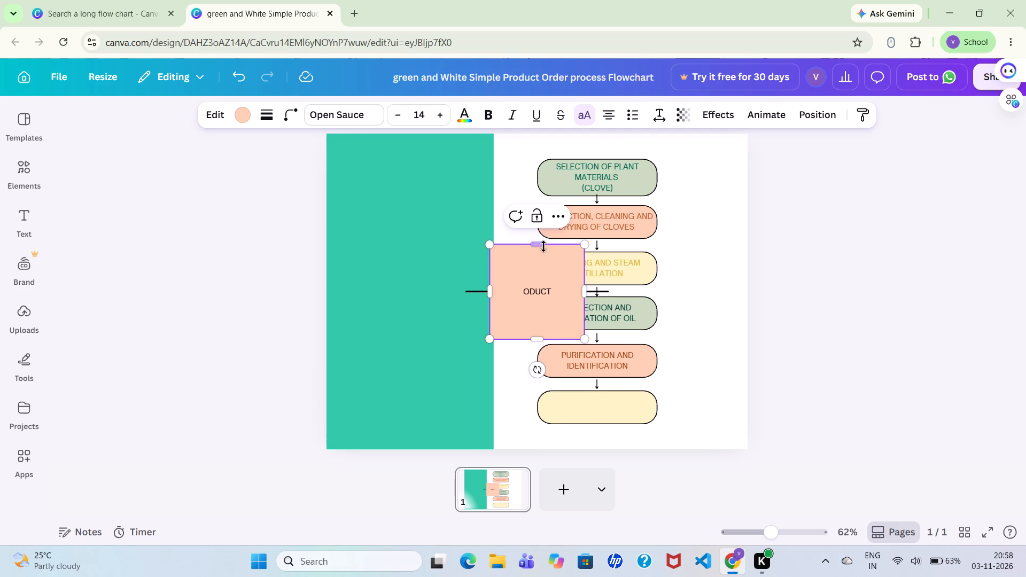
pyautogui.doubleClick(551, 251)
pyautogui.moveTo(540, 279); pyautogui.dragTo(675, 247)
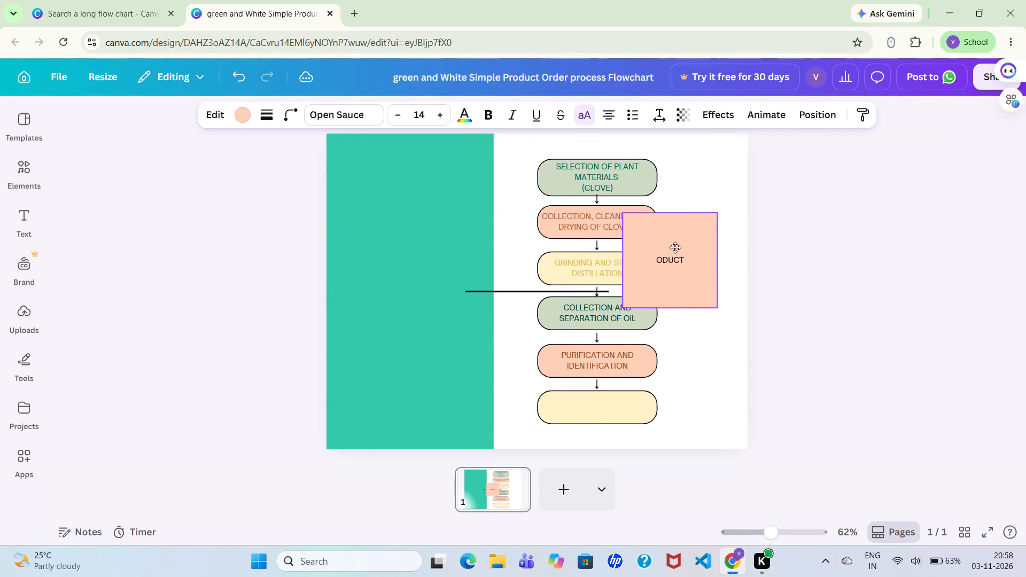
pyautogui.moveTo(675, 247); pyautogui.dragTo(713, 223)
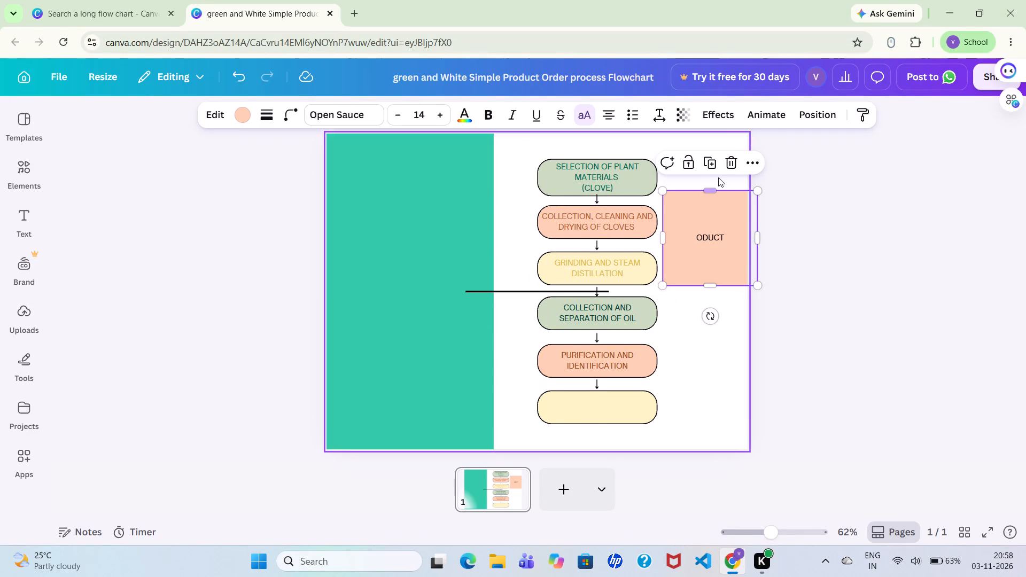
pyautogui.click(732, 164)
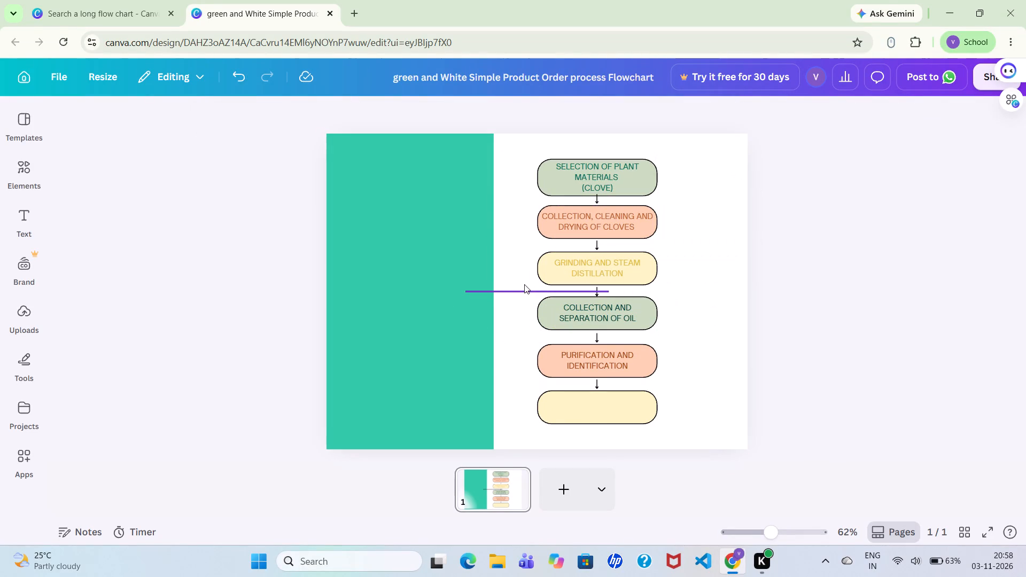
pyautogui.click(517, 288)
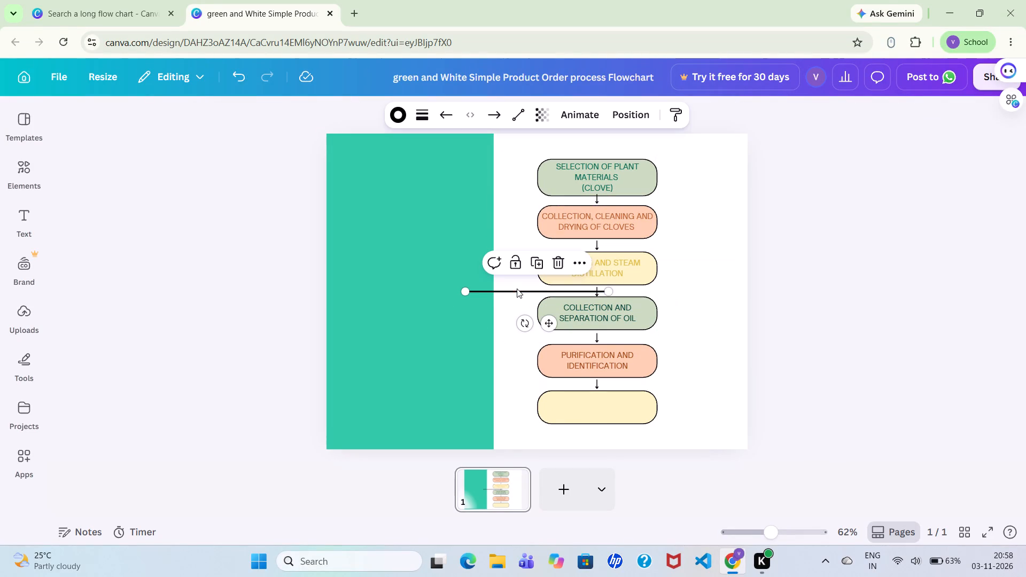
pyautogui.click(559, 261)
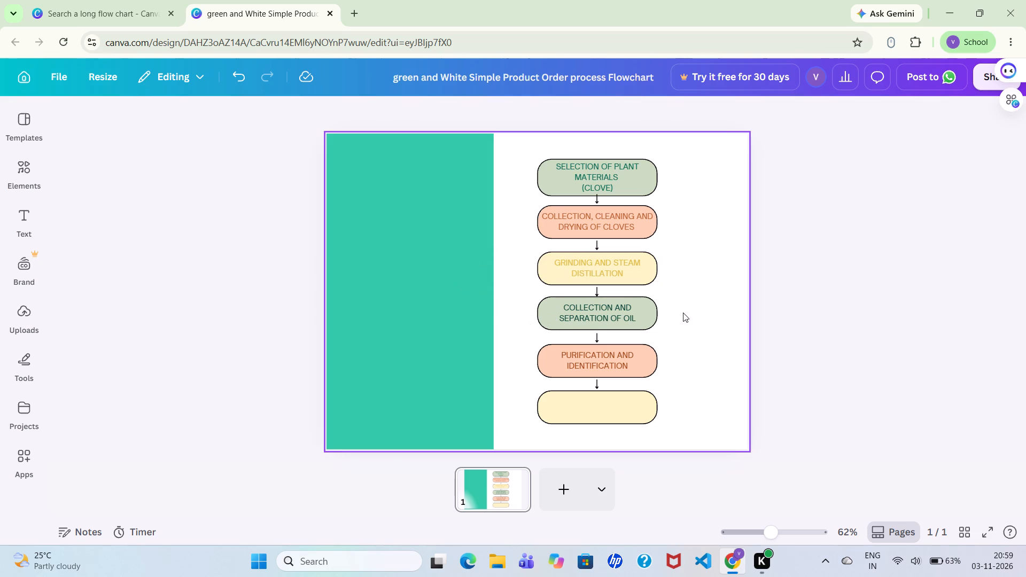
# Label the last flowchart box, the yellow one, "final product :" with "isolated eugenol" on a second line.
pyautogui.doubleClick(608, 400)
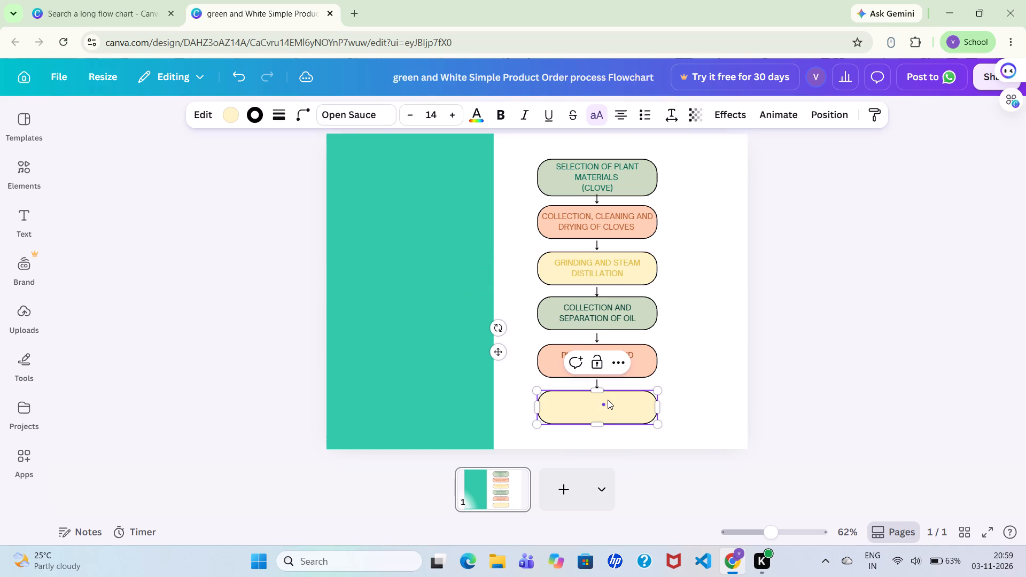
pyautogui.click(594, 407)
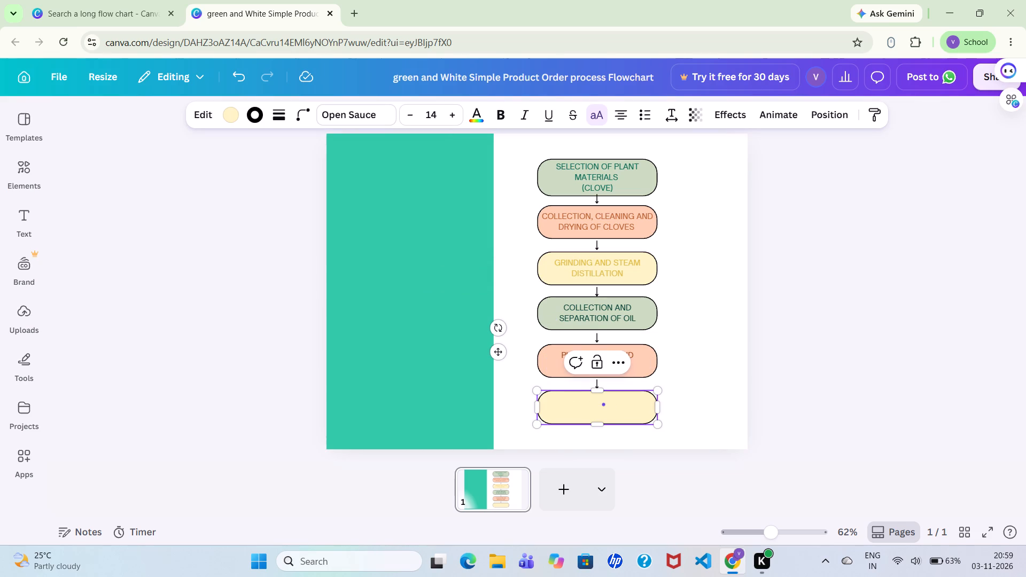
pyautogui.click(573, 410)
pyautogui.press('f')
pyautogui.press('i')
pyautogui.write('nal p')
pyautogui.write('roduct')
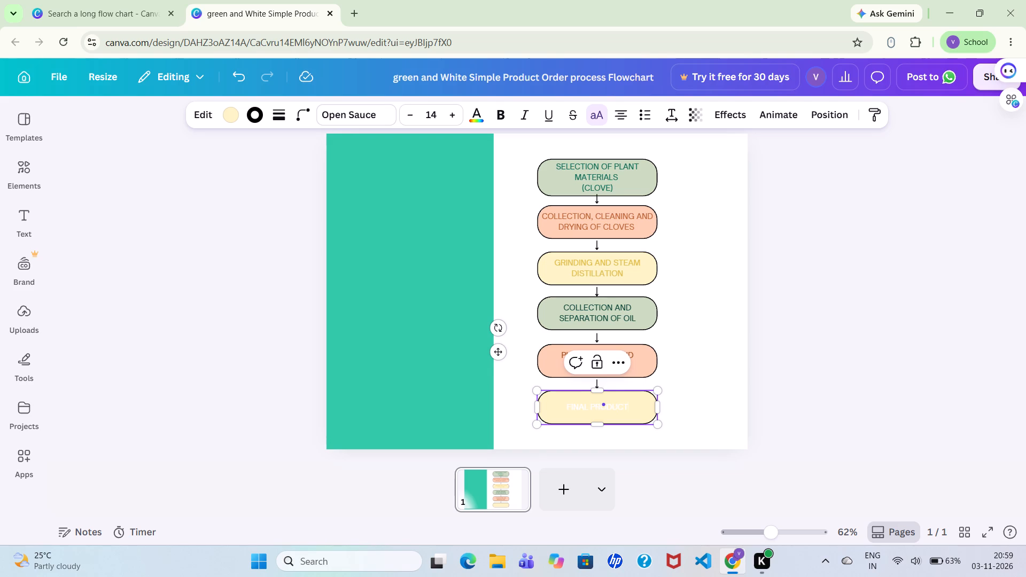
pyautogui.press('space')
pyautogui.hotkey('shift', ':')
pyautogui.press('Return')
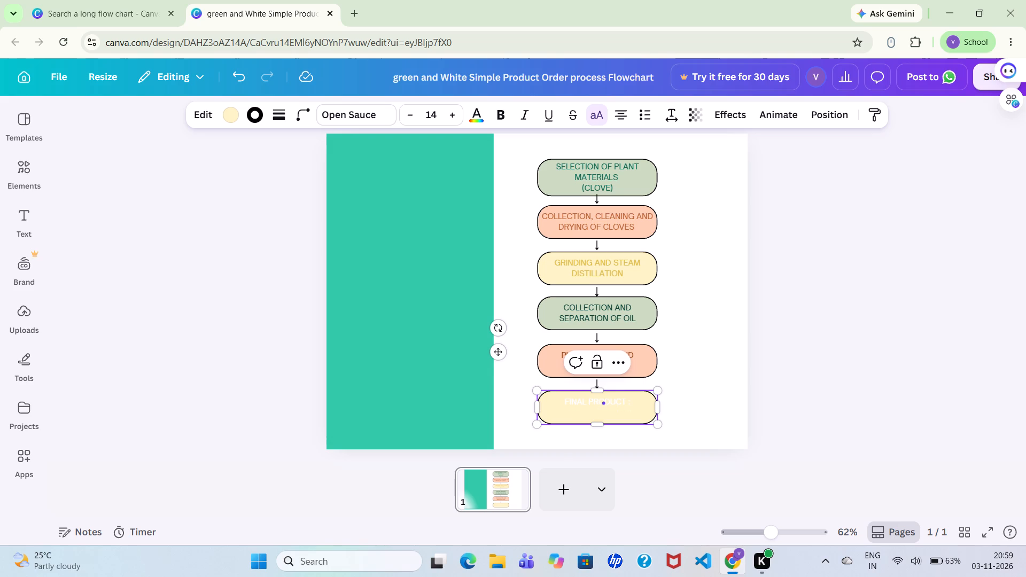
pyautogui.write('is')
pyautogui.write('olated')
pyautogui.press('space')
pyautogui.write('eug')
pyautogui.write('enol')
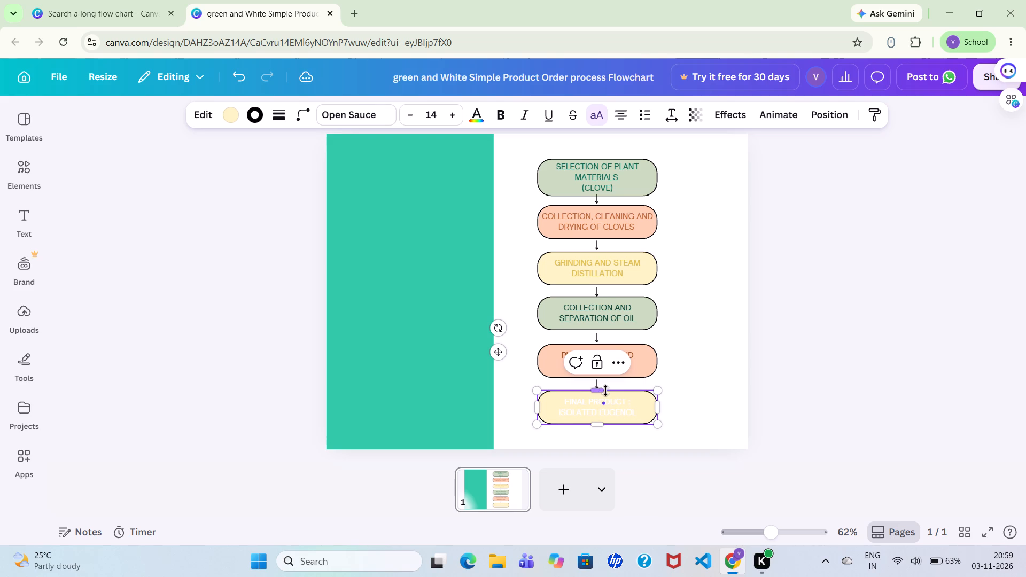
# Recolour both lines of the "final product : isolated eugenol" label to the darker yellow #D2AF29.
pyautogui.click(574, 403)
pyautogui.doubleClick(574, 403)
pyautogui.doubleClick(574, 403)
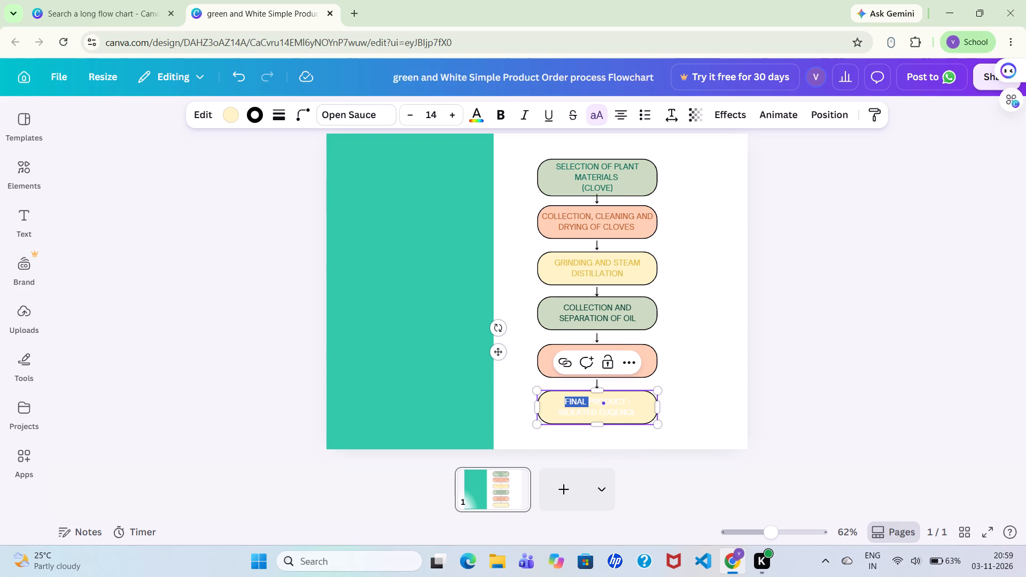
pyautogui.doubleClick(571, 405)
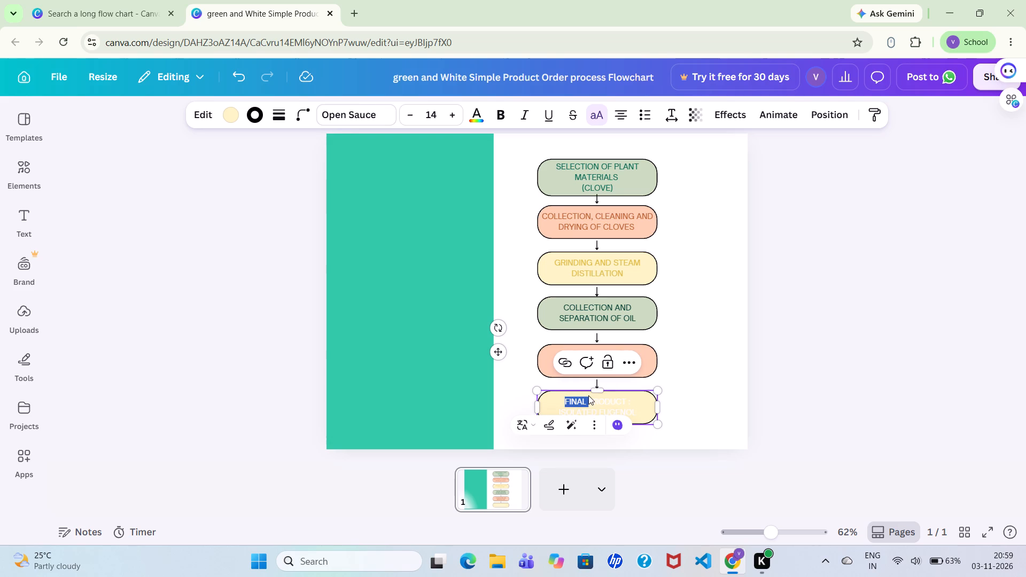
pyautogui.doubleClick(591, 396)
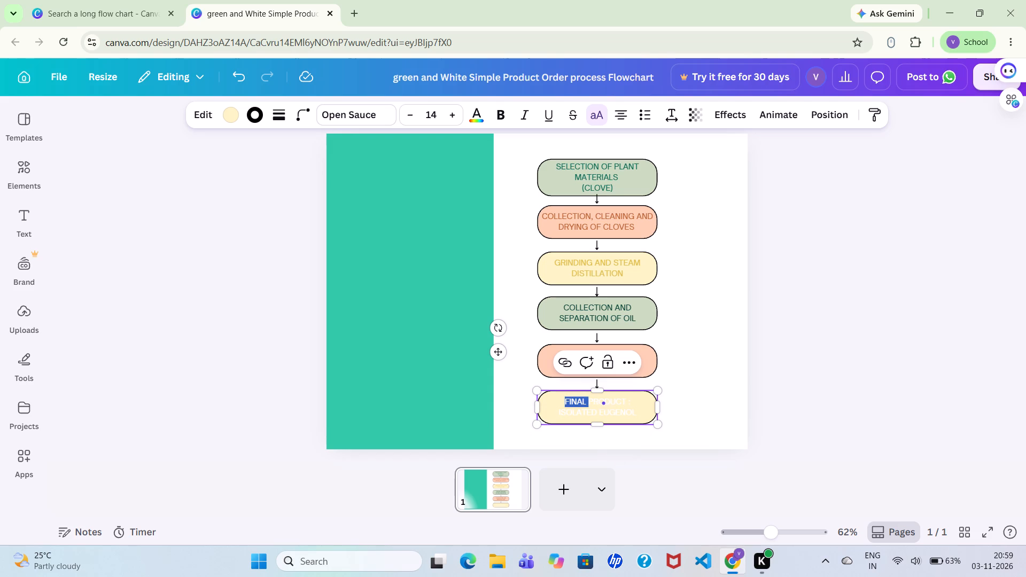
pyautogui.moveTo(579, 401); pyautogui.dragTo(624, 421)
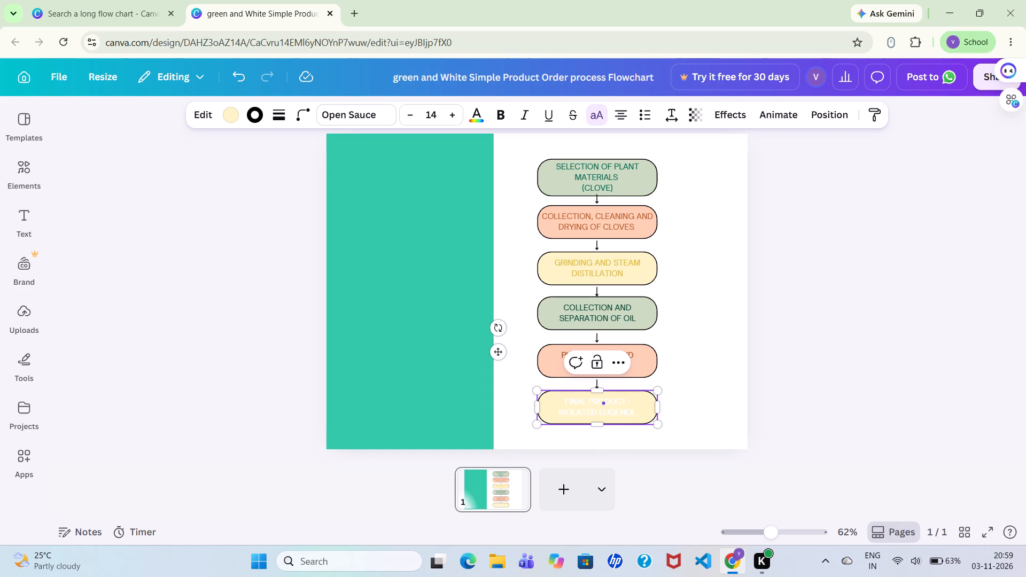
pyautogui.doubleClick(575, 402)
pyautogui.moveTo(575, 402); pyautogui.dragTo(610, 418)
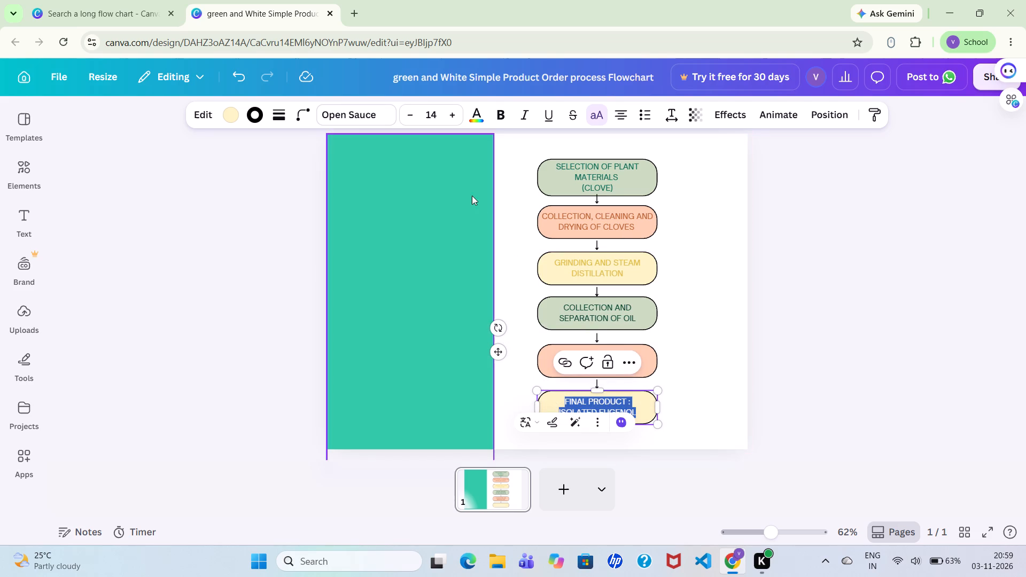
pyautogui.click(474, 107)
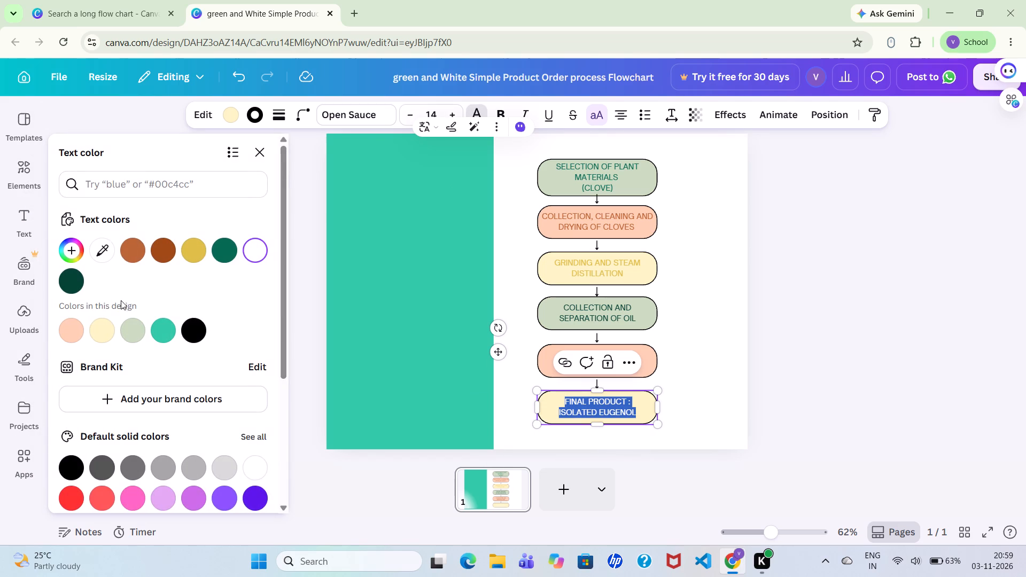
pyautogui.click(106, 330)
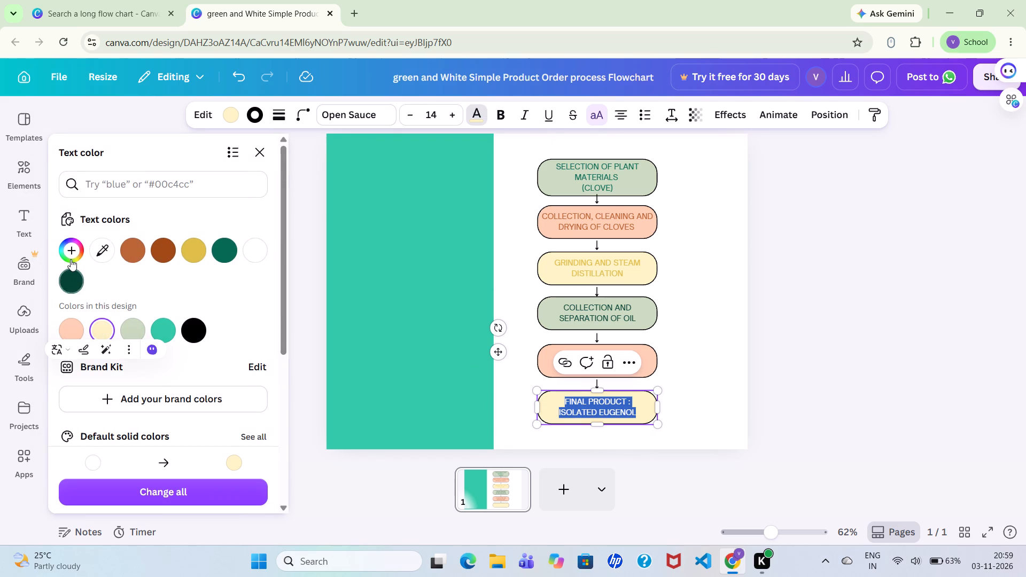
pyautogui.click(71, 257)
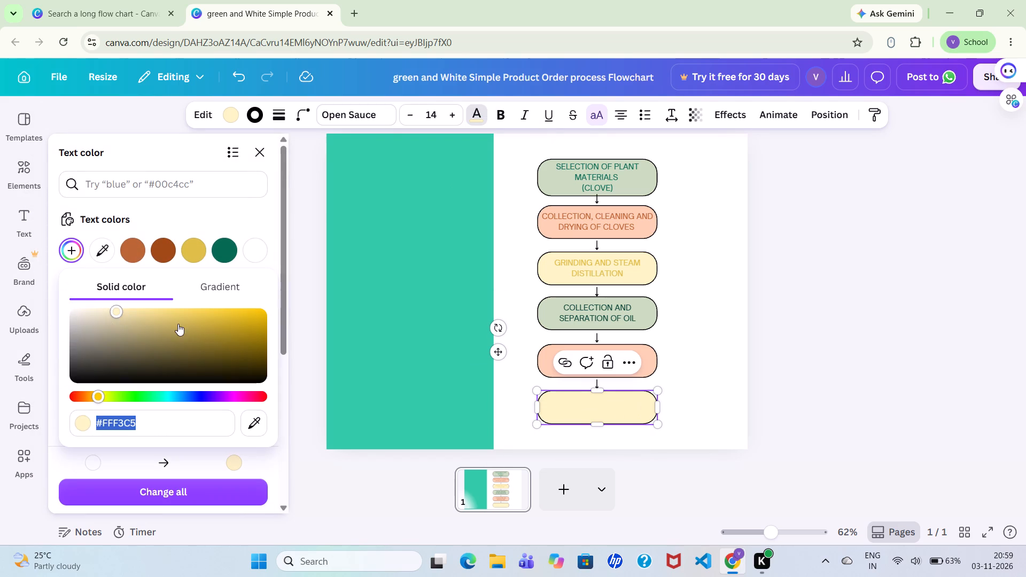
pyautogui.click(232, 325)
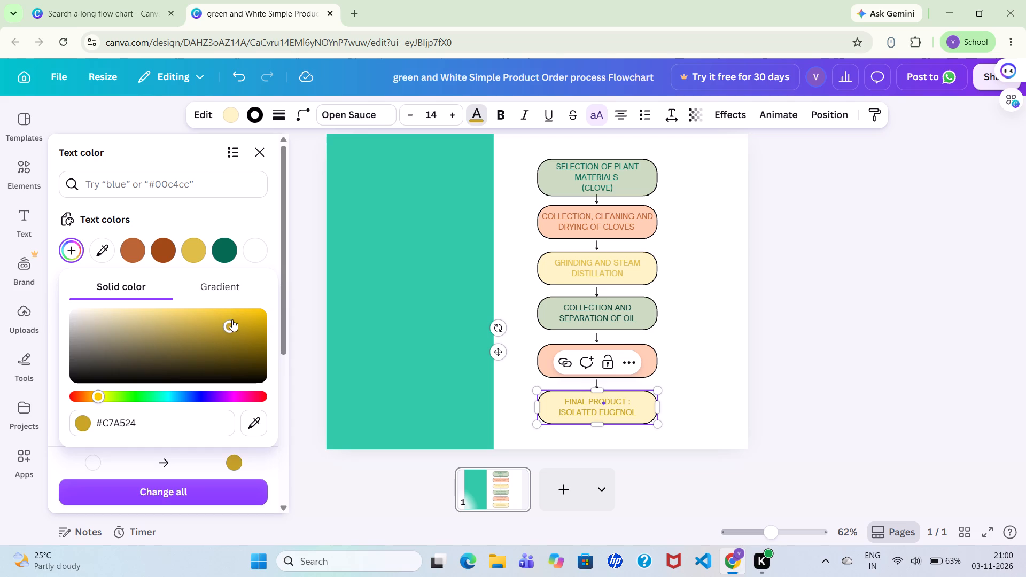
pyautogui.click(242, 327)
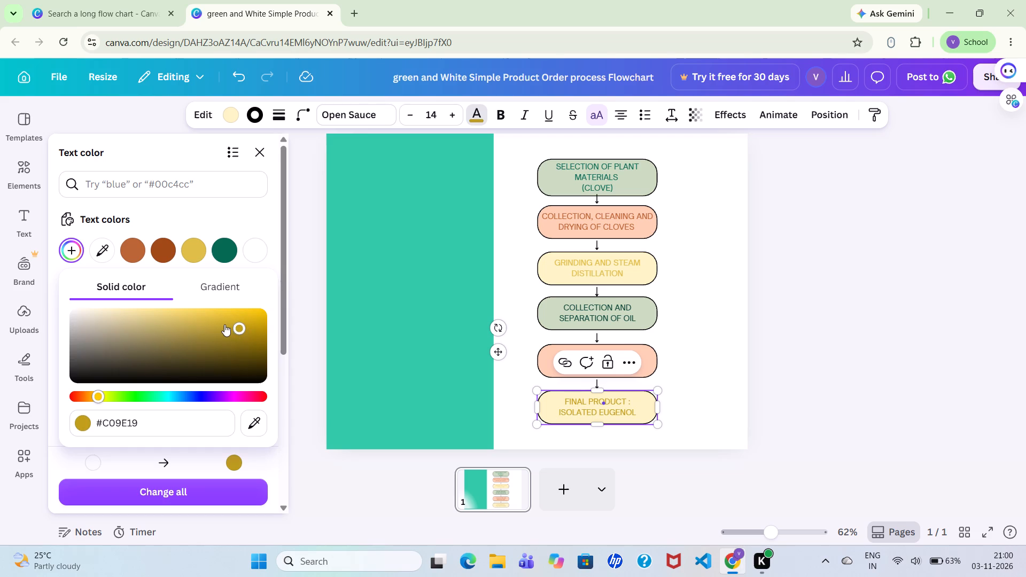
pyautogui.click(224, 324)
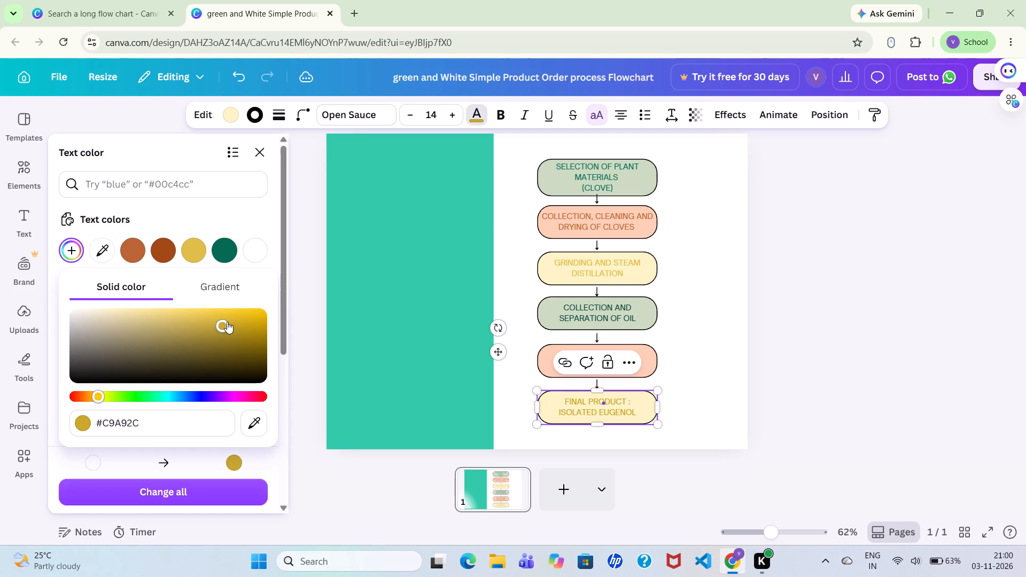
pyautogui.click(229, 322)
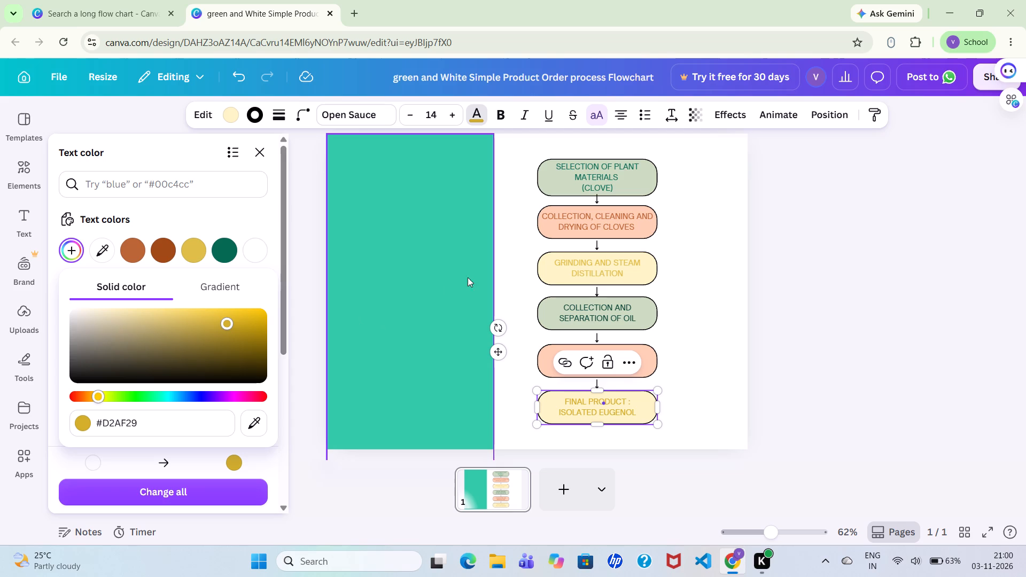
pyautogui.click(519, 251)
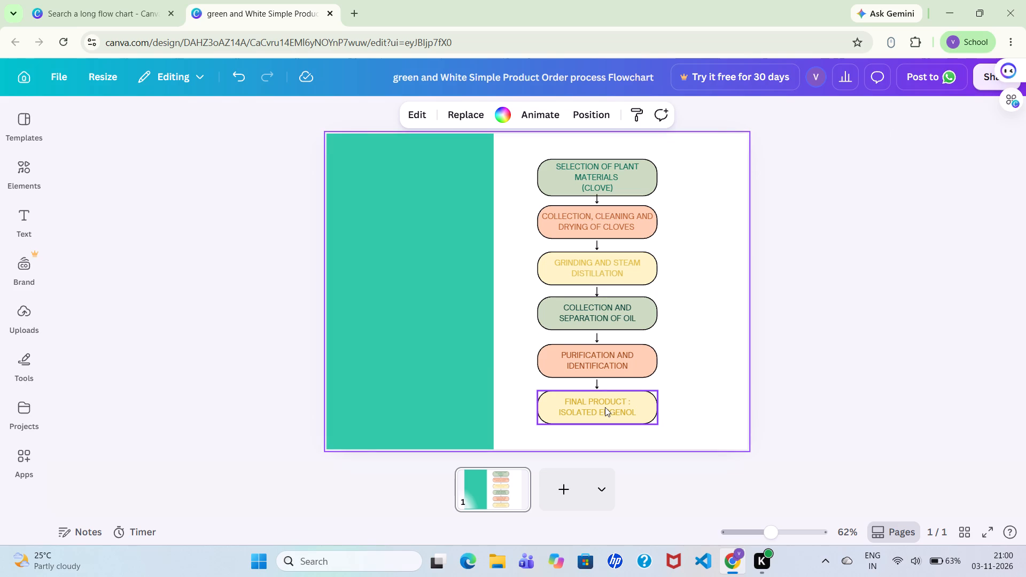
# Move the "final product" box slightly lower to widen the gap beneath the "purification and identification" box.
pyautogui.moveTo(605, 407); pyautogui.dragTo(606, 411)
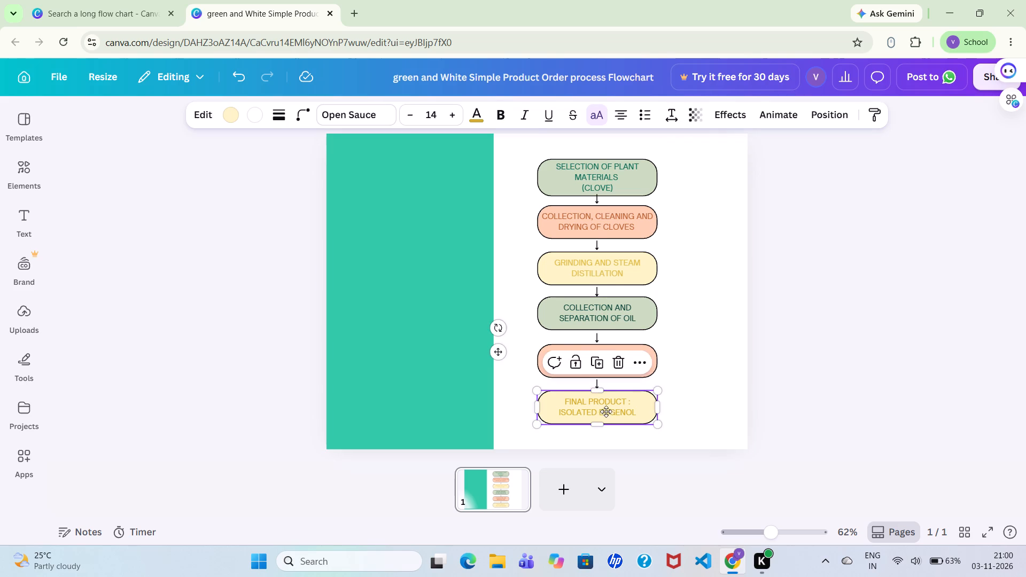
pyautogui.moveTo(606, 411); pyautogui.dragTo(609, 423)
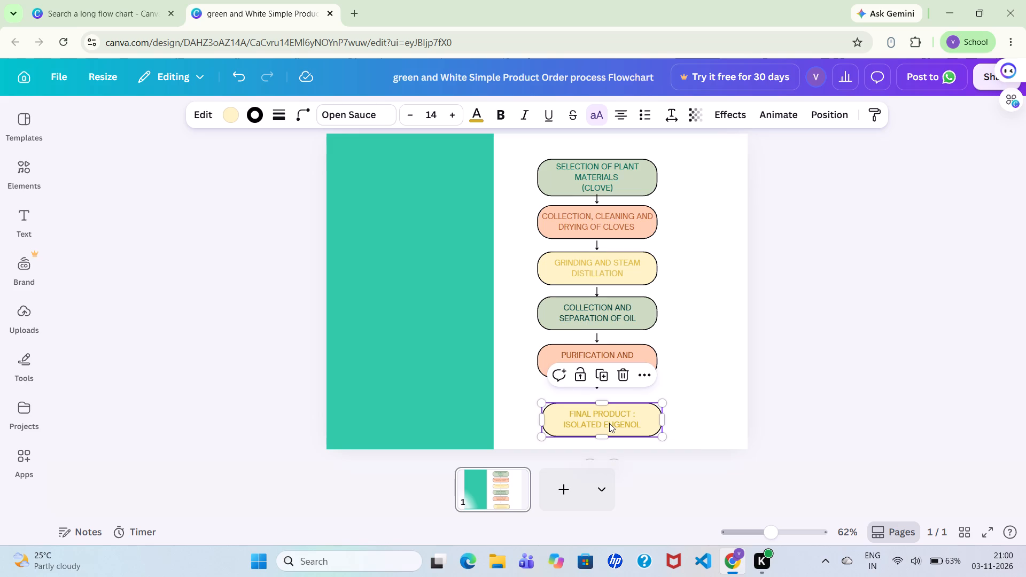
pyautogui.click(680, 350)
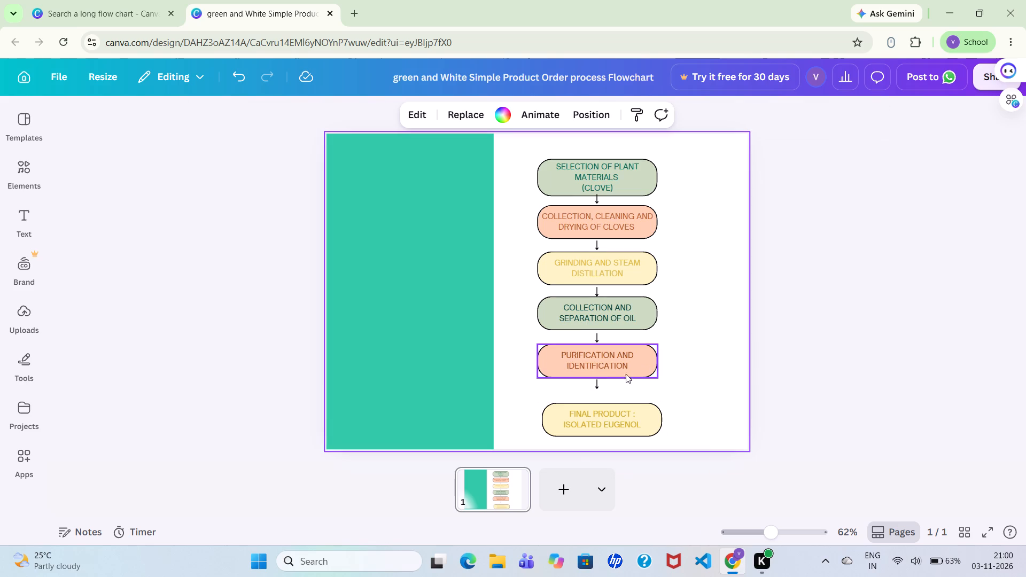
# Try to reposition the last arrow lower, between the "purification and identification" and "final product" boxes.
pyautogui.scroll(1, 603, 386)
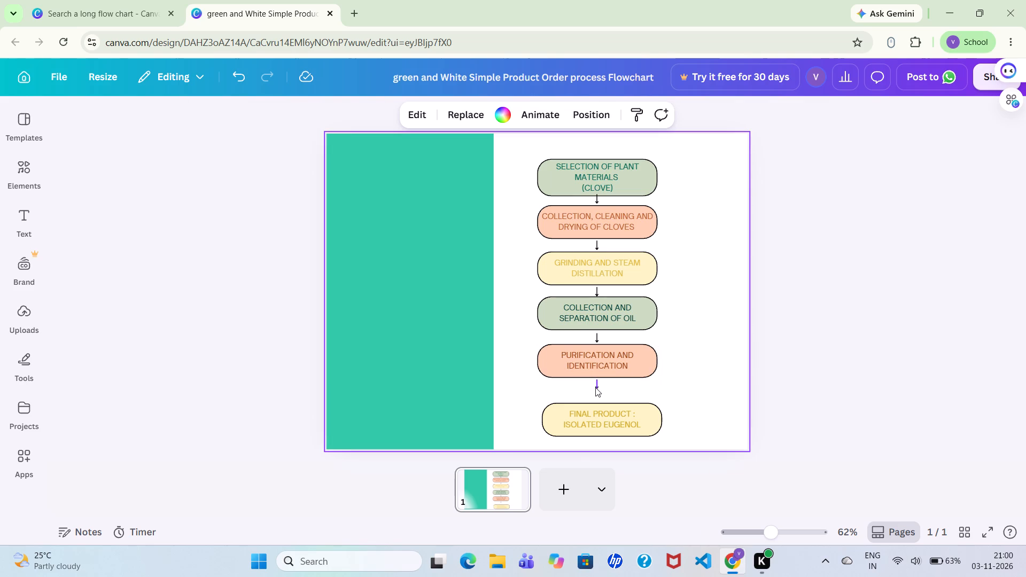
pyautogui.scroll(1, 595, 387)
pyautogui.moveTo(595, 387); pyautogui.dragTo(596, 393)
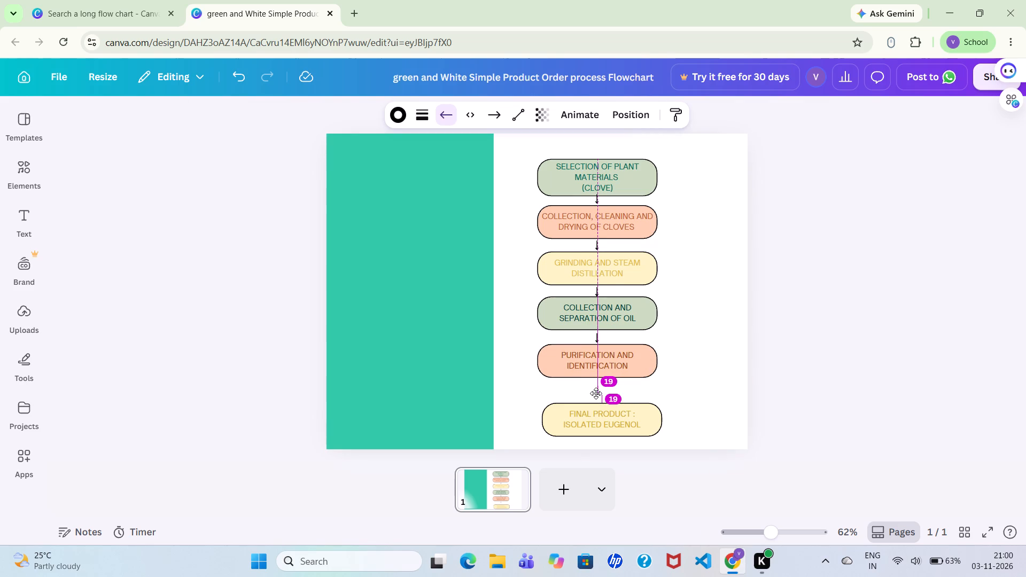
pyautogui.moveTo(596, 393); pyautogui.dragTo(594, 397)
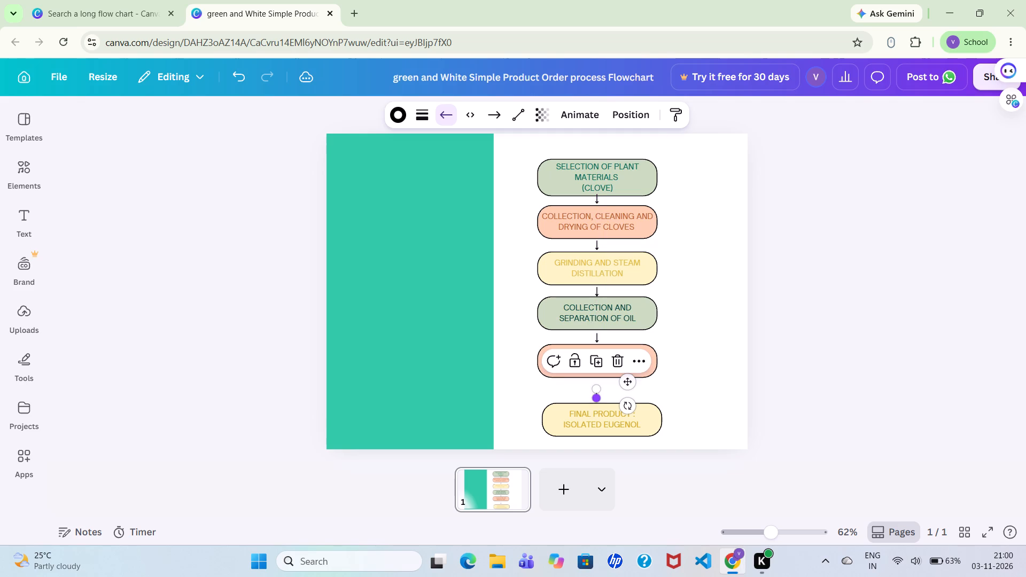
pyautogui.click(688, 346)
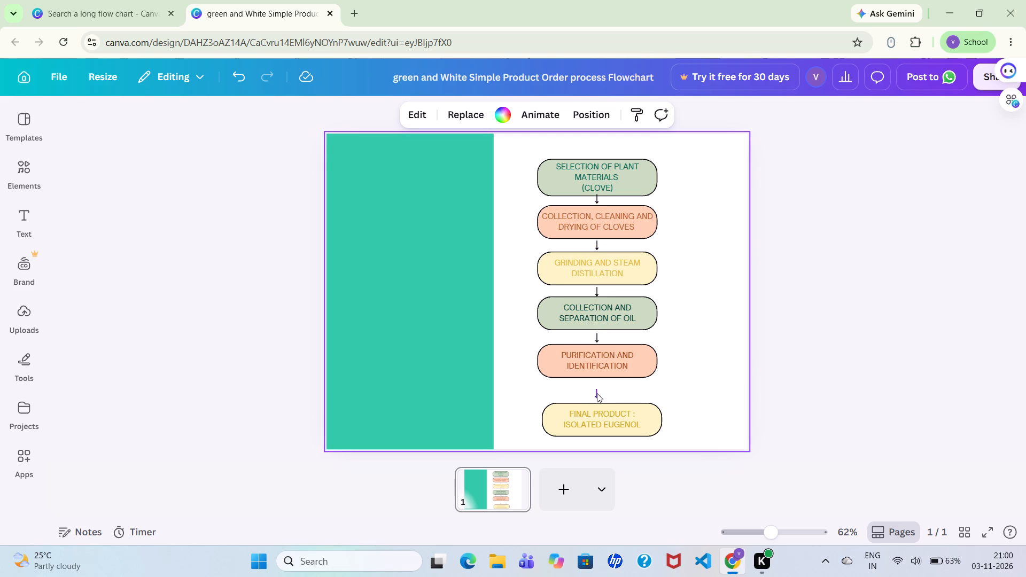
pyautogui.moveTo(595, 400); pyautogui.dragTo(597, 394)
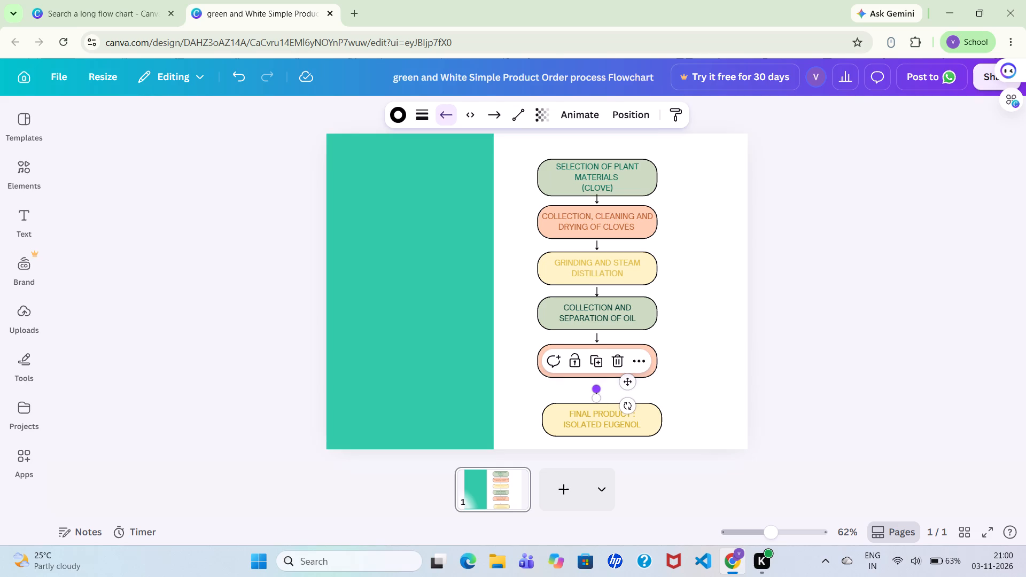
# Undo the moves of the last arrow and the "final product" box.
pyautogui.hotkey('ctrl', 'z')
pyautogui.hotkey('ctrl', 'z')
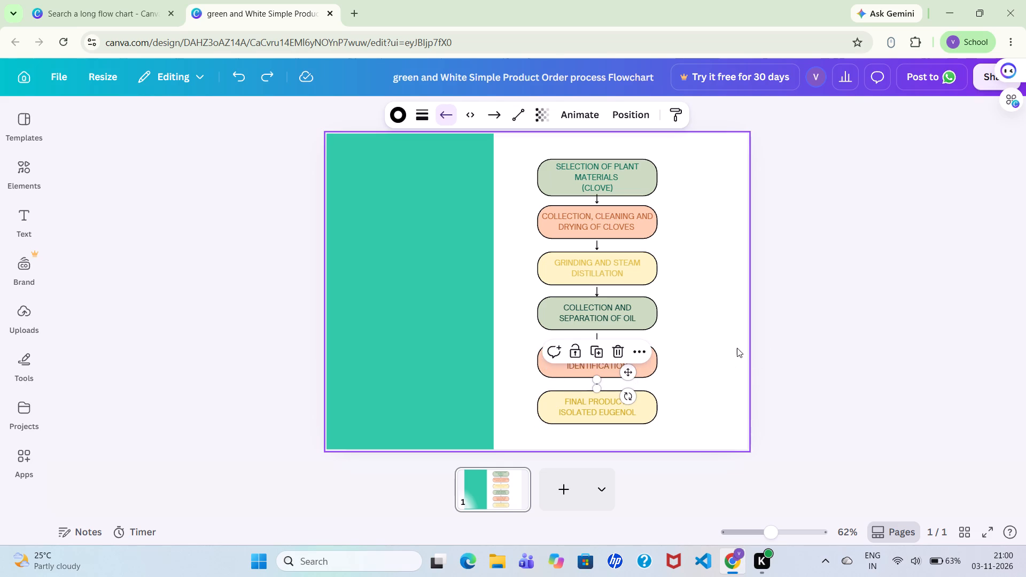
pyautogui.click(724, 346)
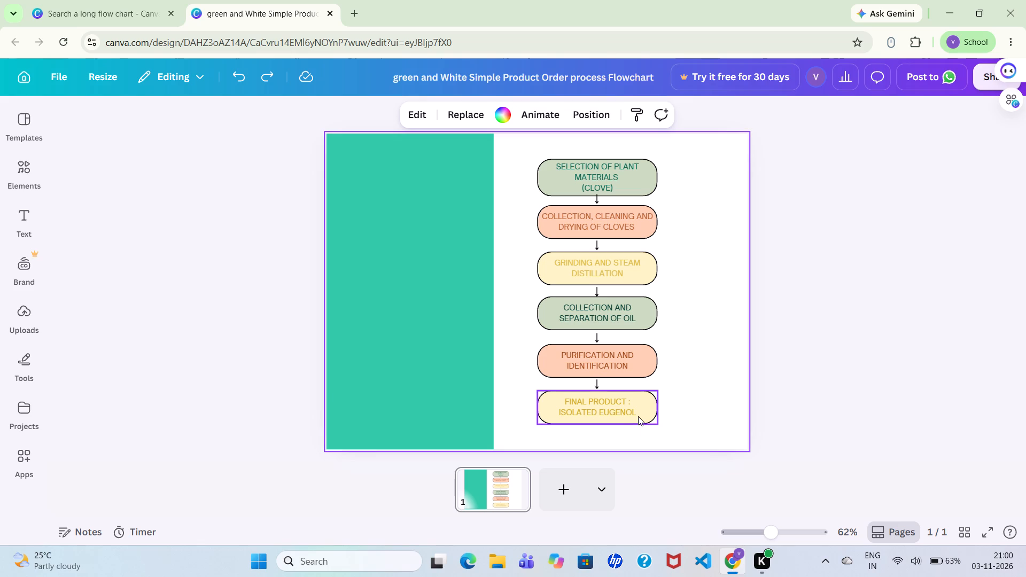
# Move the "final product" box down to the page's bottom edge, keeping it centred under the other flowchart boxes.
pyautogui.click(638, 416)
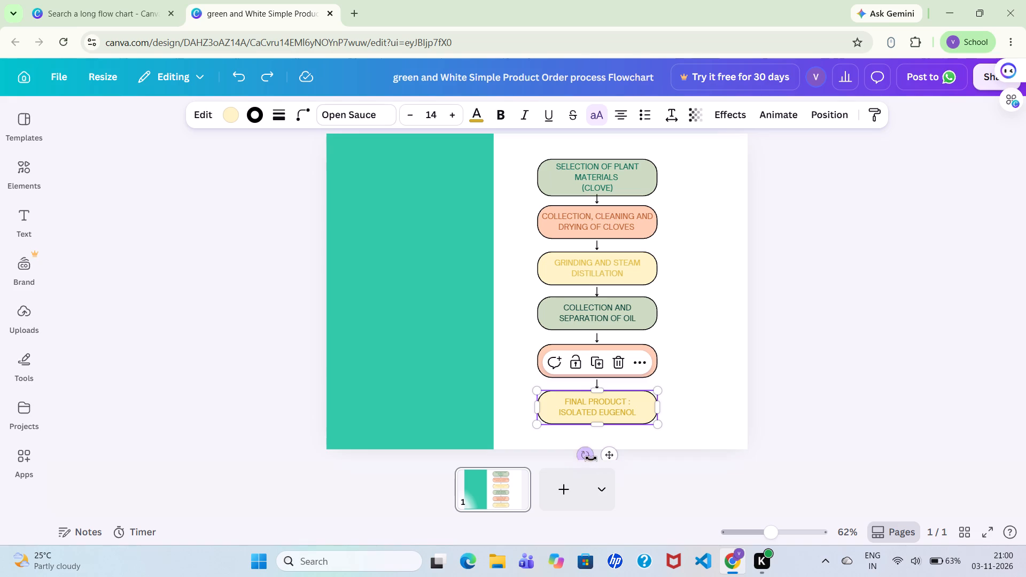
pyautogui.click(587, 456)
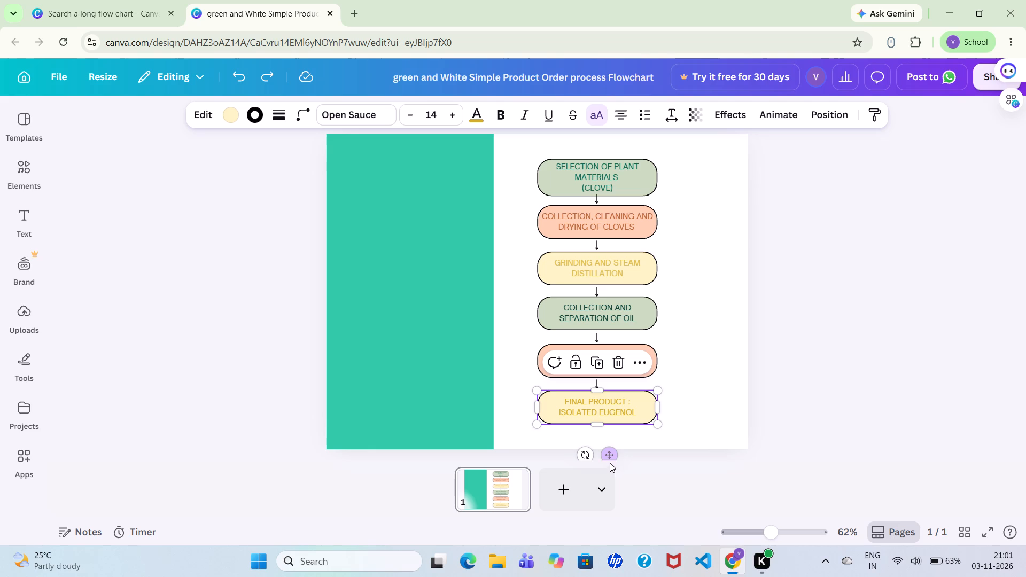
pyautogui.click(607, 454)
pyautogui.moveTo(607, 454); pyautogui.dragTo(596, 393)
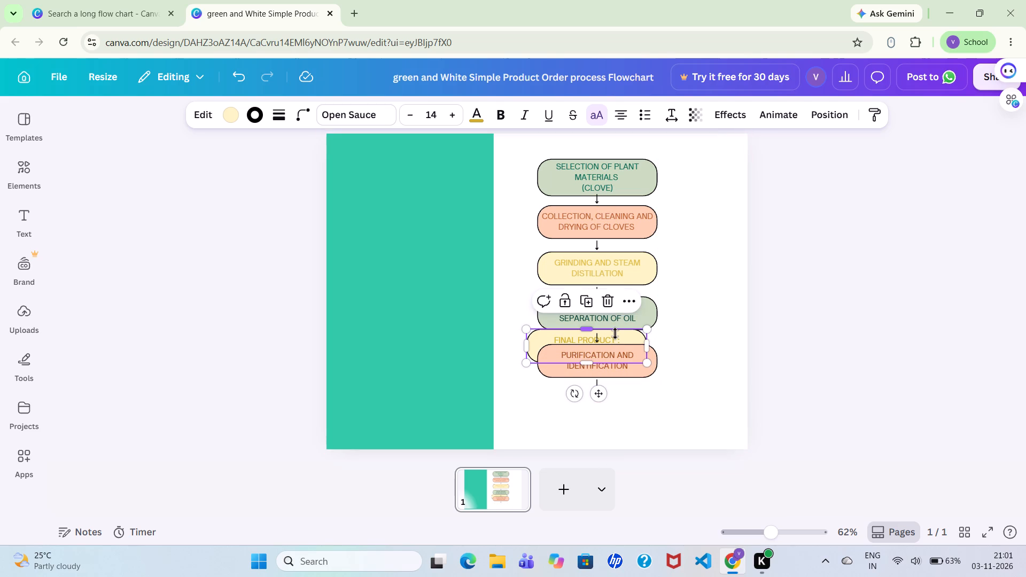
pyautogui.moveTo(616, 338); pyautogui.dragTo(634, 411)
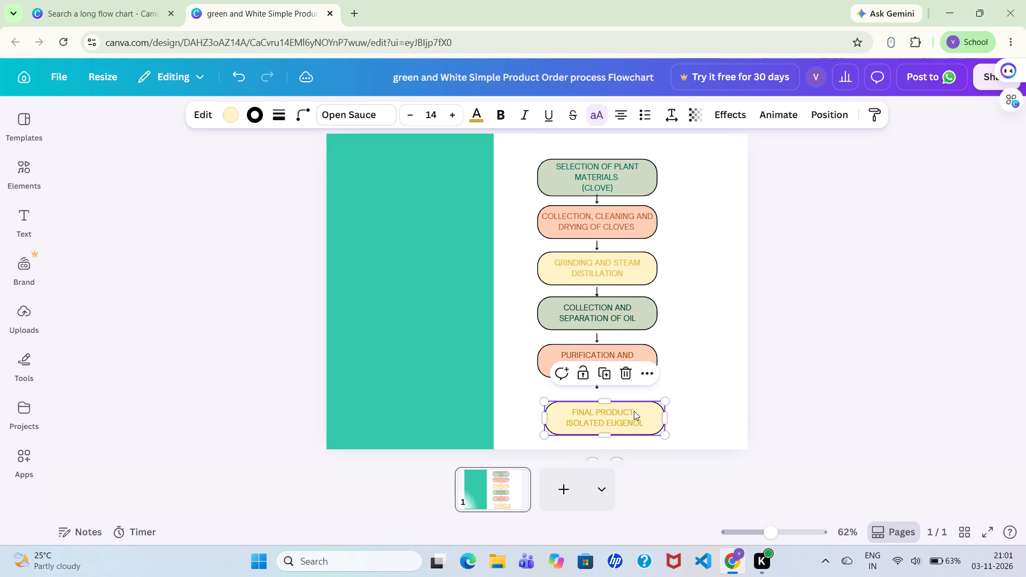
pyautogui.moveTo(634, 413); pyautogui.dragTo(629, 419)
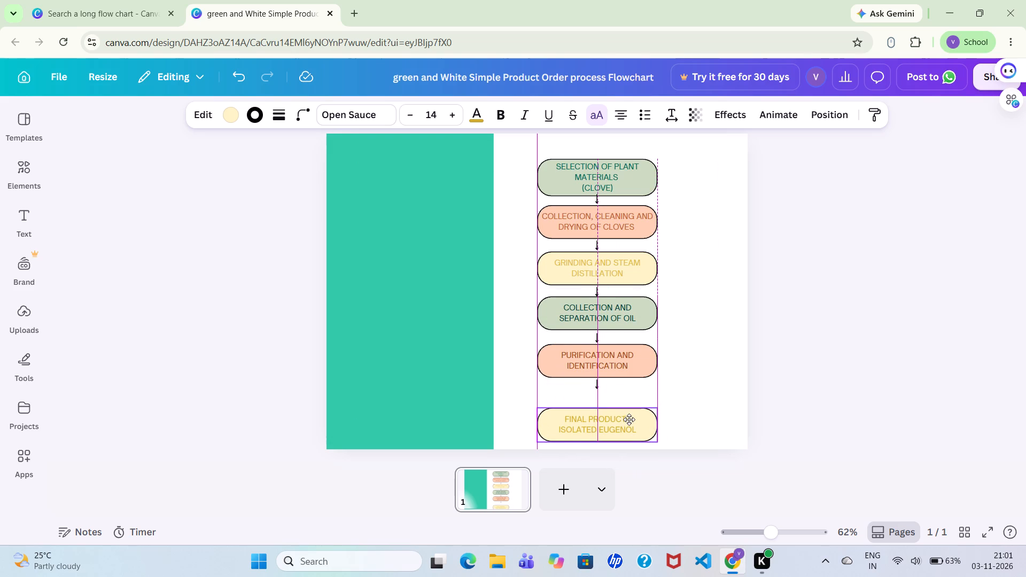
pyautogui.moveTo(629, 419); pyautogui.dragTo(629, 424)
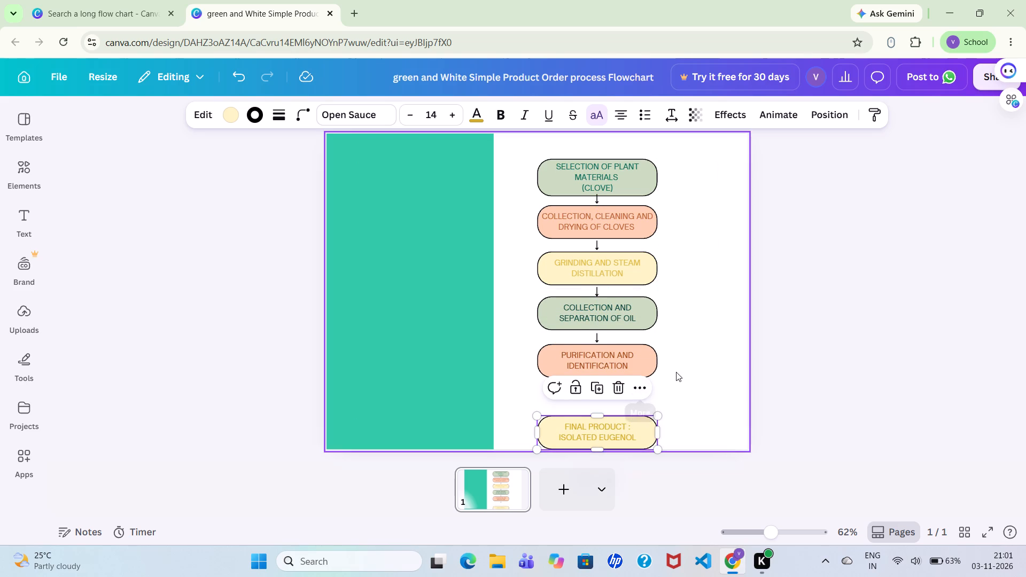
pyautogui.click(681, 369)
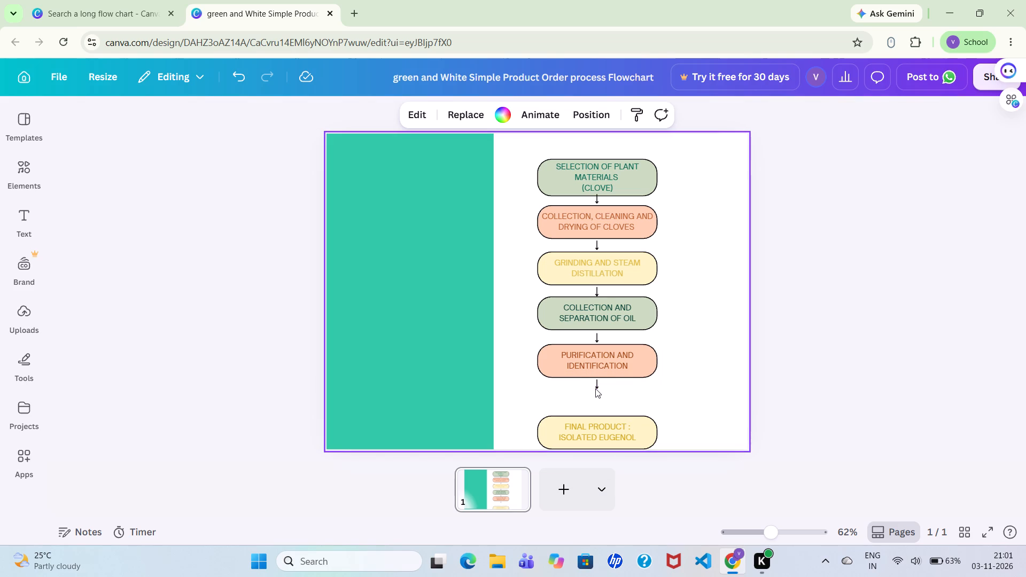
# Move the last arrow lower and lengthen it so that its end meets the top of the "final product" box.
pyautogui.click(598, 384)
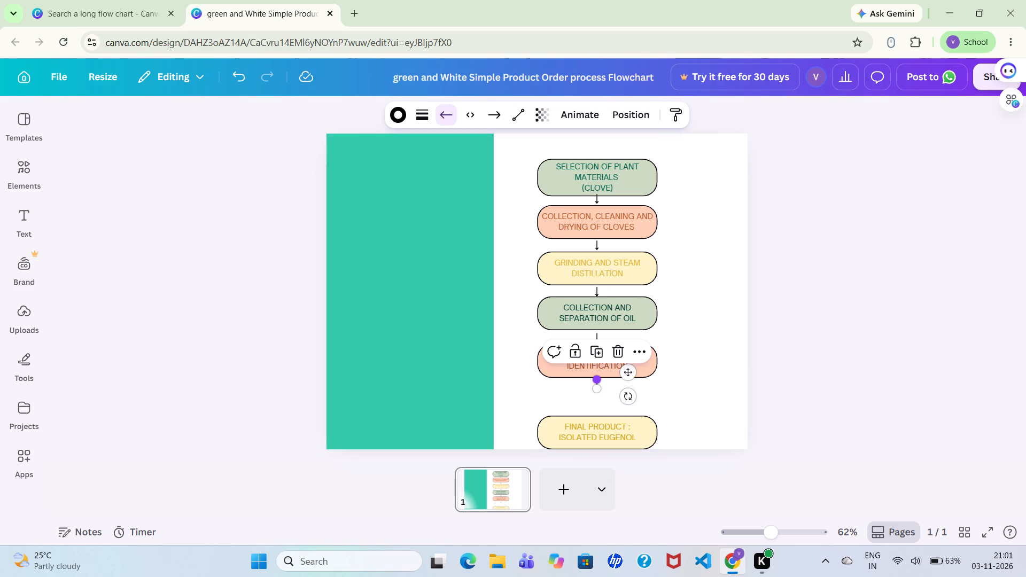
pyautogui.click(628, 370)
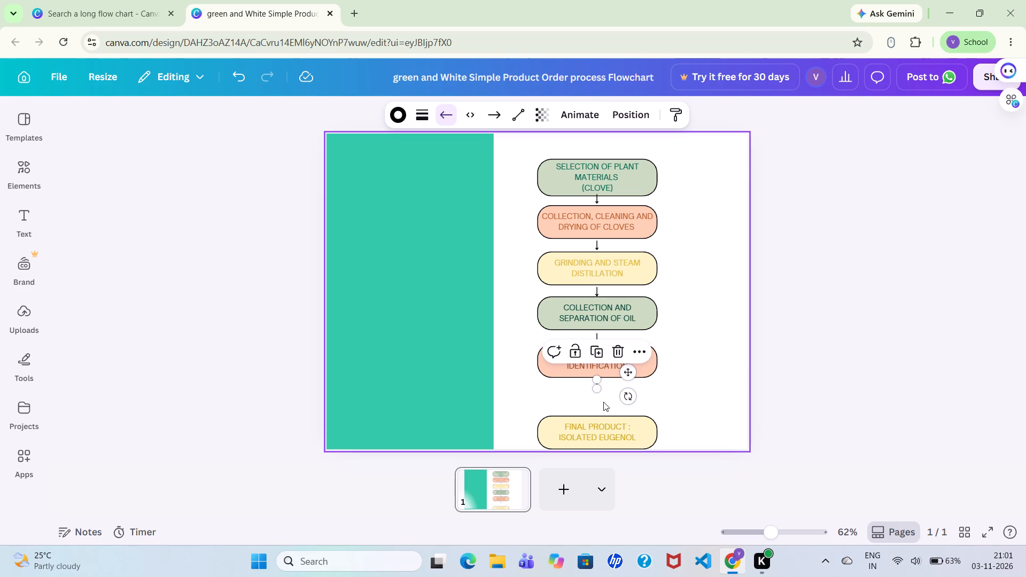
pyautogui.click(594, 406)
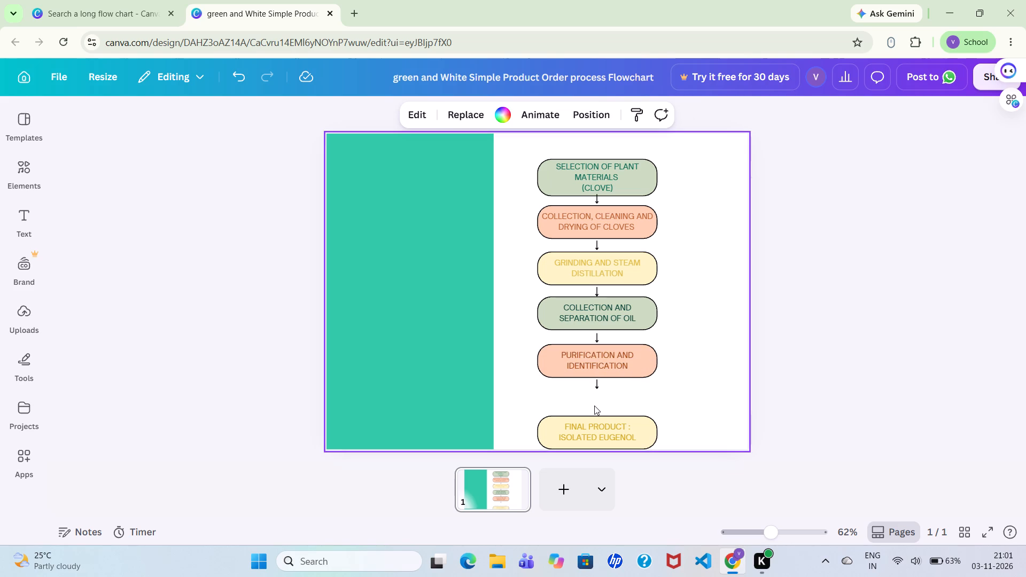
pyautogui.moveTo(596, 387); pyautogui.dragTo(596, 405)
pyautogui.moveTo(596, 406); pyautogui.dragTo(596, 411)
pyautogui.click(596, 411)
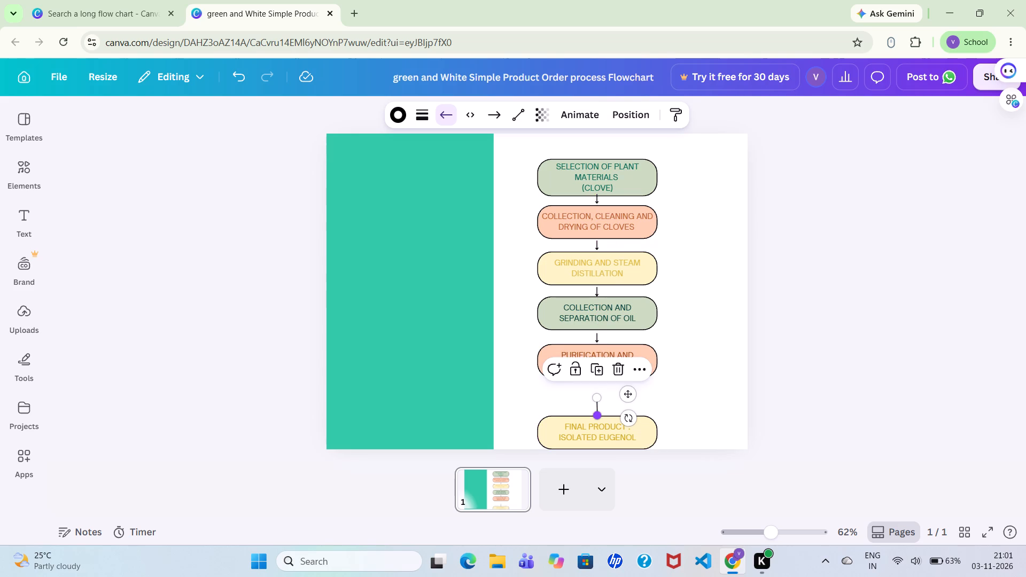
pyautogui.click(571, 397)
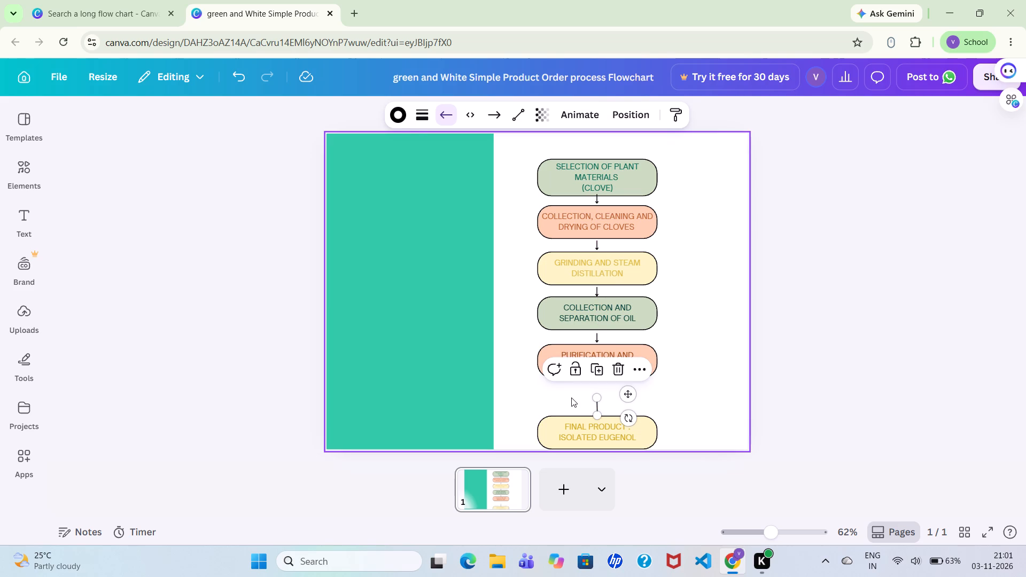
# Undo the lengthening and the lower placement of the last arrow.
pyautogui.click(593, 408)
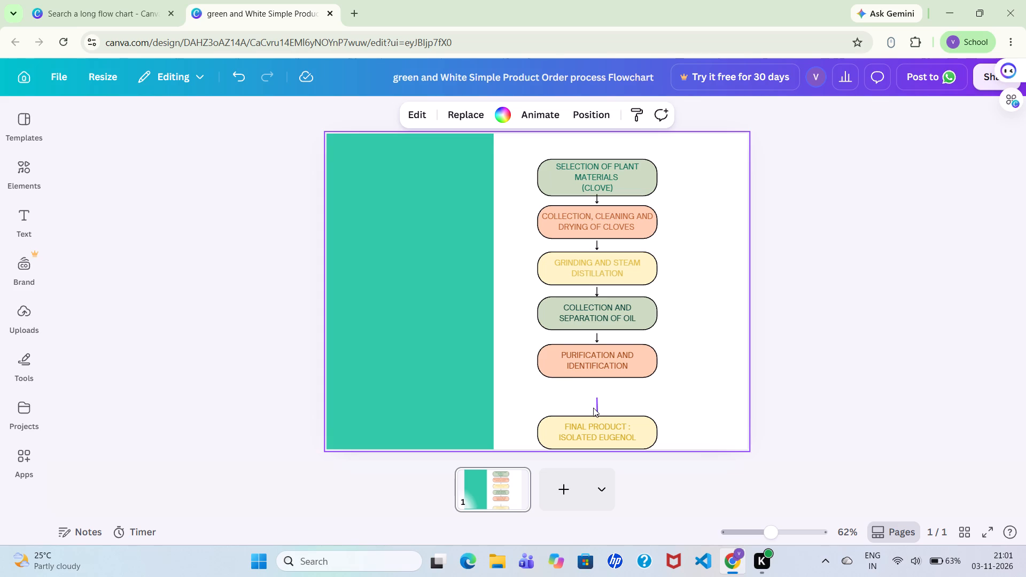
pyautogui.hotkey('ctrl', 'z')
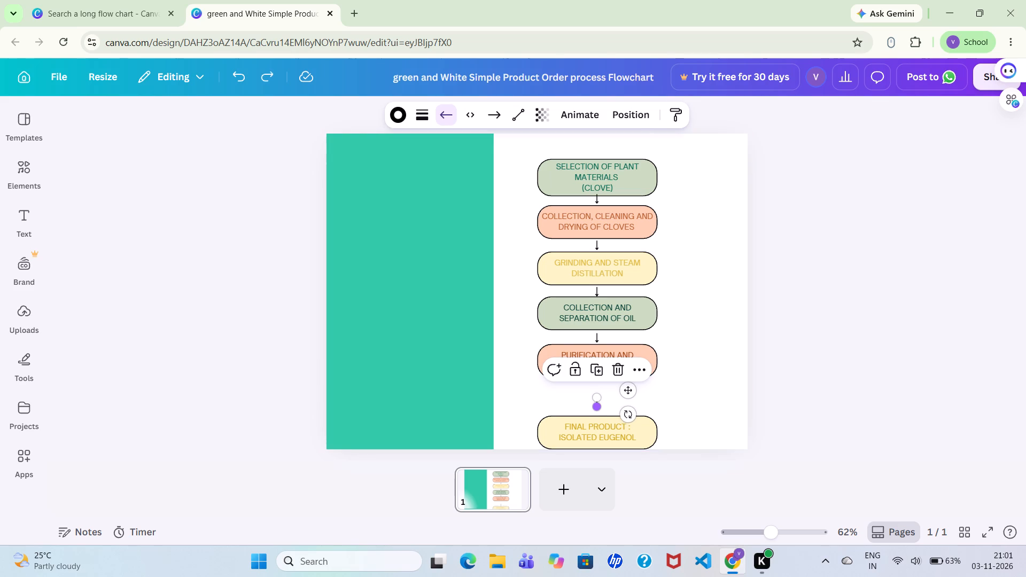
pyautogui.hotkey('ctrl', 'z')
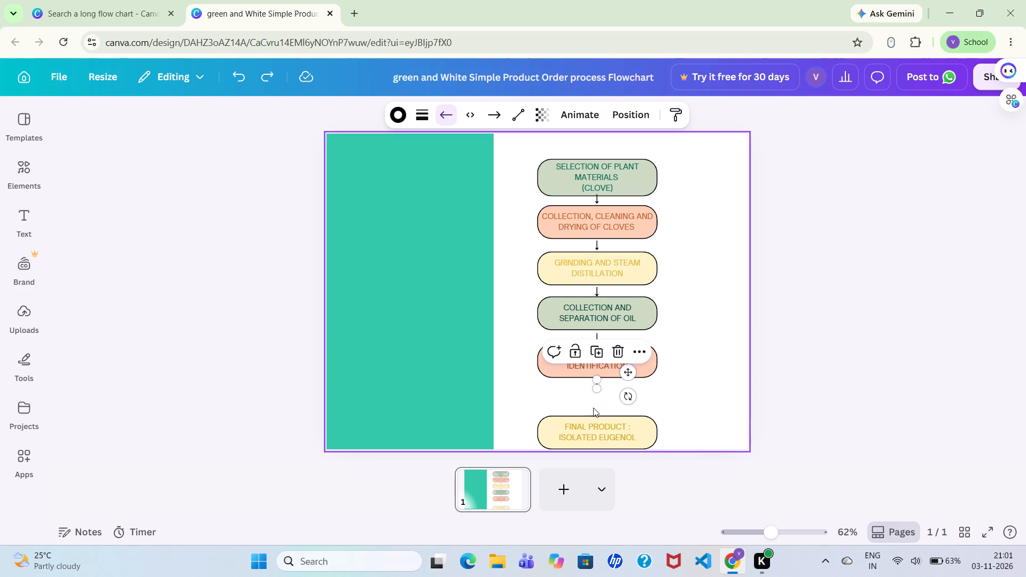
pyautogui.click(698, 389)
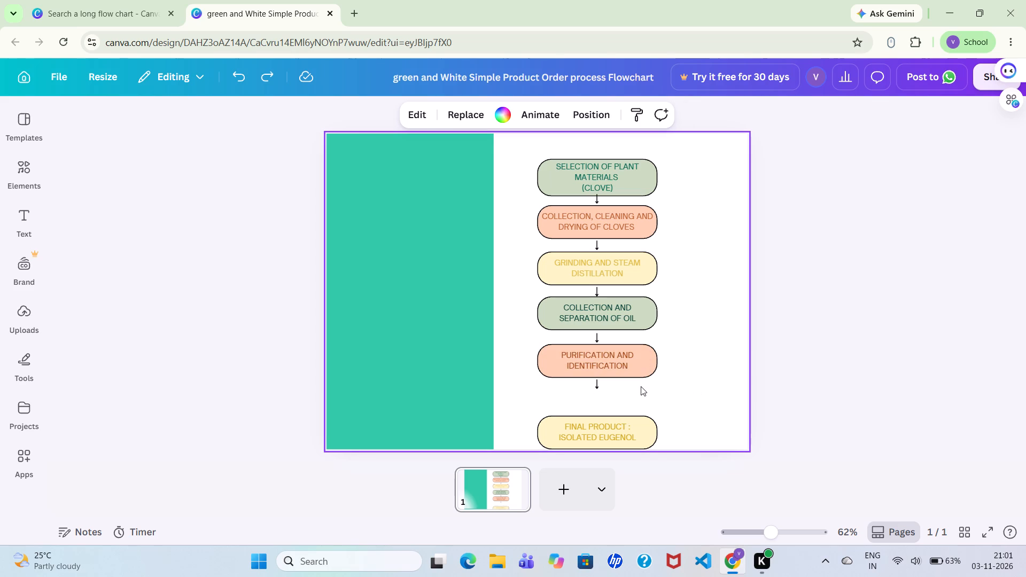
# Move the last arrow down to just above the "final product" box, centred under the other arrows.
pyautogui.click(597, 387)
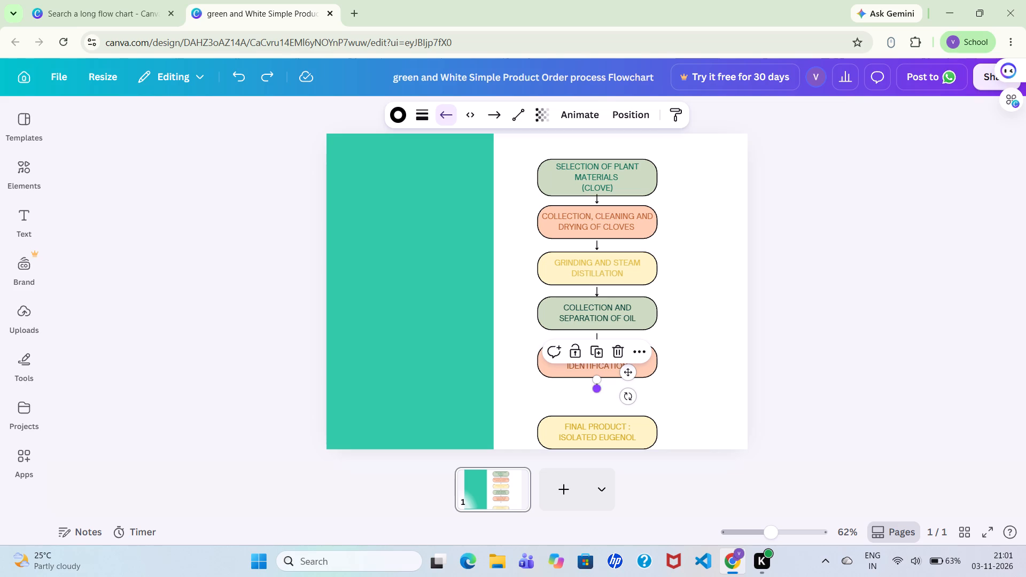
pyautogui.click(628, 372)
pyautogui.click(627, 372)
pyautogui.moveTo(627, 372); pyautogui.dragTo(632, 393)
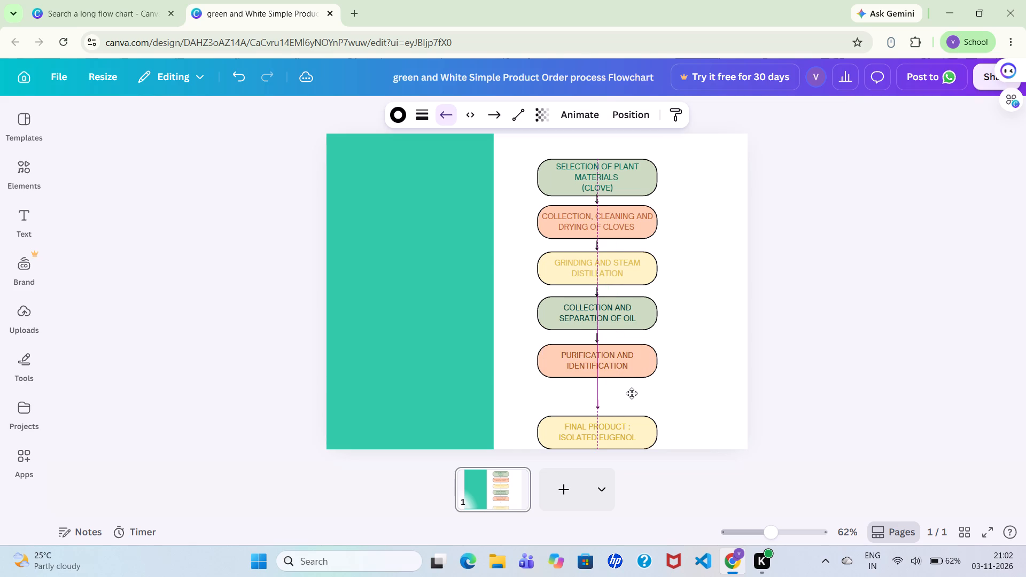
pyautogui.moveTo(632, 393); pyautogui.dragTo(632, 391)
pyautogui.moveTo(632, 391); pyautogui.dragTo(632, 395)
pyautogui.click(655, 386)
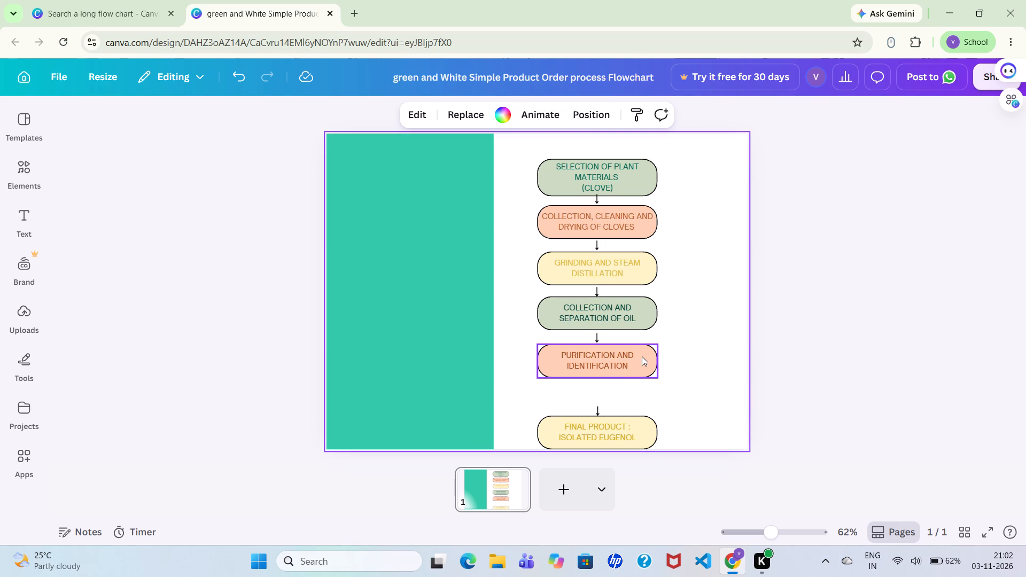
# Move the "purification and identification" box down to just above the last arrow, keeping it centred in the column.
pyautogui.moveTo(642, 356); pyautogui.dragTo(644, 364)
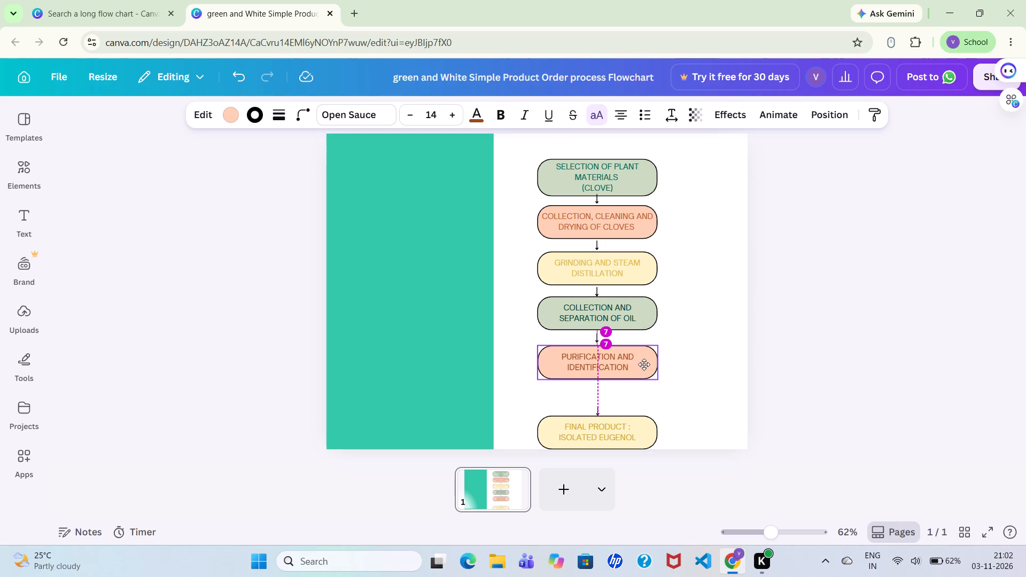
pyautogui.moveTo(644, 364); pyautogui.dragTo(644, 365)
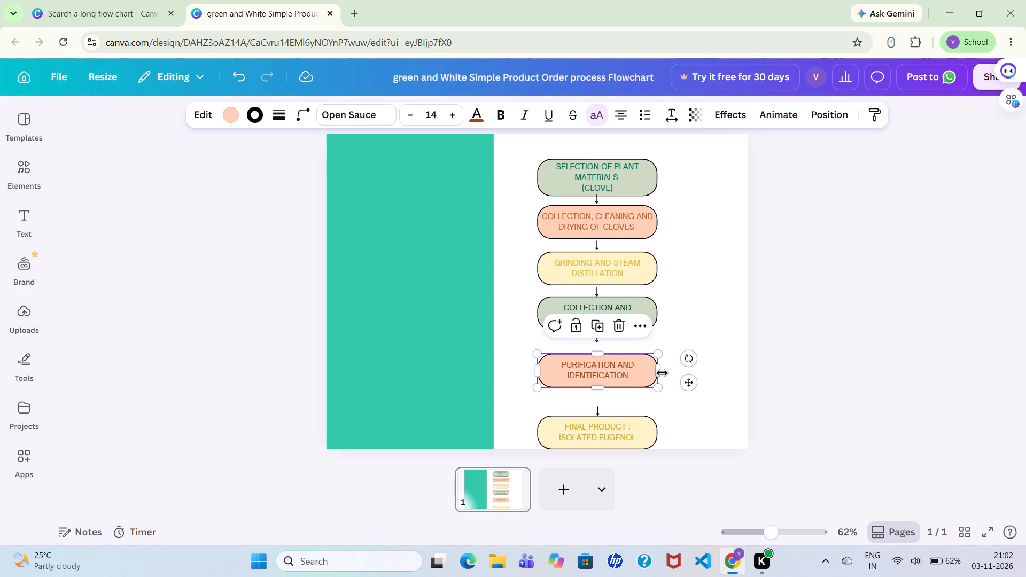
pyautogui.click(688, 377)
pyautogui.click(688, 377)
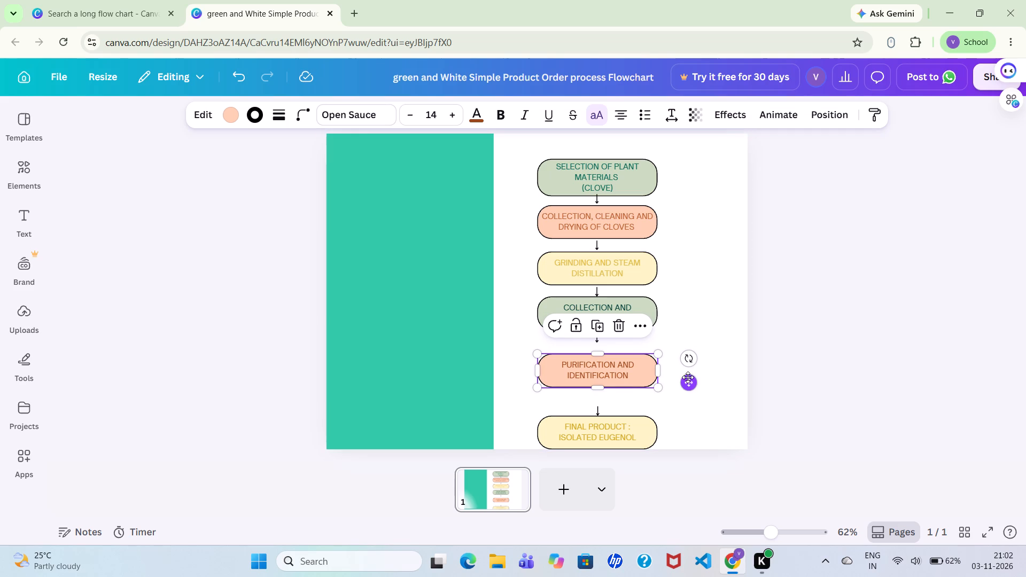
pyautogui.click(692, 385)
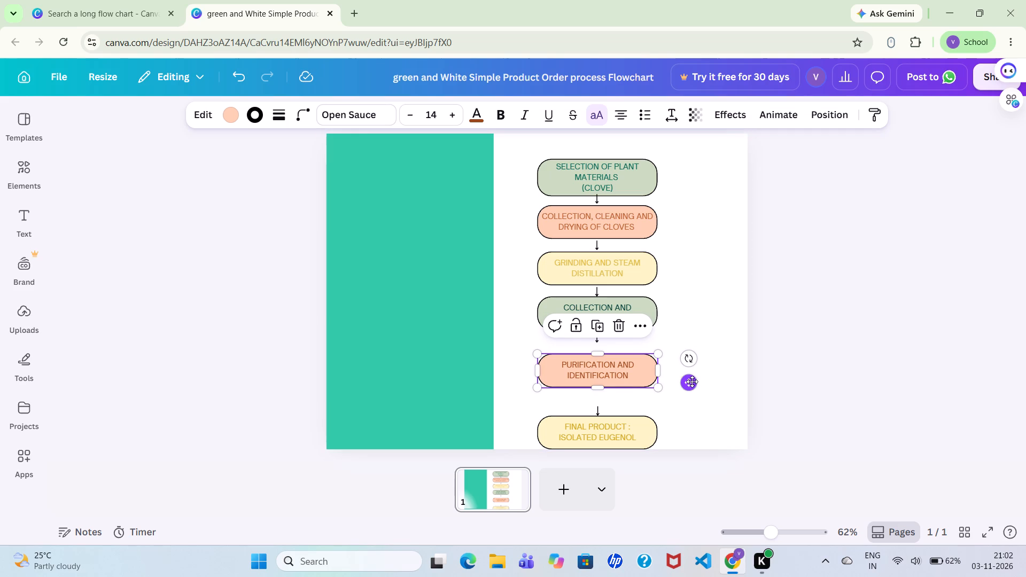
pyautogui.click(692, 381)
pyautogui.moveTo(692, 381); pyautogui.dragTo(692, 391)
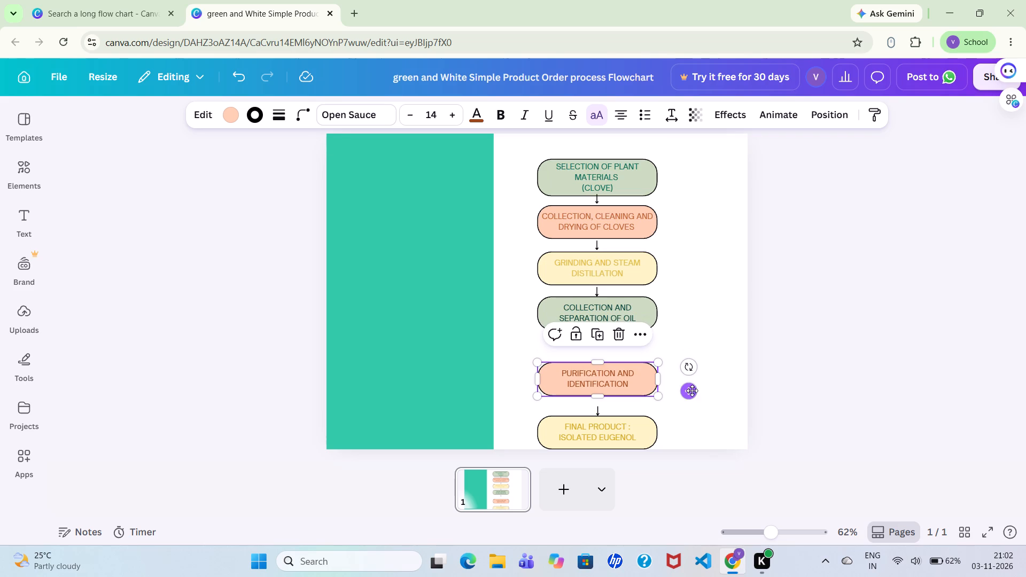
pyautogui.click(693, 393)
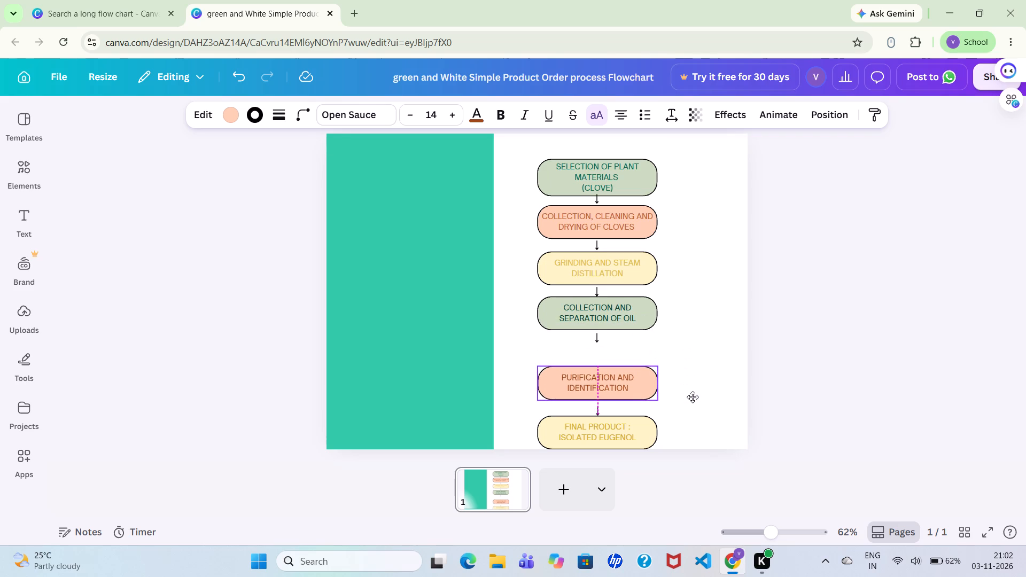
pyautogui.click(680, 326)
pyautogui.hscroll(-1, 652, 341)
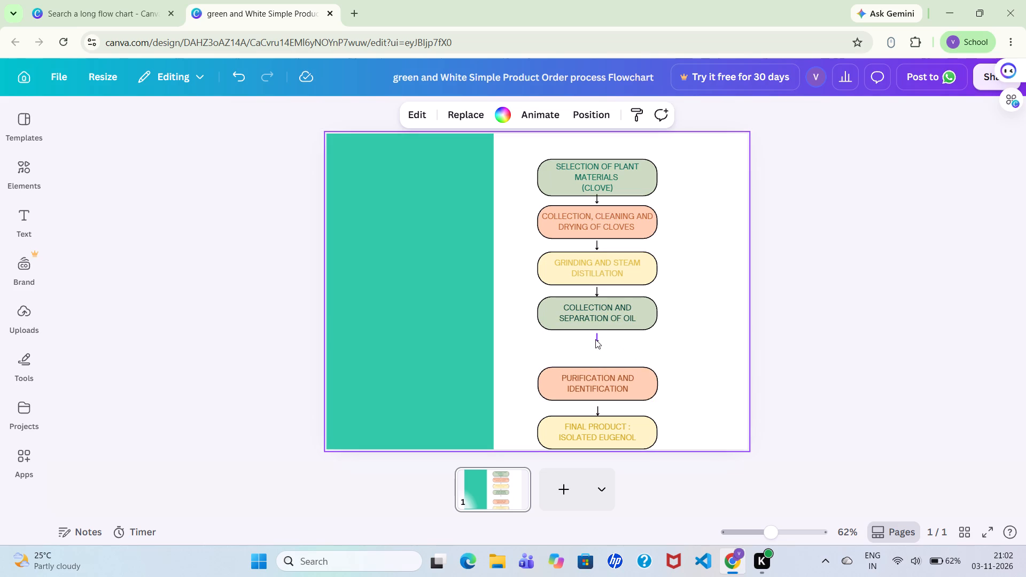
# Move the arrow below the "collection and separation of oil" box down to meet the top of the "purification and identification" box.
pyautogui.click(595, 339)
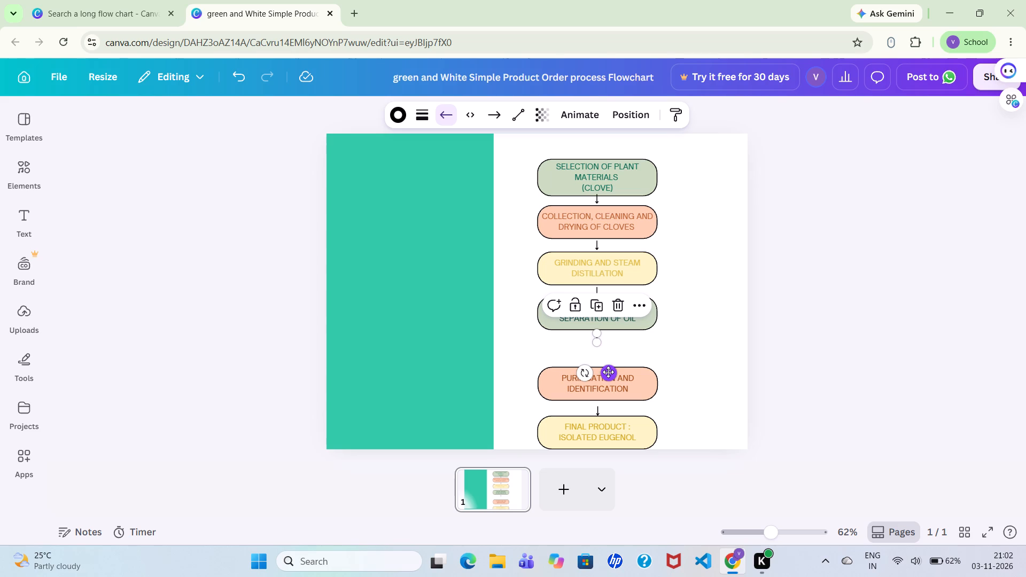
pyautogui.click(608, 372)
pyautogui.moveTo(608, 372); pyautogui.dragTo(613, 386)
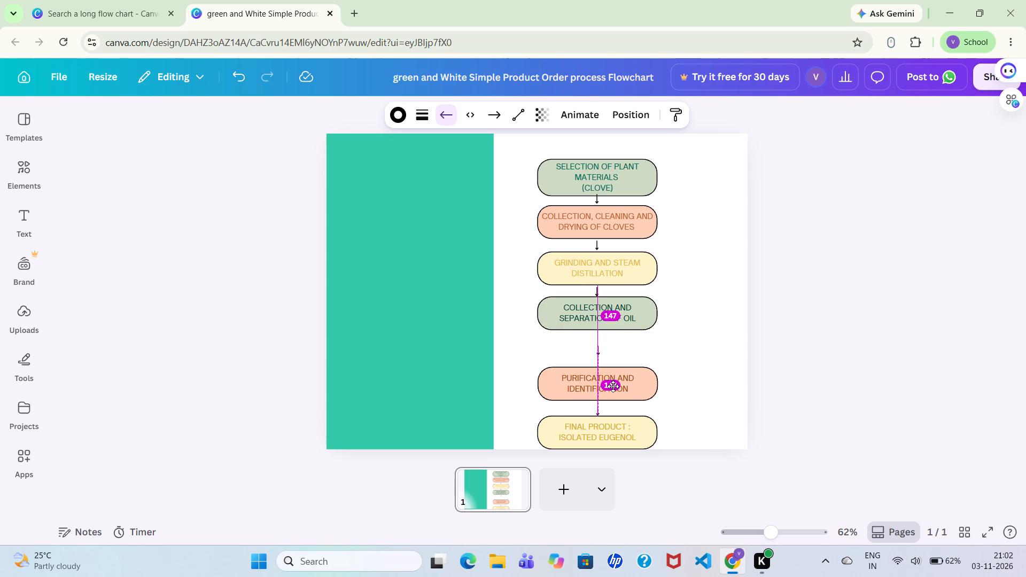
pyautogui.moveTo(613, 386); pyautogui.dragTo(613, 397)
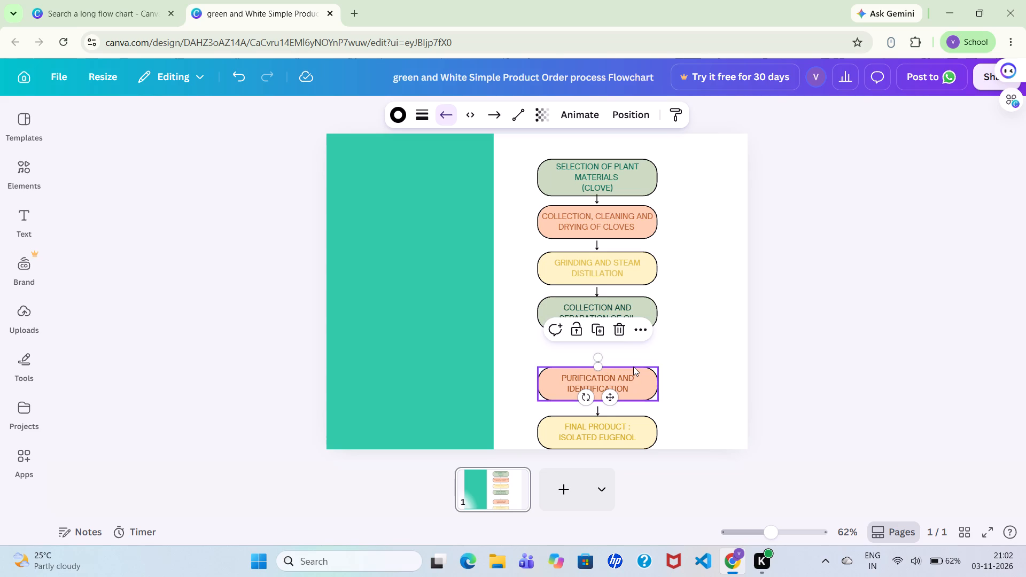
pyautogui.click(656, 348)
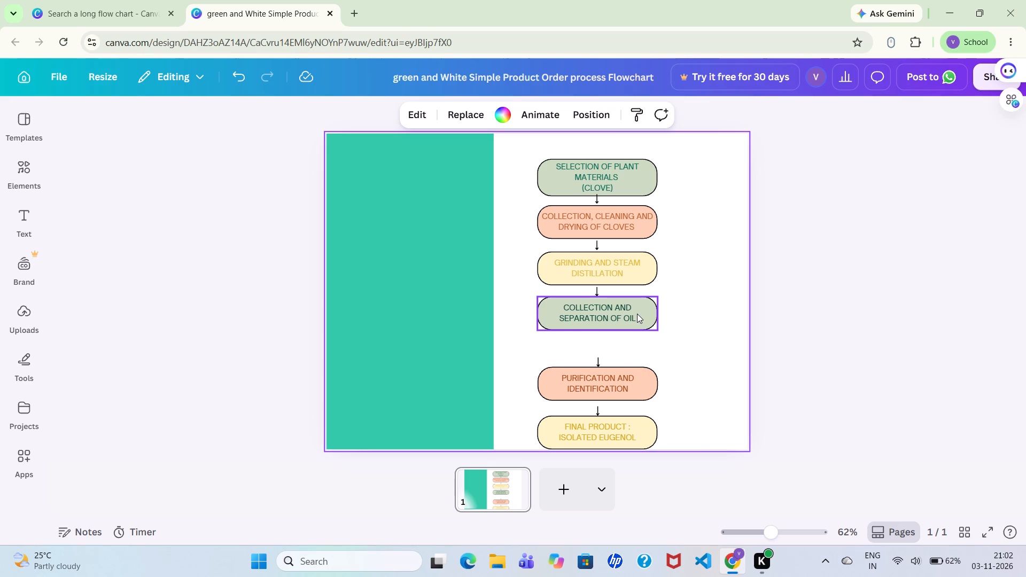
# Move the "collection and separation of oil" box down to just above the arrow leading to "purification and identification".
pyautogui.moveTo(637, 314); pyautogui.dragTo(639, 331)
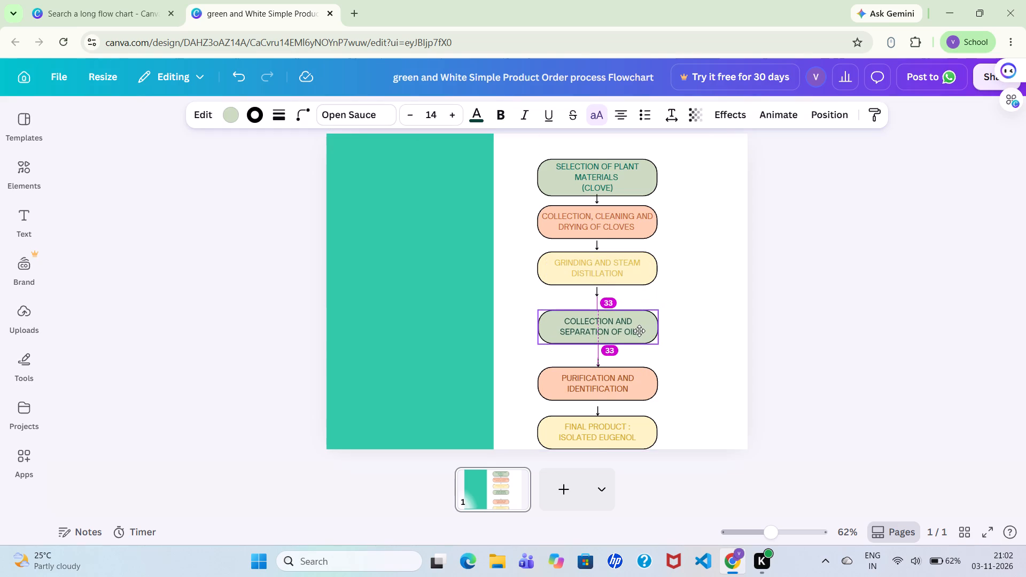
pyautogui.moveTo(639, 331); pyautogui.dragTo(639, 337)
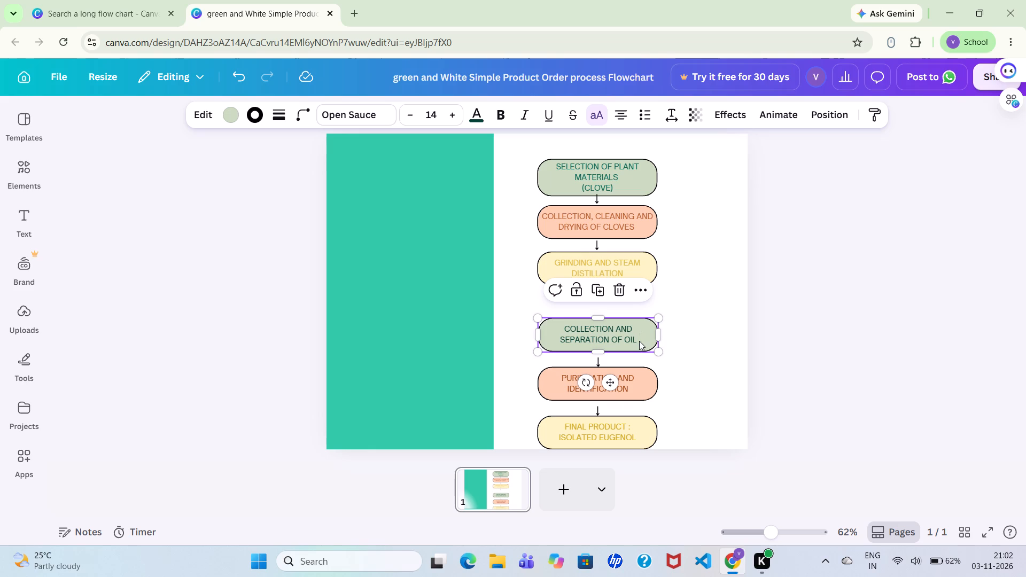
pyautogui.click(640, 343)
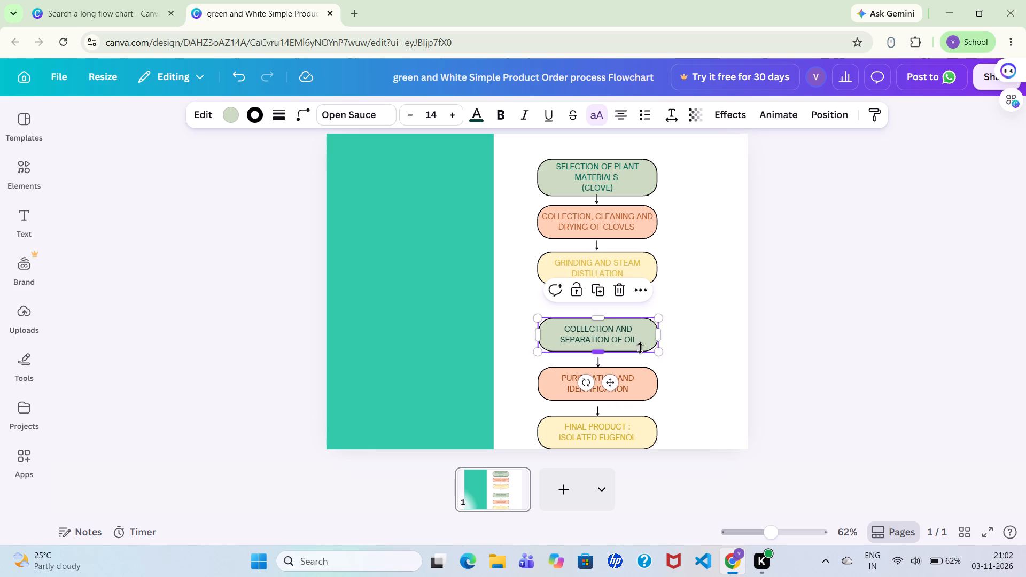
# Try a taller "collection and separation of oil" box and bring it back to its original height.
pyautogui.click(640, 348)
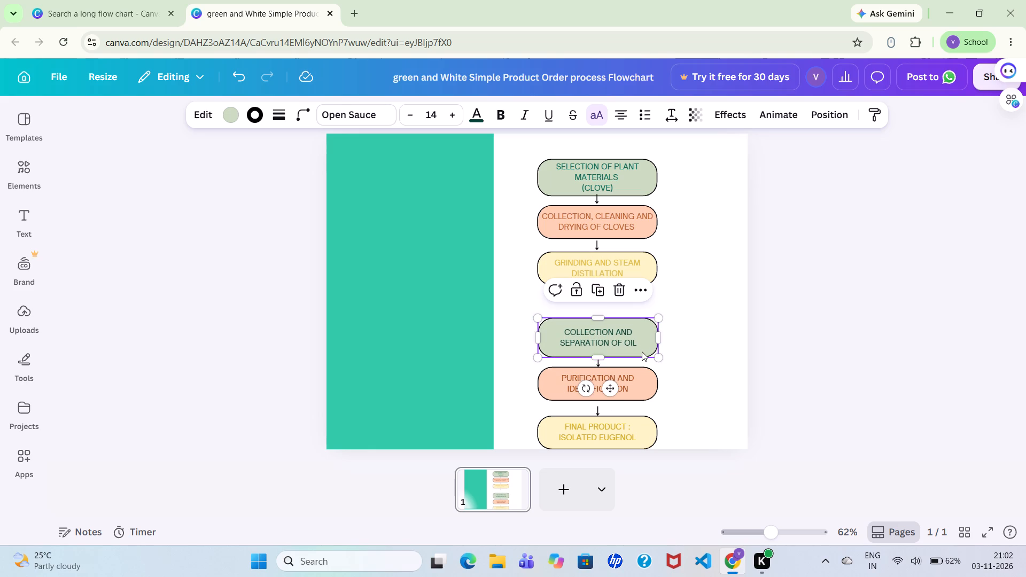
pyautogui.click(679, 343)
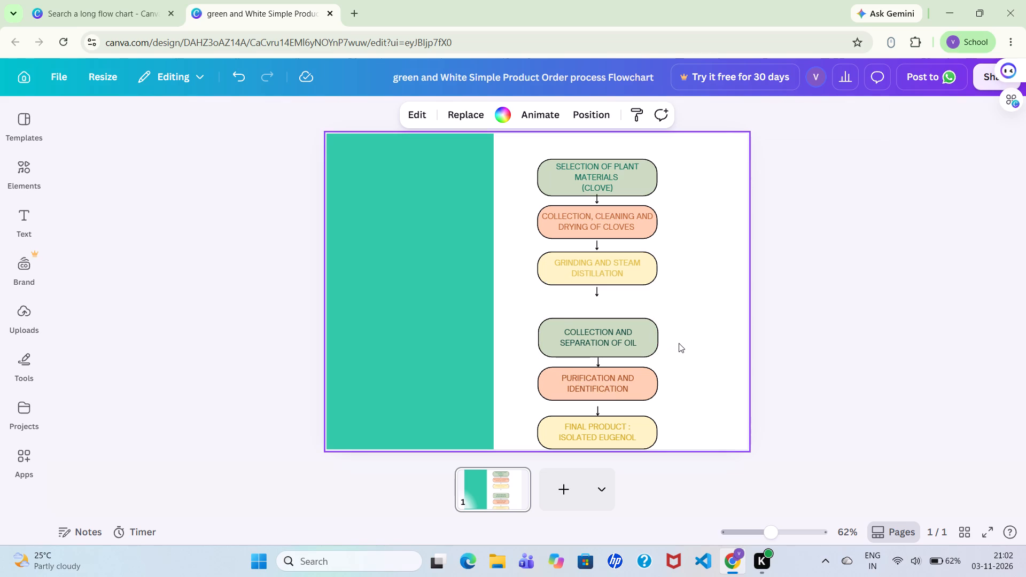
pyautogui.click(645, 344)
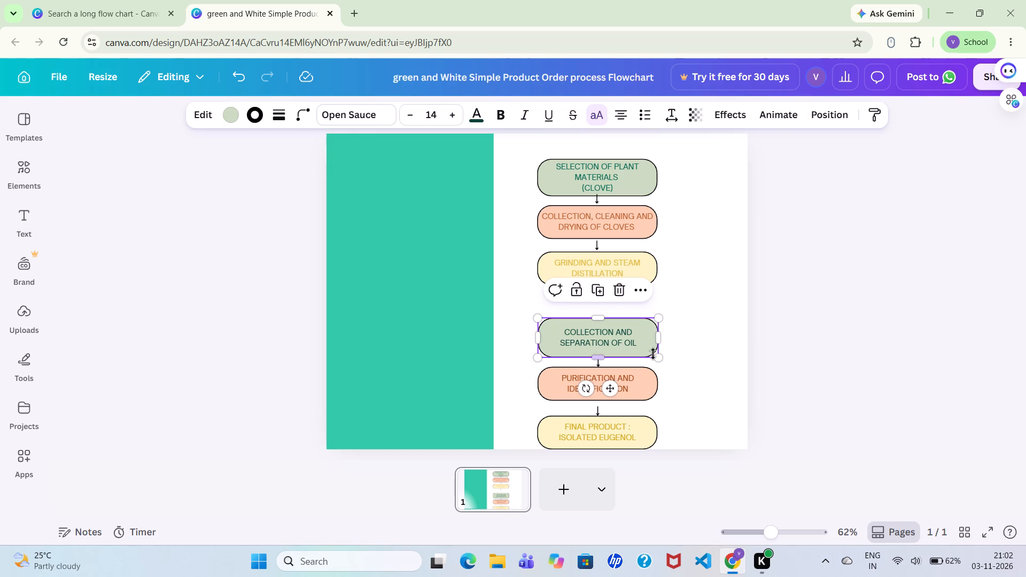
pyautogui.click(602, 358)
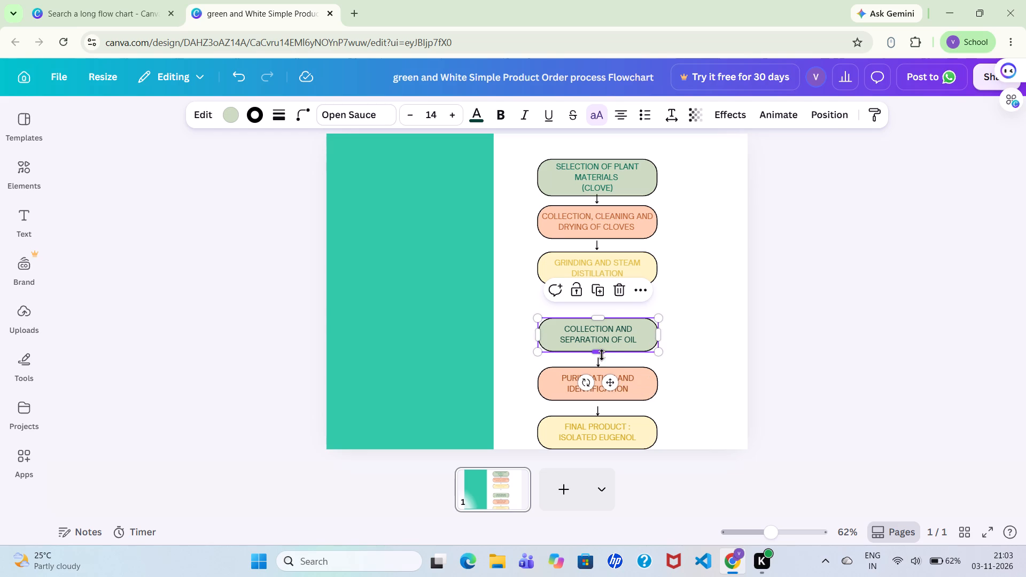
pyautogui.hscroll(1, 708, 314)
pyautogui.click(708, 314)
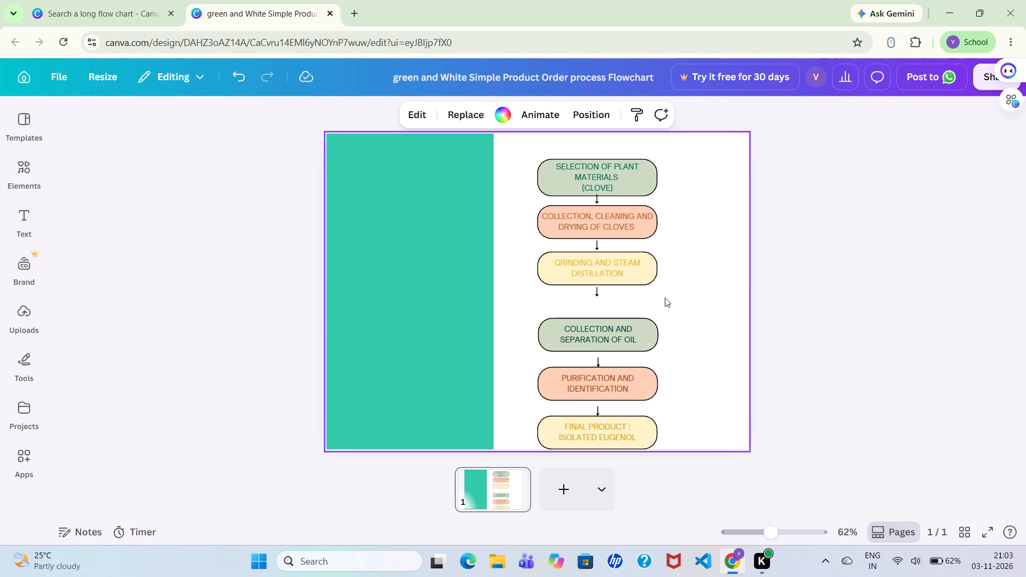
# Move the arrow below the "grinding and steam distillation" box down to meet the top of the "collection and separation of oil" box.
pyautogui.click(594, 294)
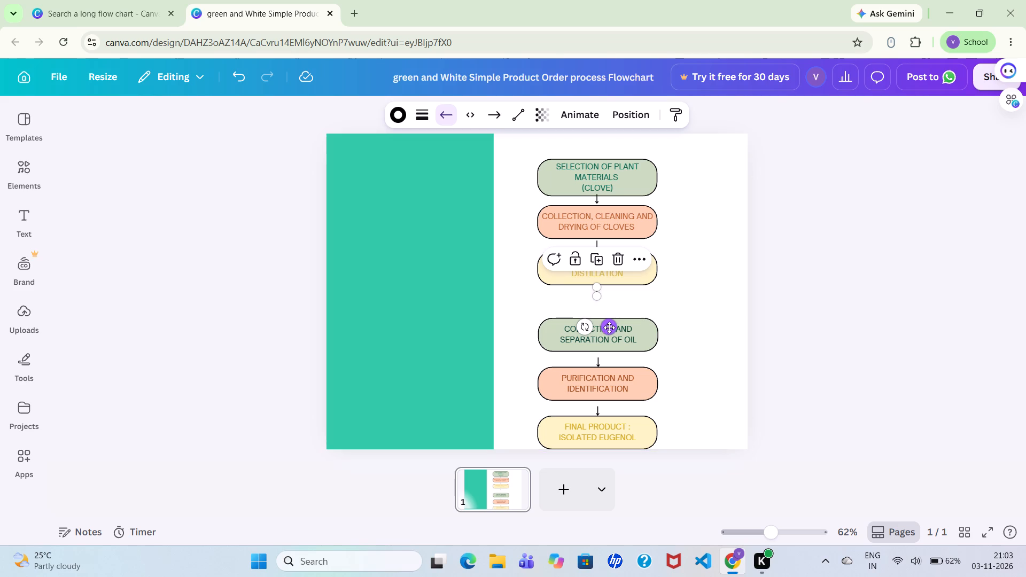
pyautogui.moveTo(611, 326); pyautogui.dragTo(616, 338)
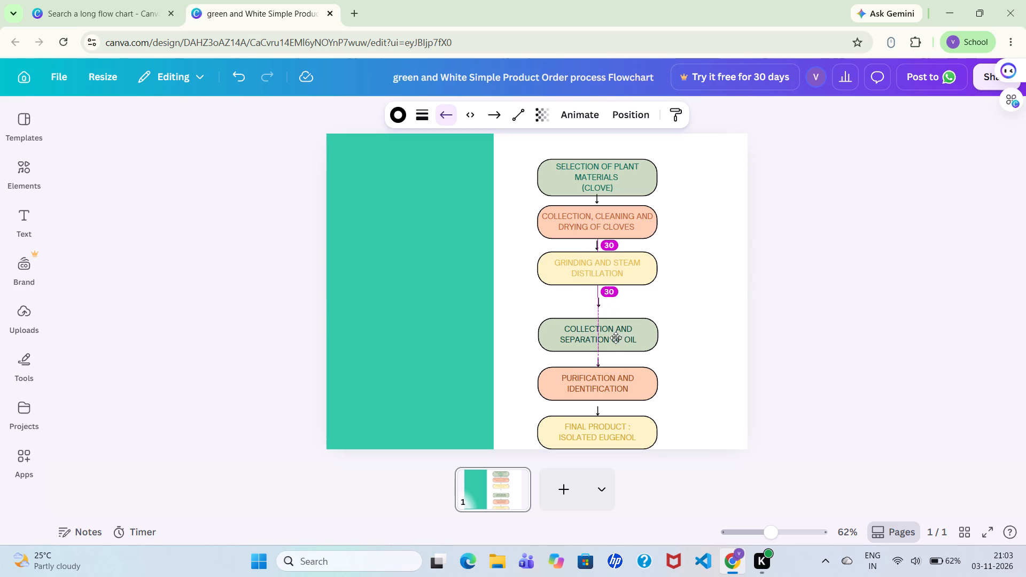
pyautogui.moveTo(616, 338); pyautogui.dragTo(613, 347)
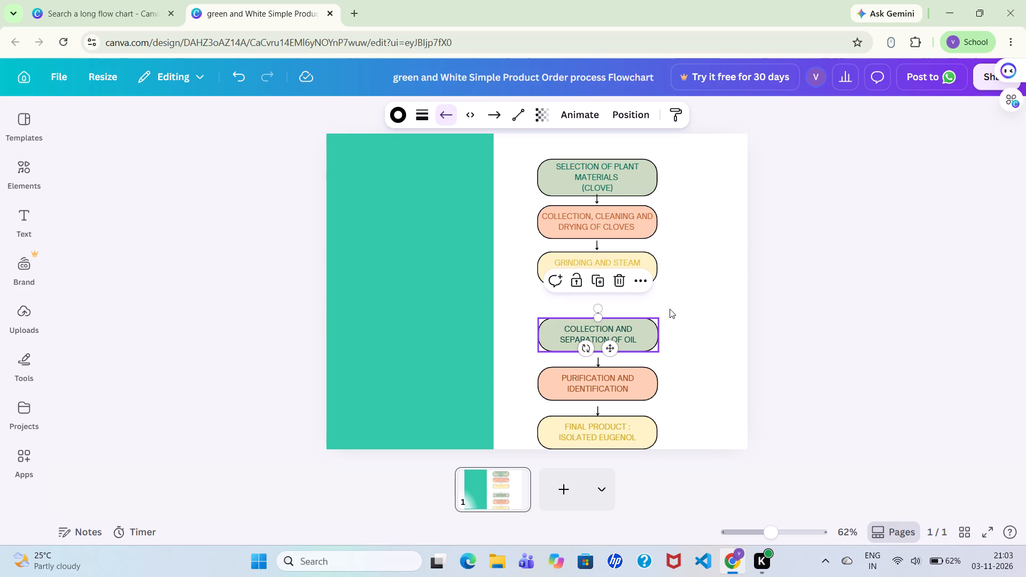
pyautogui.click(670, 309)
pyautogui.click(669, 282)
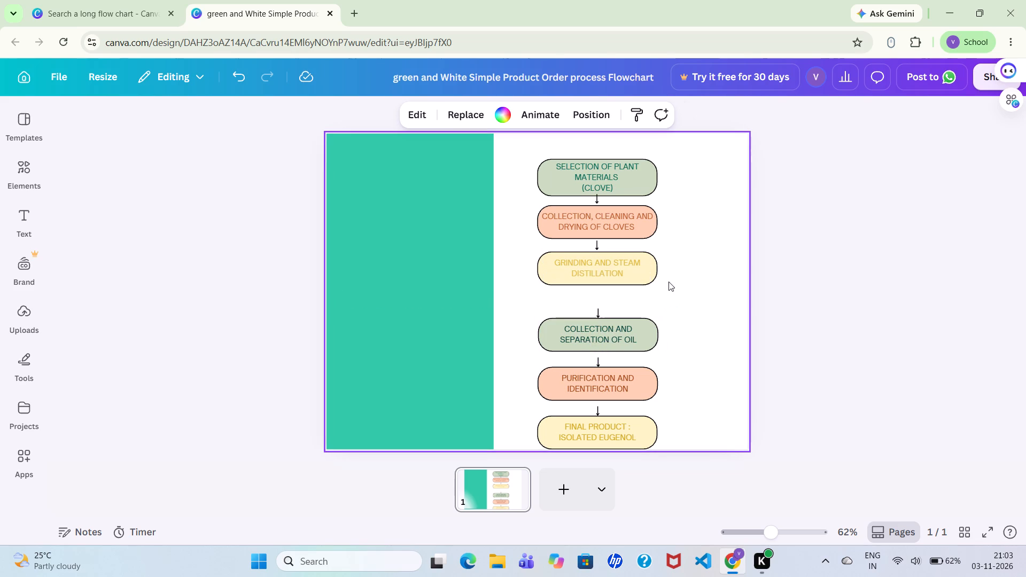
# Move the "grinding and steam distillation" box down to just above the arrow leading to "collection and separation of oil".
pyautogui.moveTo(639, 275); pyautogui.dragTo(643, 288)
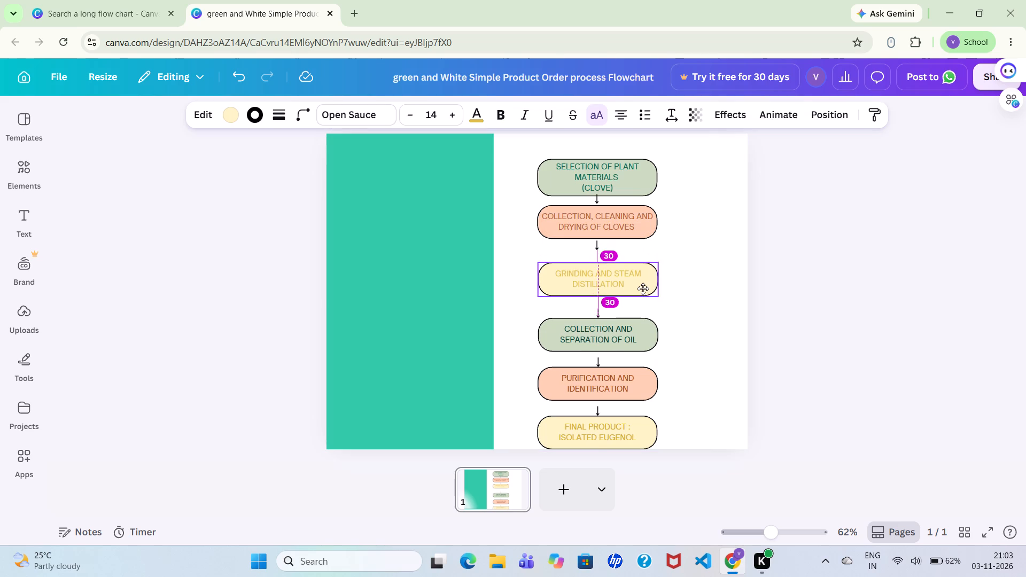
pyautogui.moveTo(643, 288); pyautogui.dragTo(643, 297)
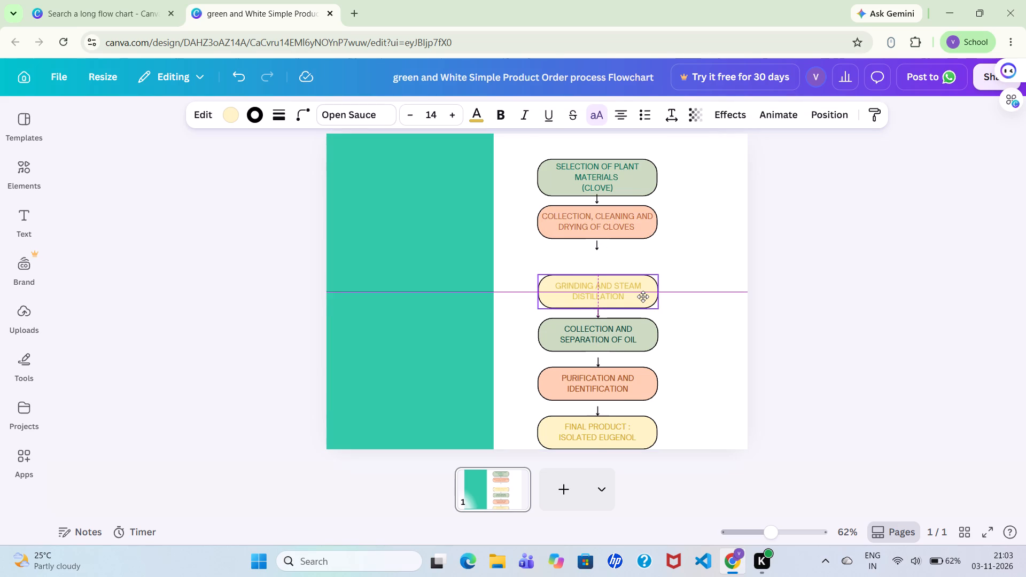
pyautogui.moveTo(643, 297); pyautogui.dragTo(643, 293)
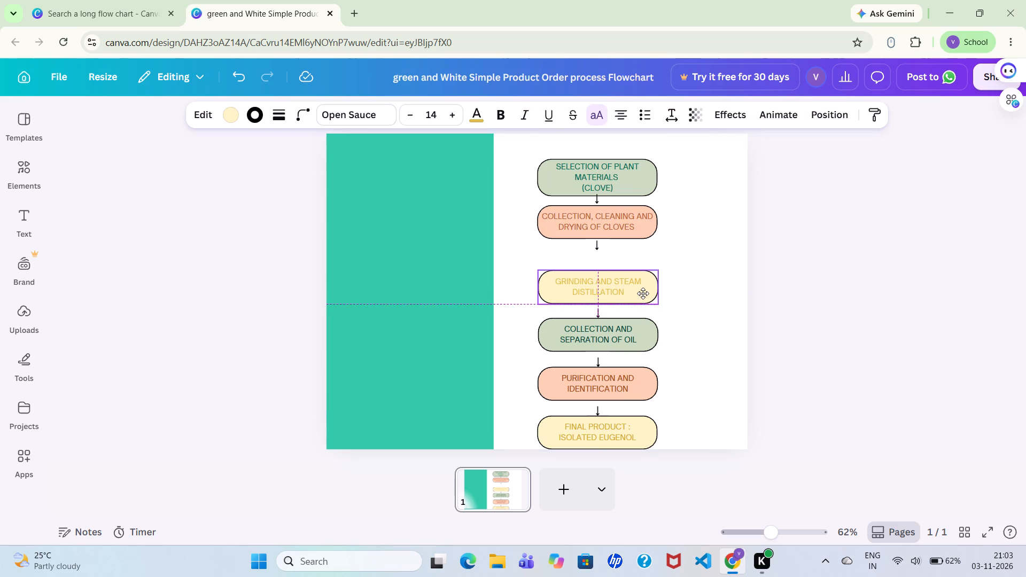
pyautogui.moveTo(643, 293); pyautogui.dragTo(644, 294)
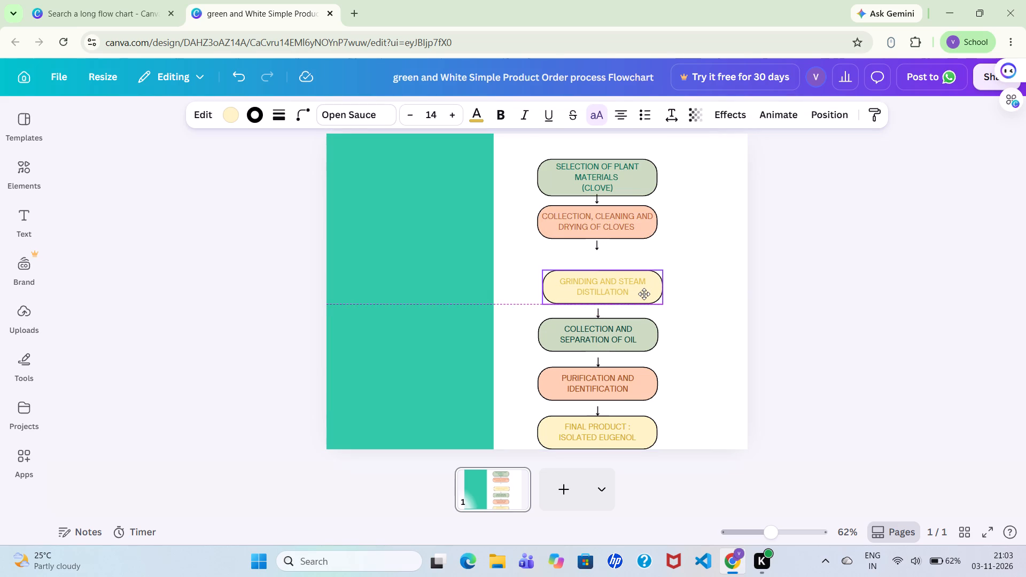
pyautogui.moveTo(644, 294); pyautogui.dragTo(642, 294)
pyautogui.click(642, 294)
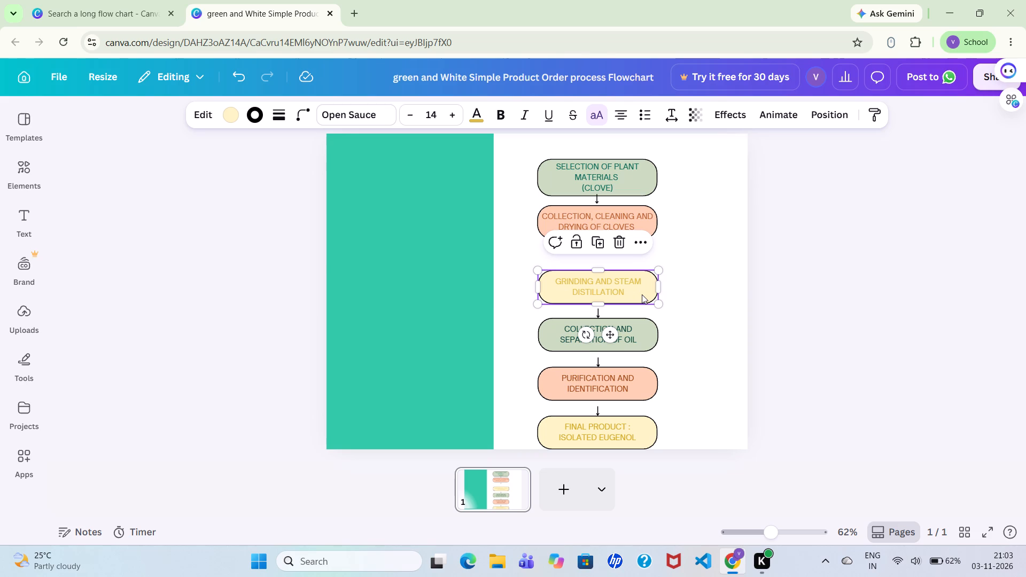
pyautogui.click(641, 297)
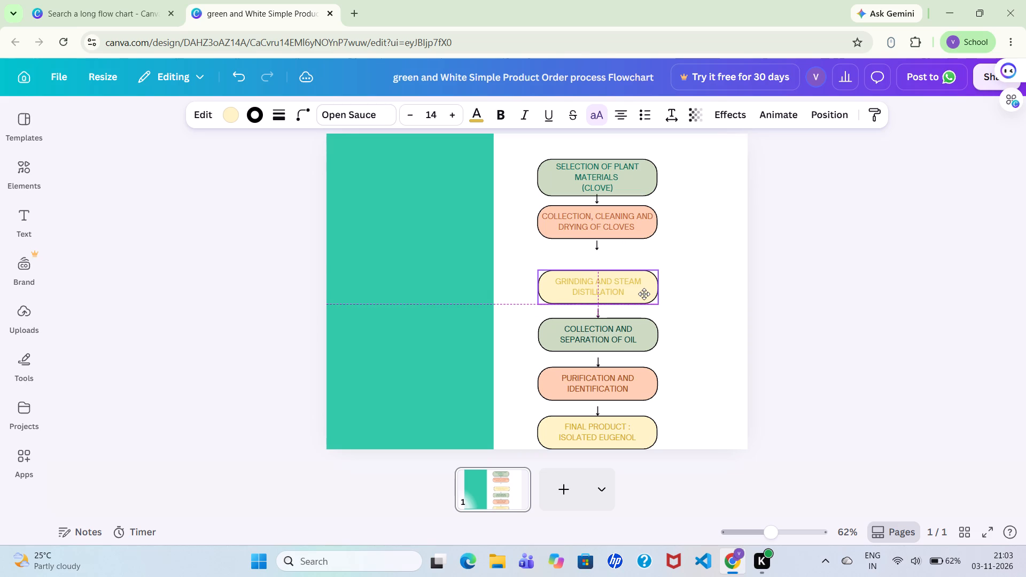
pyautogui.click(644, 294)
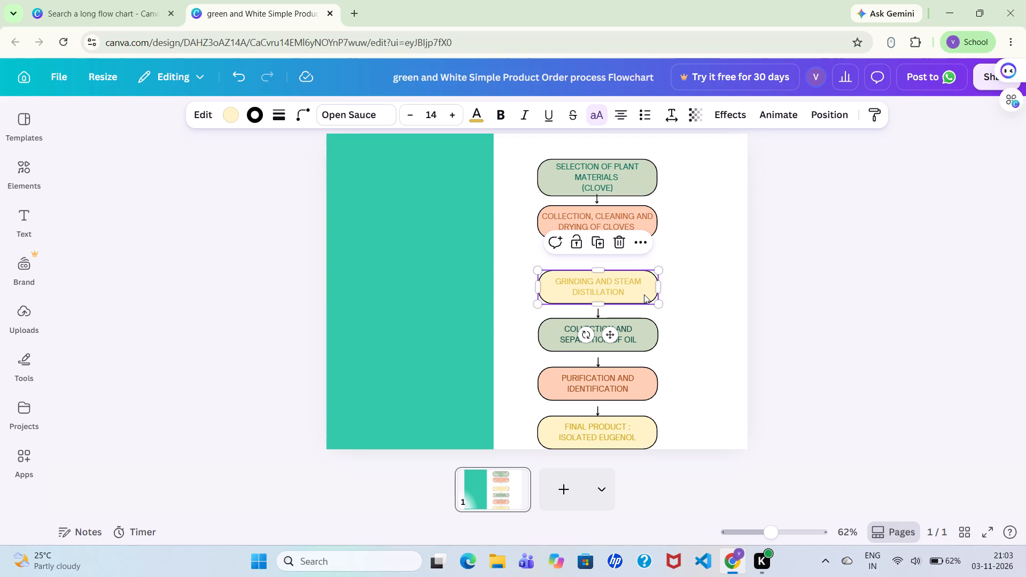
pyautogui.click(673, 284)
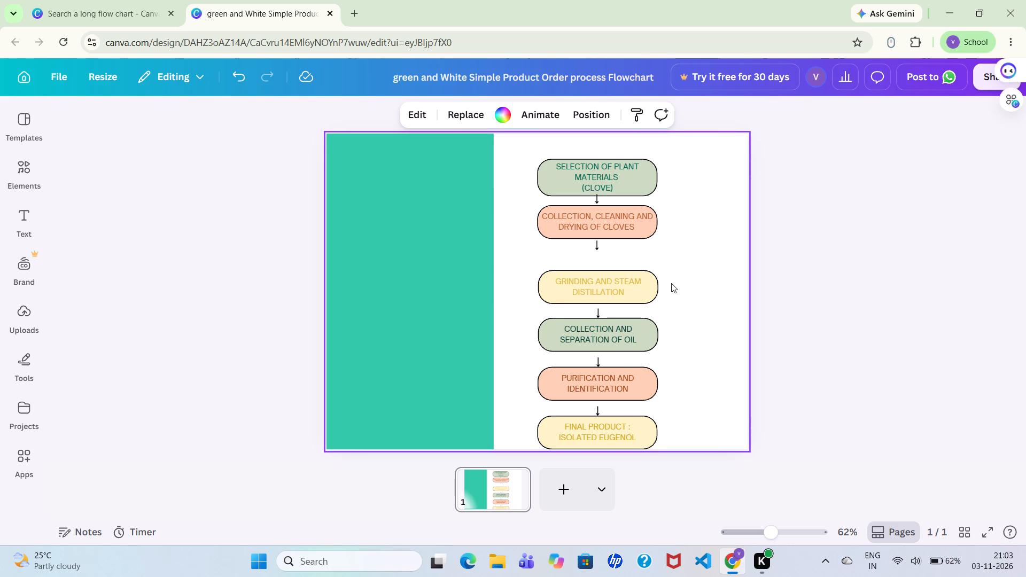
# Move the arrow below the "collection, cleaning and drying of cloves" box down to meet the top of the "grinding and steam distillation" box.
pyautogui.doubleClick(598, 247)
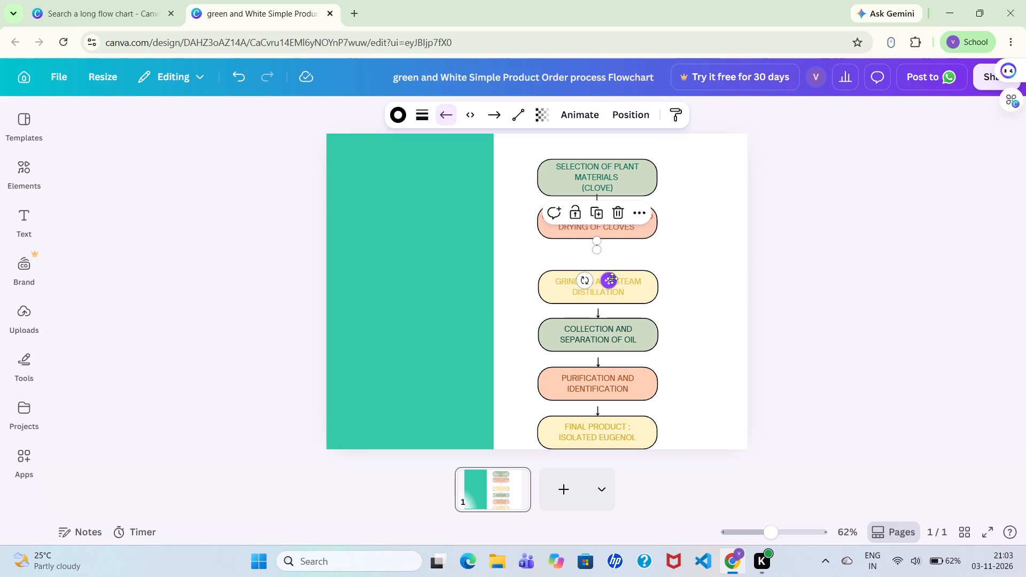
pyautogui.click(612, 278)
pyautogui.moveTo(601, 280); pyautogui.dragTo(605, 297)
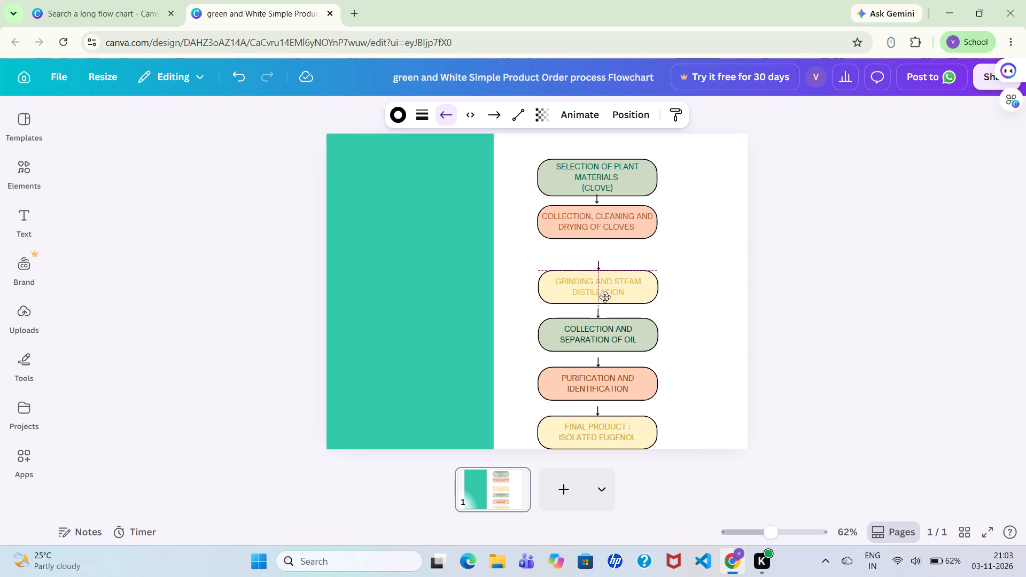
pyautogui.moveTo(605, 297); pyautogui.dragTo(605, 299)
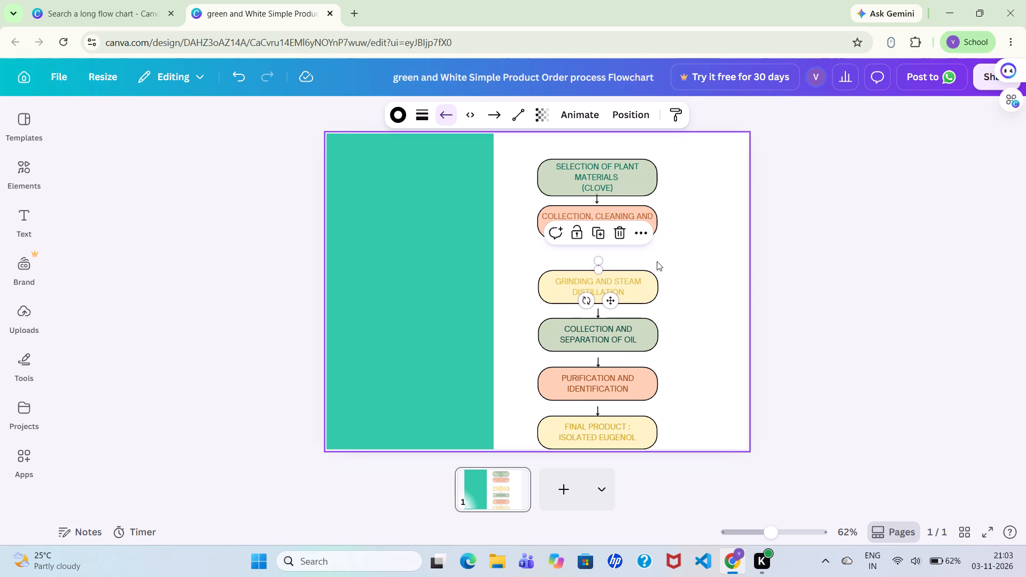
pyautogui.click(659, 259)
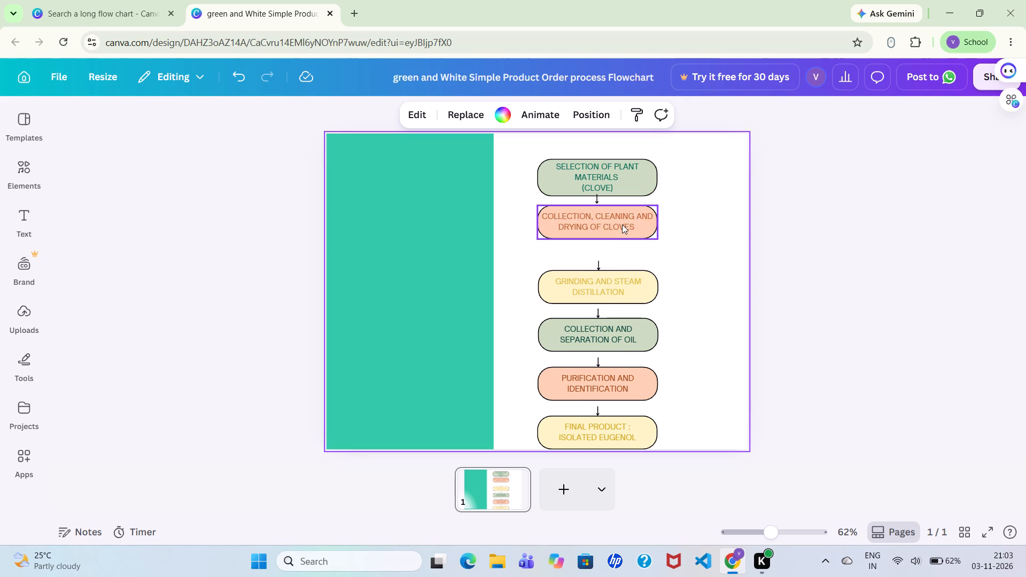
# Move the "collection, cleaning and drying of cloves" box down to the arrow leading to "grinding and steam distillation".
pyautogui.moveTo(622, 224); pyautogui.dragTo(625, 237)
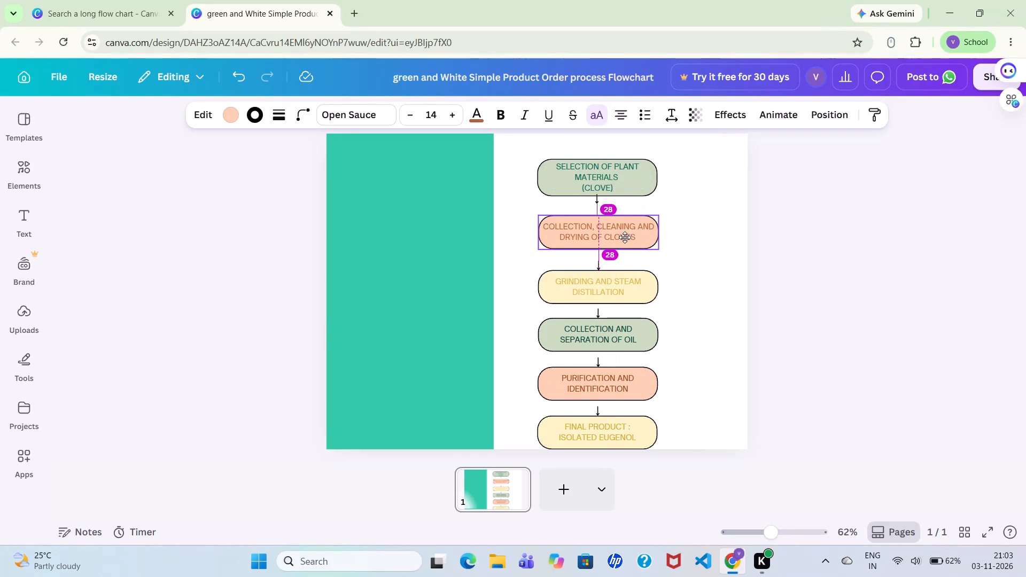
pyautogui.moveTo(625, 237); pyautogui.dragTo(626, 246)
pyautogui.scroll(-1, 626, 246)
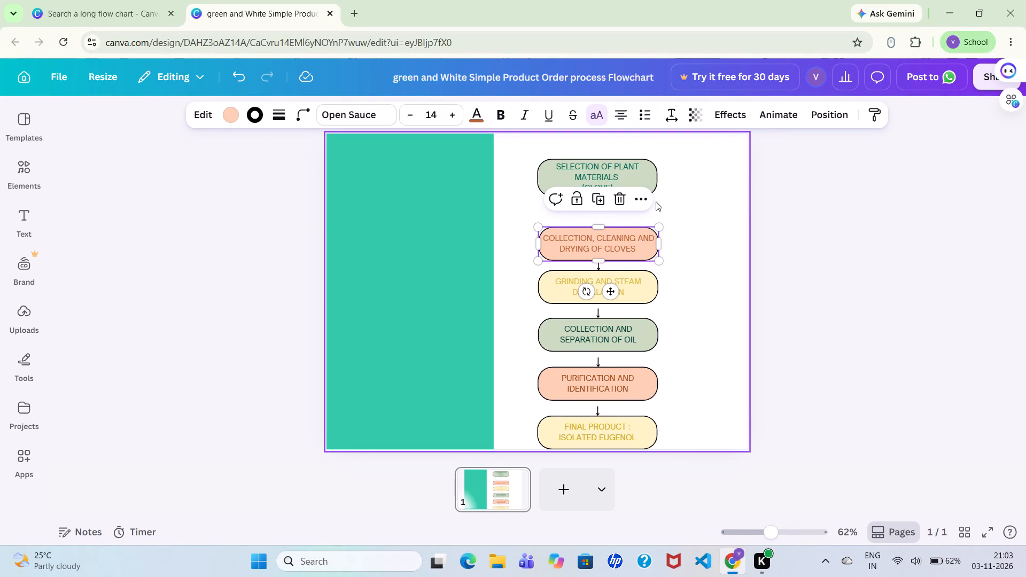
pyautogui.doubleClick(656, 201)
# Move the arrow below the "selection of plant materials (clove)" box down to meet the top of the "collection, cleaning and drying of cloves" box.
pyautogui.click(595, 201)
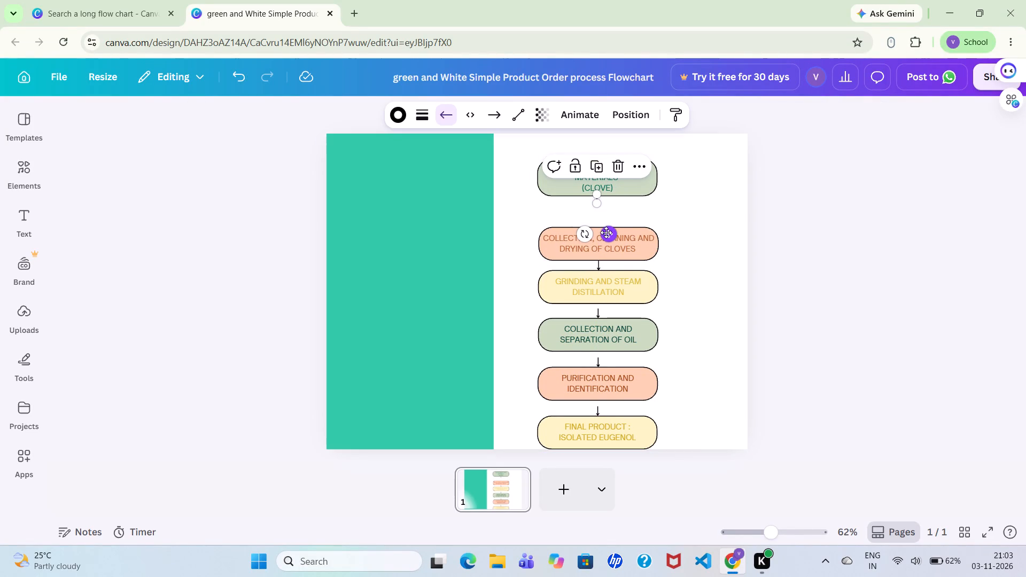
pyautogui.moveTo(606, 232); pyautogui.dragTo(608, 248)
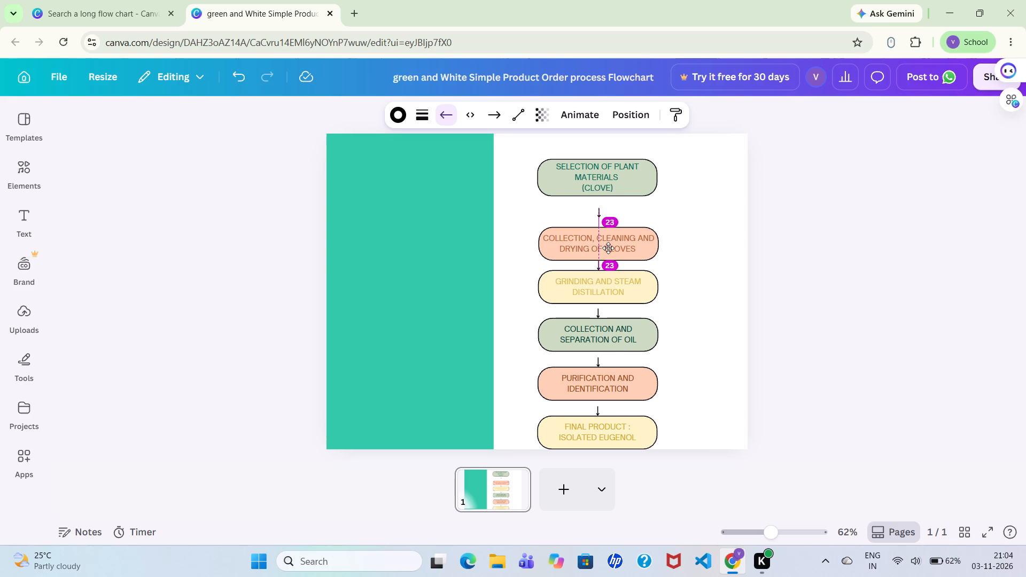
pyautogui.moveTo(608, 248); pyautogui.dragTo(608, 252)
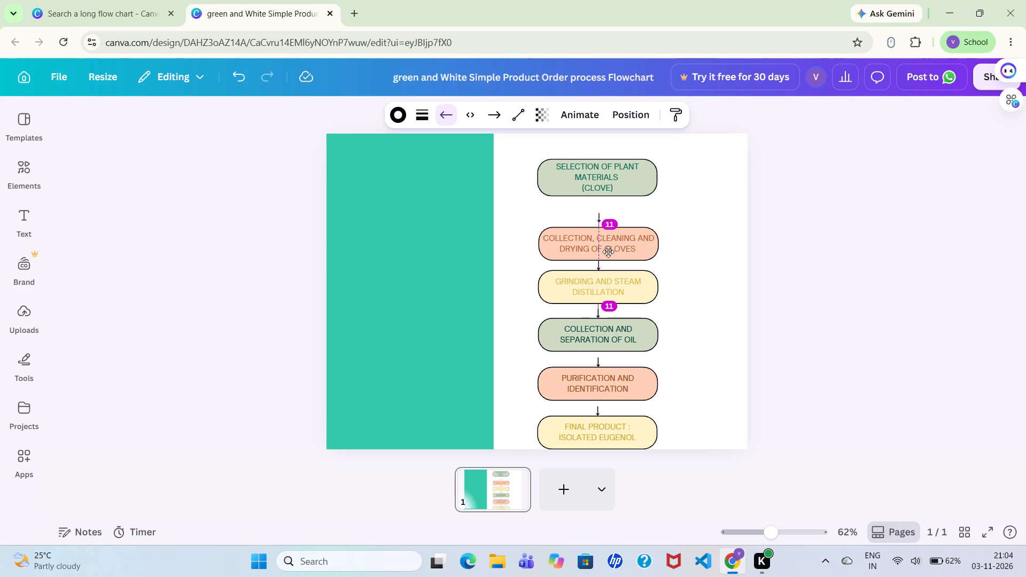
pyautogui.moveTo(608, 252); pyautogui.dragTo(608, 254)
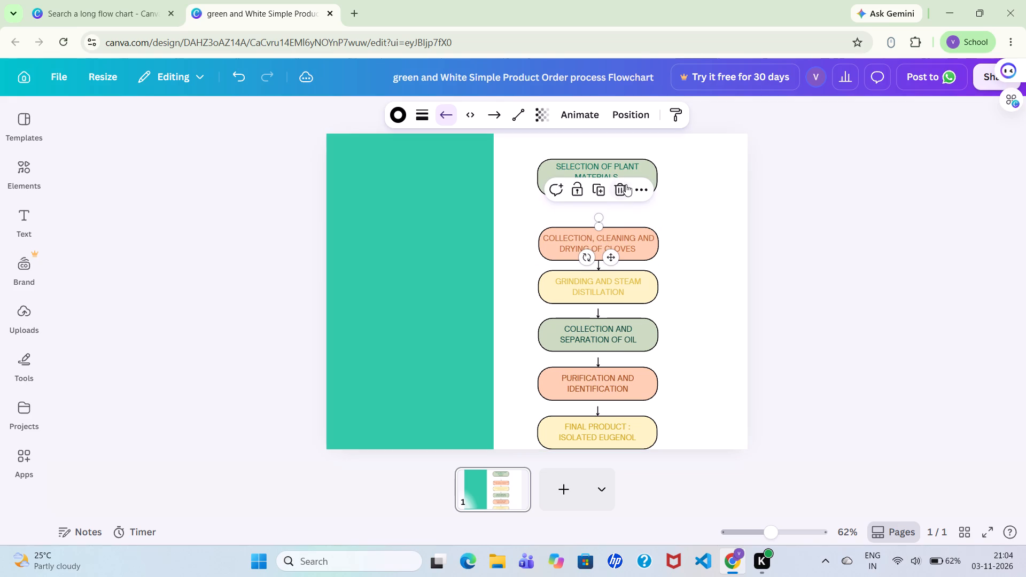
# Move the "selection of plant materials (clove)" box down to just above the arrow leading to "collection, cleaning and drying of cloves".
pyautogui.click(632, 172)
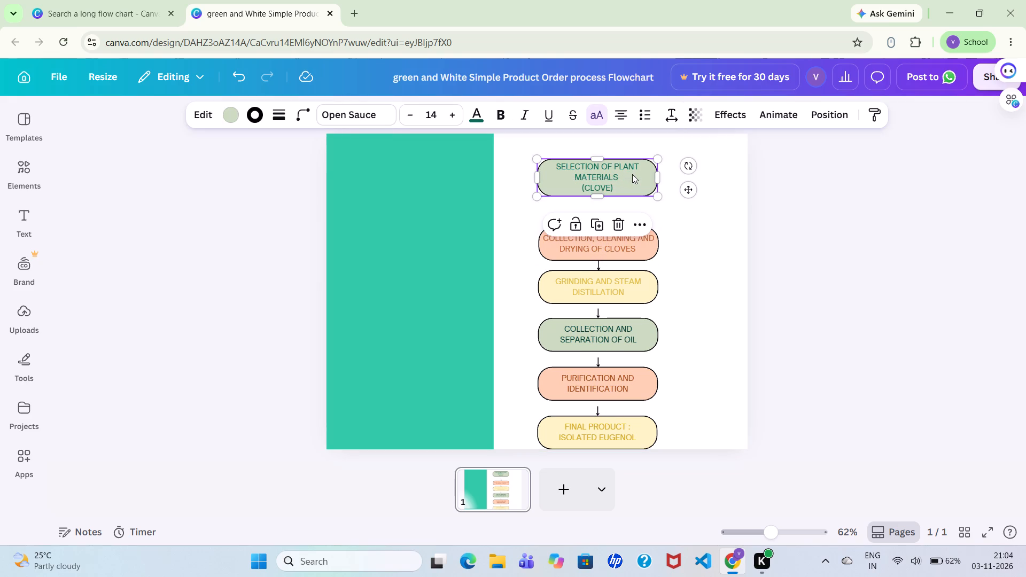
pyautogui.click(632, 176)
pyautogui.click(632, 176)
pyautogui.doubleClick(632, 176)
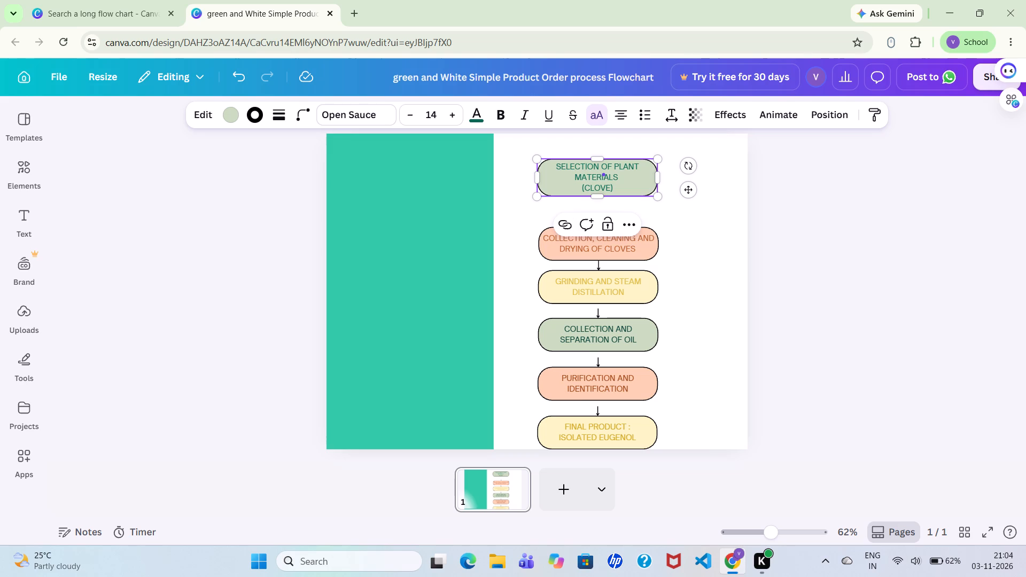
pyautogui.click(666, 214)
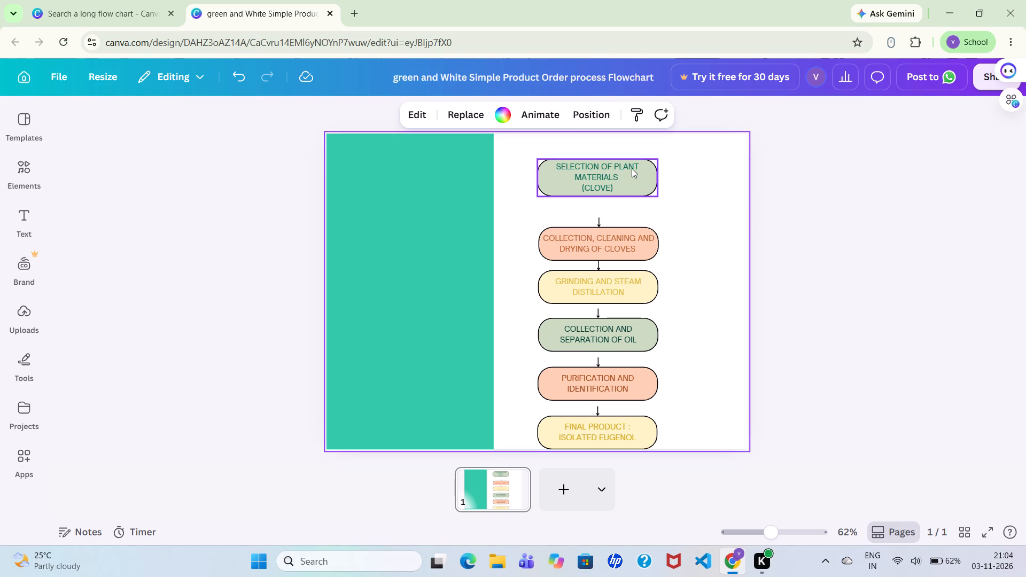
pyautogui.click(632, 168)
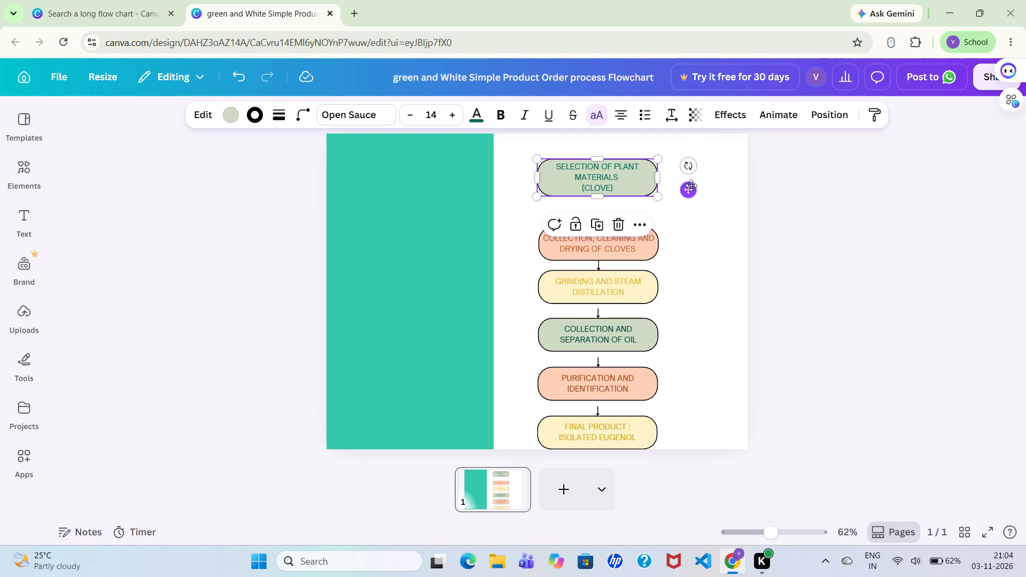
pyautogui.click(689, 186)
pyautogui.moveTo(690, 189); pyautogui.dragTo(694, 200)
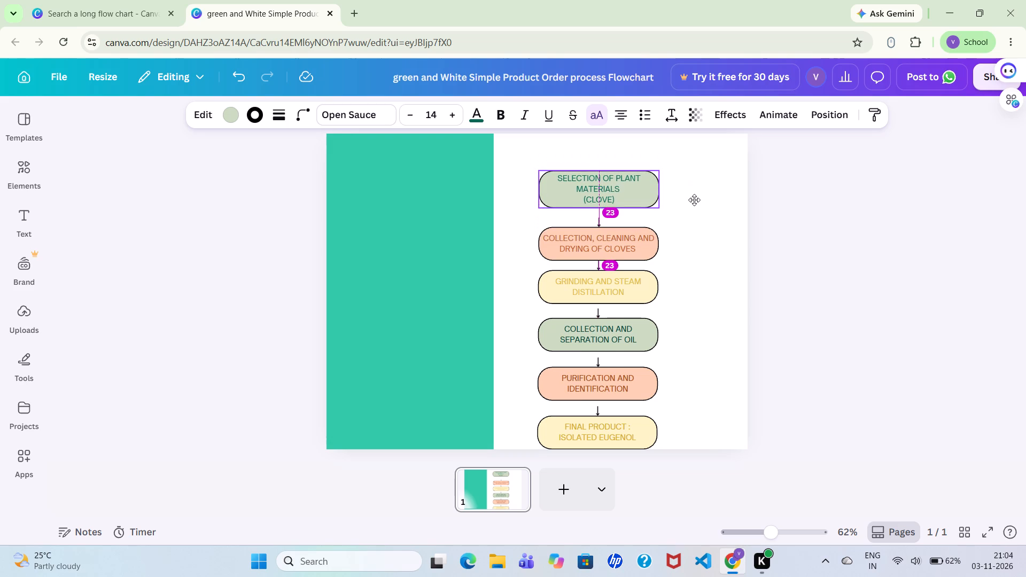
pyautogui.moveTo(694, 200); pyautogui.dragTo(695, 204)
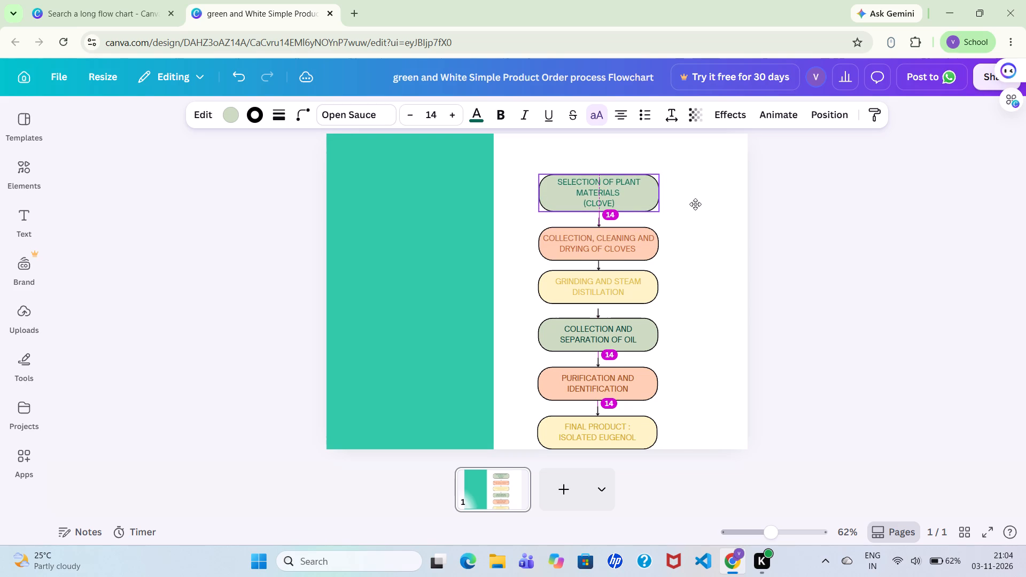
pyautogui.moveTo(695, 204); pyautogui.dragTo(695, 205)
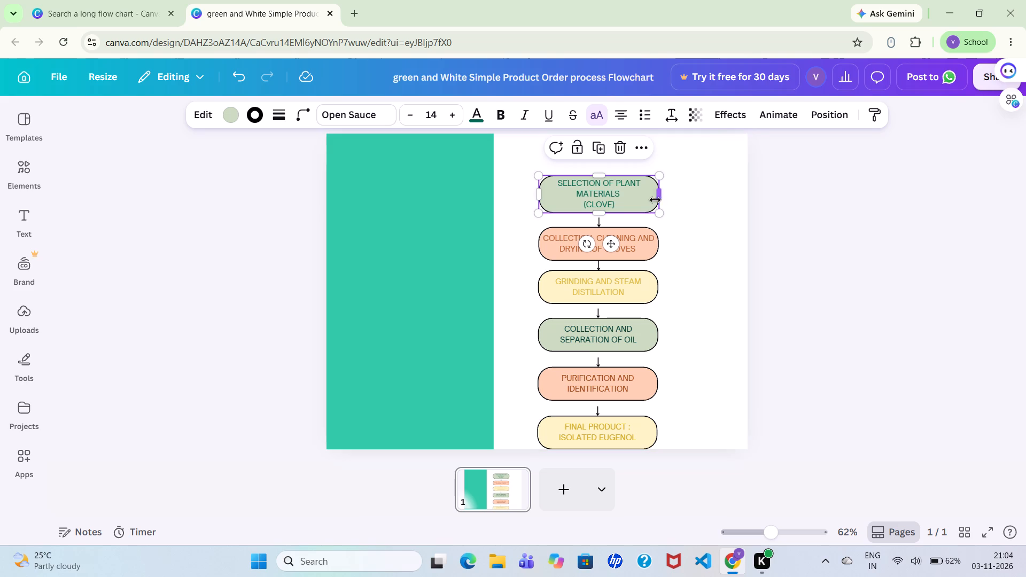
pyautogui.click(640, 196)
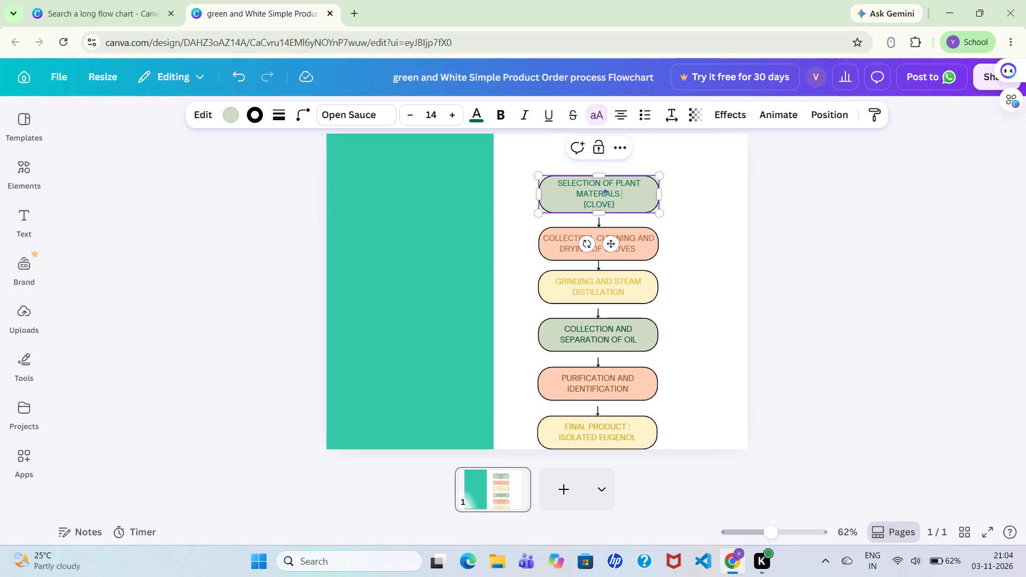
pyautogui.click(679, 223)
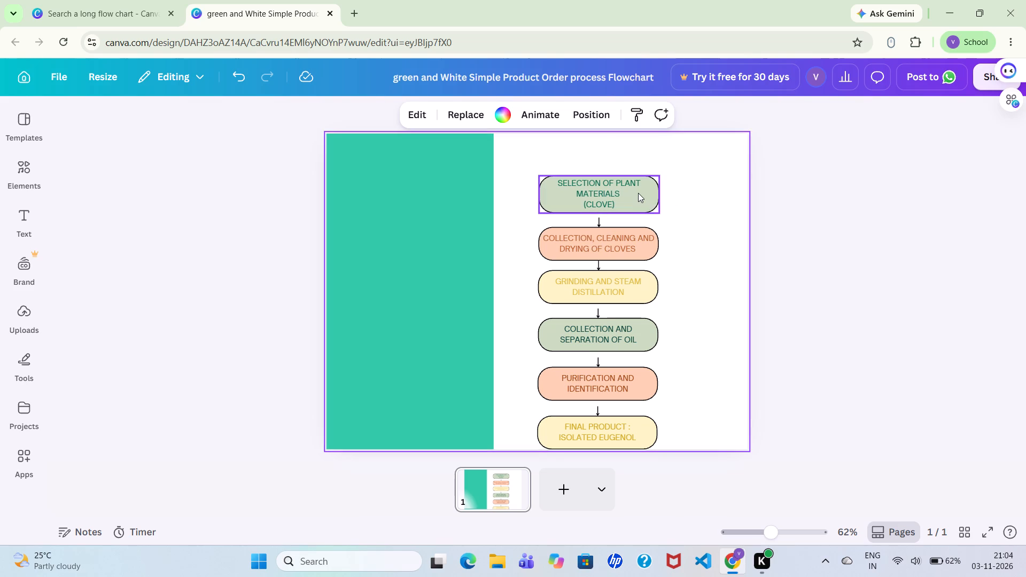
# Shift the "selection of plant materials (clove)" box slightly further down so its bottom edge touches the arrow beneath it.
pyautogui.click(638, 193)
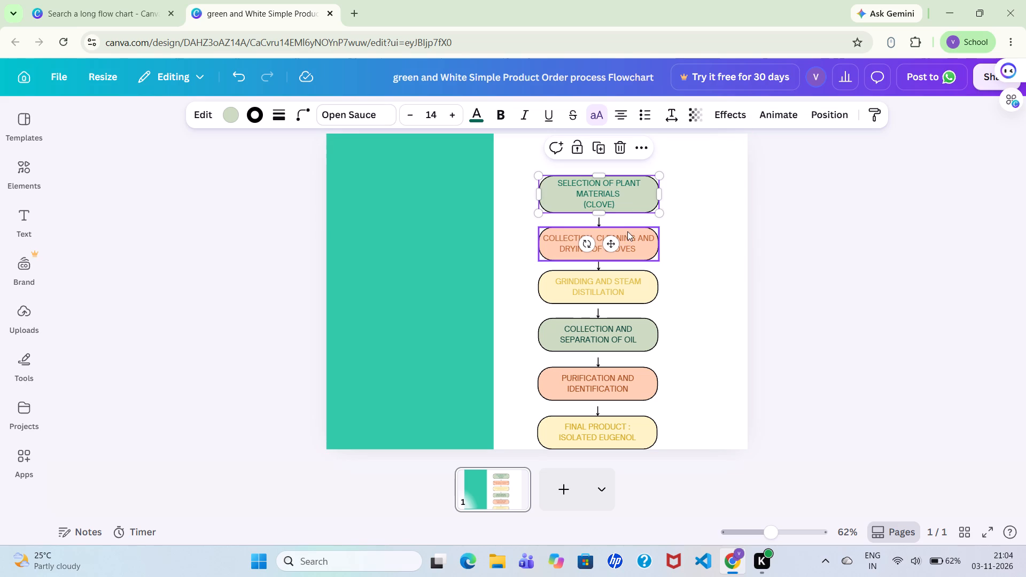
pyautogui.click(613, 242)
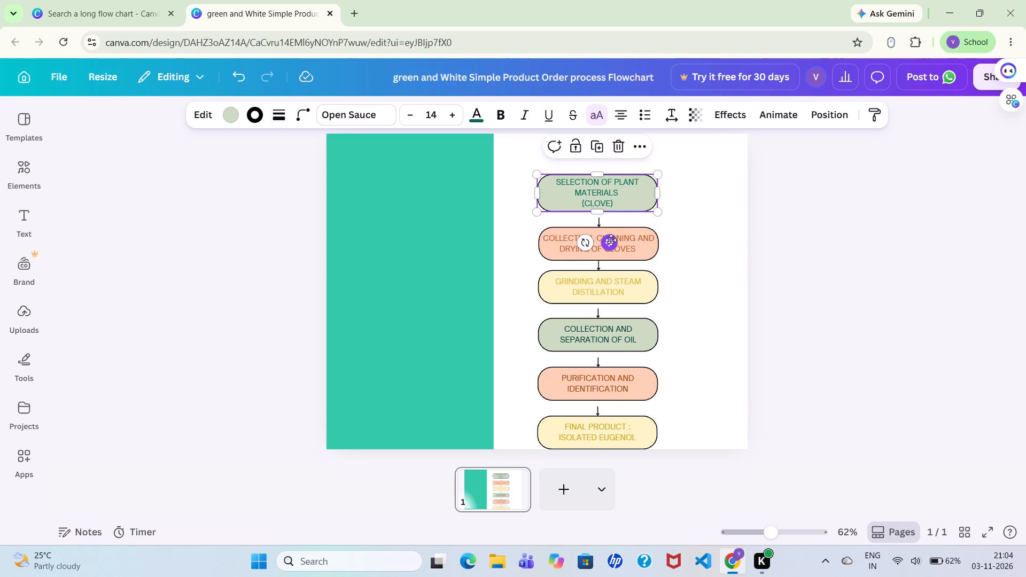
pyautogui.moveTo(611, 241); pyautogui.dragTo(611, 249)
pyautogui.click(611, 249)
pyautogui.click(611, 249)
pyautogui.doubleClick(611, 241)
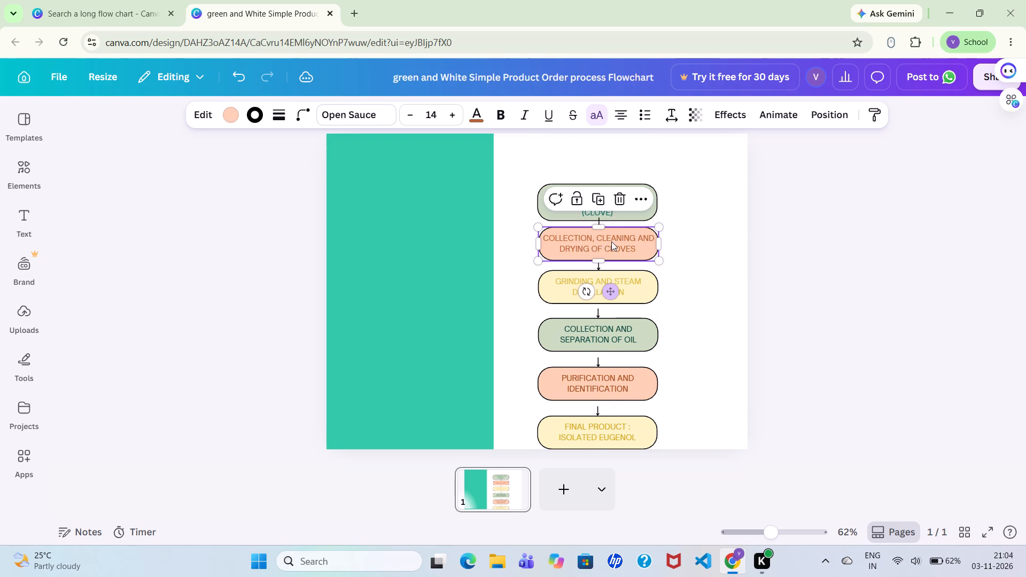
pyautogui.scroll(-1, 656, 194)
pyautogui.click(656, 194)
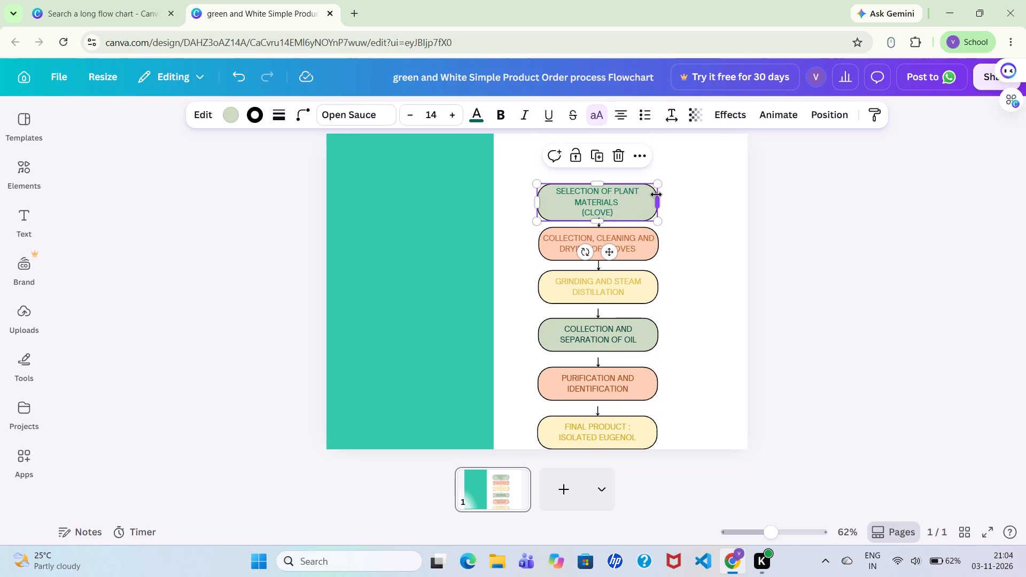
pyautogui.click(677, 190)
pyautogui.click(677, 190)
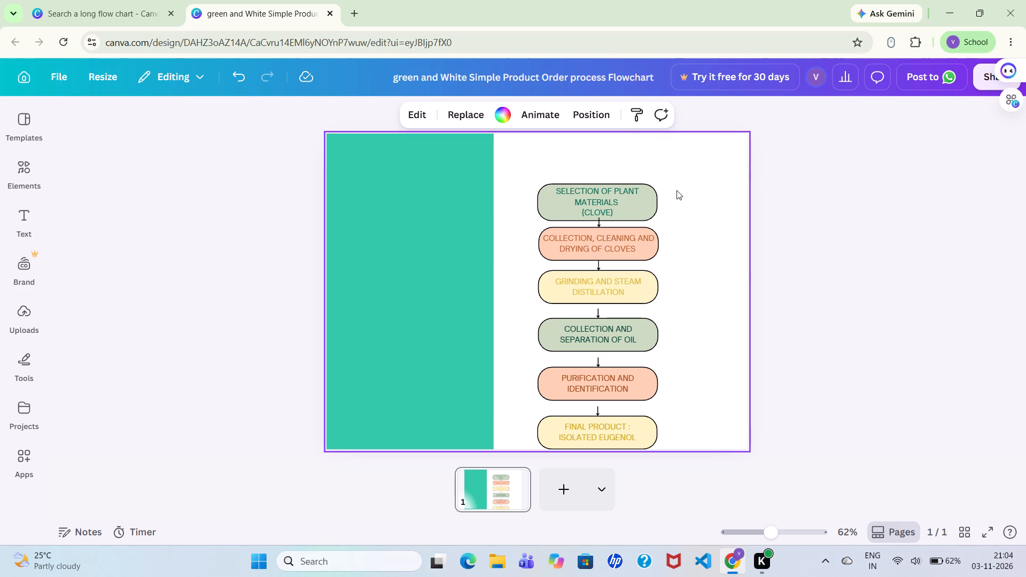
pyautogui.hscroll(-1, 677, 190)
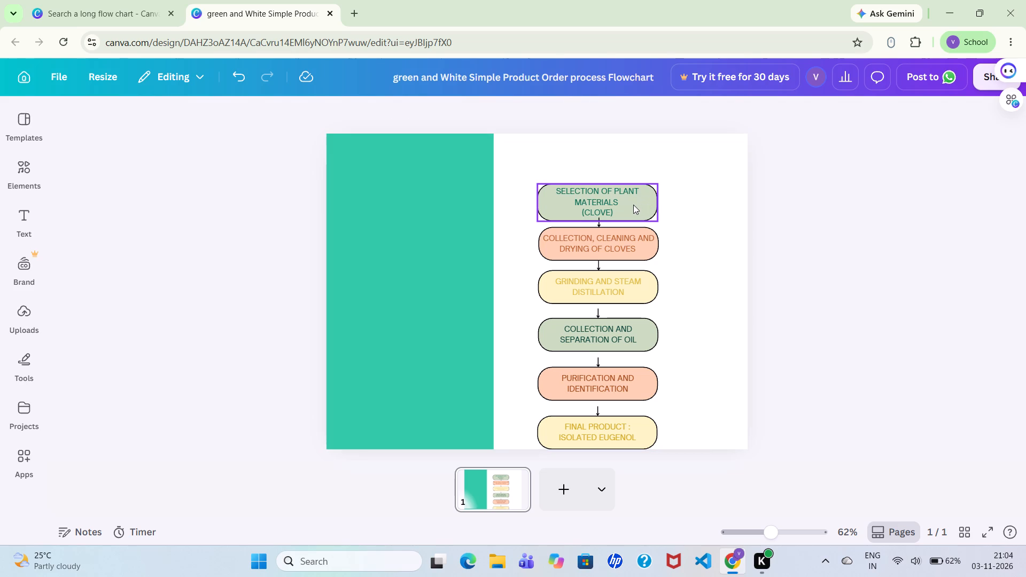
# Nudge the "selection of plant materials (clove)" box up so its bottom edge meets the start of the arrow beneath it.
pyautogui.moveTo(633, 205); pyautogui.dragTo(638, 197)
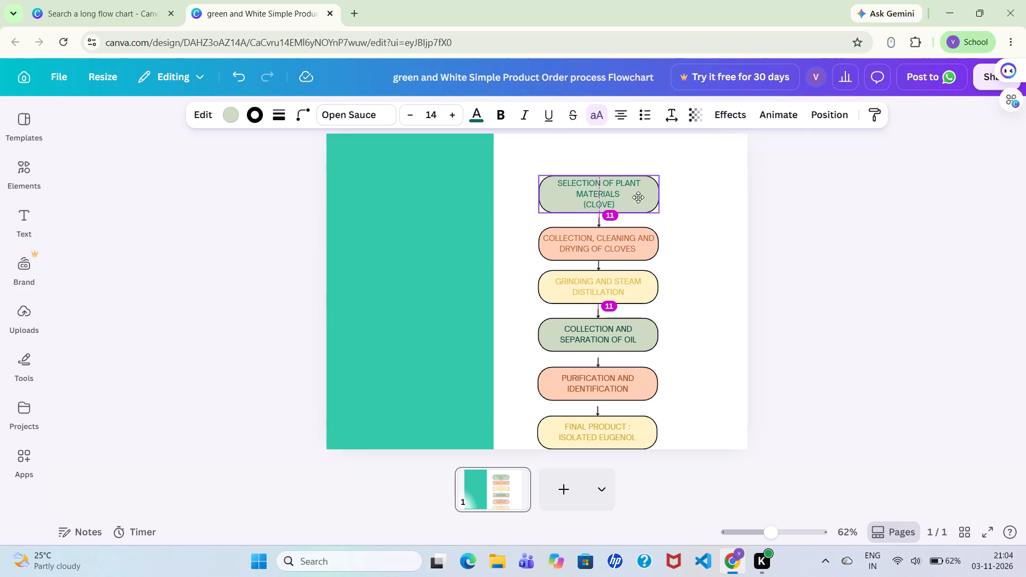
pyautogui.moveTo(638, 197); pyautogui.dragTo(639, 200)
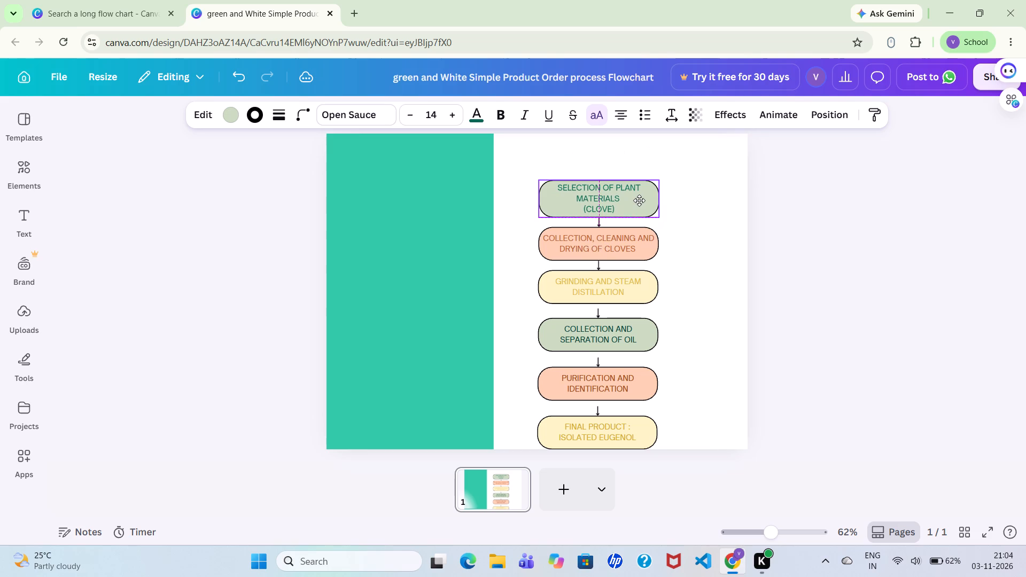
pyautogui.click(717, 223)
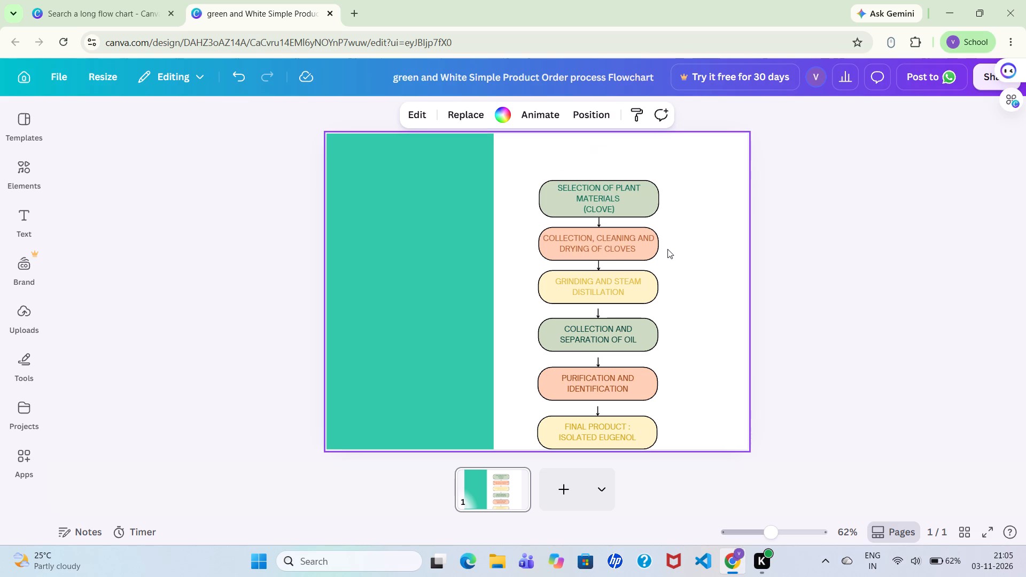
# Shift the "grinding and steam distillation" box slightly down, centring it between the arrows above and below it.
pyautogui.click(635, 286)
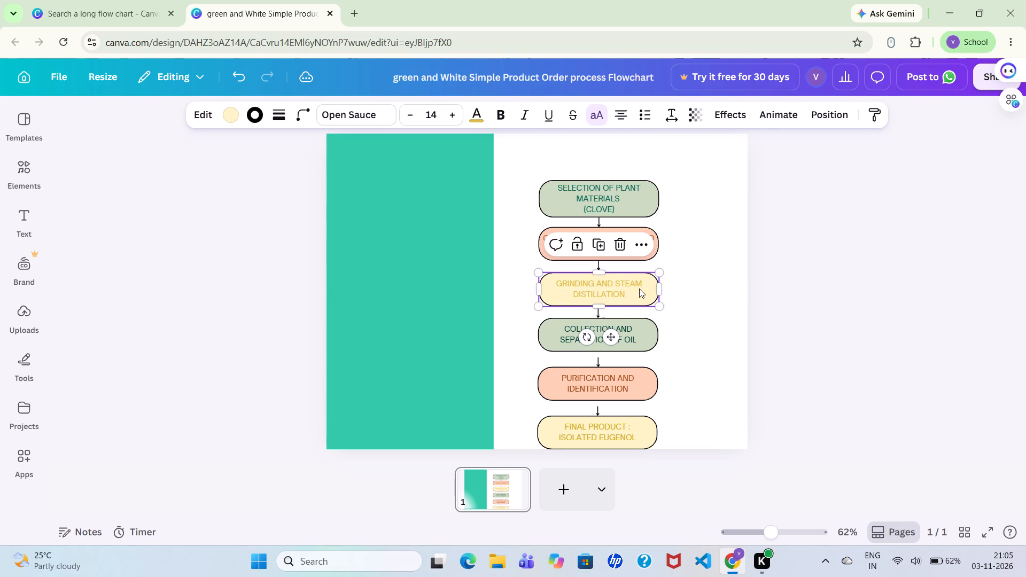
pyautogui.click(672, 246)
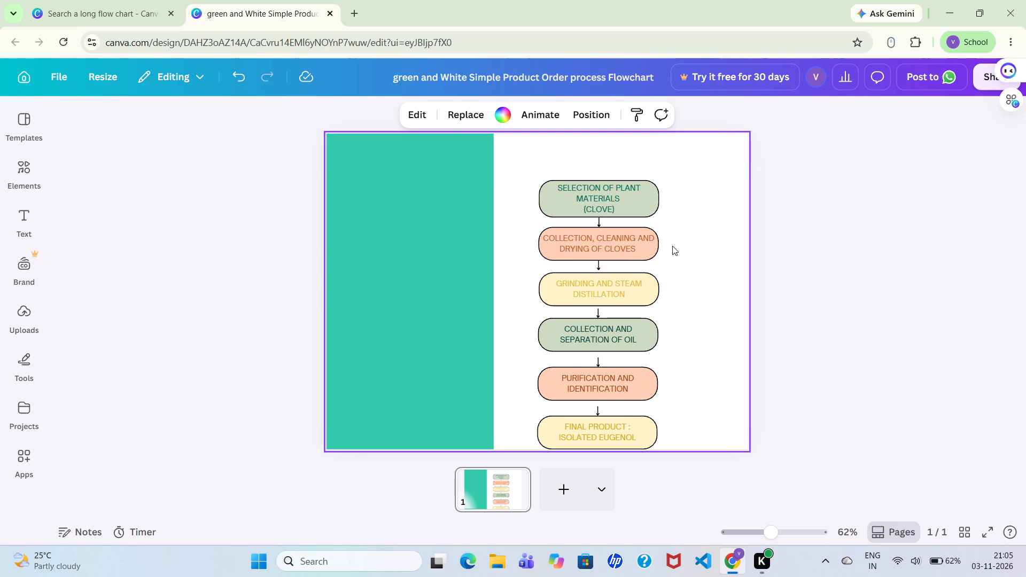
pyautogui.click(697, 225)
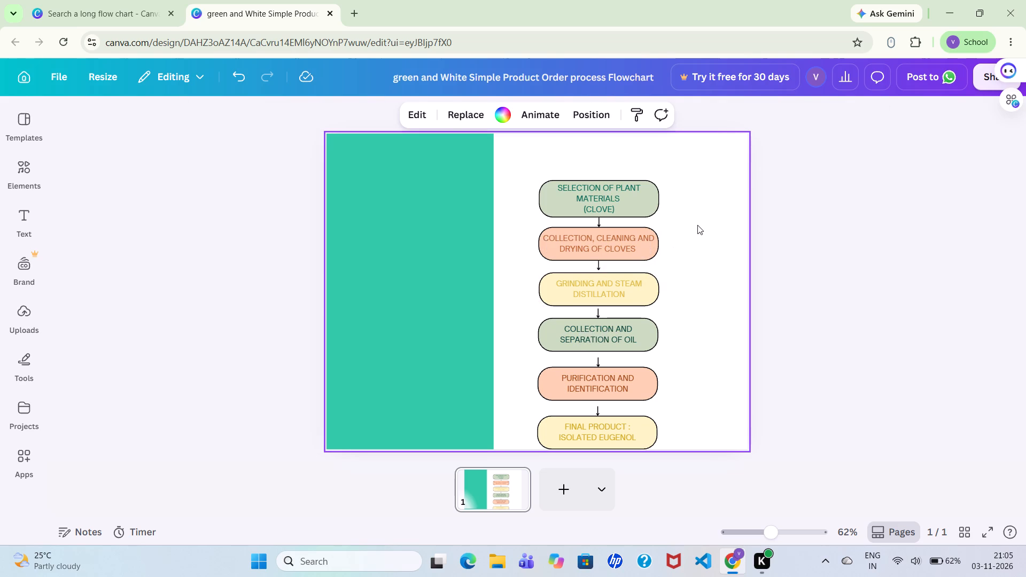
pyautogui.click(697, 225)
# Add a text box to the page reading "extraction and isolation of eugenol from clove" in place of the placeholder text.
pyautogui.click(603, 152)
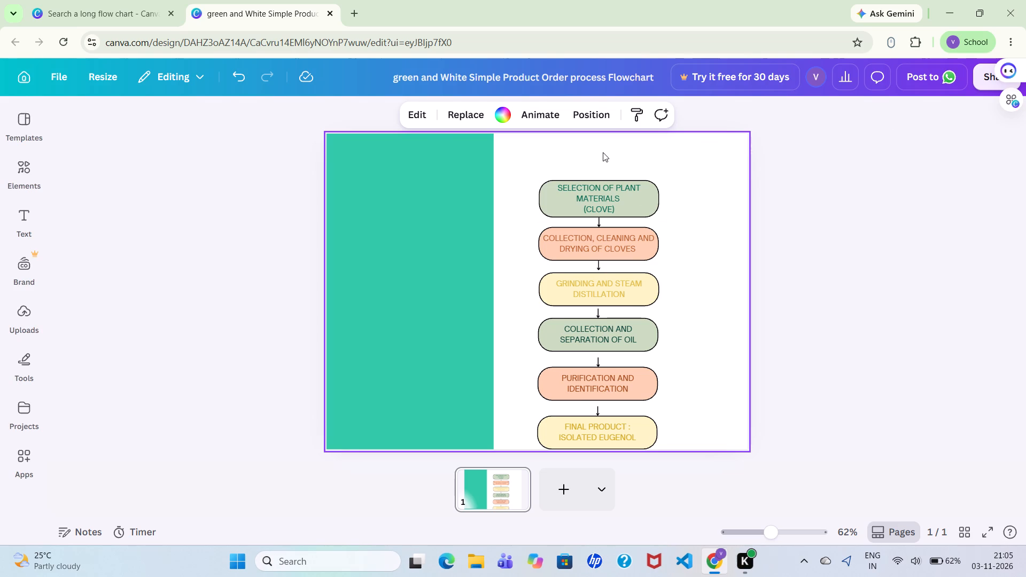
pyautogui.press('t')
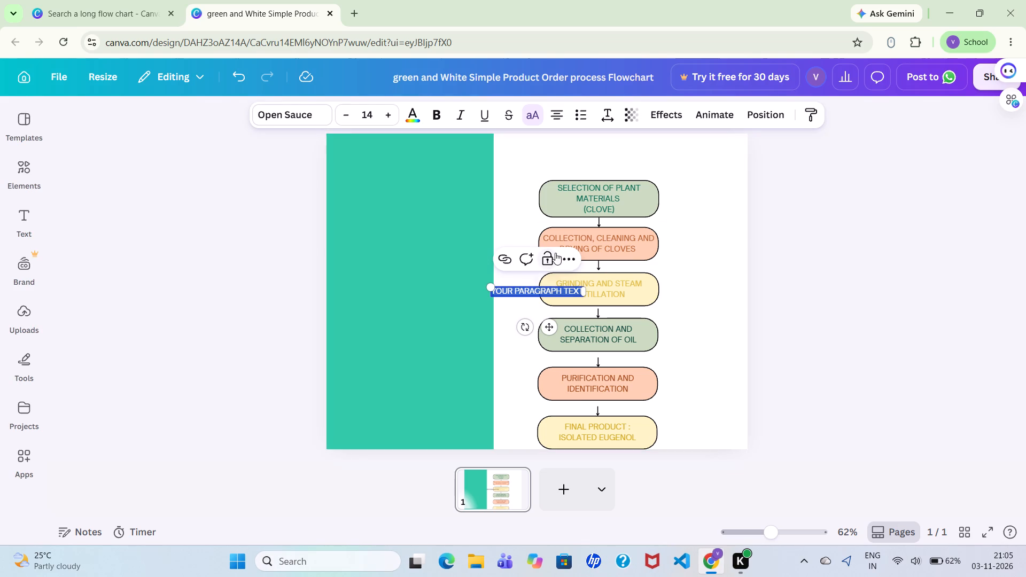
pyautogui.click(531, 293)
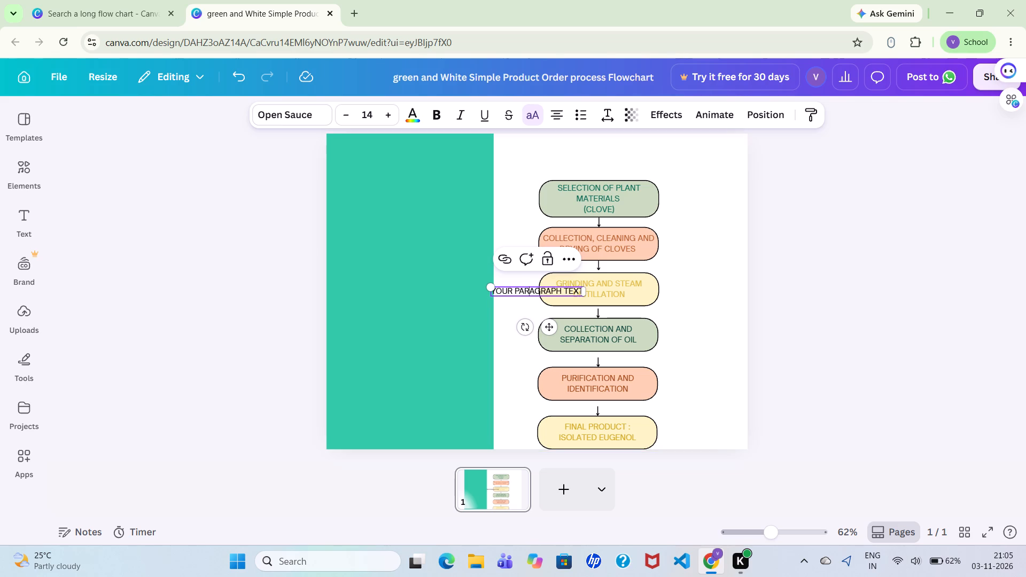
pyautogui.press('BackSpace')
pyautogui.press('BackSpace')
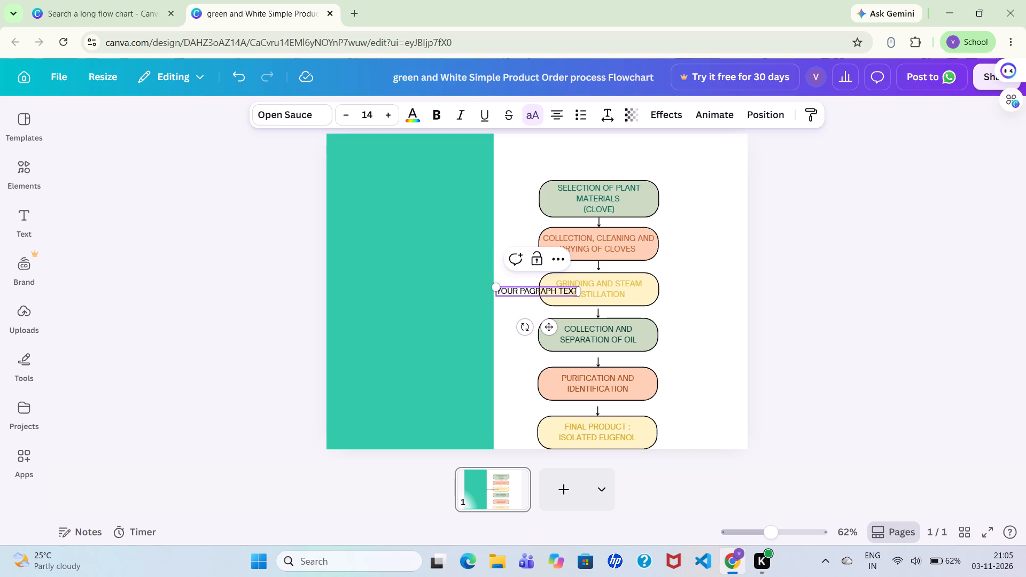
pyautogui.press('BackSpace')
pyautogui.press('BackSpace')
pyautogui.press('BackSpace')
pyautogui.press('BackSpace')
pyautogui.press('BackSpace')
pyautogui.press('BackSpace')
pyautogui.press('BackSpace')
pyautogui.press('BackSpace')
pyautogui.press('BackSpace')
pyautogui.press('BackSpace')
pyautogui.press('BackSpace')
pyautogui.press('BackSpace')
pyautogui.press('BackSpace')
pyautogui.press('BackSpace')
pyautogui.press('BackSpace')
pyautogui.press('Right')
pyautogui.press('Right')
pyautogui.press('Right')
pyautogui.press('Right')
pyautogui.press('Right')
pyautogui.press('Right')
pyautogui.press('Right')
pyautogui.press('Right')
pyautogui.press('Right')
pyautogui.press('Right')
pyautogui.press('Right')
pyautogui.press('Right')
pyautogui.press('Right')
pyautogui.press('Right')
pyautogui.press('Right')
pyautogui.press('Right')
pyautogui.press('Right')
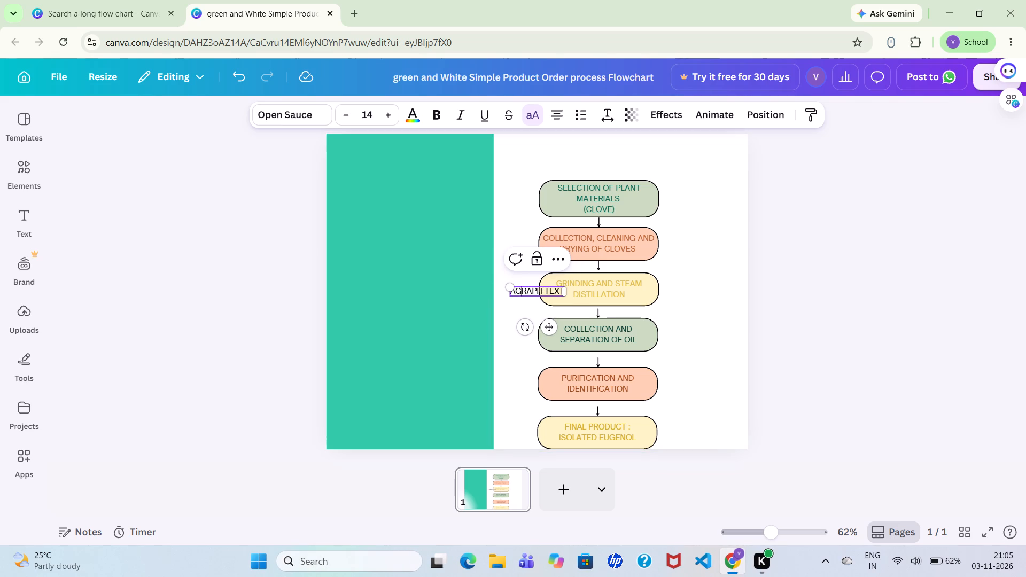
pyautogui.press('BackSpace')
pyautogui.press('BackSpace')
pyautogui.press('BackSpace')
pyautogui.press('BackSpace')
pyautogui.press('BackSpace')
pyautogui.press('BackSpace')
pyautogui.press('BackSpace')
pyautogui.press('BackSpace')
pyautogui.press('BackSpace')
pyautogui.press('BackSpace')
pyautogui.press('BackSpace')
pyautogui.press('BackSpace')
pyautogui.press('BackSpace')
pyautogui.press('BackSpace')
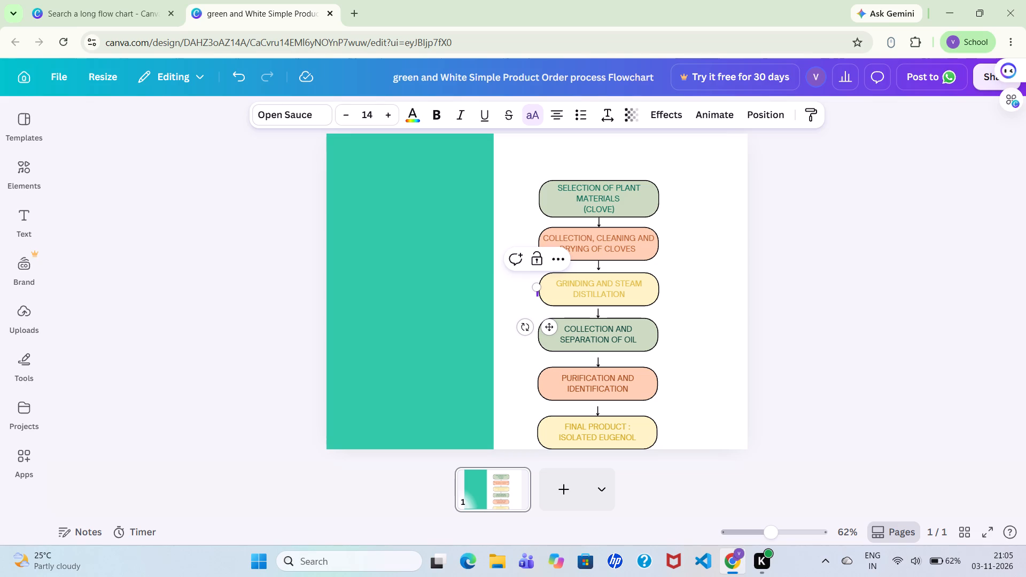
pyautogui.write('extraction and isolation')
pyautogui.press('space')
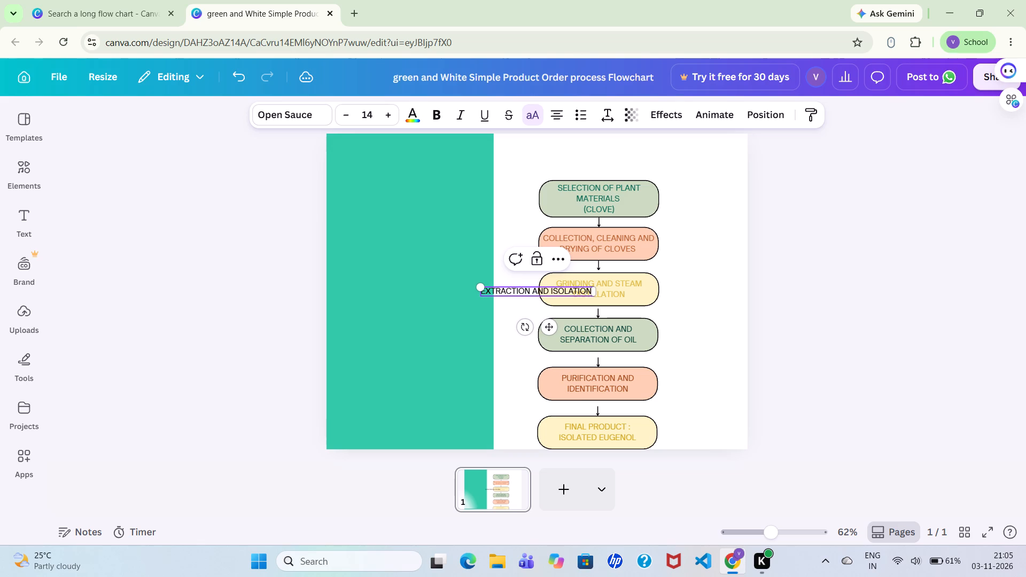
pyautogui.write('of')
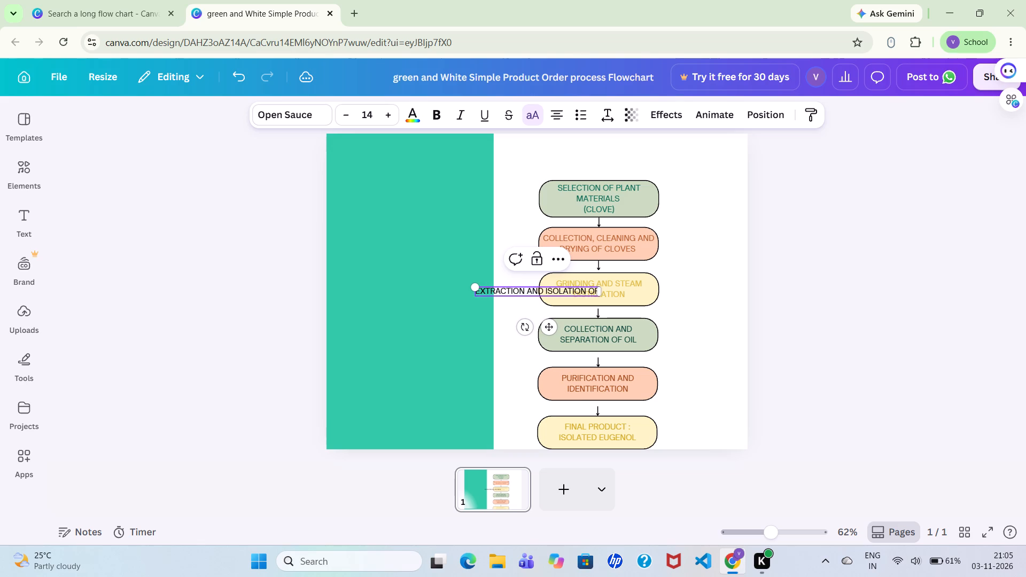
pyautogui.press('space')
pyautogui.write('eugenol from clove')
pyautogui.press('space')
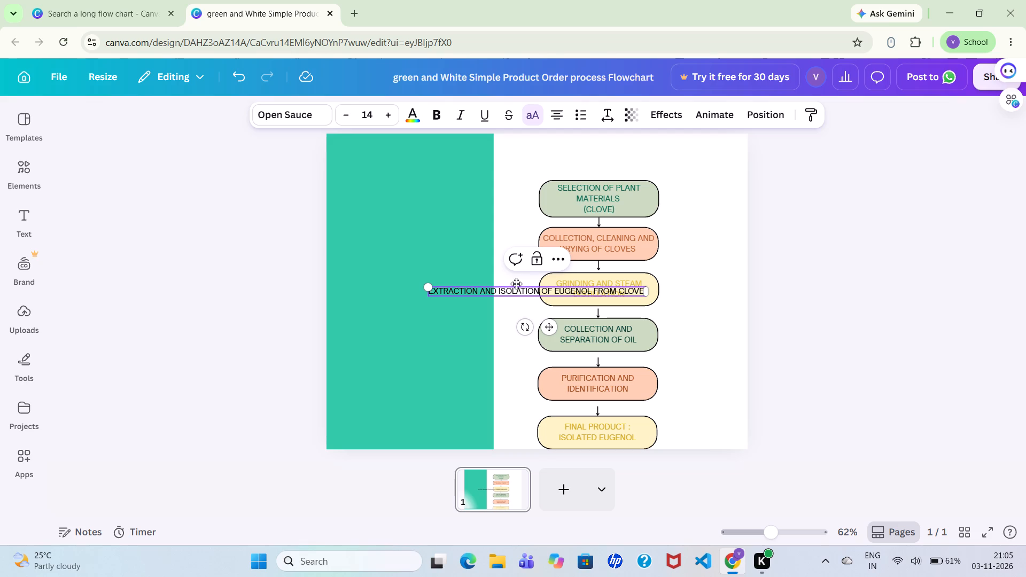
# Move the "extraction and isolation of eugenol from clove" heading beside the green panel, just above the "selection of plant materials (clove)" box.
pyautogui.moveTo(517, 283); pyautogui.dragTo(584, 138)
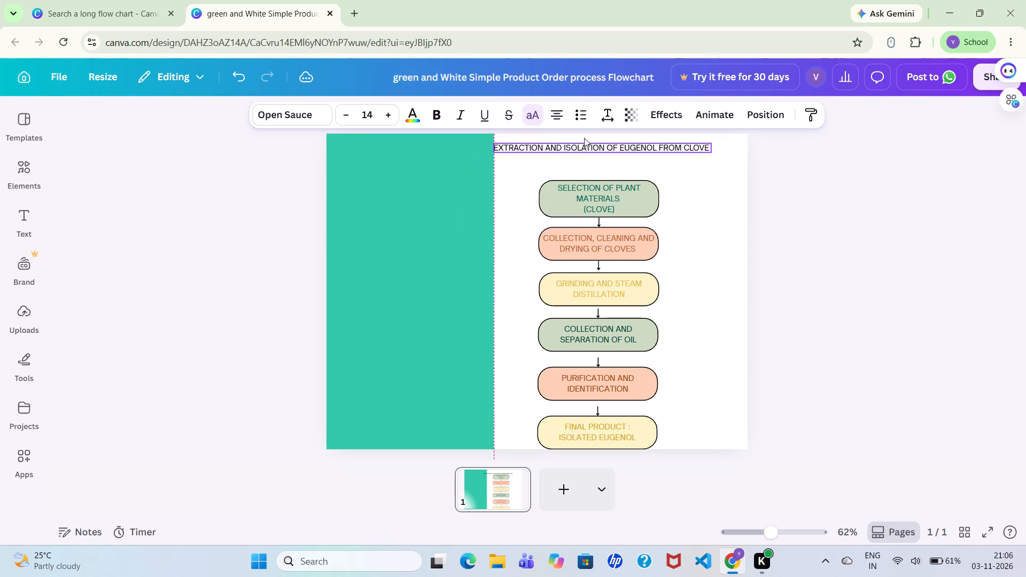
pyautogui.moveTo(584, 138); pyautogui.dragTo(591, 136)
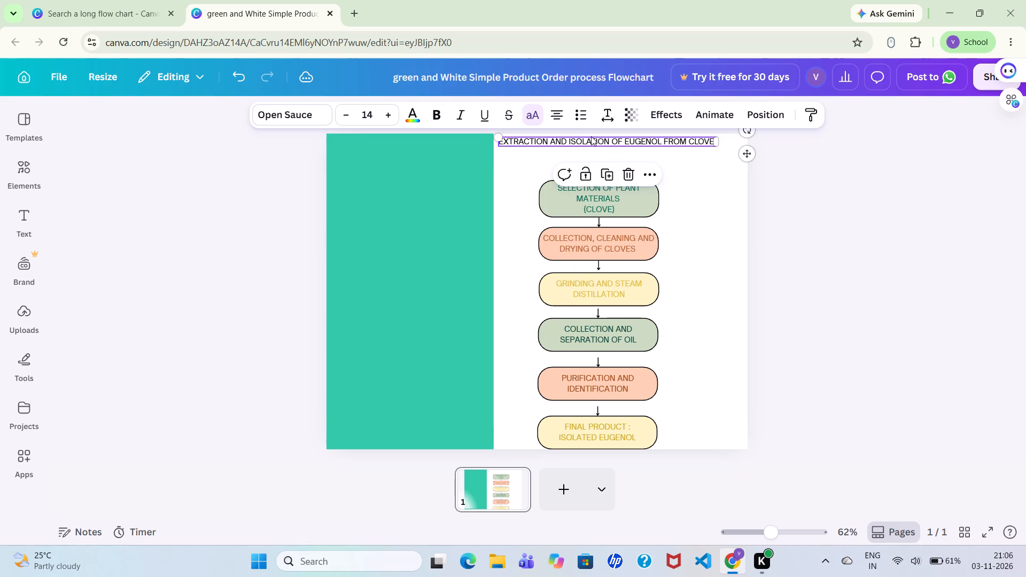
pyautogui.click(547, 159)
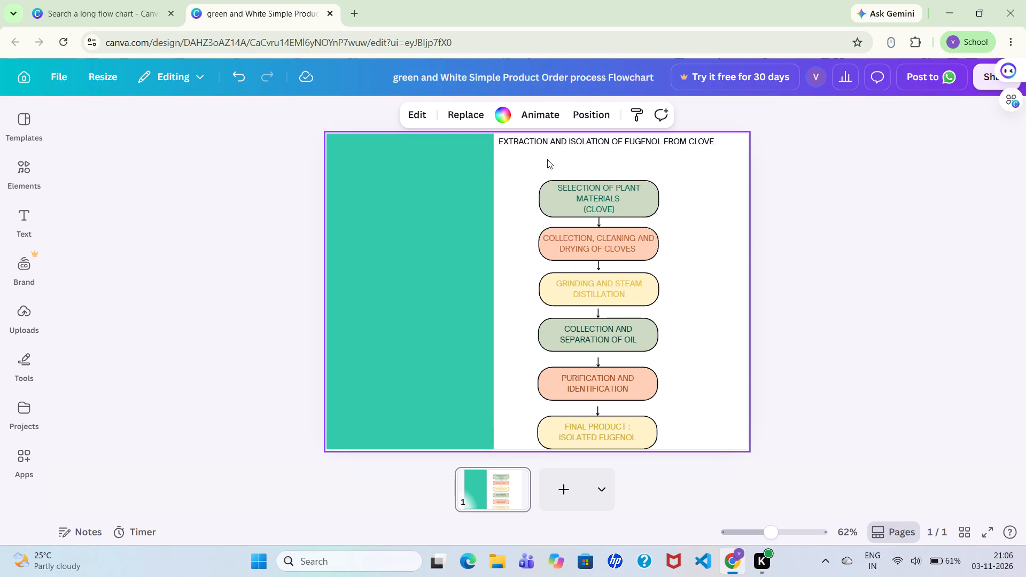
pyautogui.hscroll(1, 576, 144)
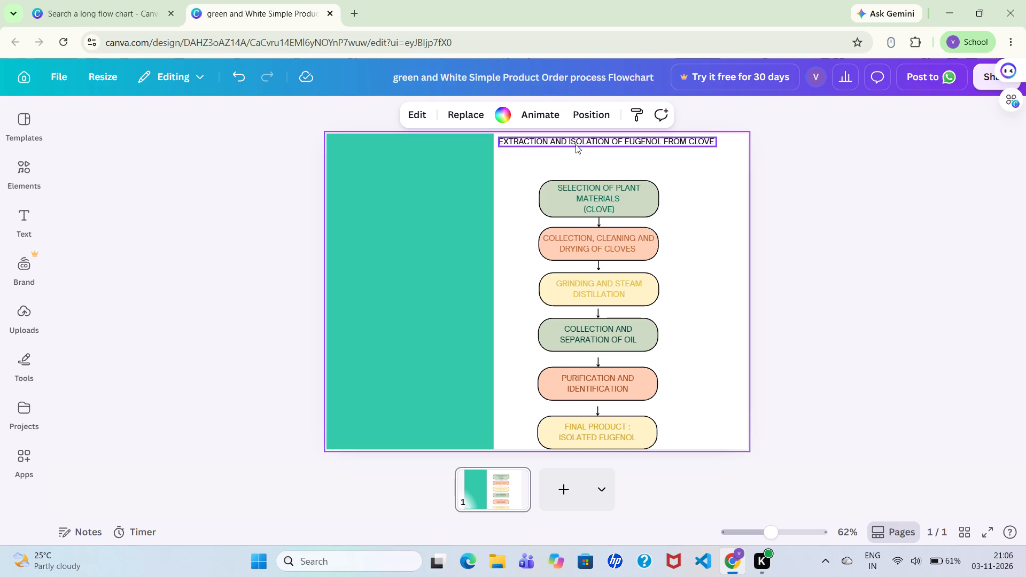
pyautogui.hscroll(1, 576, 144)
pyautogui.moveTo(581, 138); pyautogui.dragTo(561, 149)
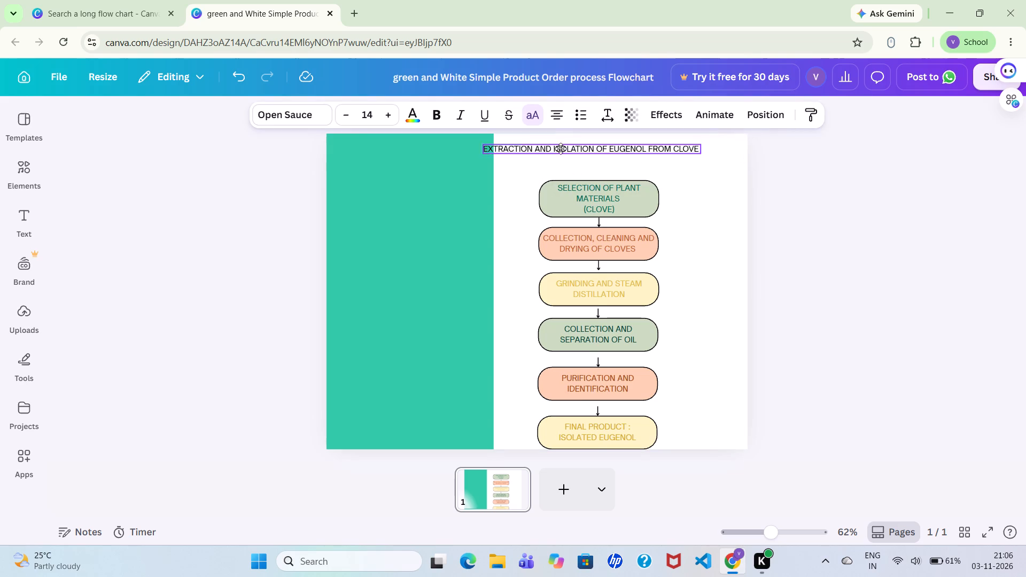
pyautogui.moveTo(561, 149); pyautogui.dragTo(535, 143)
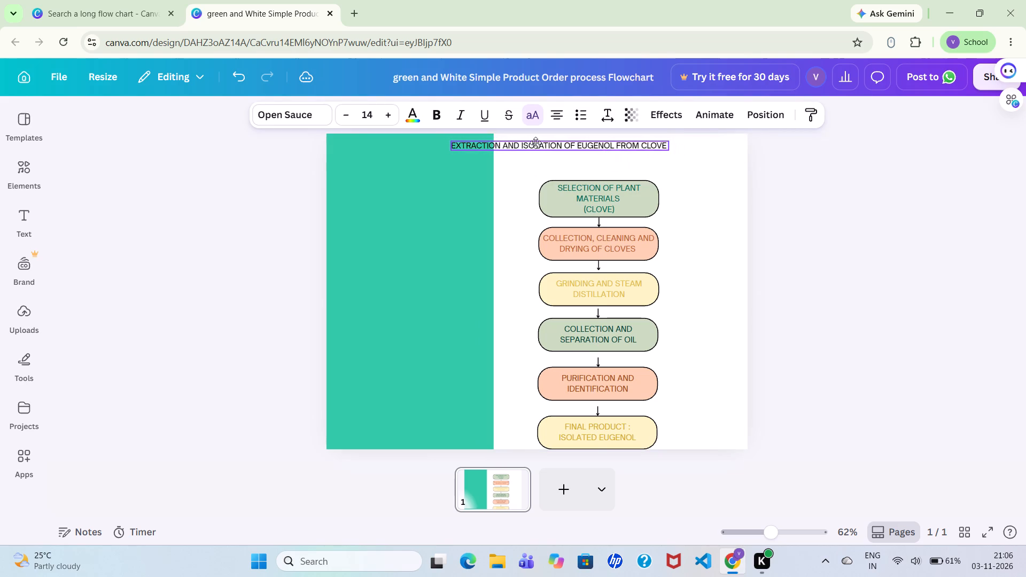
pyautogui.moveTo(535, 143); pyautogui.dragTo(553, 142)
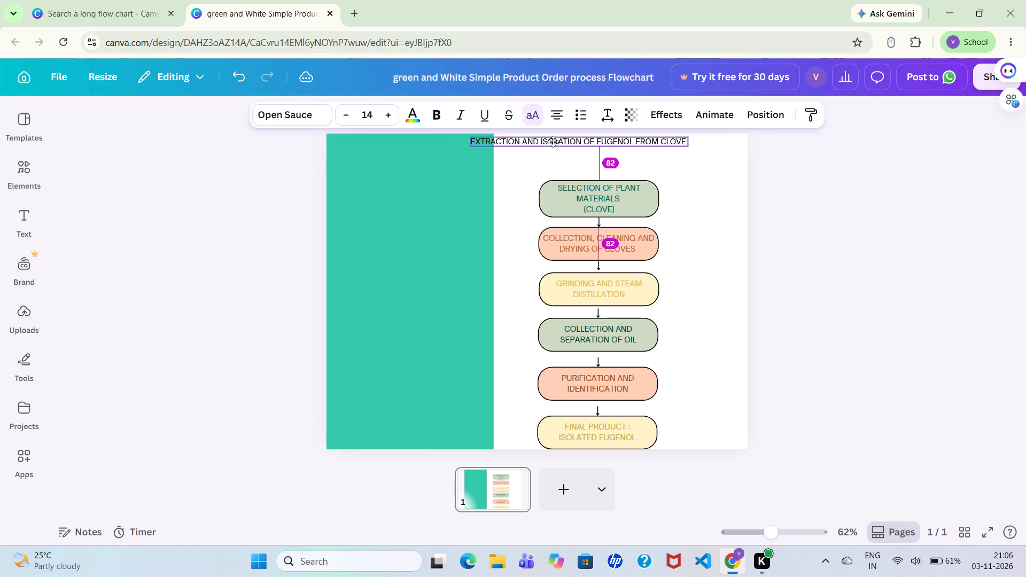
pyautogui.moveTo(553, 142); pyautogui.dragTo(541, 140)
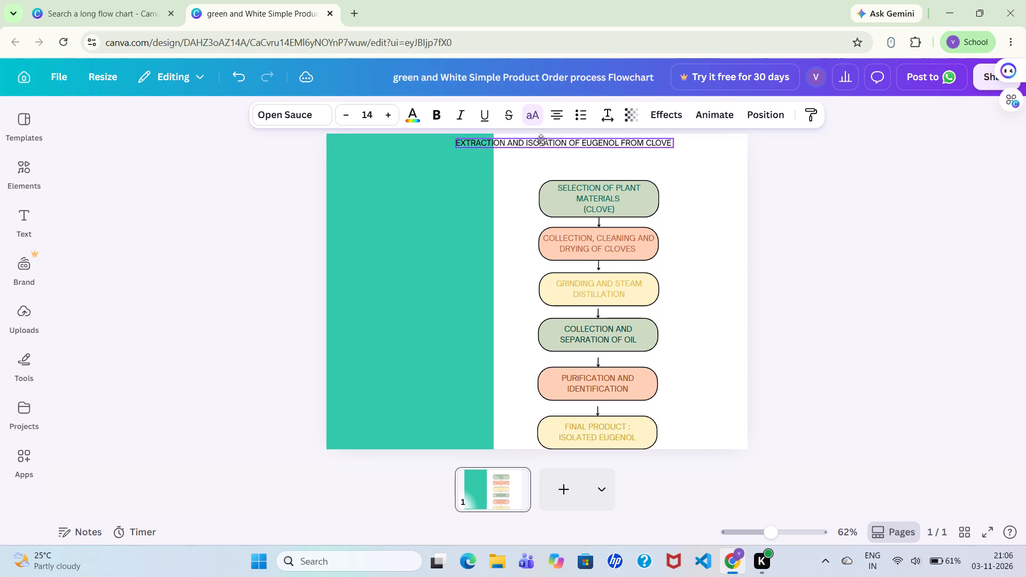
pyautogui.moveTo(541, 140); pyautogui.dragTo(577, 146)
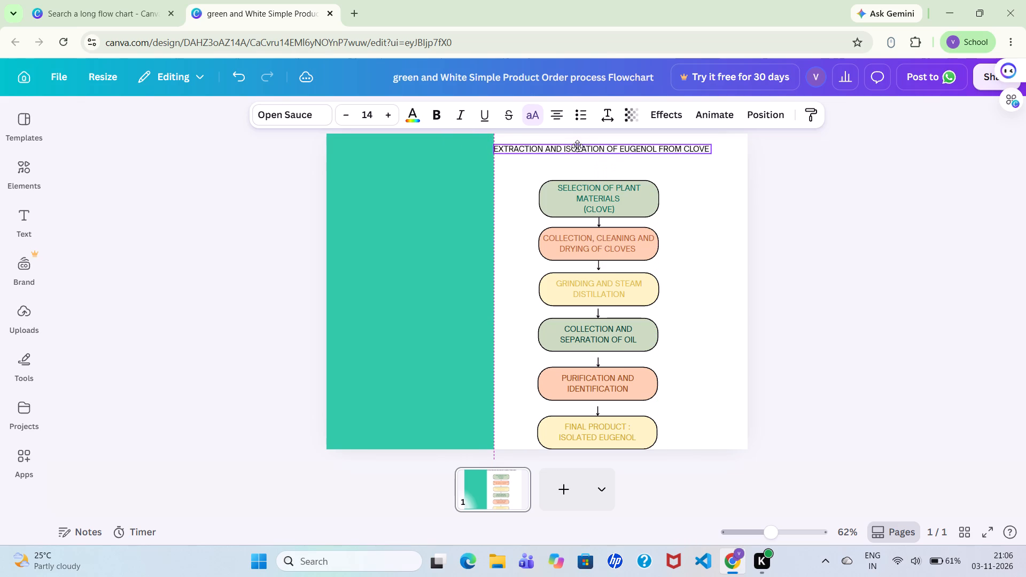
pyautogui.moveTo(577, 146); pyautogui.dragTo(584, 147)
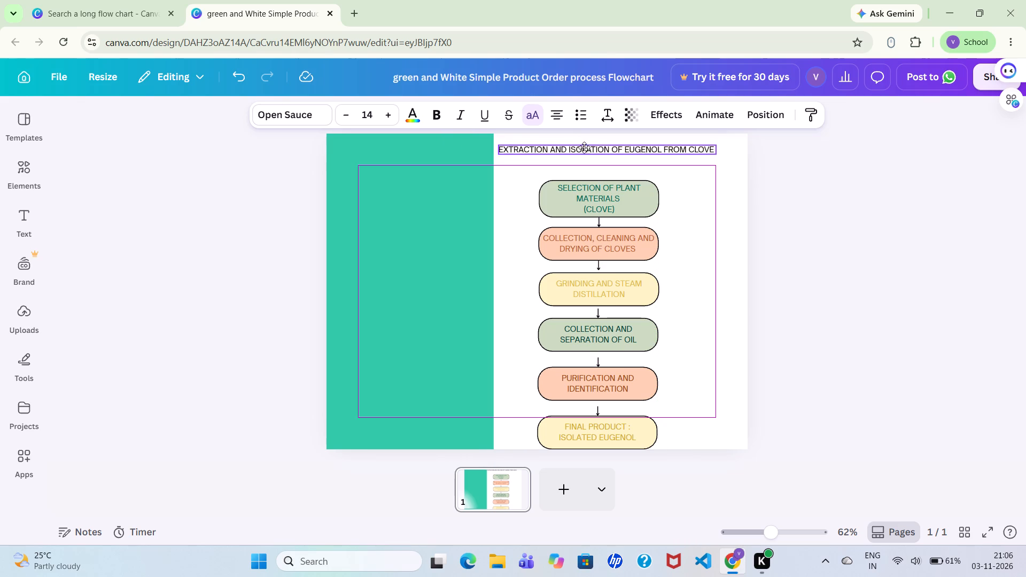
pyautogui.moveTo(584, 147); pyautogui.dragTo(581, 154)
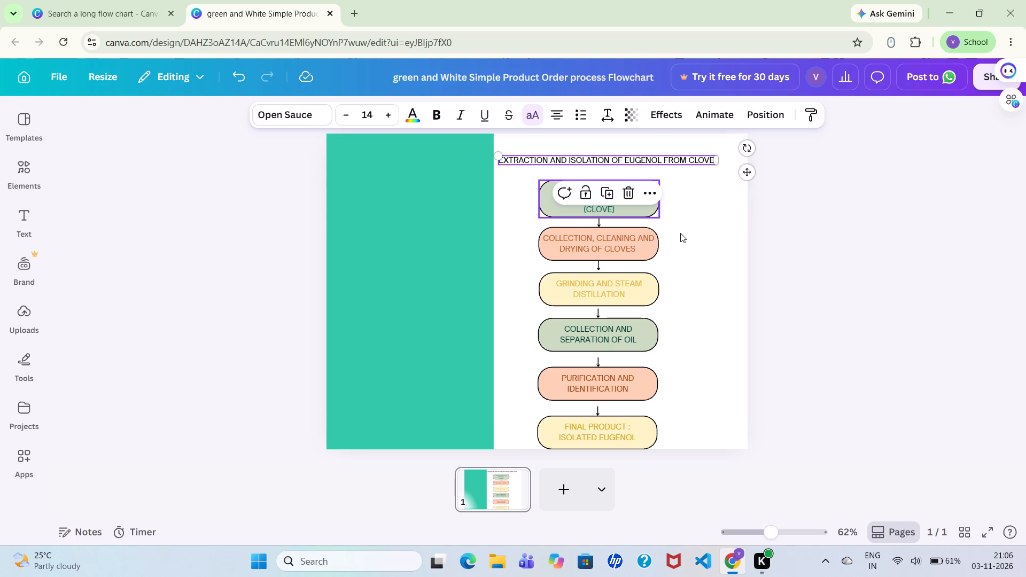
pyautogui.click(681, 235)
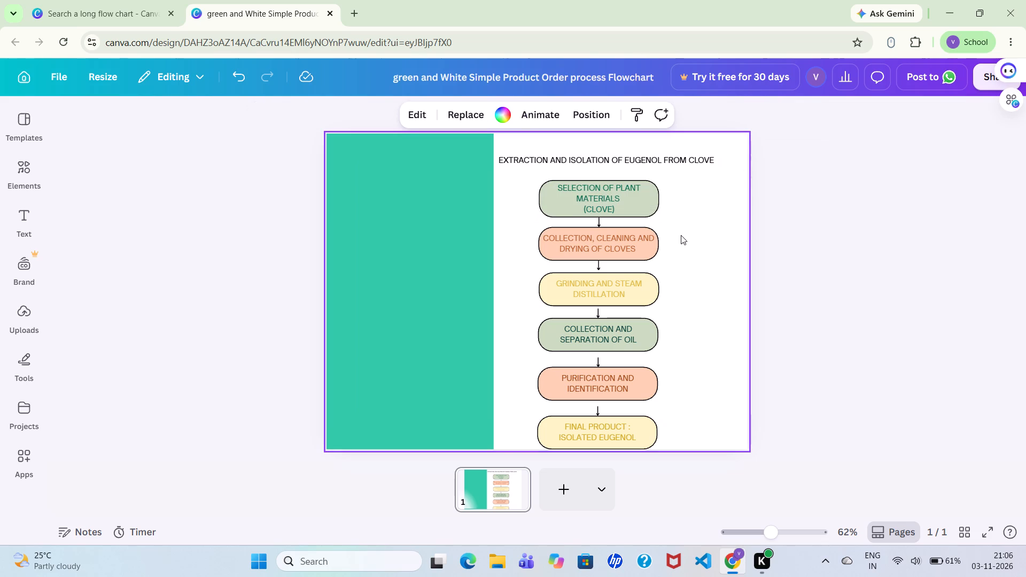
# Recolour the whole "extraction and isolation of eugenol from clove" heading with the default black-to-blue linear gradient (#000000, #3533cd).
pyautogui.moveTo(681, 235); pyautogui.dragTo(627, 142)
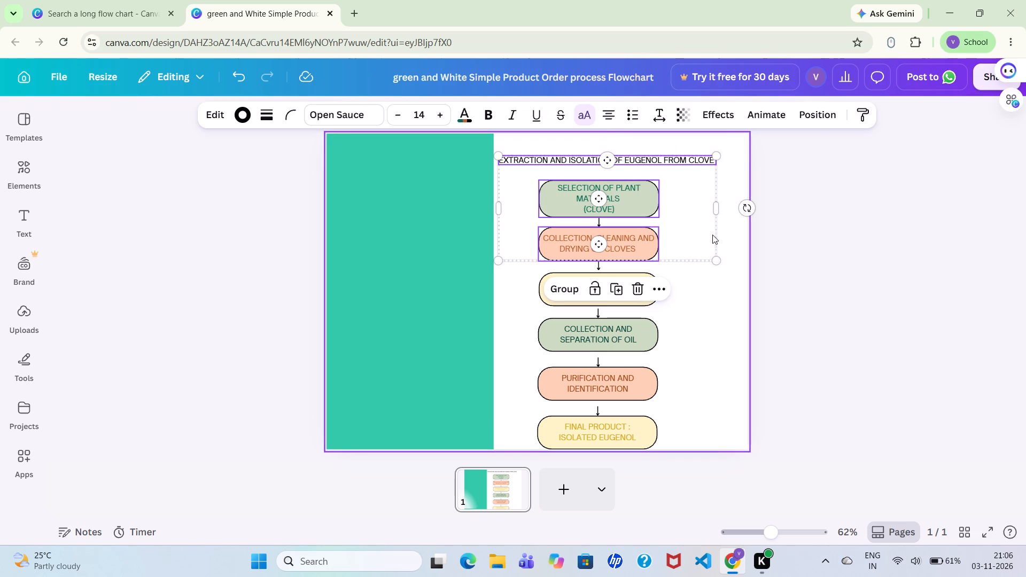
pyautogui.click(711, 319)
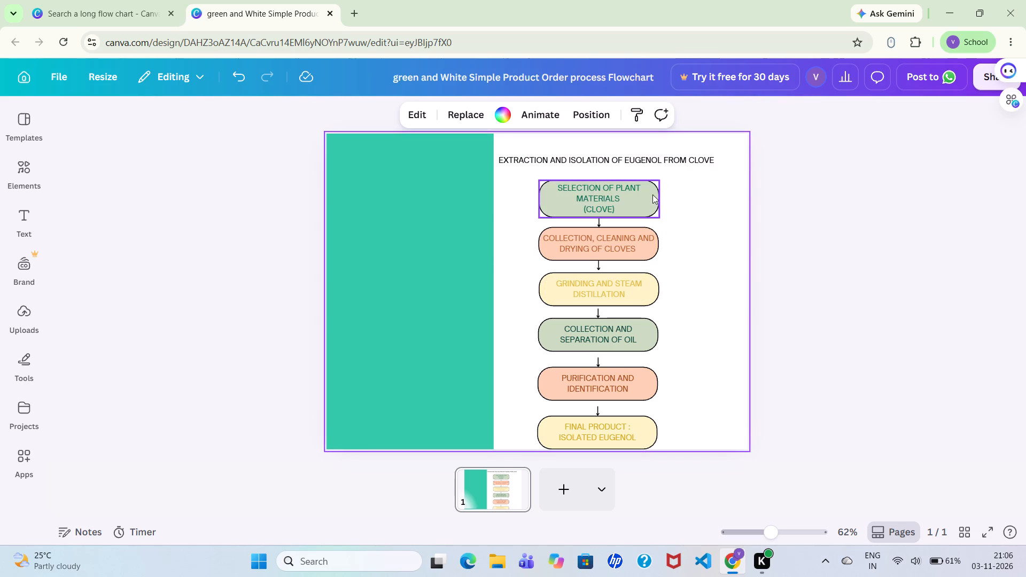
pyautogui.doubleClick(632, 162)
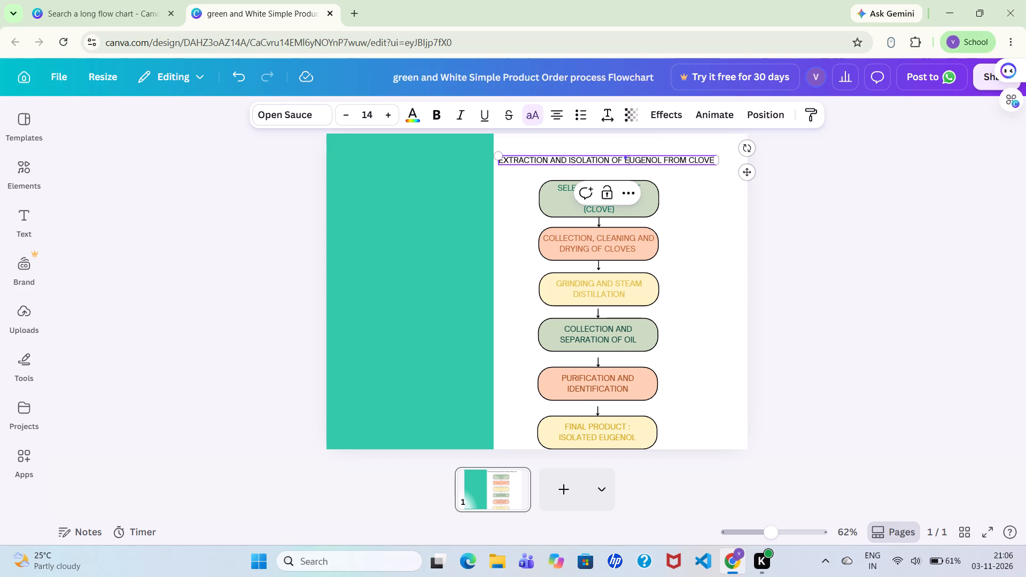
pyautogui.doubleClick(593, 157)
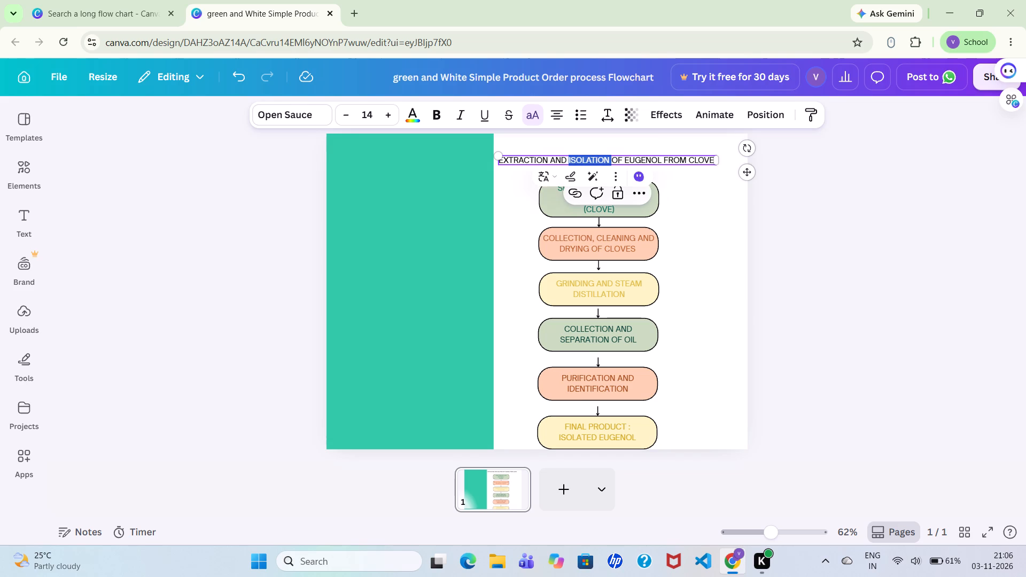
pyautogui.doubleClick(593, 157)
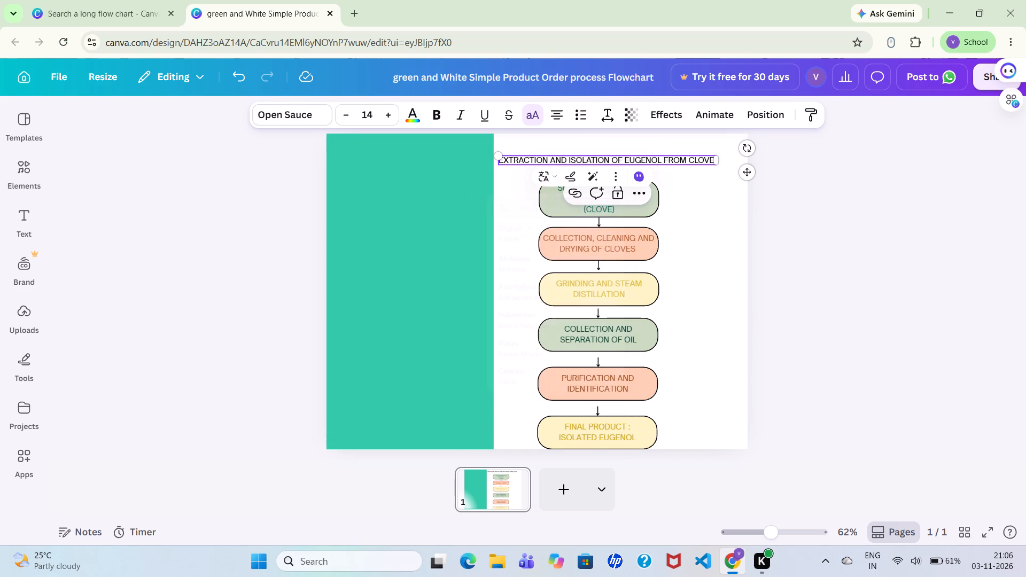
pyautogui.click(510, 158)
pyautogui.moveTo(510, 158); pyautogui.dragTo(646, 144)
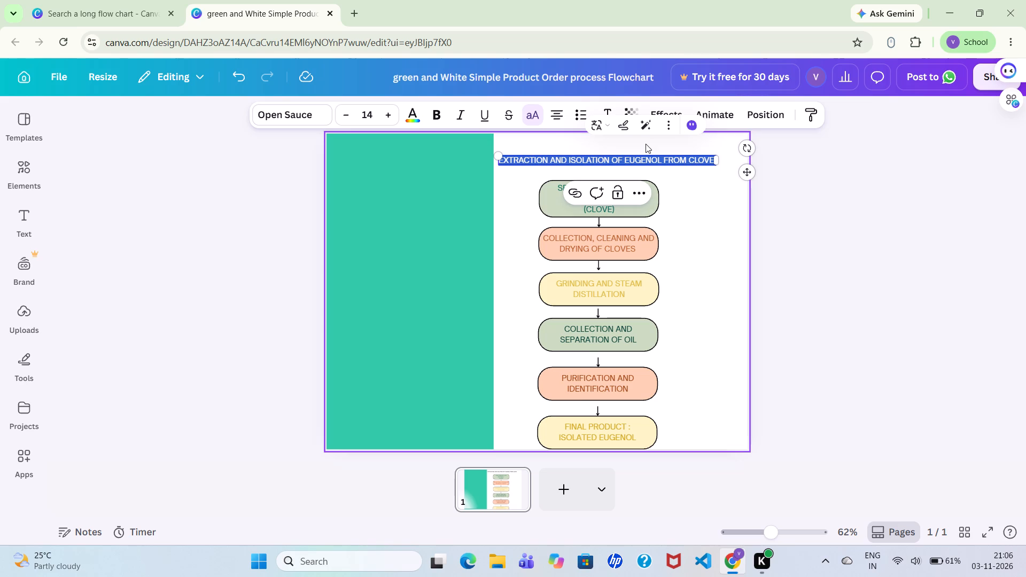
pyautogui.click(414, 120)
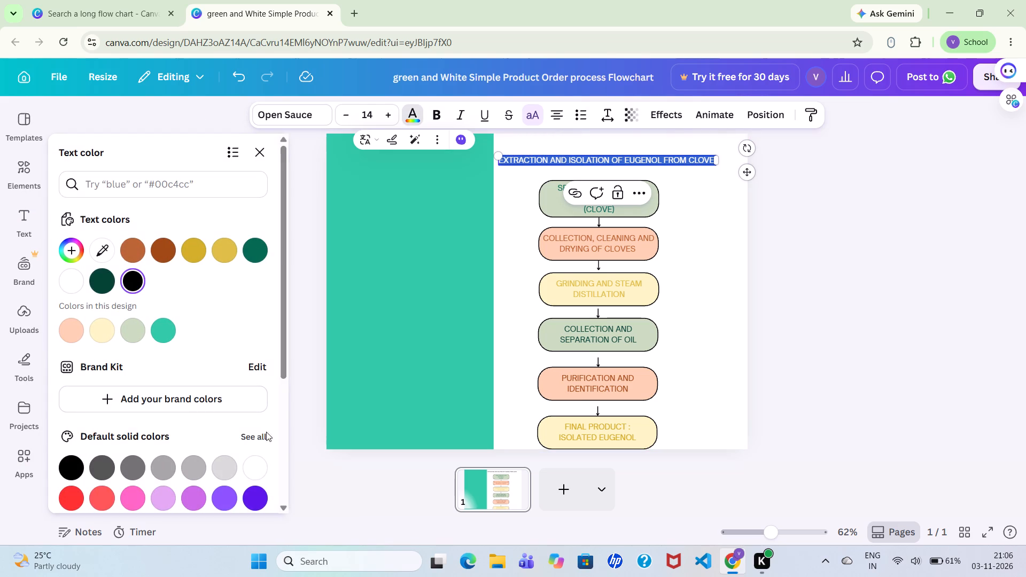
pyautogui.tripleClick(282, 508)
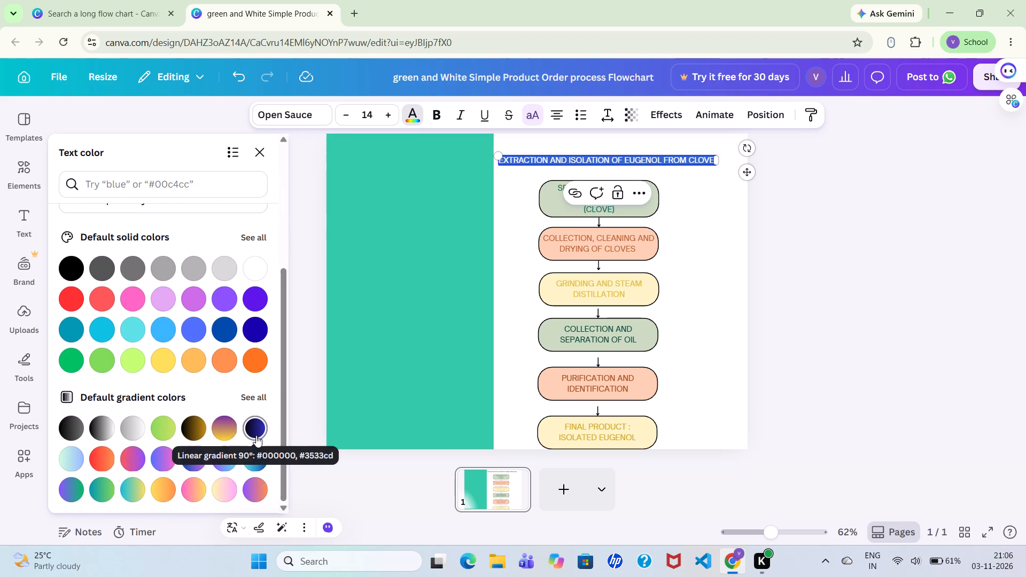
pyautogui.click(256, 433)
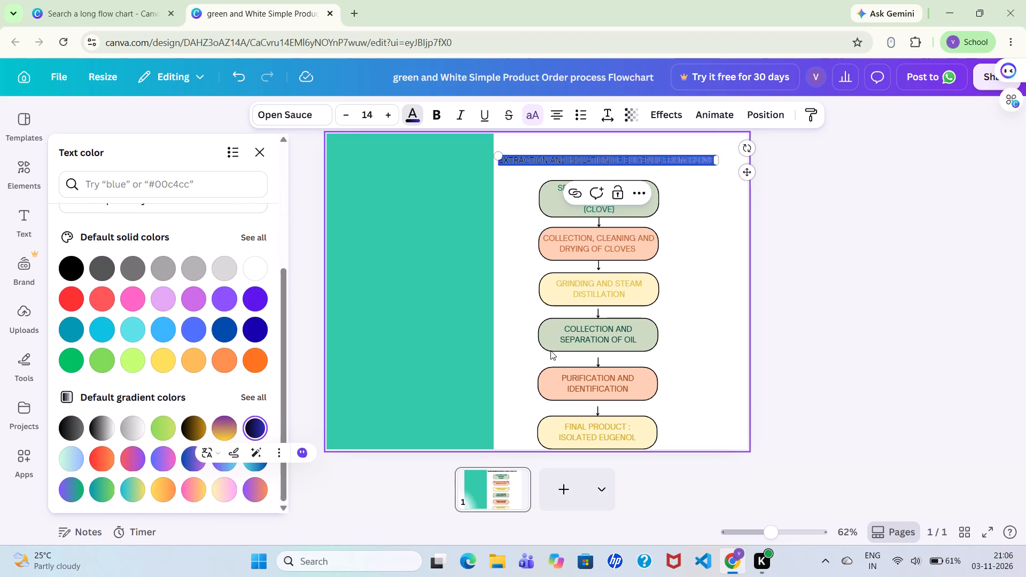
pyautogui.click(683, 283)
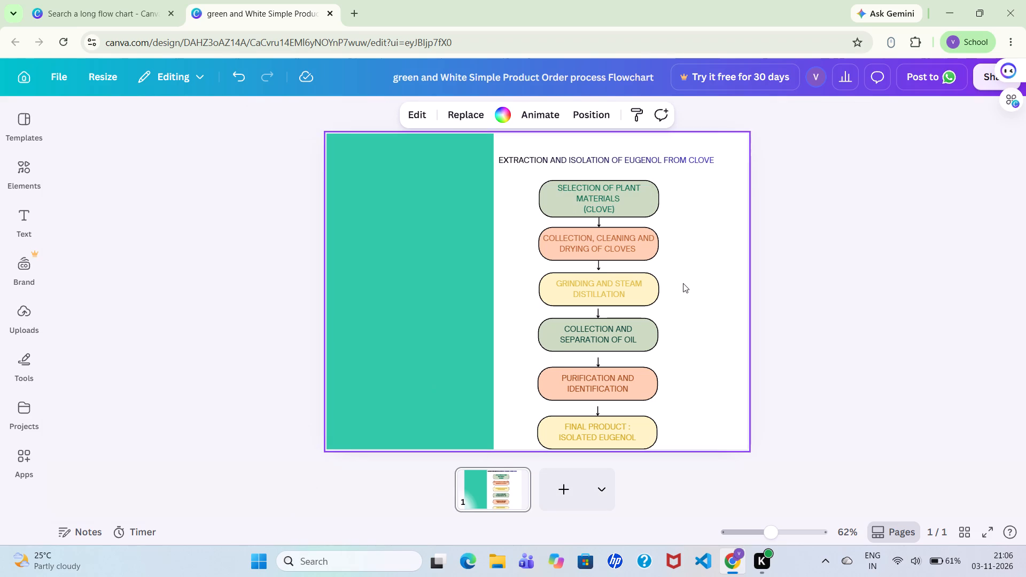
# Set the font size of the "extraction and isolation of eugenol from clove" heading to 17.
pyautogui.click(608, 162)
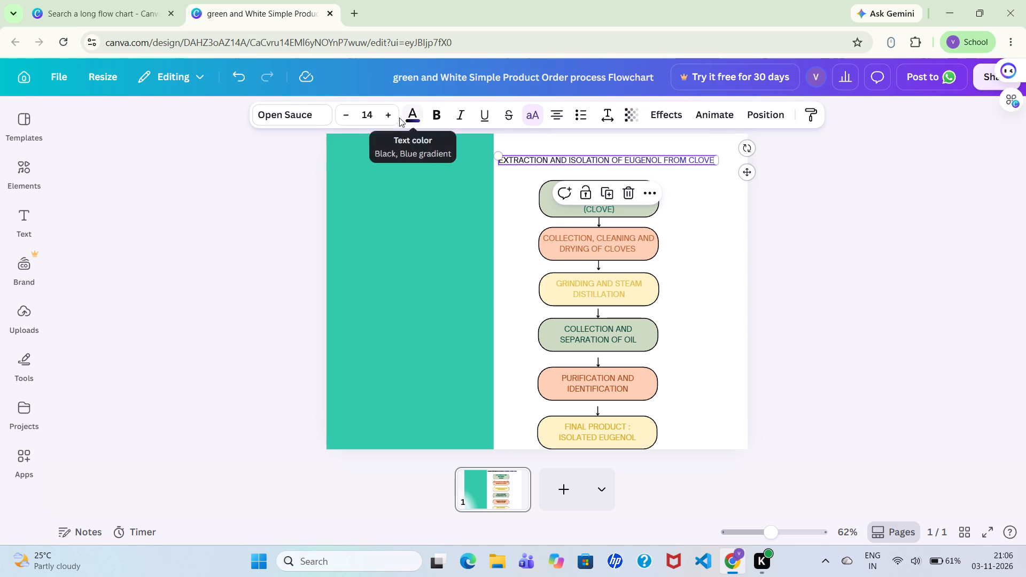
pyautogui.click(391, 117)
pyautogui.doubleClick(391, 117)
pyautogui.click(391, 117)
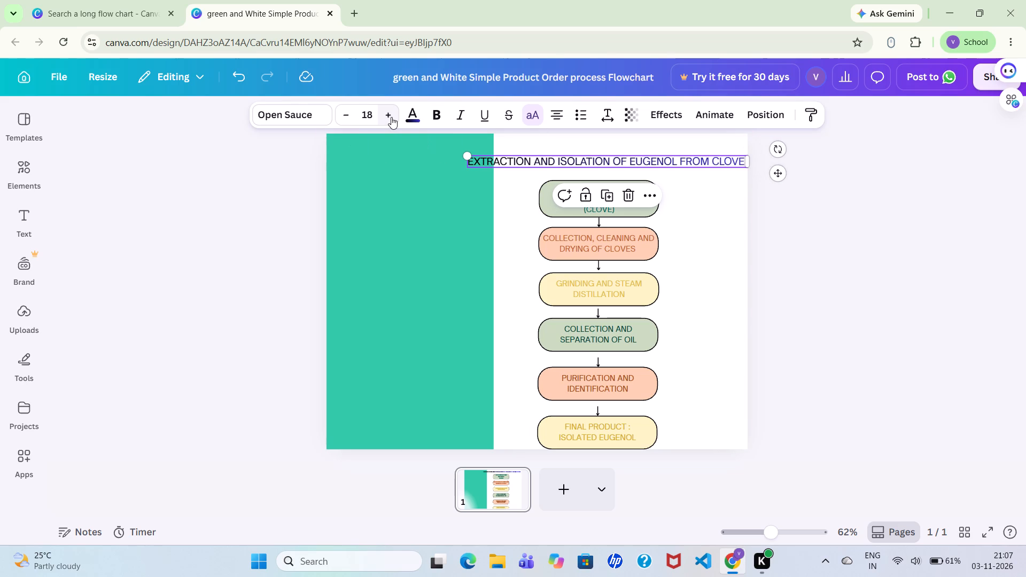
pyautogui.click(339, 115)
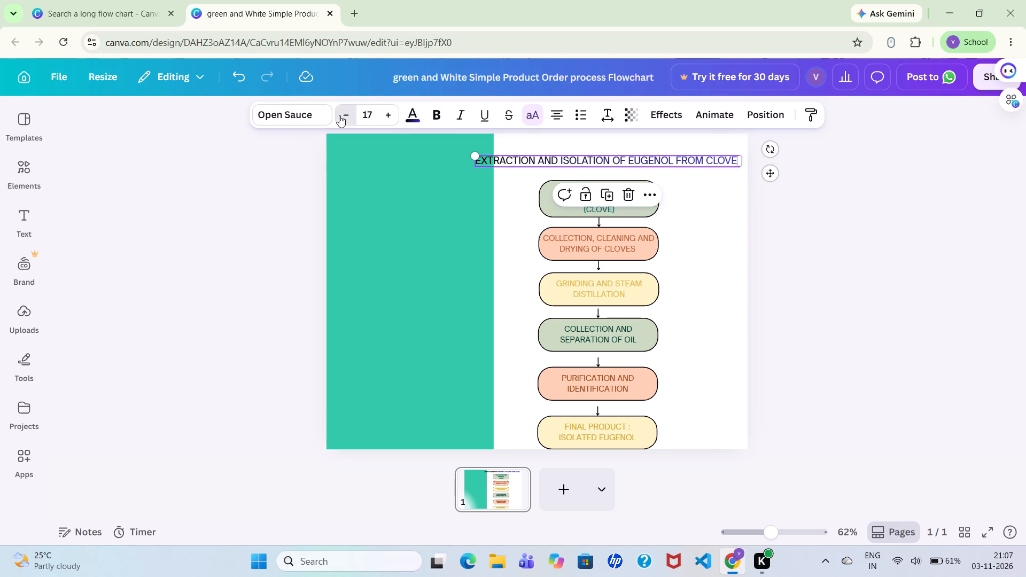
pyautogui.click(339, 115)
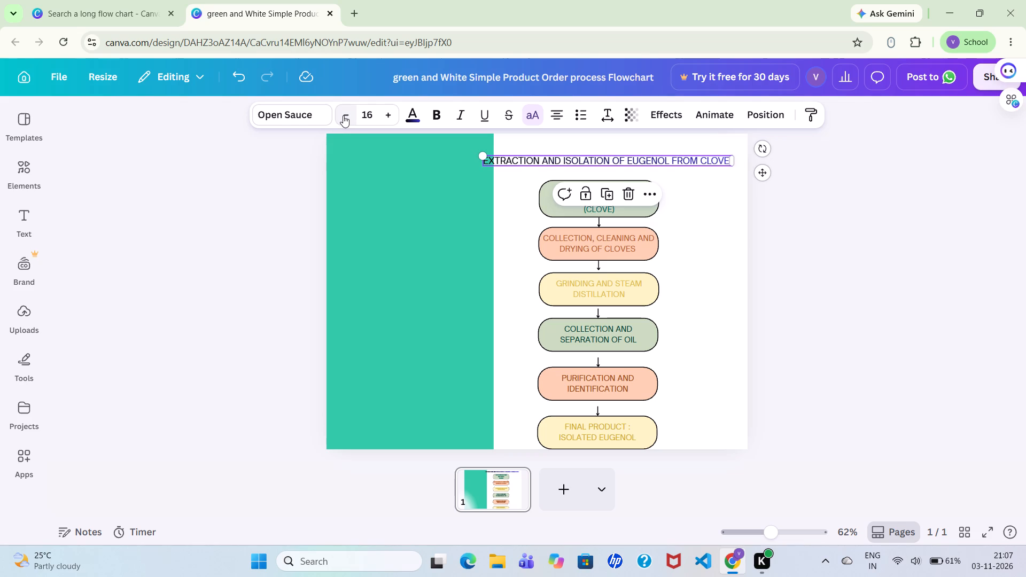
pyautogui.click(385, 115)
pyautogui.moveTo(385, 115); pyautogui.dragTo(424, 123)
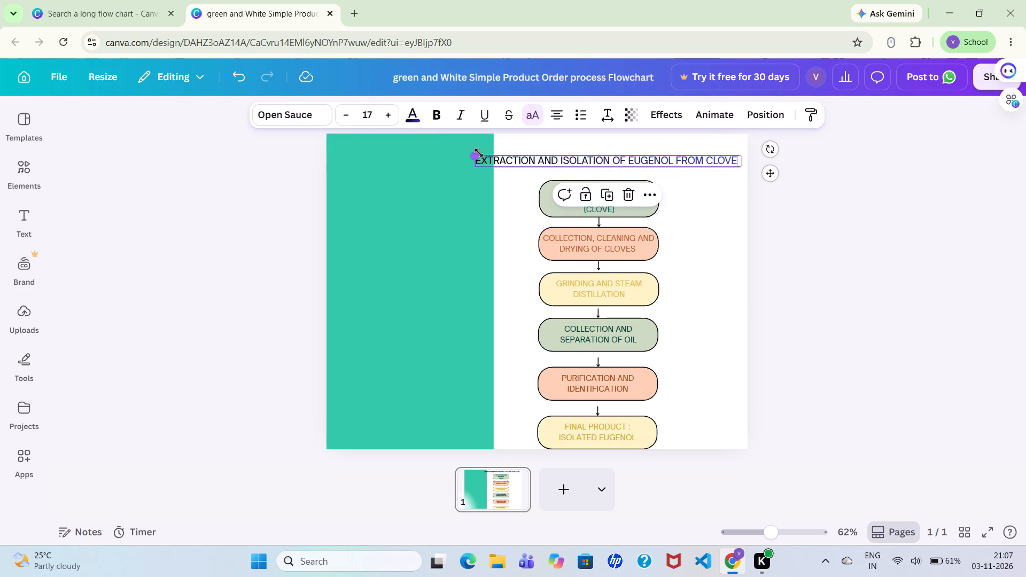
pyautogui.click(711, 208)
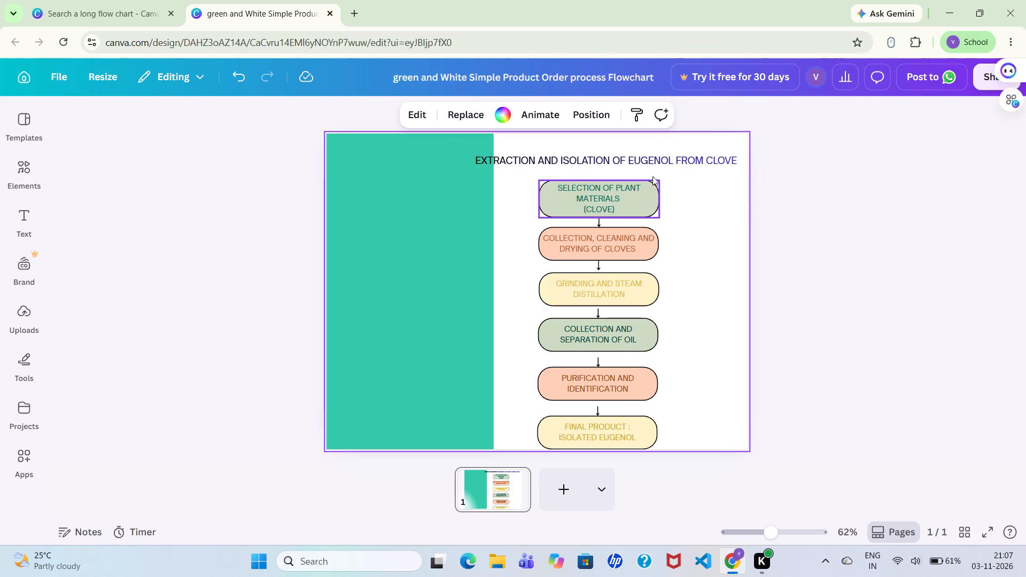
# Nudge the "extraction and isolation of eugenol from clove" heading slightly left and up, above the "selection of plant materials (clove)" box.
pyautogui.moveTo(631, 154); pyautogui.dragTo(617, 154)
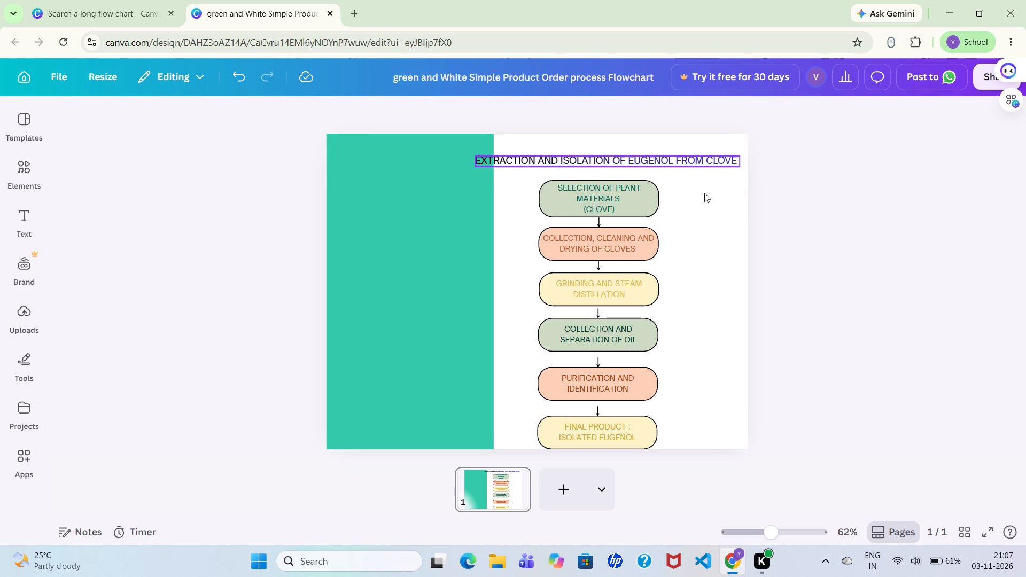
pyautogui.click(708, 199)
pyautogui.moveTo(657, 163); pyautogui.dragTo(649, 158)
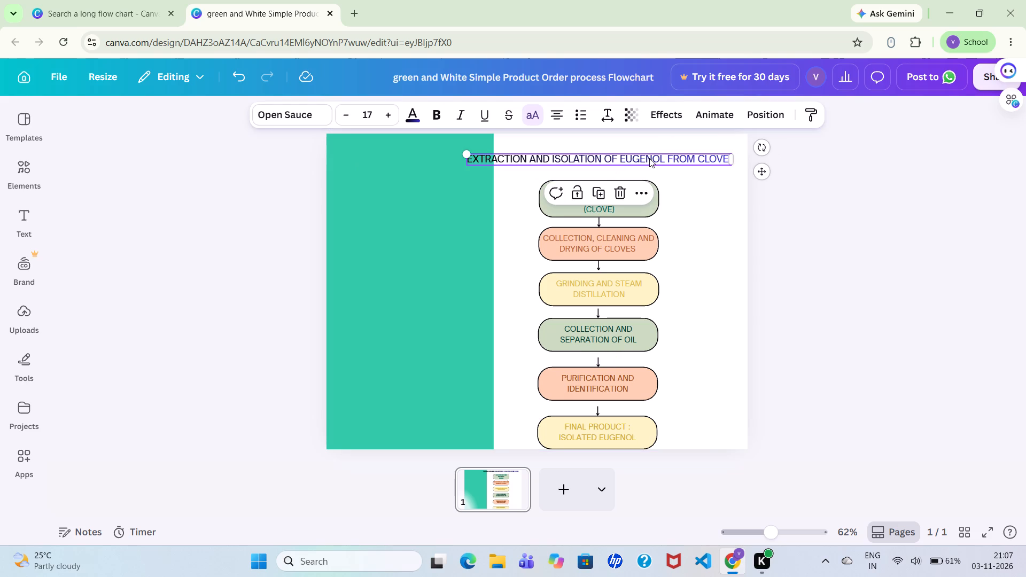
pyautogui.click(684, 208)
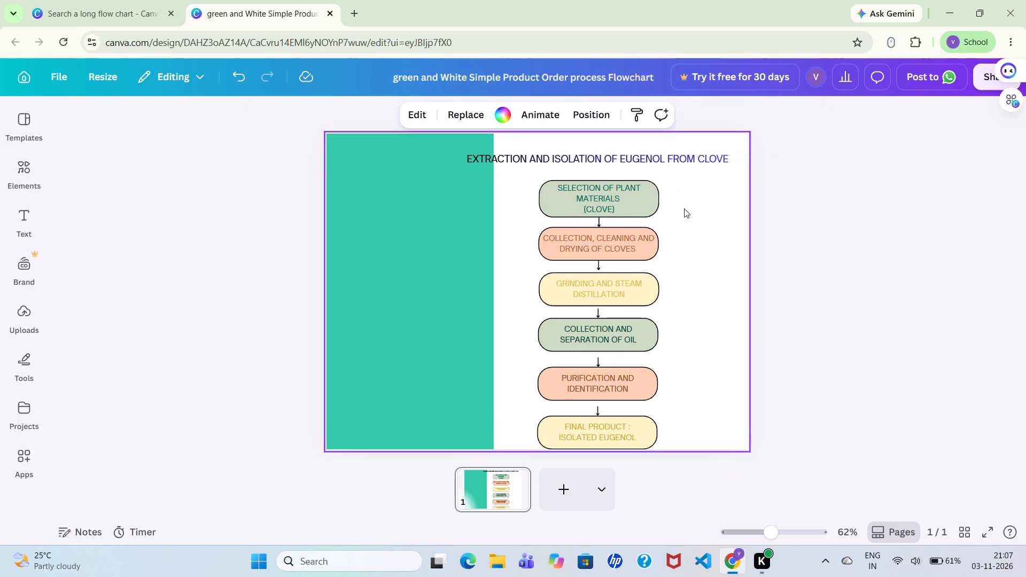
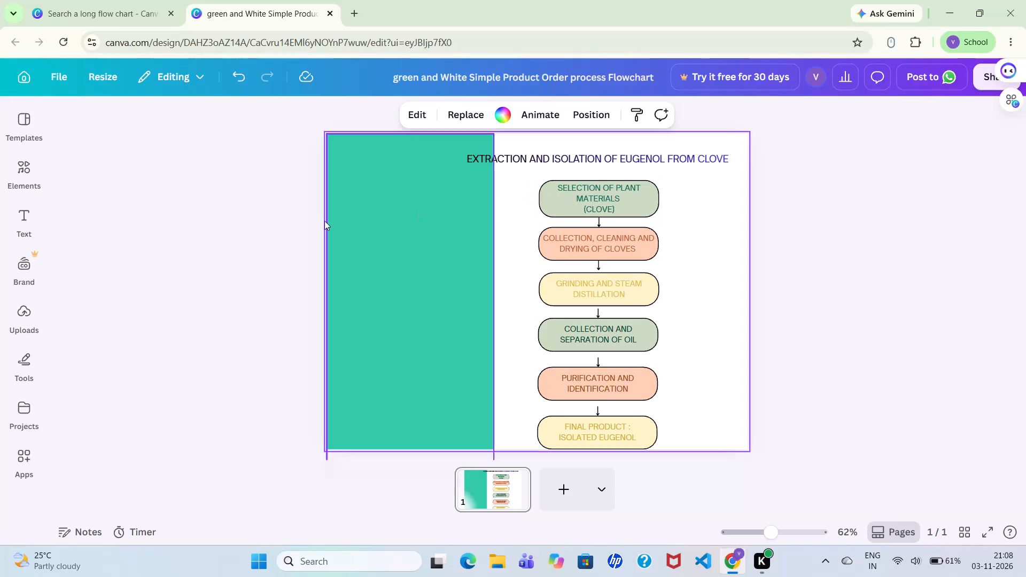
# Search the design elements for "clove" and show all the matching graphics.
pyautogui.click(29, 170)
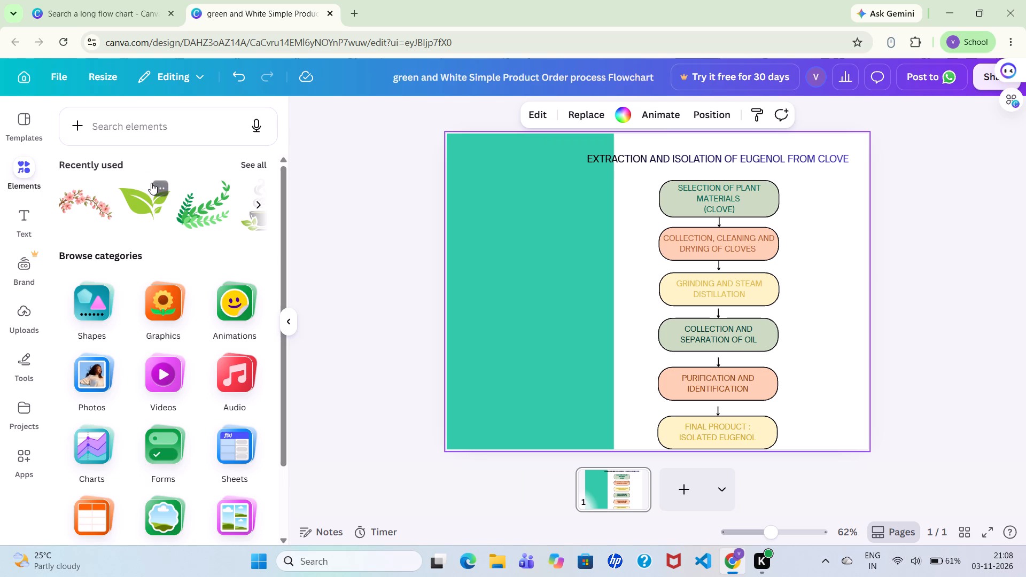
pyautogui.click(129, 130)
pyautogui.write('clove')
pyautogui.press('space')
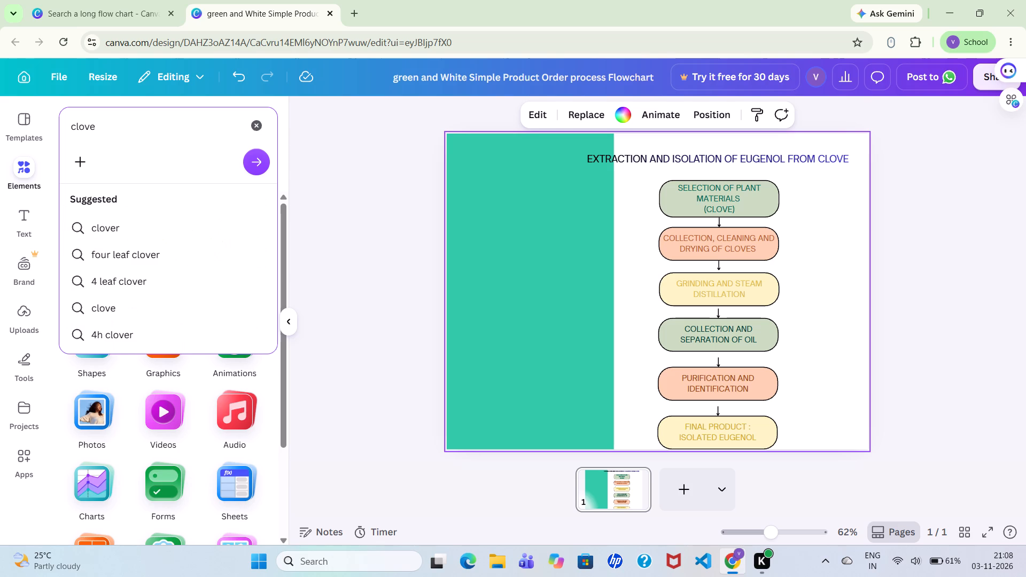
pyautogui.click(137, 228)
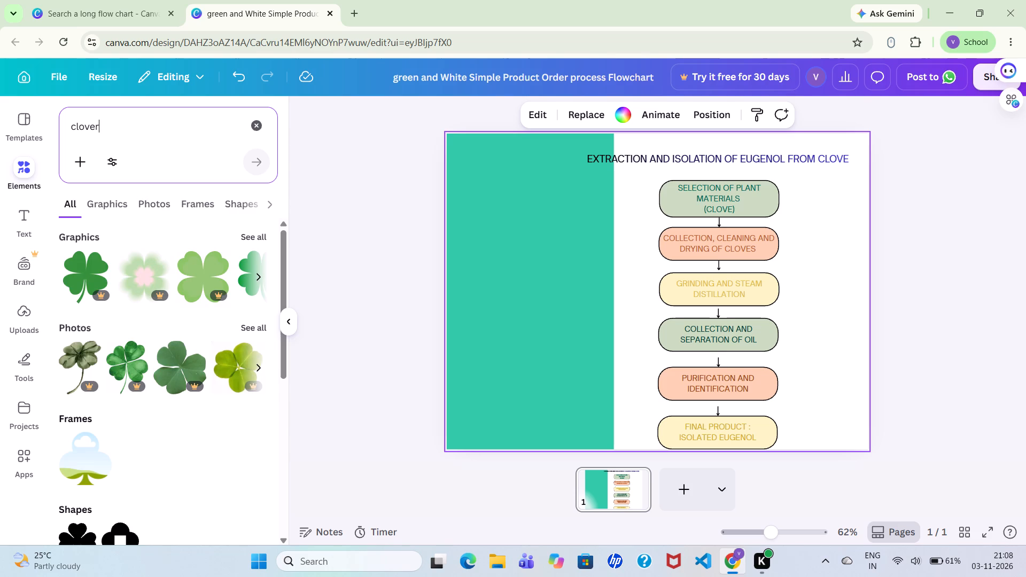
pyautogui.click(100, 121)
pyautogui.press('BackSpace')
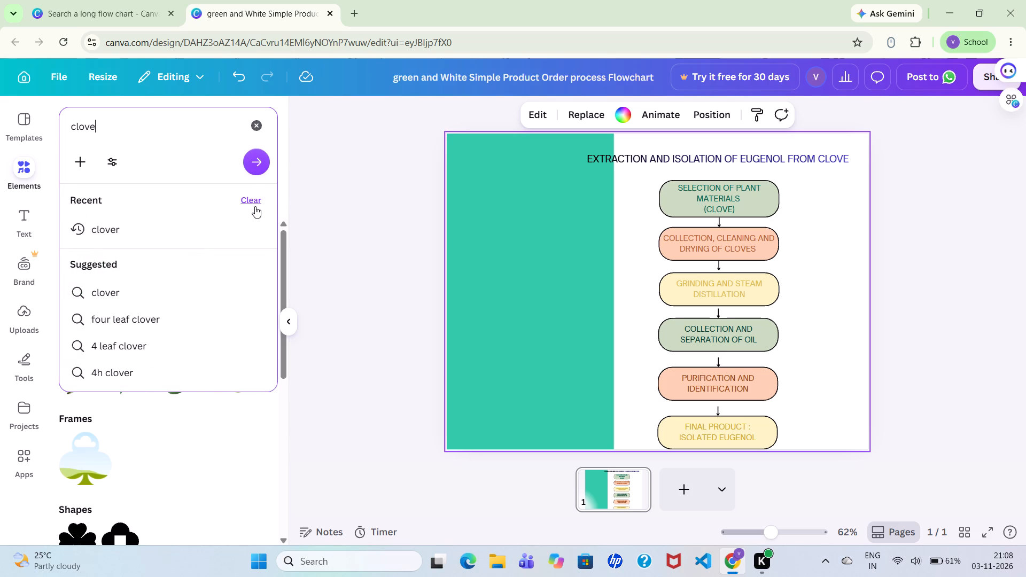
pyautogui.click(252, 200)
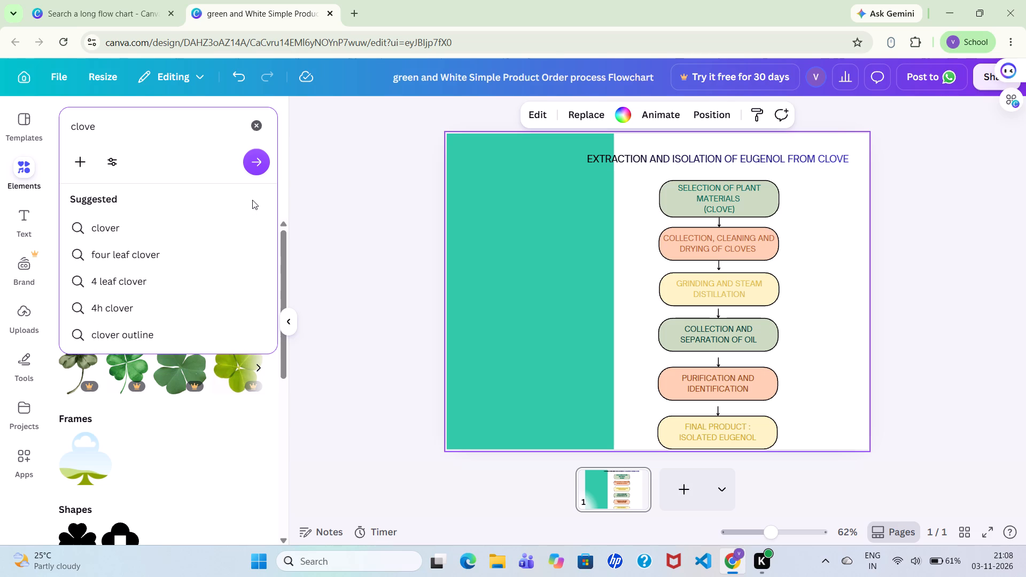
pyautogui.click(262, 161)
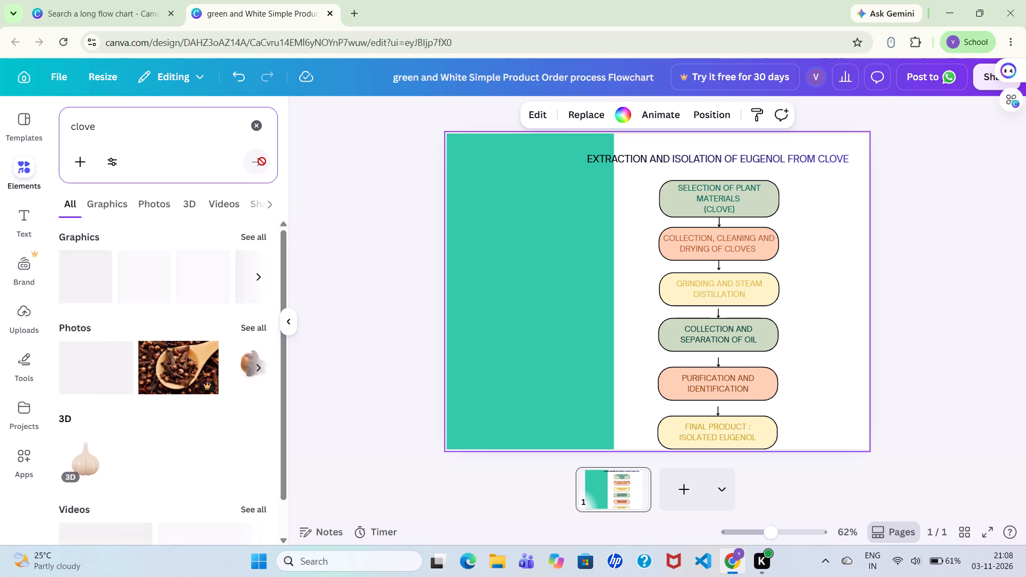
pyautogui.click(263, 239)
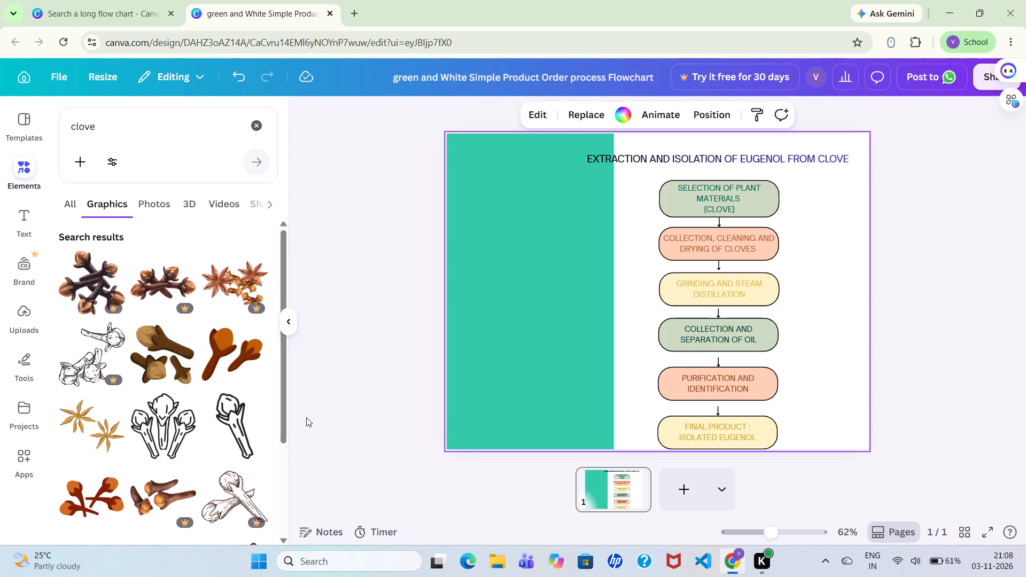
# Add the graphic of a green-leaved clove branch with brown buds and the graphic of a bowl of cloves to the page.
pyautogui.click(285, 541)
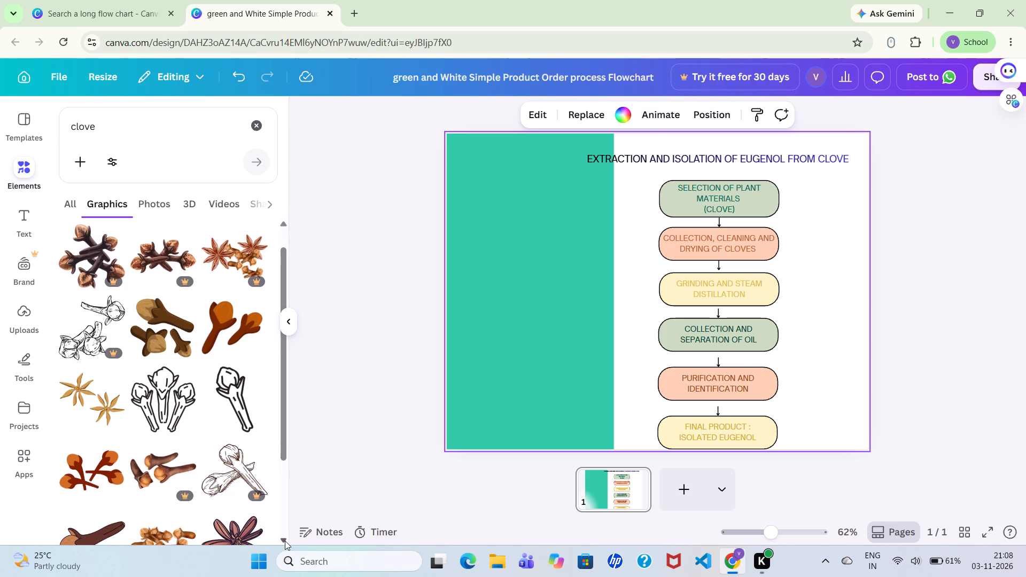
pyautogui.tripleClick(284, 541)
pyautogui.doubleClick(284, 541)
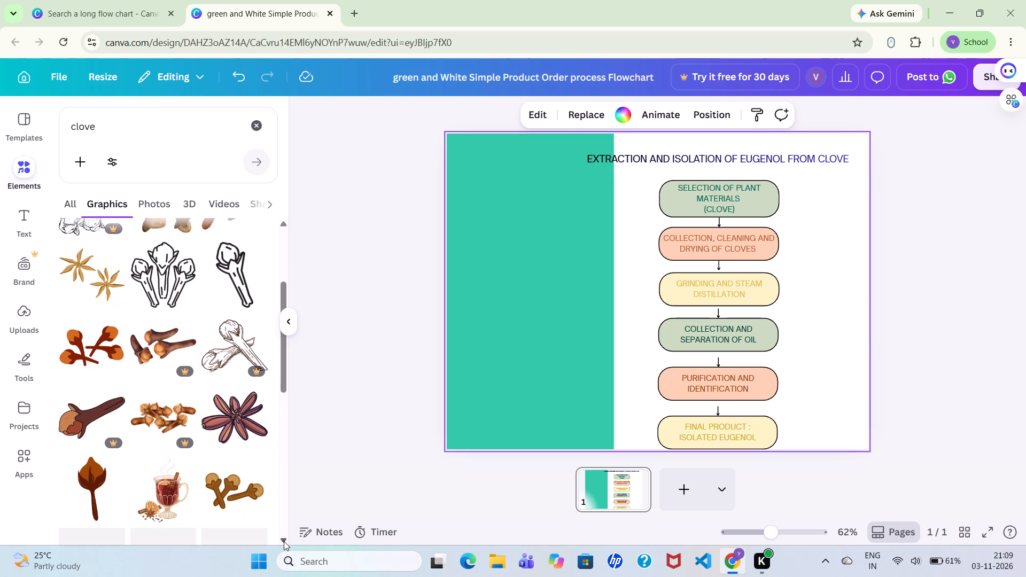
pyautogui.click(284, 541)
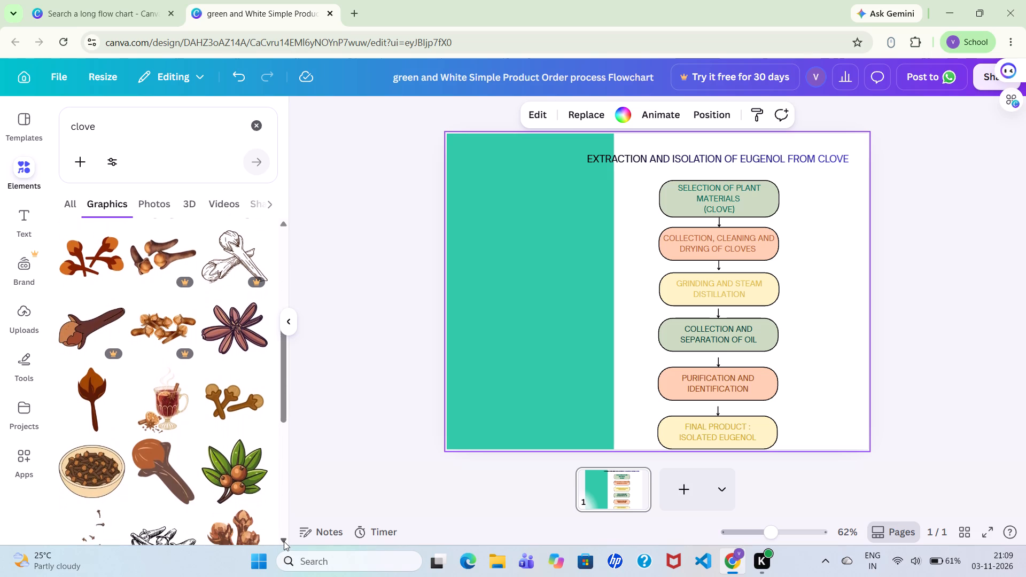
pyautogui.click(284, 541)
pyautogui.click(284, 541)
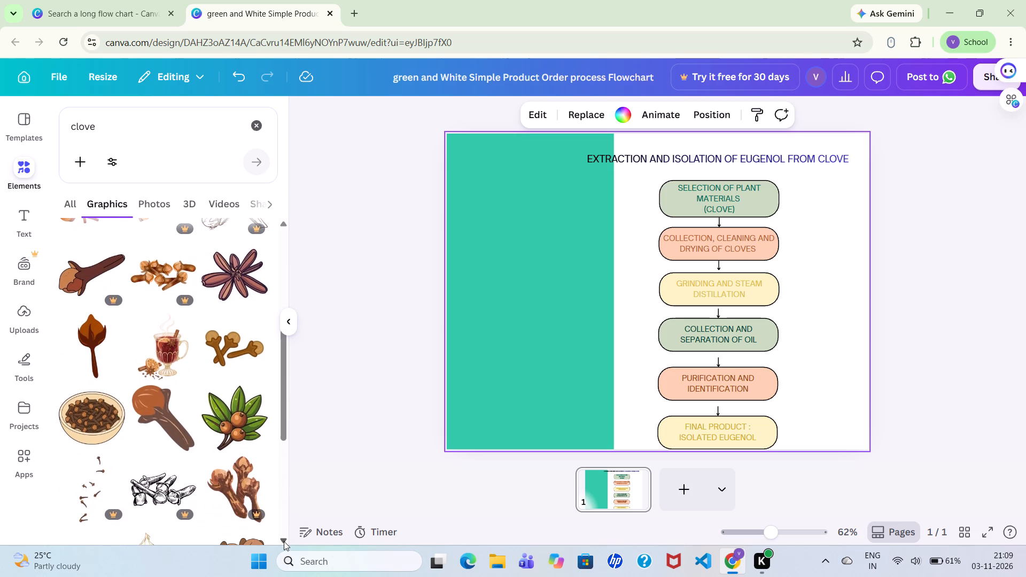
pyautogui.doubleClick(284, 541)
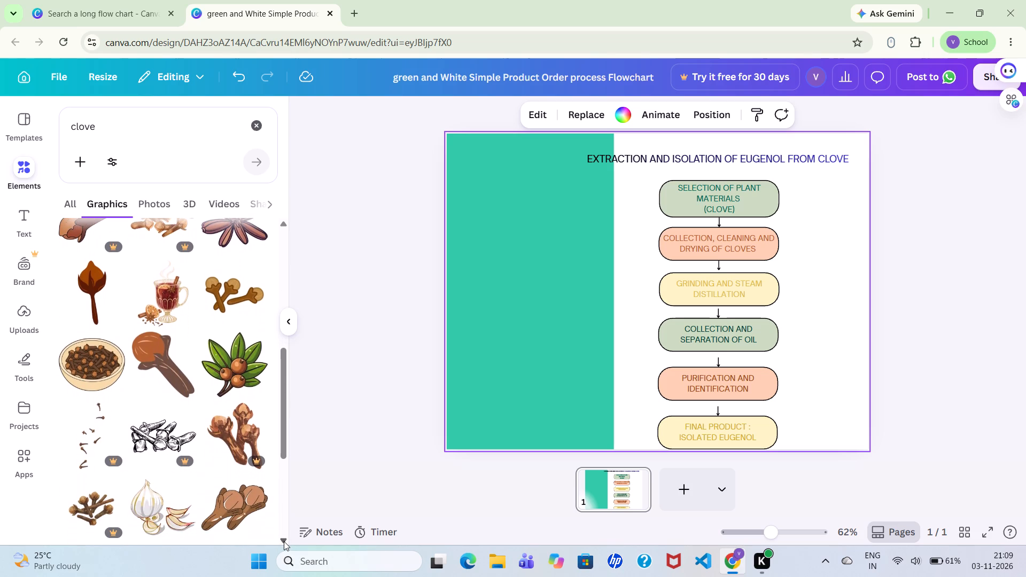
pyautogui.click(284, 541)
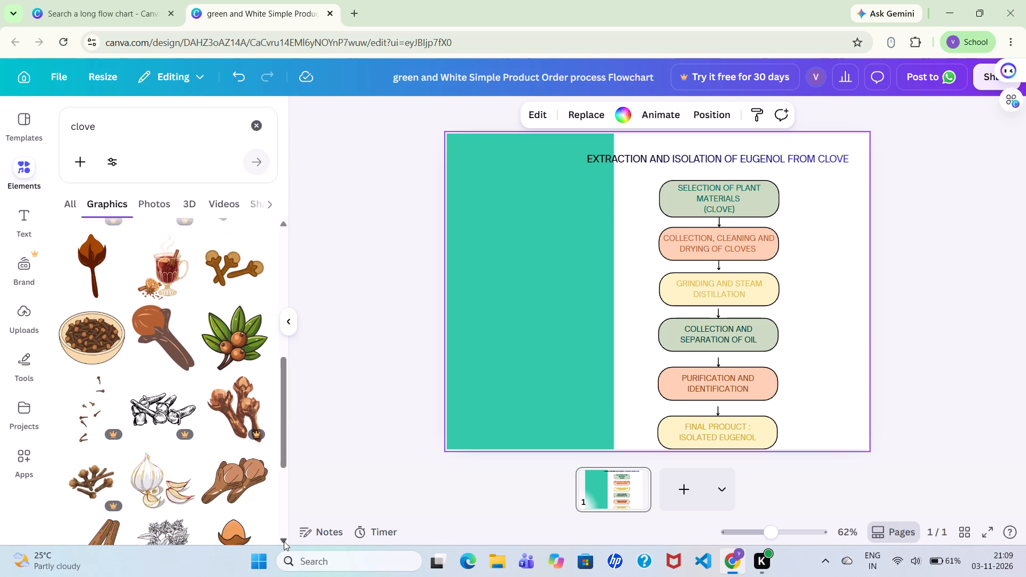
pyautogui.click(222, 364)
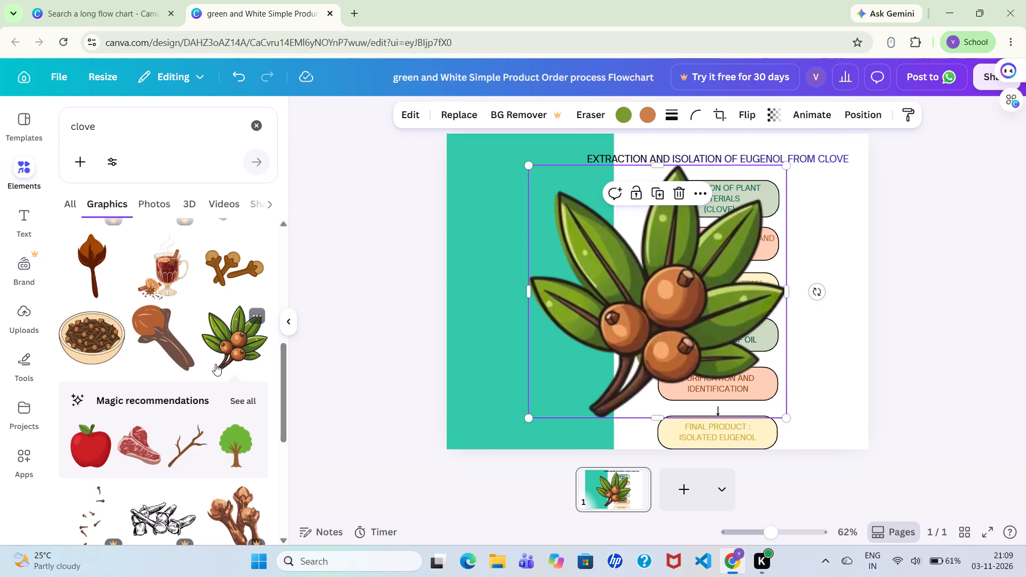
pyautogui.click(90, 341)
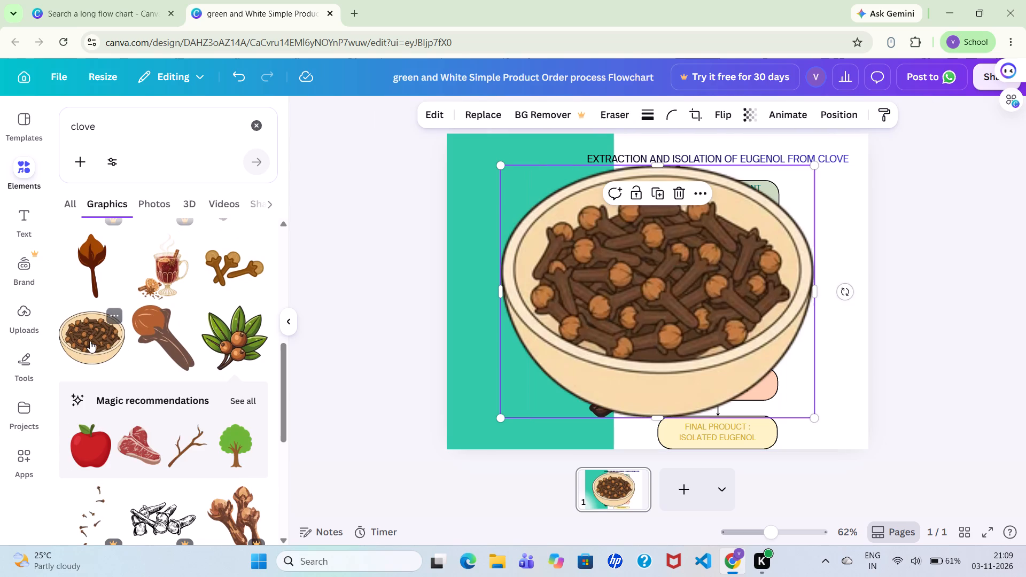
# Browse the rest of the clove graphics for other suitable illustrations.
pyautogui.tripleClick(284, 542)
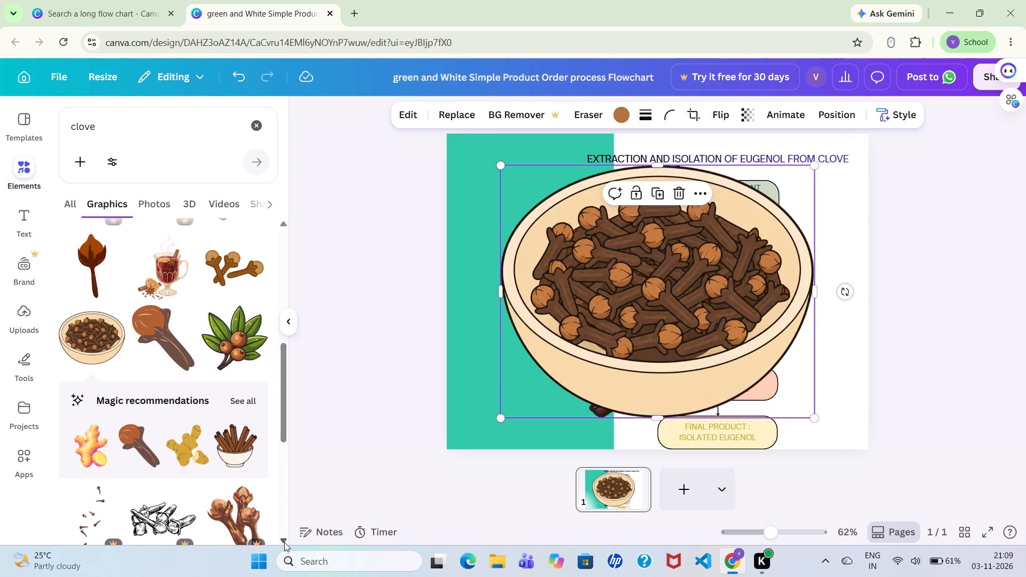
pyautogui.click(284, 542)
pyautogui.click(284, 542)
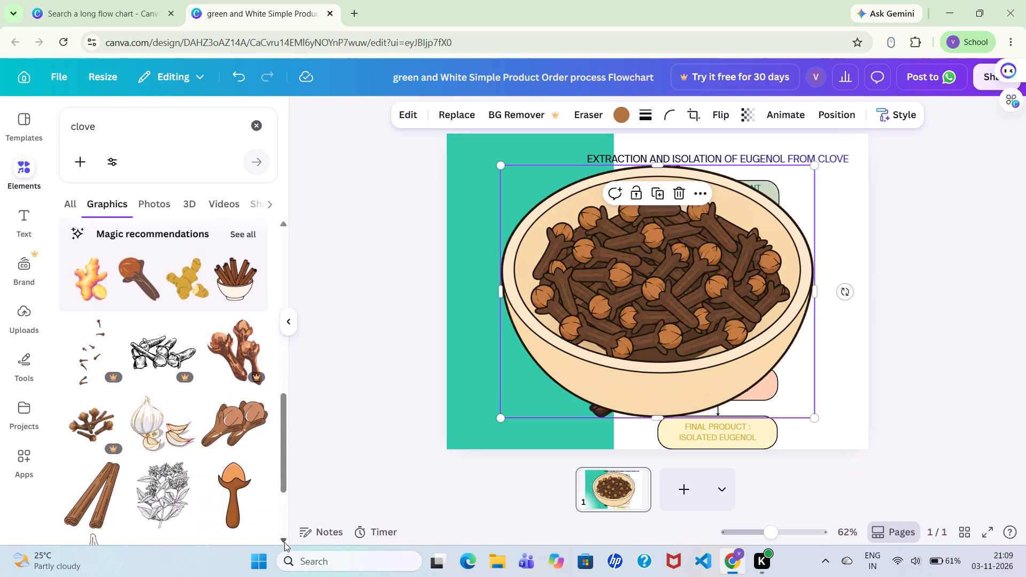
pyautogui.doubleClick(284, 542)
pyautogui.click(284, 542)
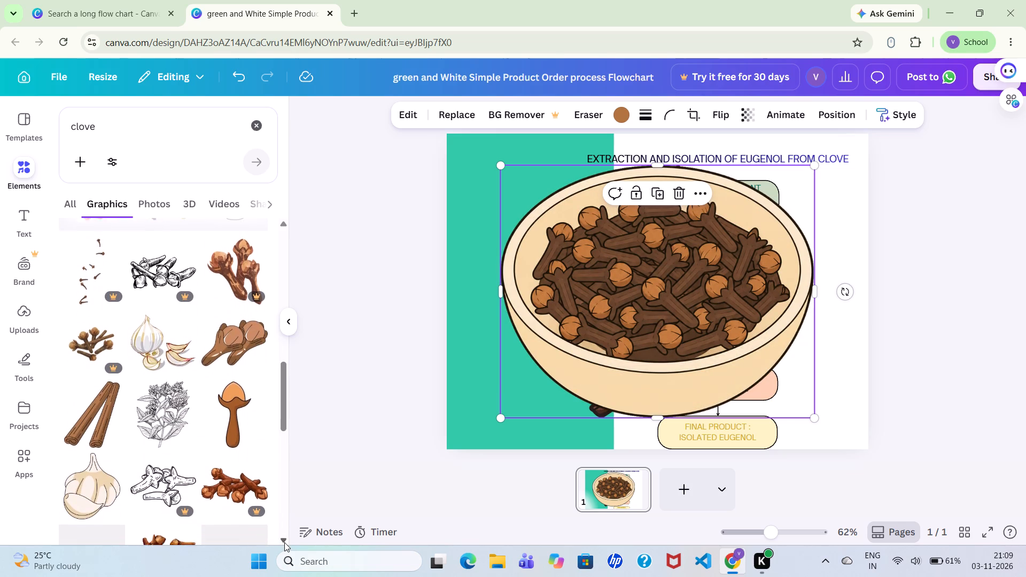
pyautogui.tripleClick(284, 542)
pyautogui.doubleClick(284, 542)
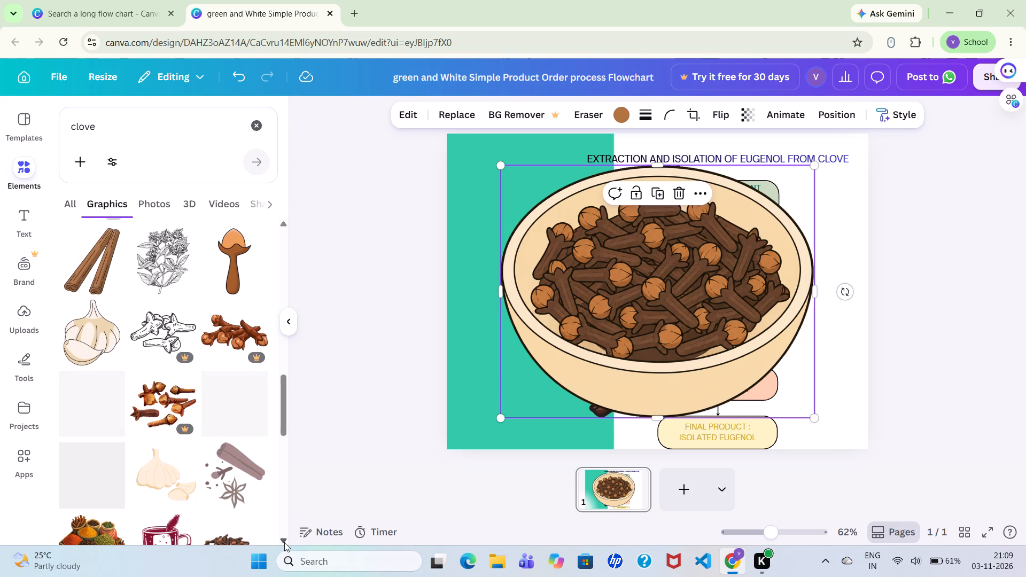
pyautogui.click(284, 542)
pyautogui.click(284, 542)
pyautogui.click(284, 542)
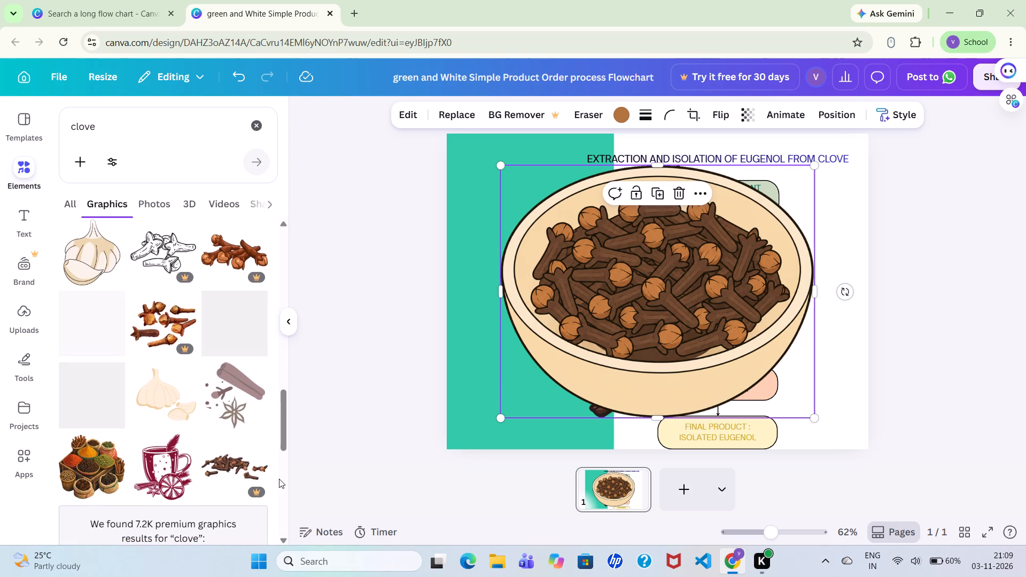
pyautogui.click(284, 542)
pyautogui.tripleClick(284, 542)
pyautogui.tripleClick(284, 542)
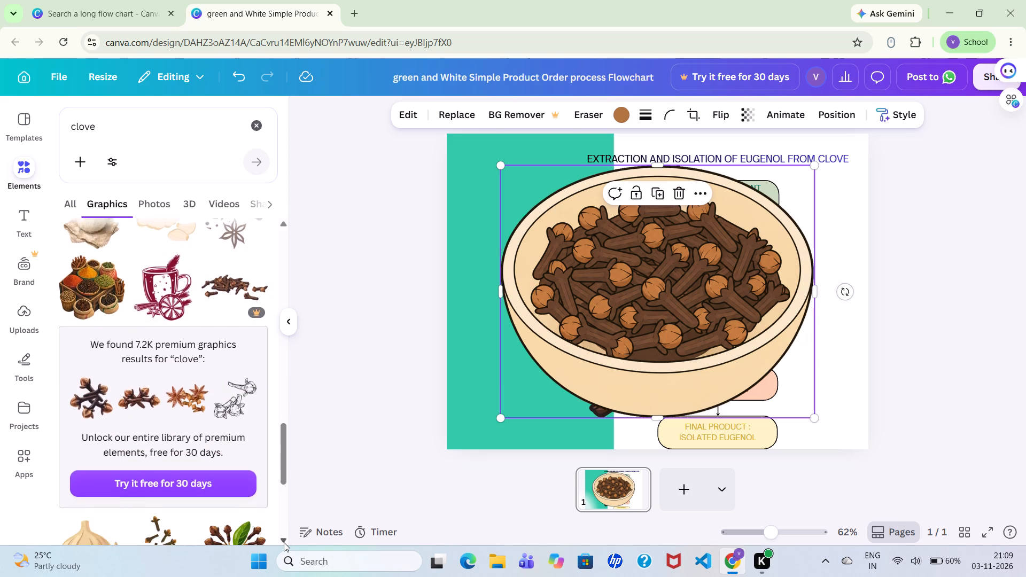
pyautogui.tripleClick(284, 542)
pyautogui.tripleClick(284, 542)
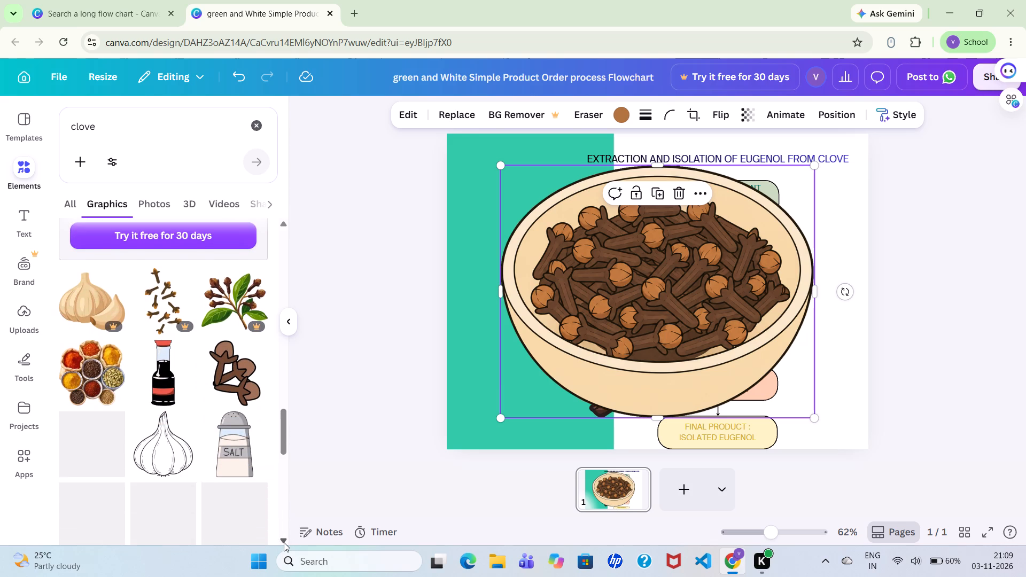
pyautogui.doubleClick(284, 542)
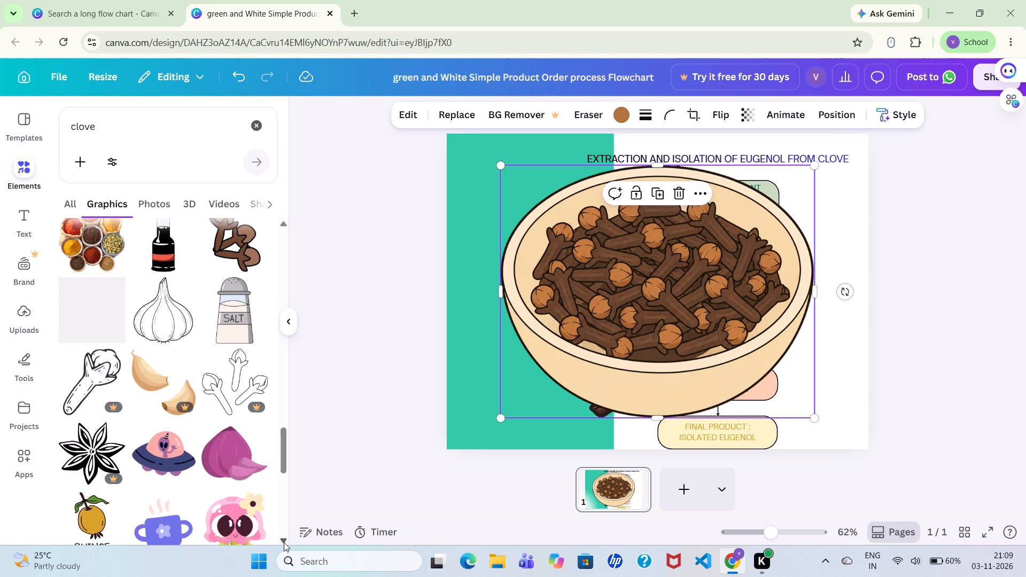
pyautogui.click(284, 542)
pyautogui.tripleClick(284, 542)
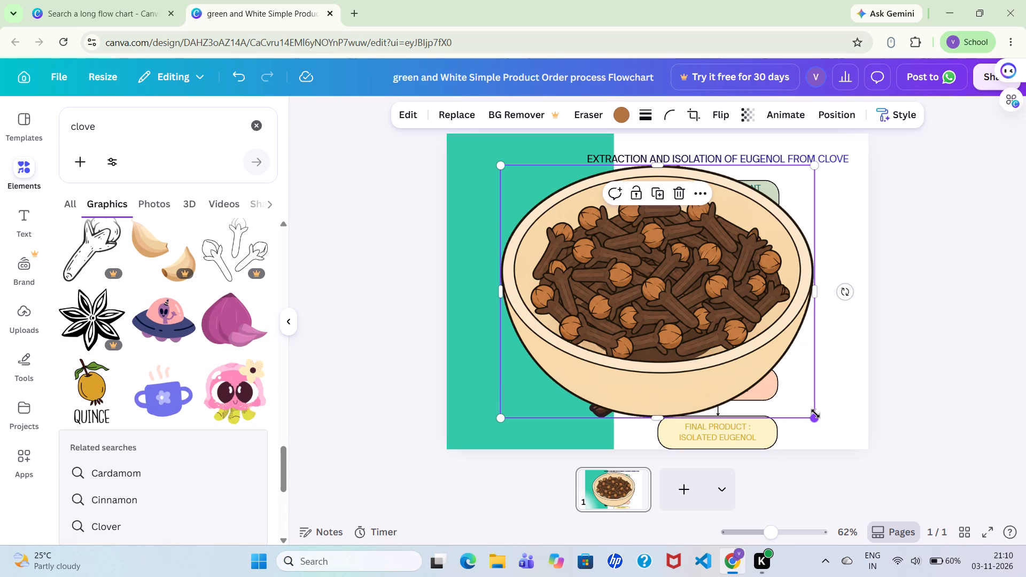
# Shrink the bowl of cloves graphic to about a third of its size and place it in the green panel's upper-left corner.
pyautogui.moveTo(817, 414); pyautogui.dragTo(779, 404)
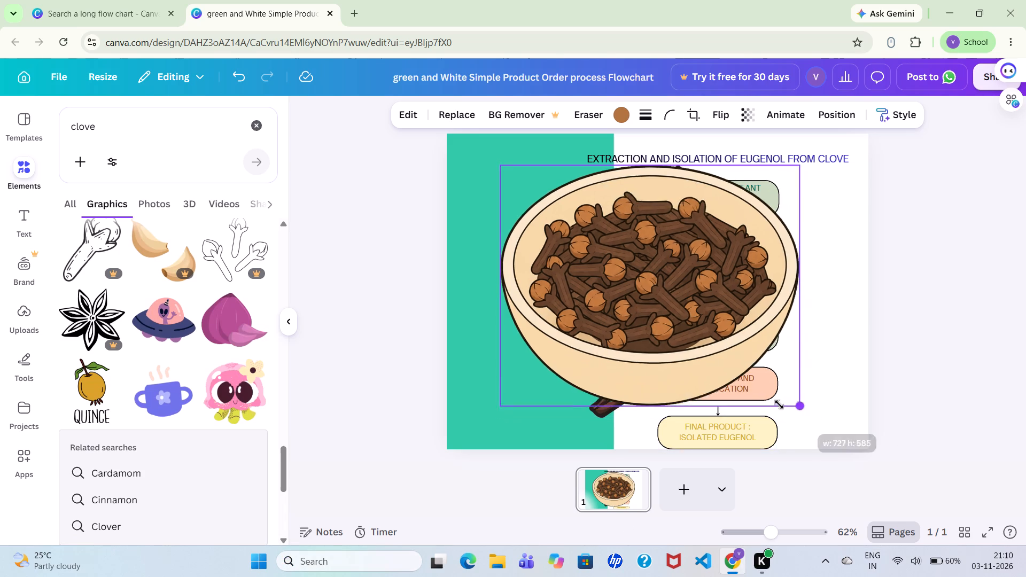
pyautogui.moveTo(779, 404); pyautogui.dragTo(631, 322)
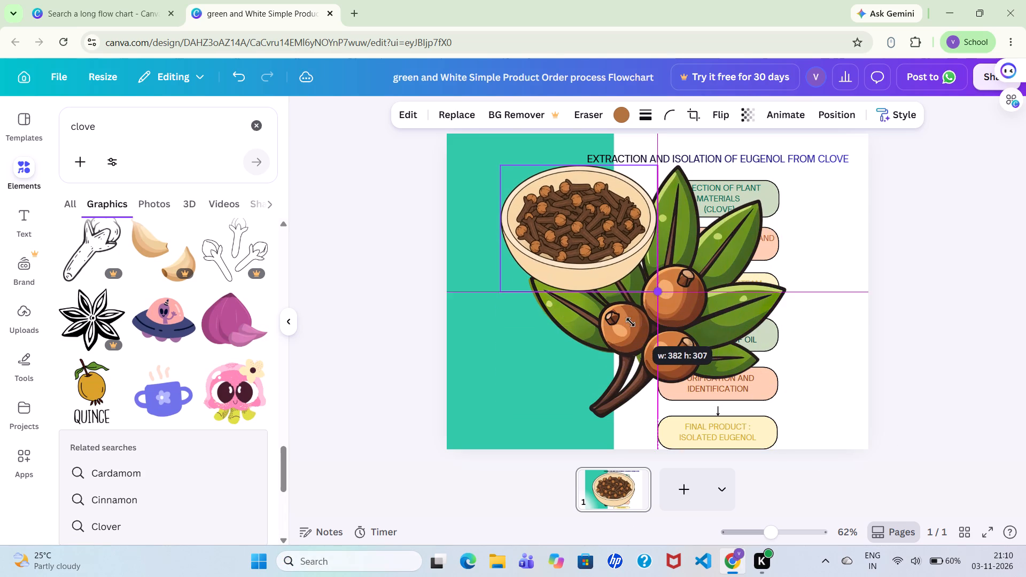
pyautogui.moveTo(631, 322); pyautogui.dragTo(572, 287)
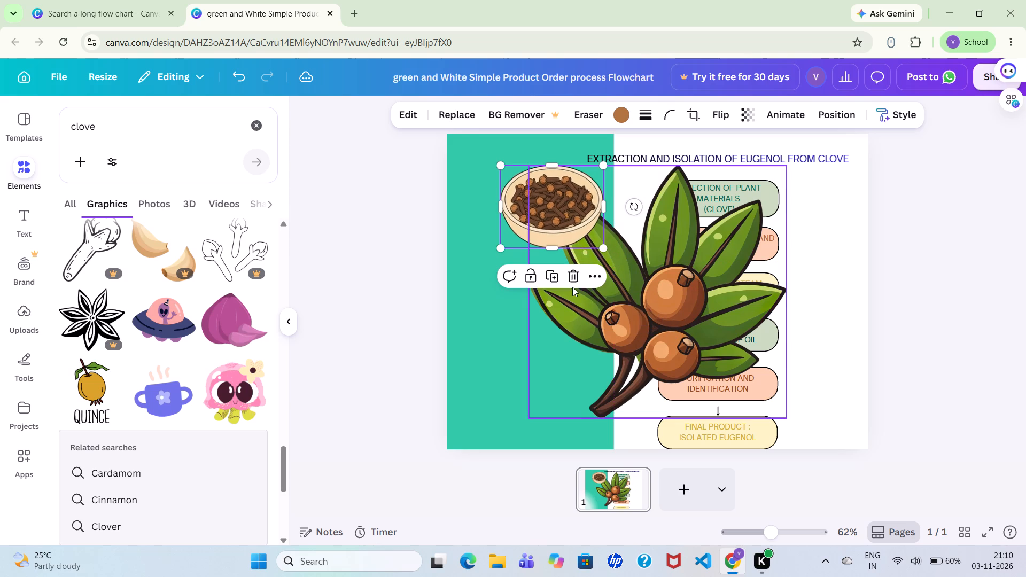
pyautogui.doubleClick(517, 305)
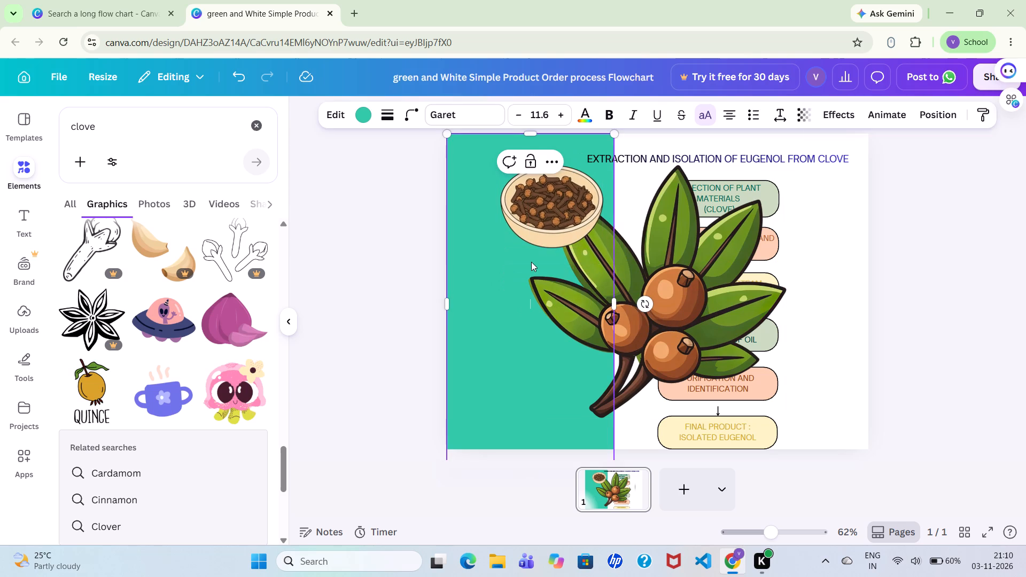
pyautogui.moveTo(547, 216); pyautogui.dragTo(532, 214)
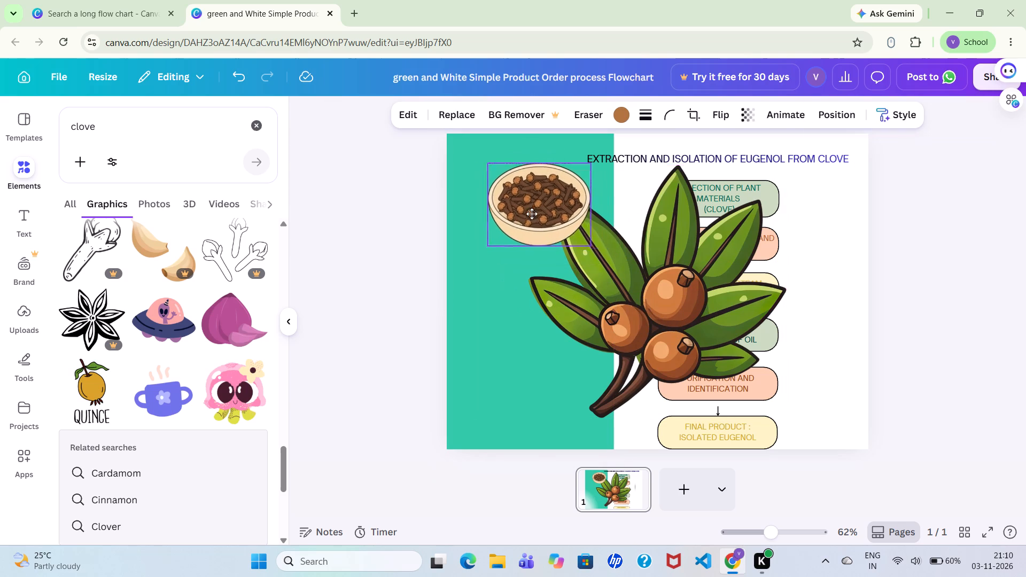
pyautogui.moveTo(532, 214); pyautogui.dragTo(506, 198)
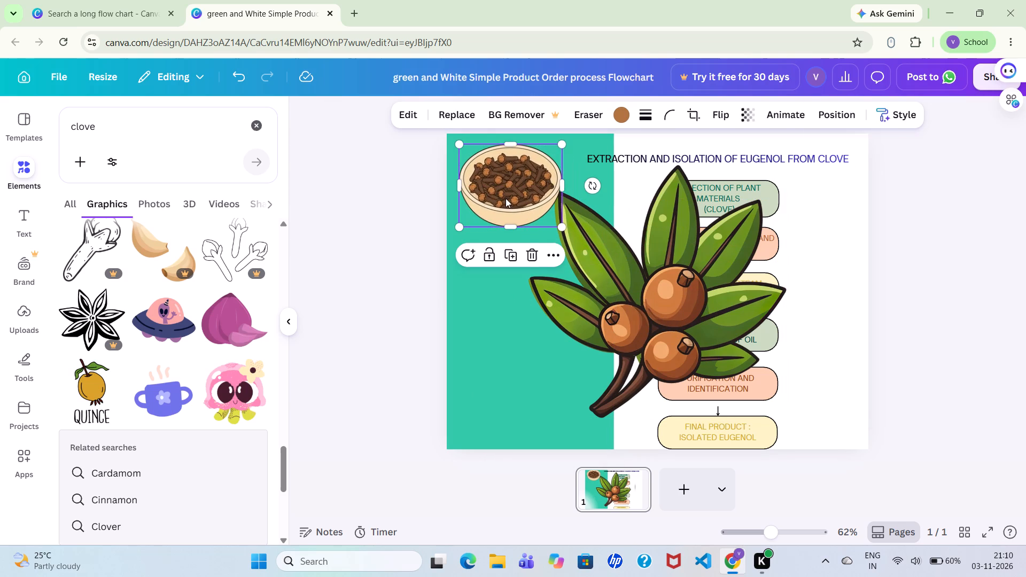
# Shrink the green-leaved clove branch graphic to about half its size.
pyautogui.click(651, 290)
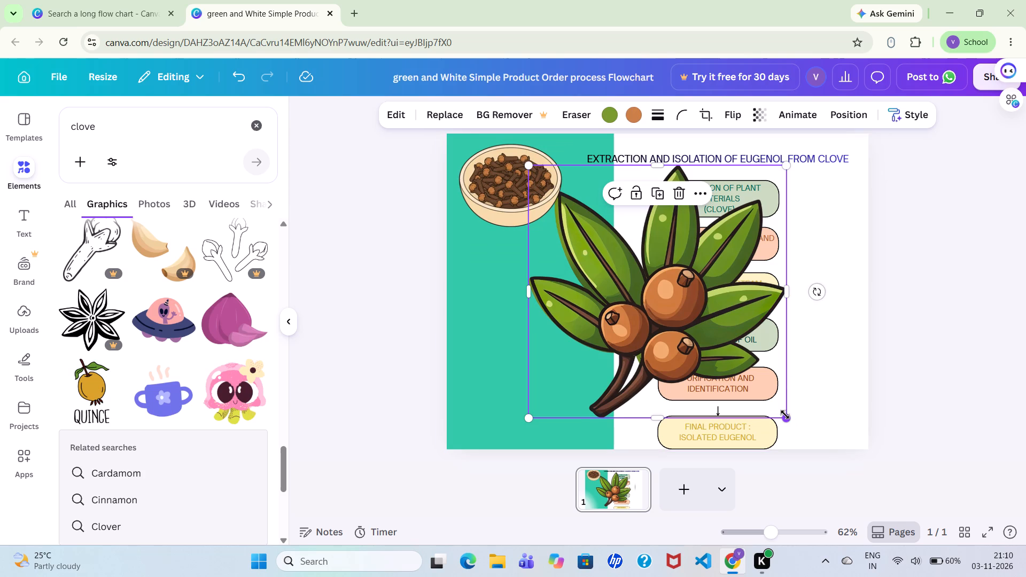
pyautogui.moveTo(785, 415); pyautogui.dragTo(691, 336)
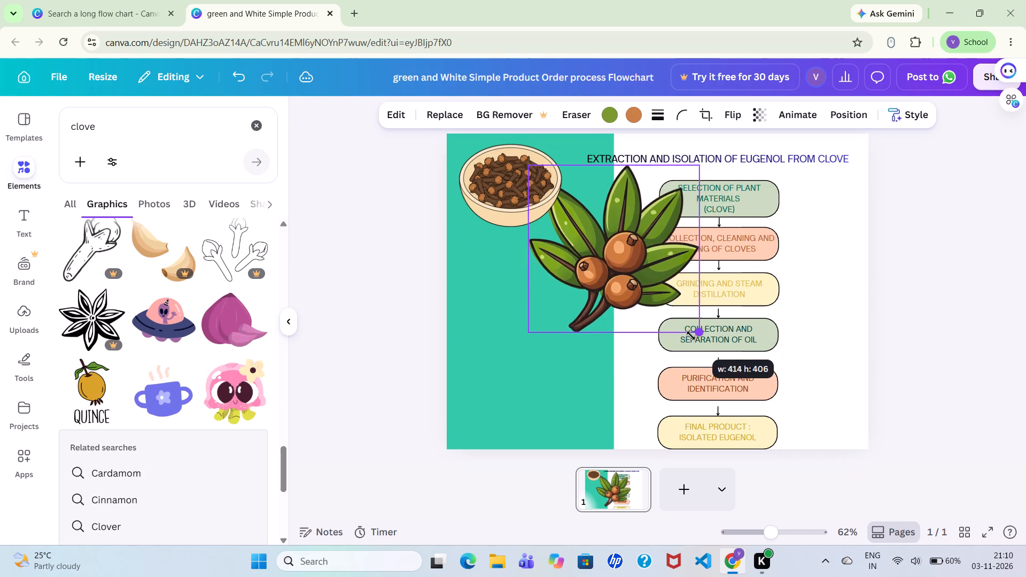
pyautogui.moveTo(691, 336); pyautogui.dragTo(655, 310)
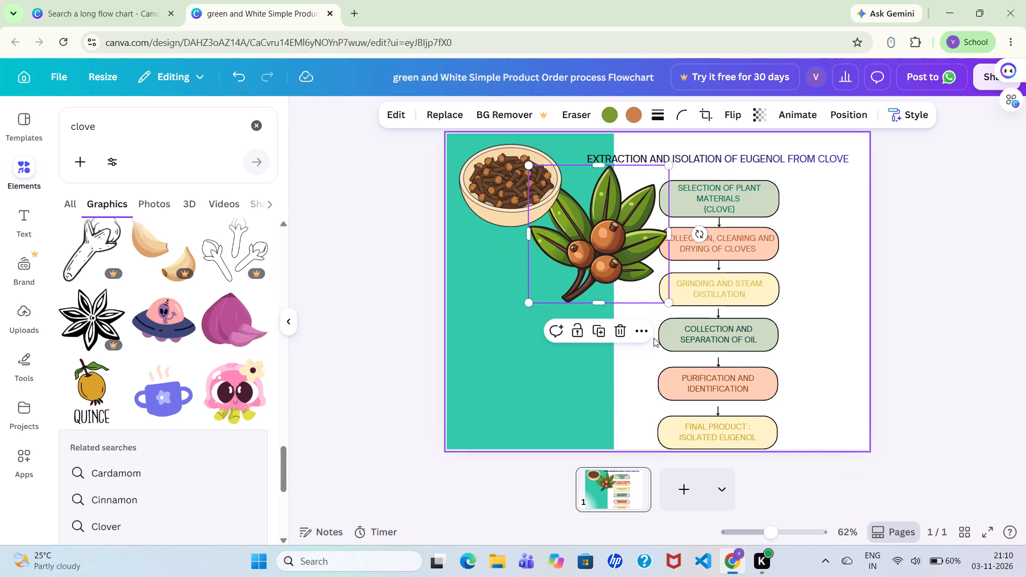
pyautogui.moveTo(649, 382); pyautogui.dragTo(636, 316)
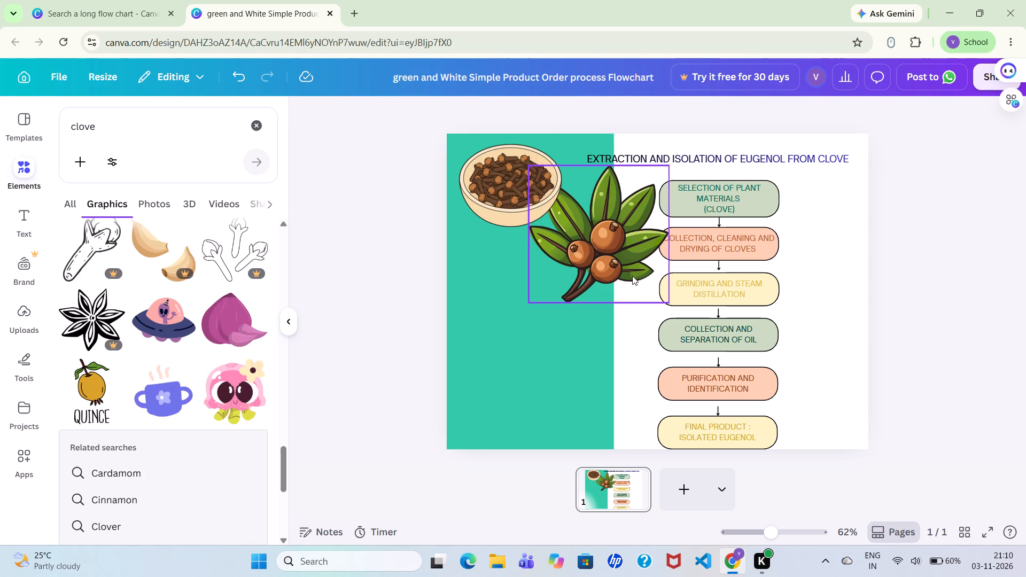
# Move the green-leaved clove branch graphic onto the white area beside the lower flowchart boxes and shrink it to about half its size.
pyautogui.moveTo(632, 266); pyautogui.dragTo(861, 402)
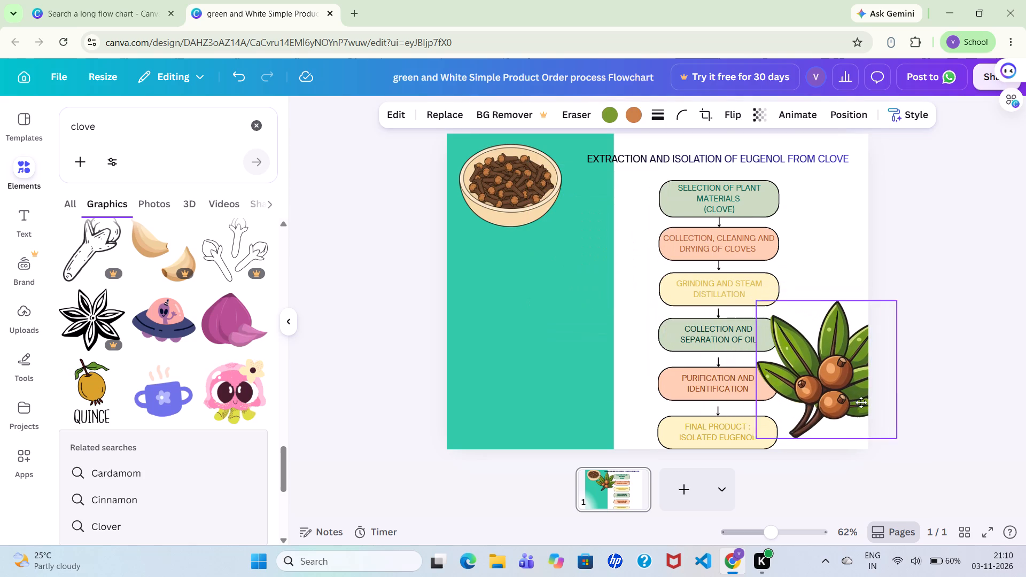
pyautogui.moveTo(861, 402); pyautogui.dragTo(862, 403)
pyautogui.moveTo(862, 403); pyautogui.dragTo(828, 414)
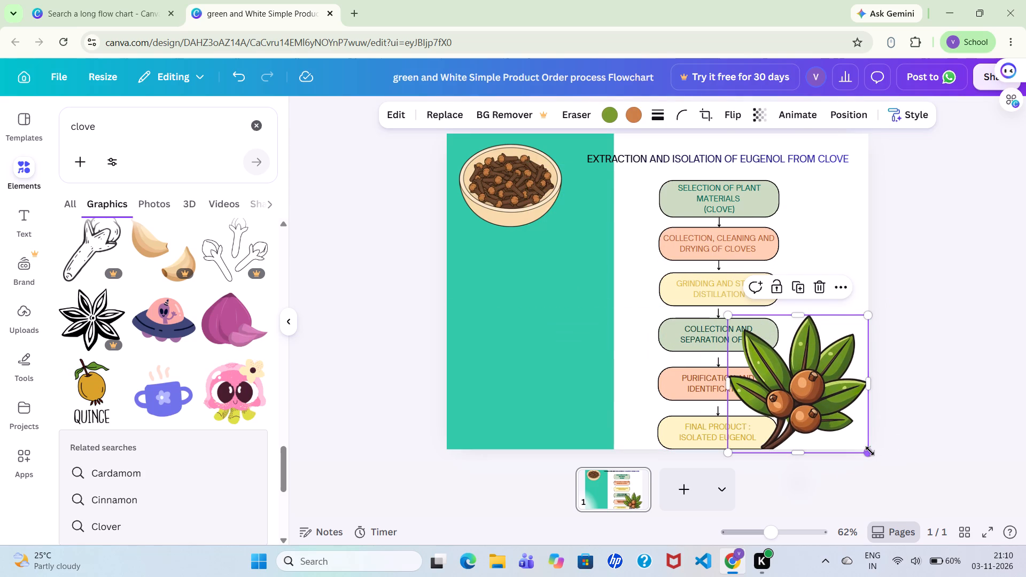
pyautogui.moveTo(870, 451); pyautogui.dragTo(822, 412)
pyautogui.moveTo(798, 383); pyautogui.dragTo(815, 392)
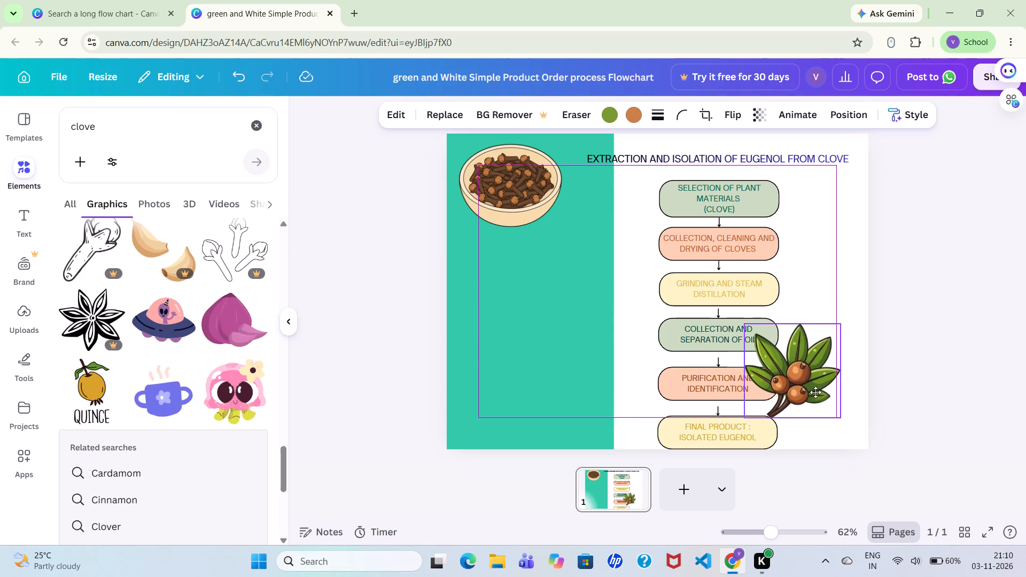
pyautogui.moveTo(815, 392); pyautogui.dragTo(807, 381)
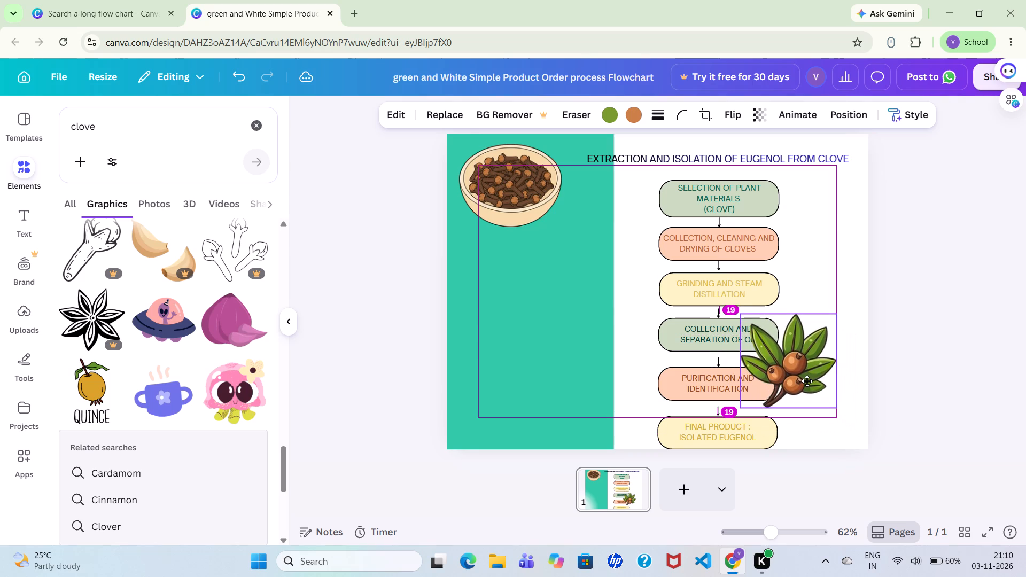
pyautogui.moveTo(807, 381); pyautogui.dragTo(815, 382)
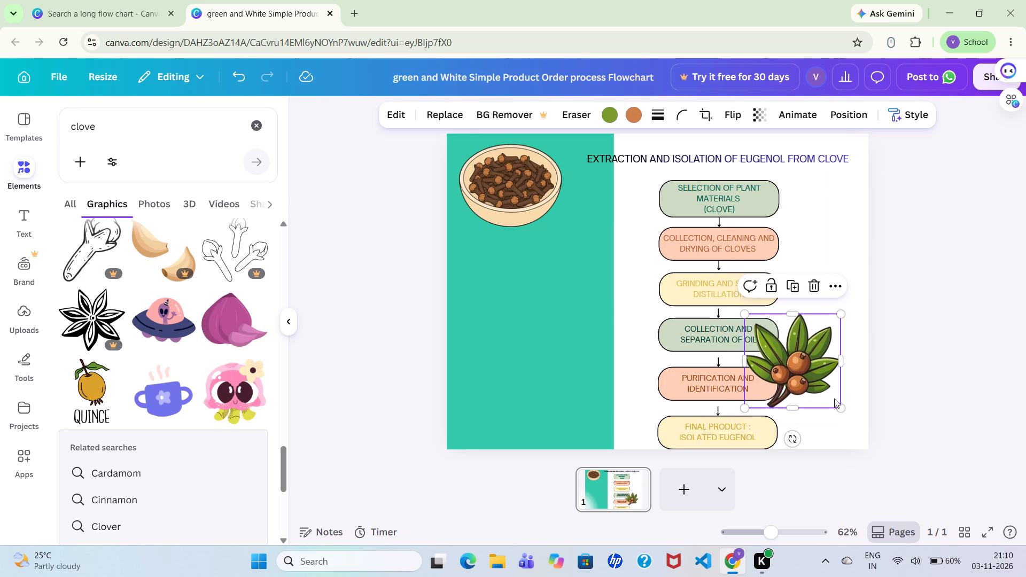
pyautogui.moveTo(842, 405); pyautogui.dragTo(823, 396)
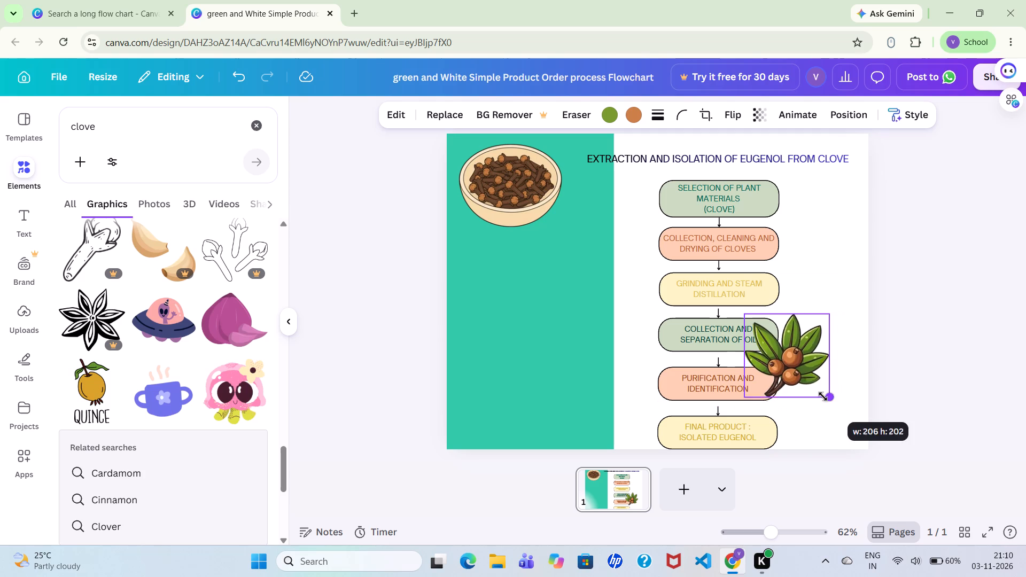
pyautogui.moveTo(823, 396); pyautogui.dragTo(800, 381)
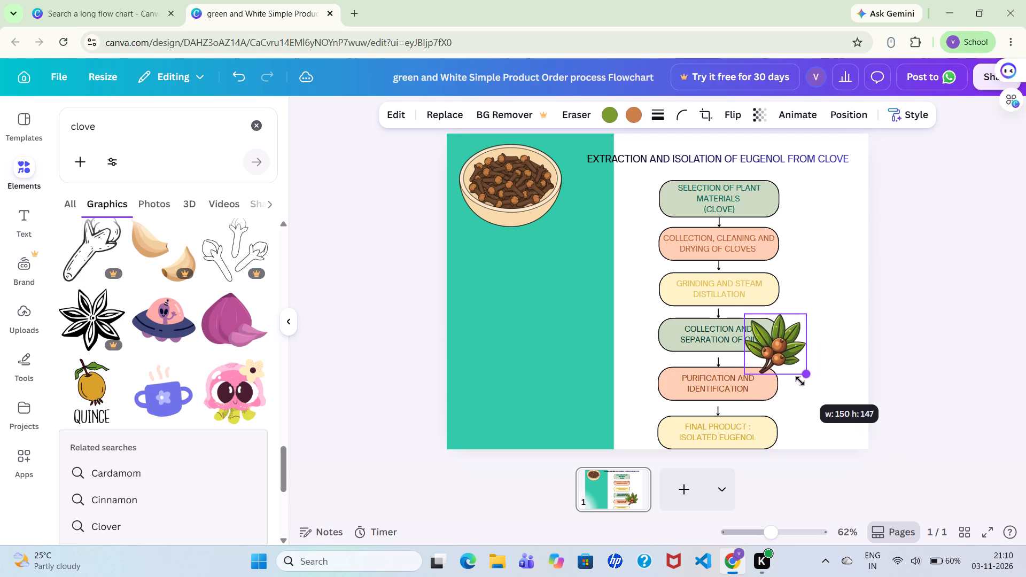
pyautogui.moveTo(800, 381); pyautogui.dragTo(810, 385)
pyautogui.click(837, 389)
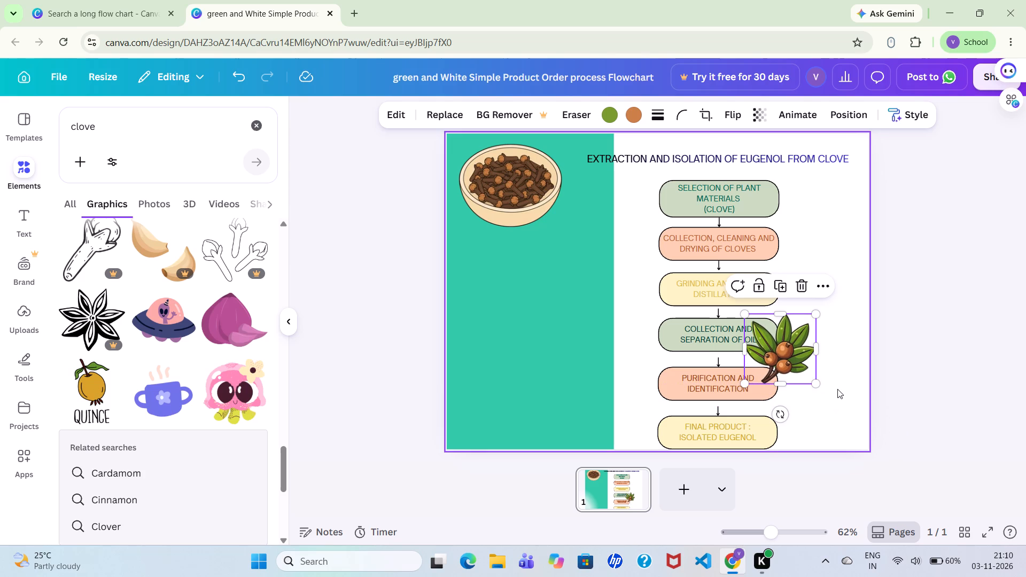
# Reposition the clove branch graphic just beside the first two flowchart boxes, below the heading and clear of the box text.
pyautogui.moveTo(795, 350); pyautogui.dragTo(807, 278)
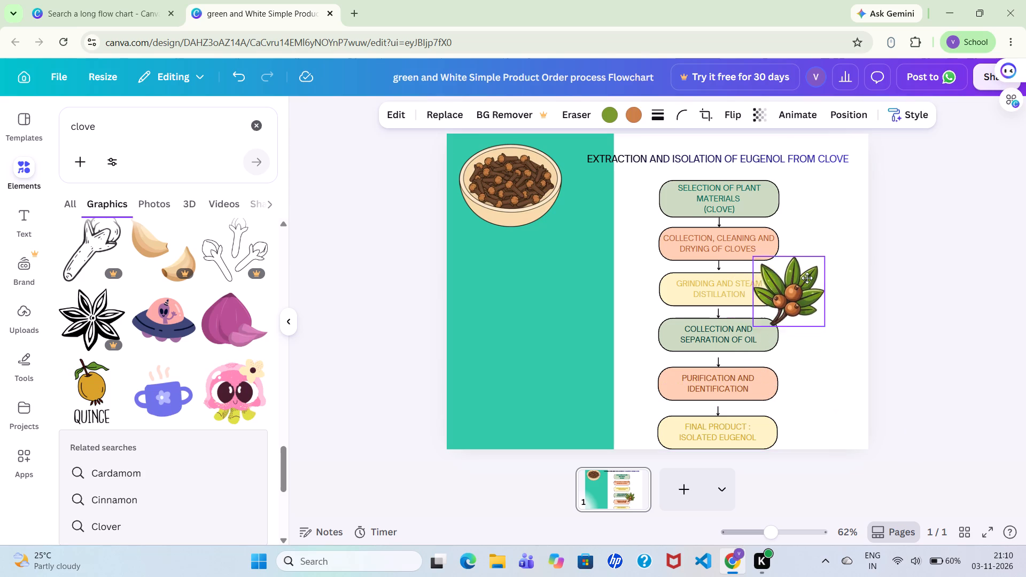
pyautogui.moveTo(807, 278); pyautogui.dragTo(813, 255)
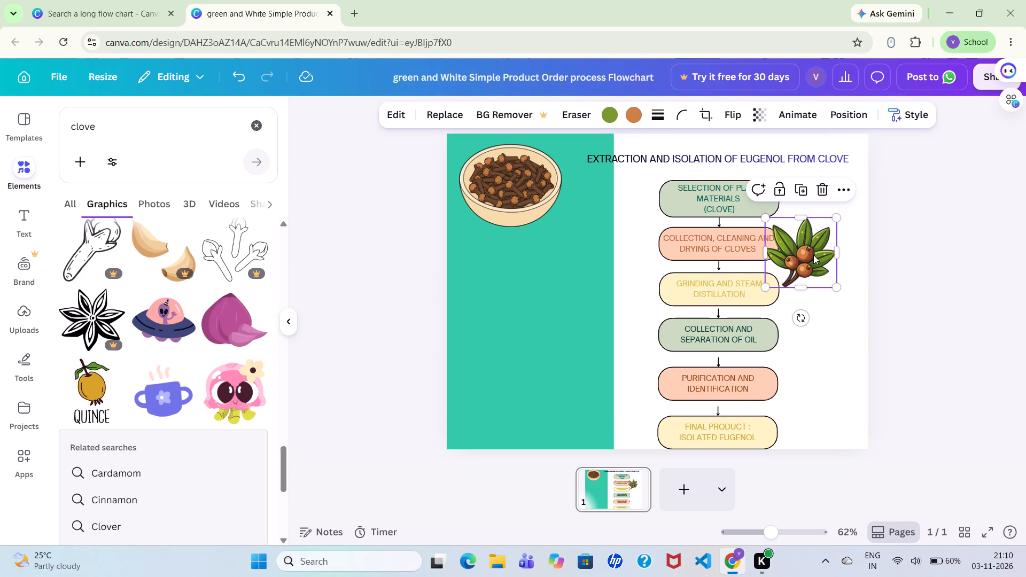
pyautogui.click(817, 326)
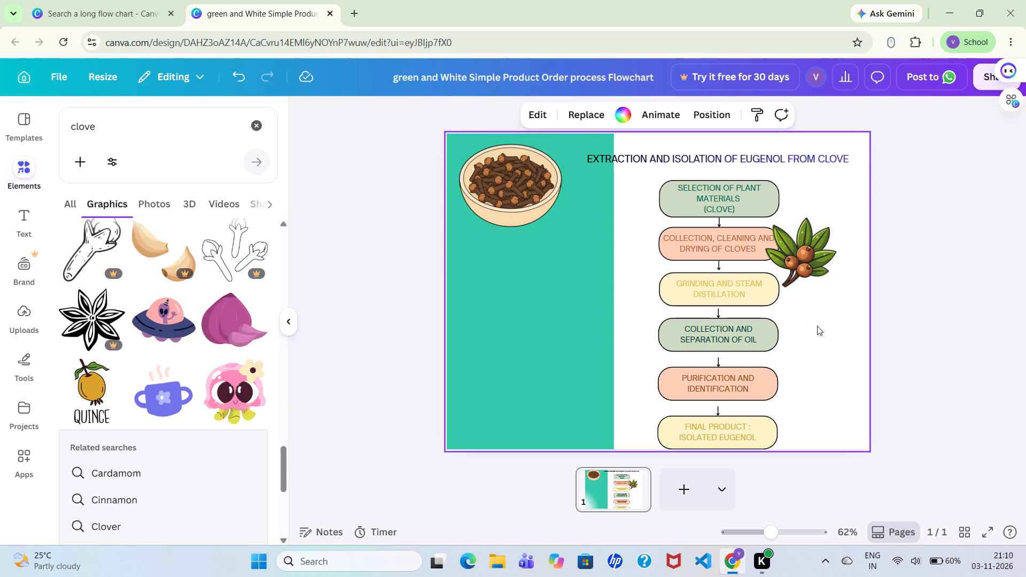
pyautogui.moveTo(792, 271); pyautogui.dragTo(794, 246)
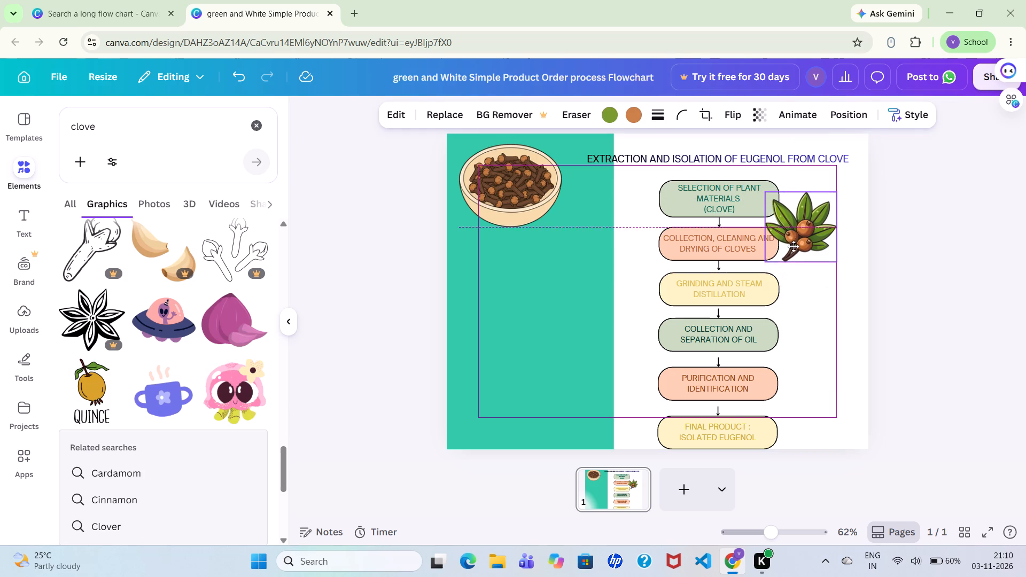
pyautogui.moveTo(794, 246); pyautogui.dragTo(798, 238)
pyautogui.click(798, 238)
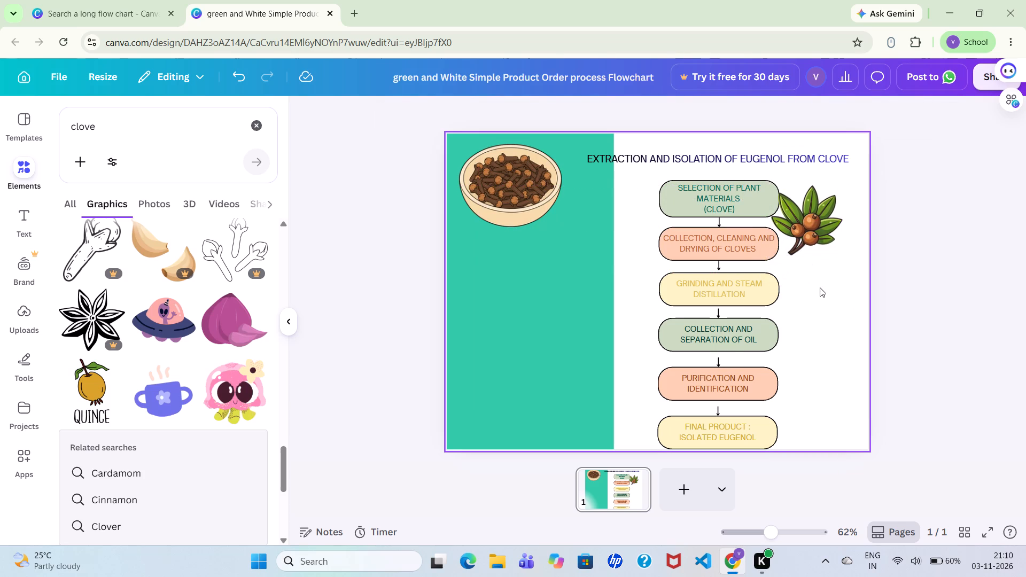
pyautogui.click(807, 228)
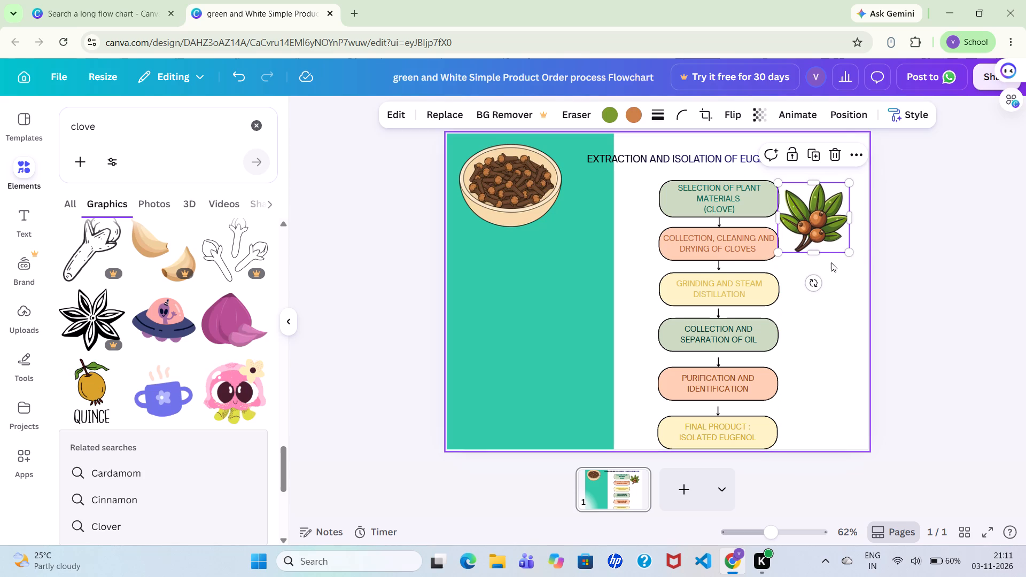
pyautogui.click(810, 221)
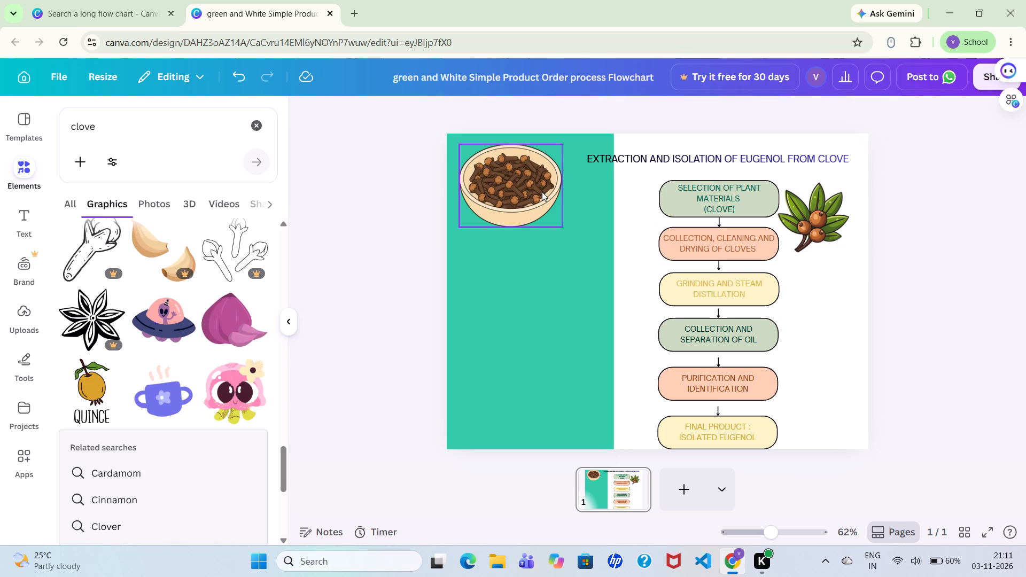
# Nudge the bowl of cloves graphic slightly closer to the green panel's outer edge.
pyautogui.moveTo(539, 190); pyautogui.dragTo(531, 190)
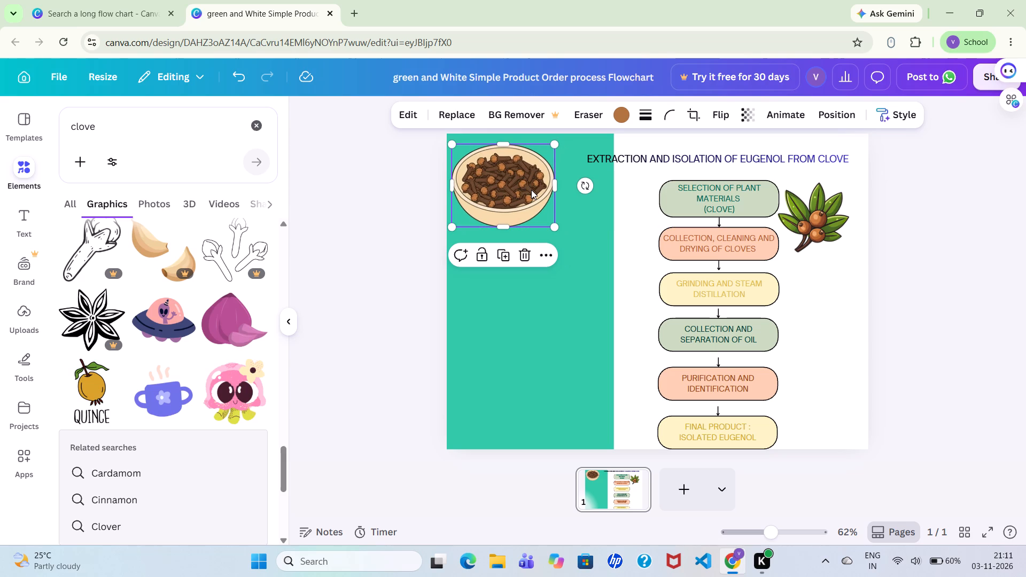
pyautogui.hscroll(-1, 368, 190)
# Replace the element search term with eugenol.
pyautogui.click(255, 127)
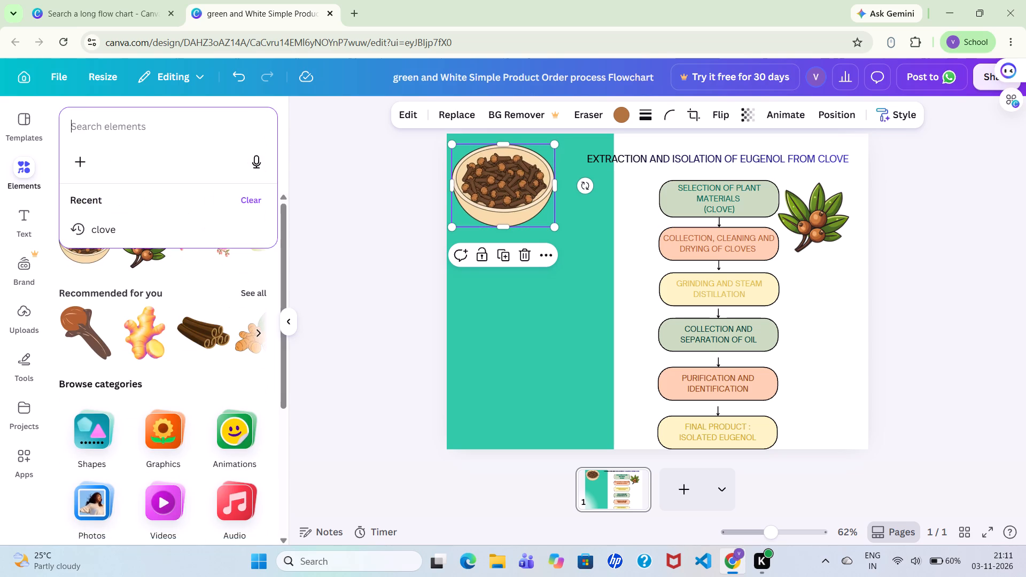
pyautogui.write('eugenol')
pyautogui.press('space')
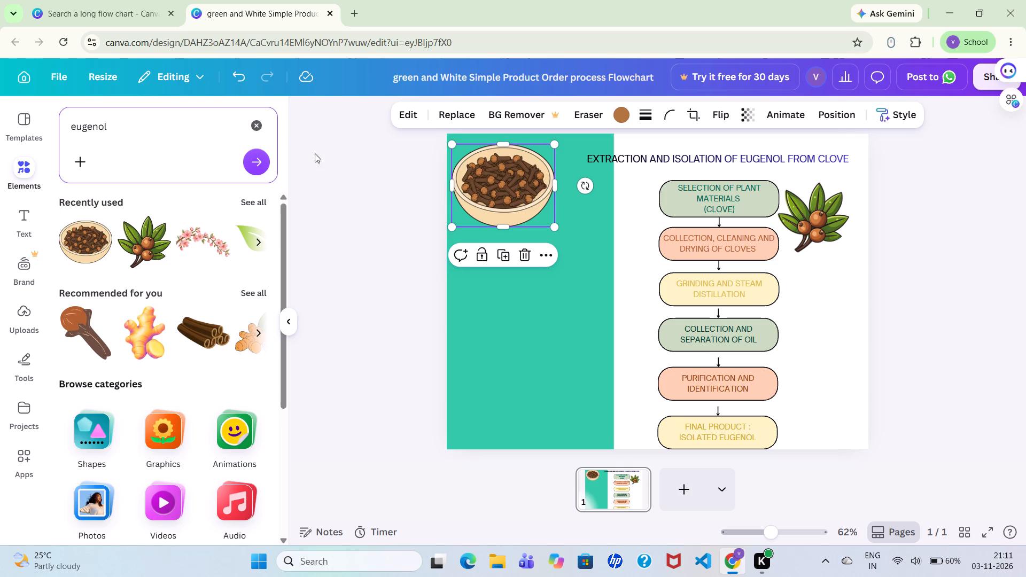
pyautogui.click(163, 114)
pyautogui.write('pi')
# Delete the bowl of cloves graphic from the green panel.
pyautogui.press('BackSpace')
pyautogui.press('BackSpace')
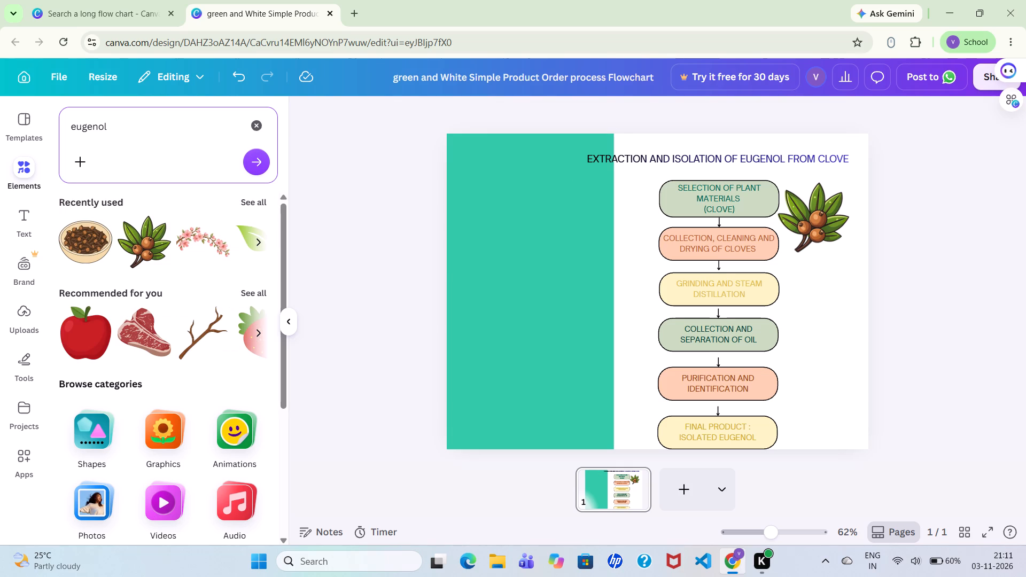
# Run the eugenol search, show all matching graphics and add the black hexagonal molecule structure with dashed bonds to the page.
pyautogui.click(251, 175)
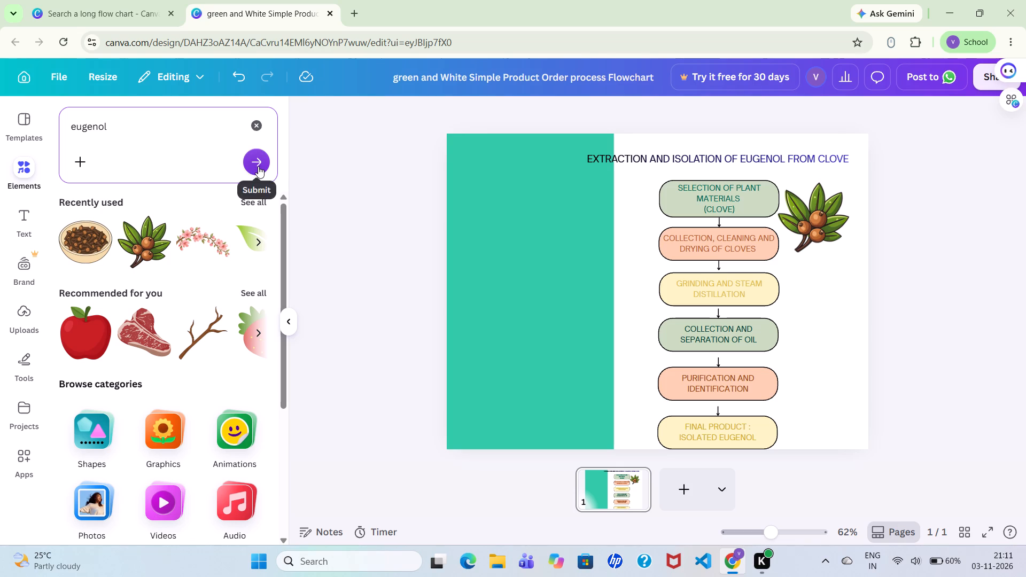
pyautogui.click(258, 166)
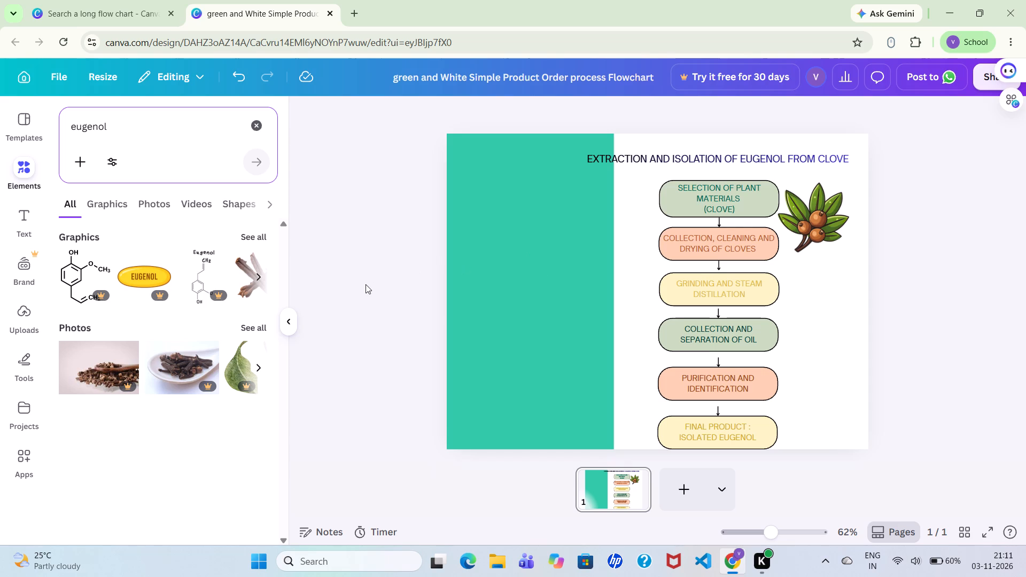
pyautogui.click(262, 238)
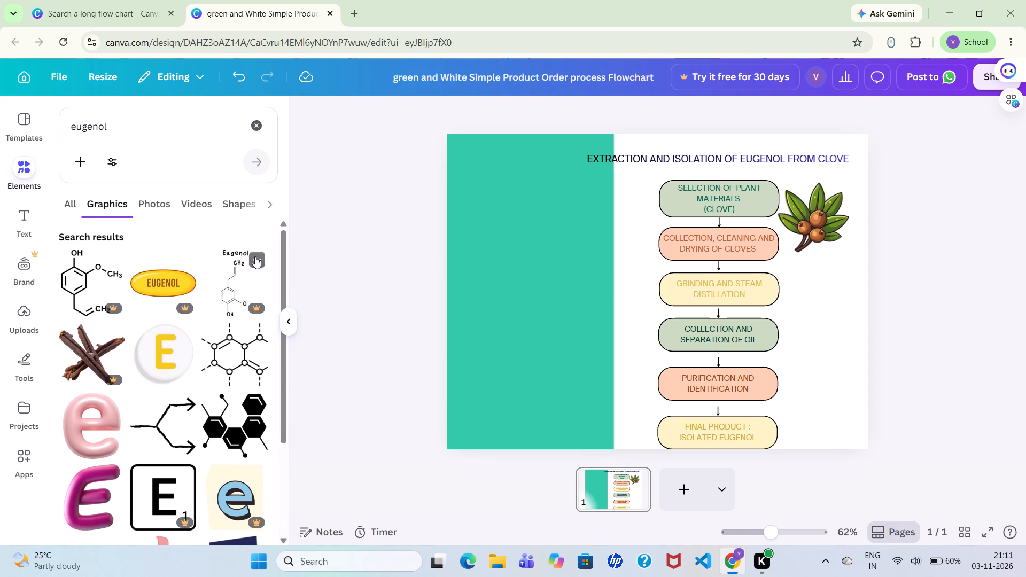
pyautogui.click(235, 358)
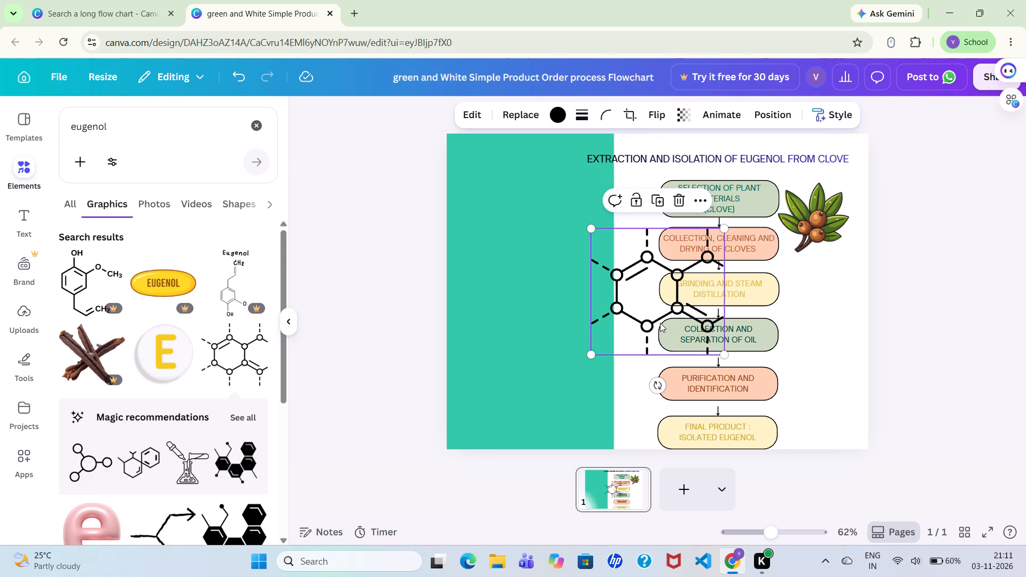
pyautogui.scroll(1, 741, 341)
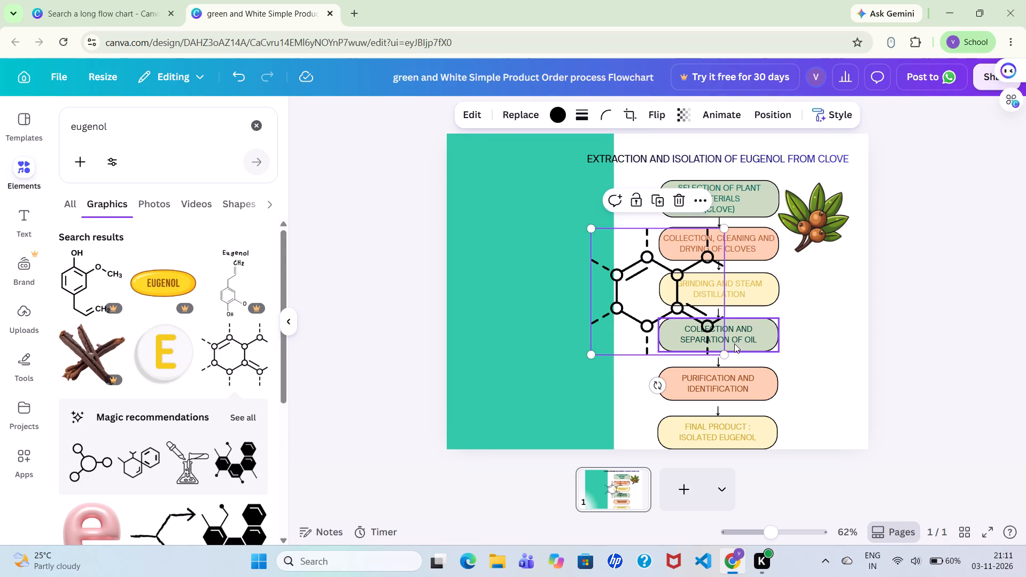
pyautogui.scroll(1, 734, 344)
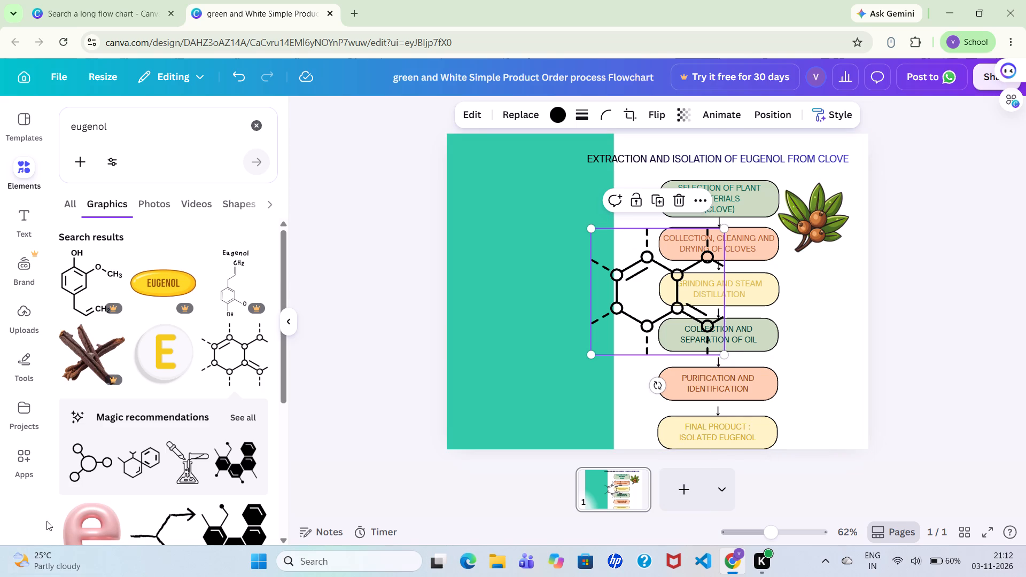
# Add the recommended dropper-and-flask line graphic and place it in the page's lower-right corner beside the last flowchart boxes.
pyautogui.click(283, 541)
pyautogui.click(283, 541)
pyautogui.click(283, 541)
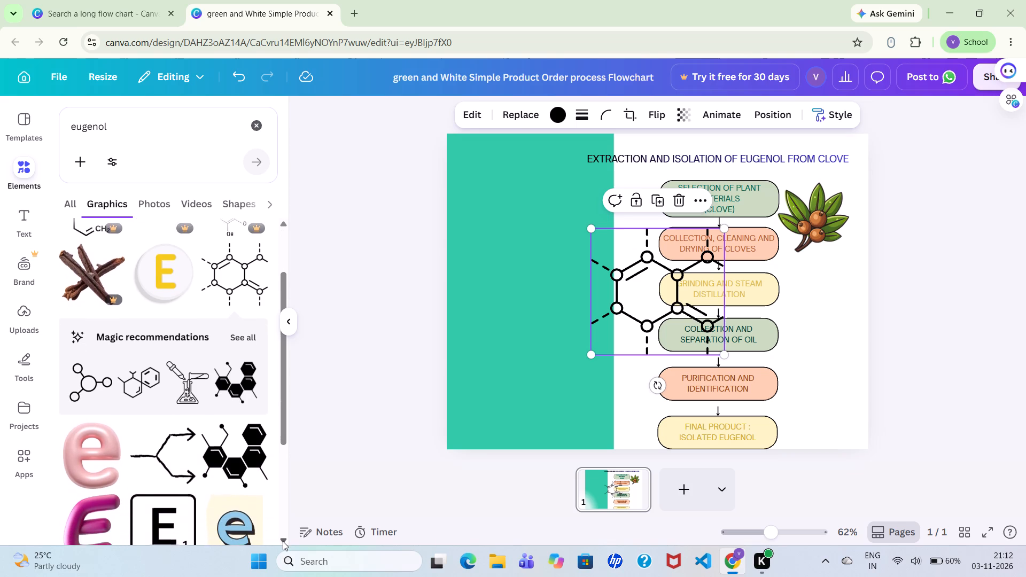
pyautogui.click(283, 541)
pyautogui.click(283, 541)
pyautogui.click(283, 541)
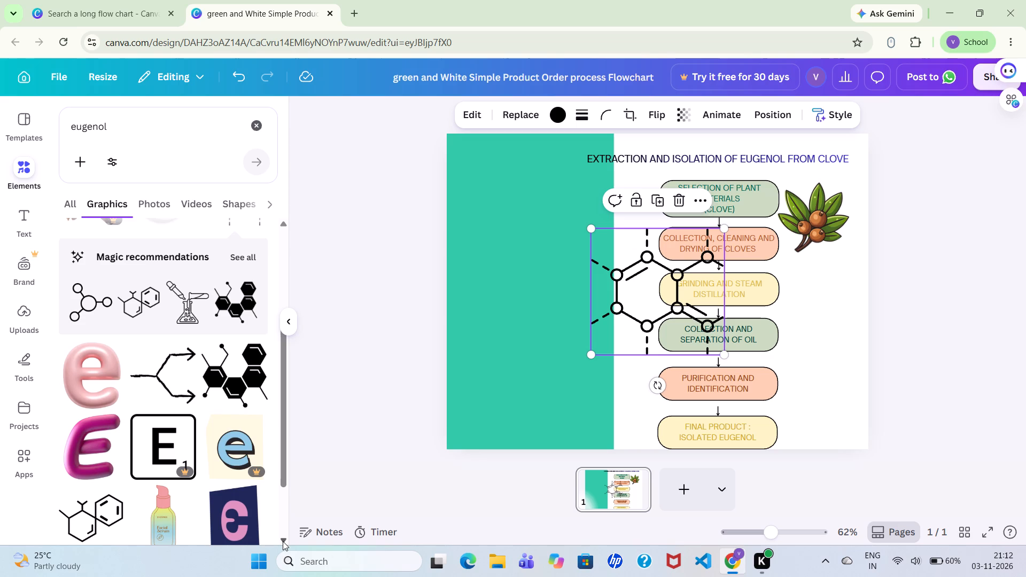
pyautogui.click(192, 318)
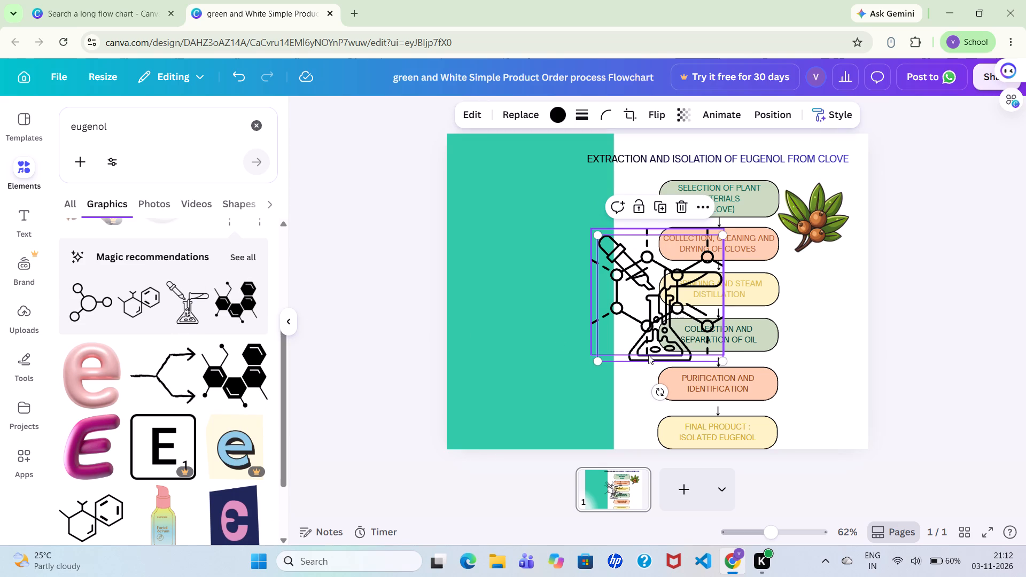
pyautogui.moveTo(648, 355); pyautogui.dragTo(834, 426)
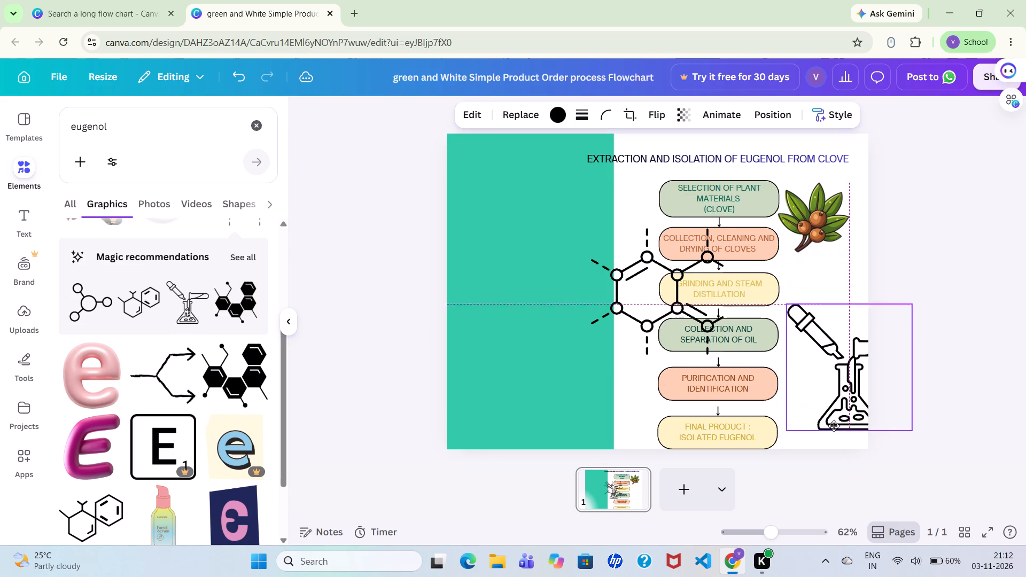
pyautogui.moveTo(834, 426); pyautogui.dragTo(818, 432)
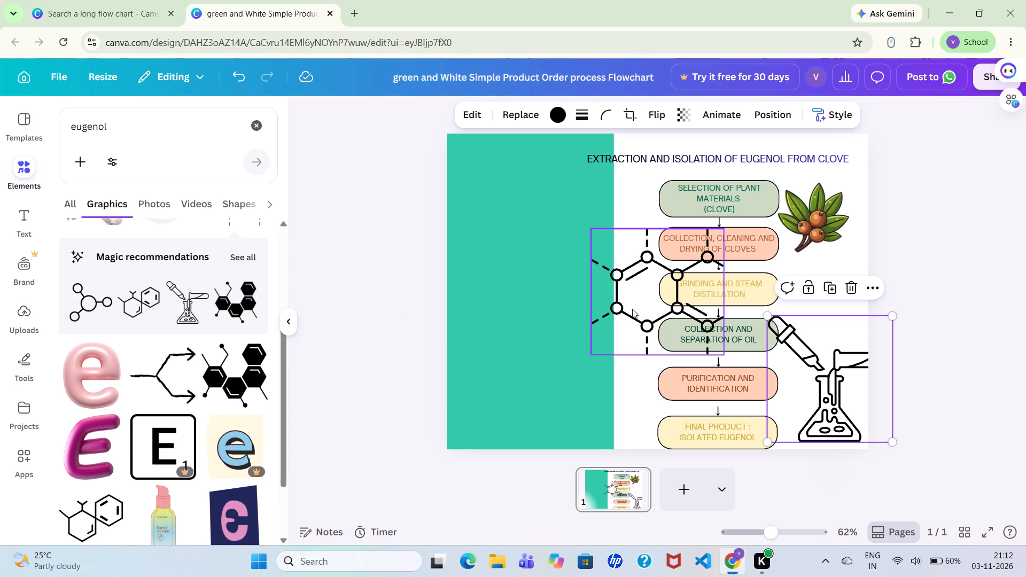
# Move the hexagonal molecule structure onto the green panel, shrink it to about 185 by 175, and place it near the panel's inner edge at mid-height.
pyautogui.moveTo(632, 309); pyautogui.dragTo(507, 309)
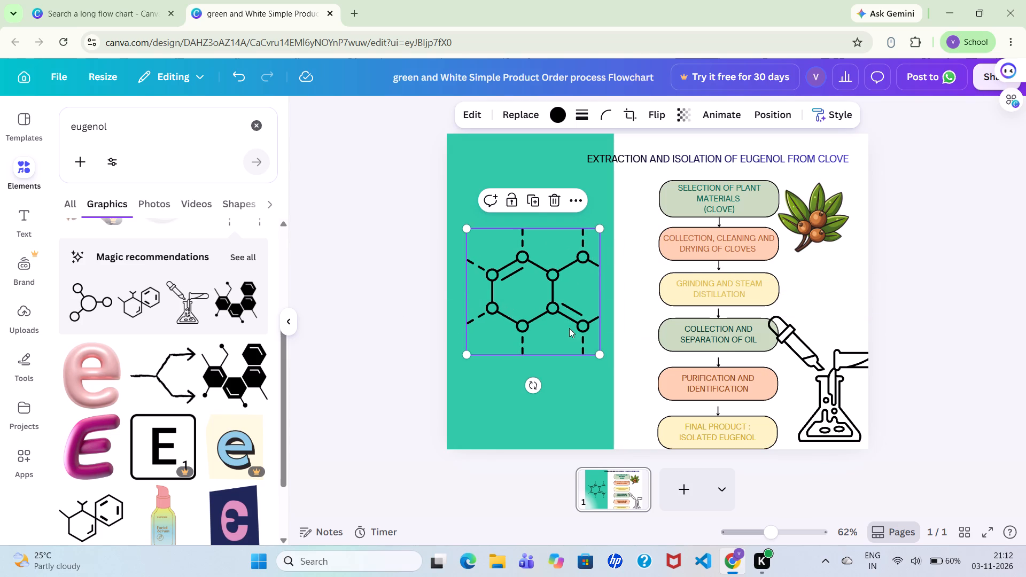
pyautogui.moveTo(598, 354); pyautogui.dragTo(565, 331)
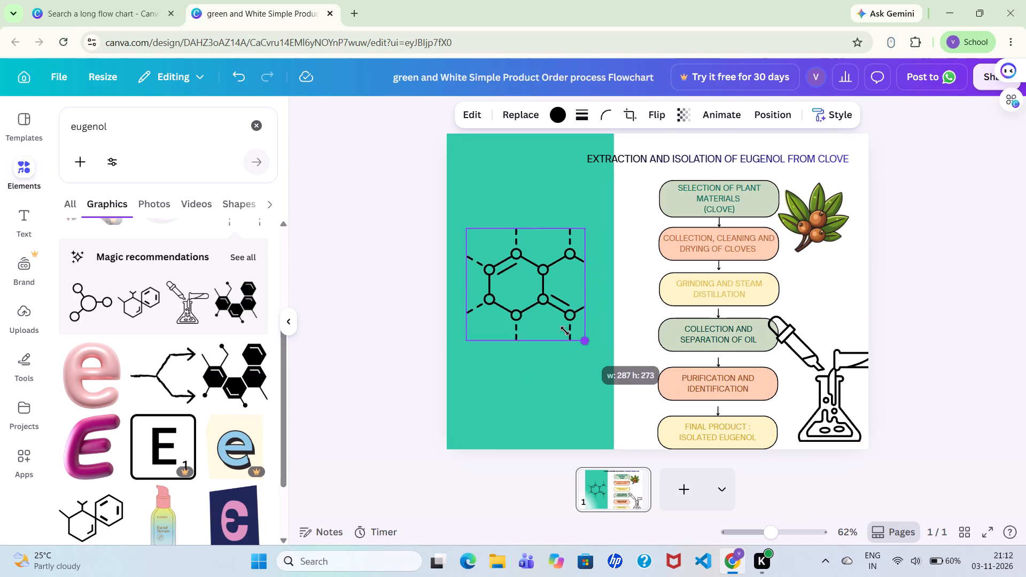
pyautogui.moveTo(565, 331); pyautogui.dragTo(532, 308)
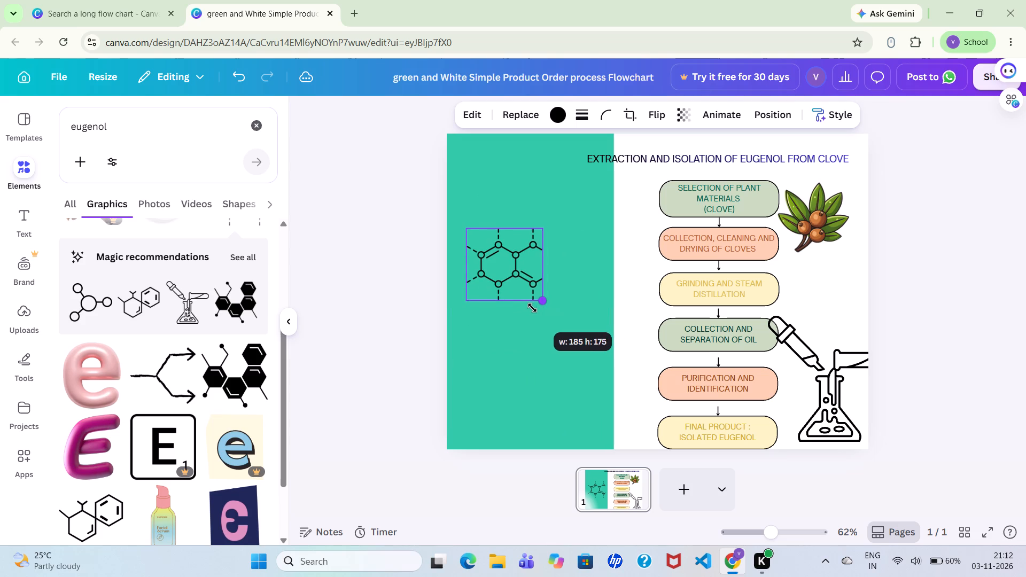
pyautogui.moveTo(532, 308); pyautogui.dragTo(532, 307)
pyautogui.moveTo(530, 261); pyautogui.dragTo(524, 199)
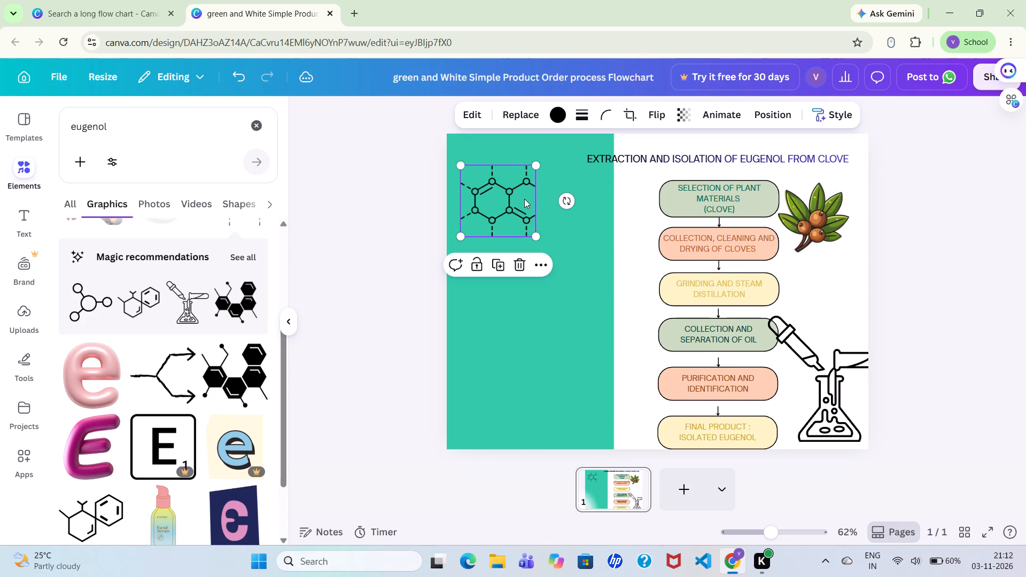
pyautogui.click(524, 199)
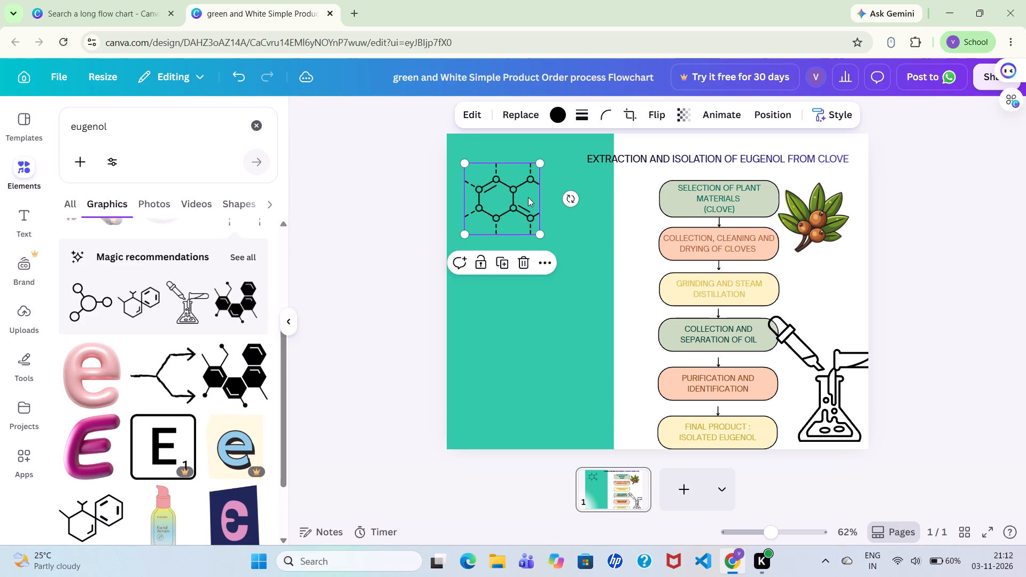
pyautogui.click(558, 227)
pyautogui.moveTo(522, 207); pyautogui.dragTo(576, 233)
pyautogui.click(576, 233)
pyautogui.moveTo(576, 233); pyautogui.dragTo(586, 240)
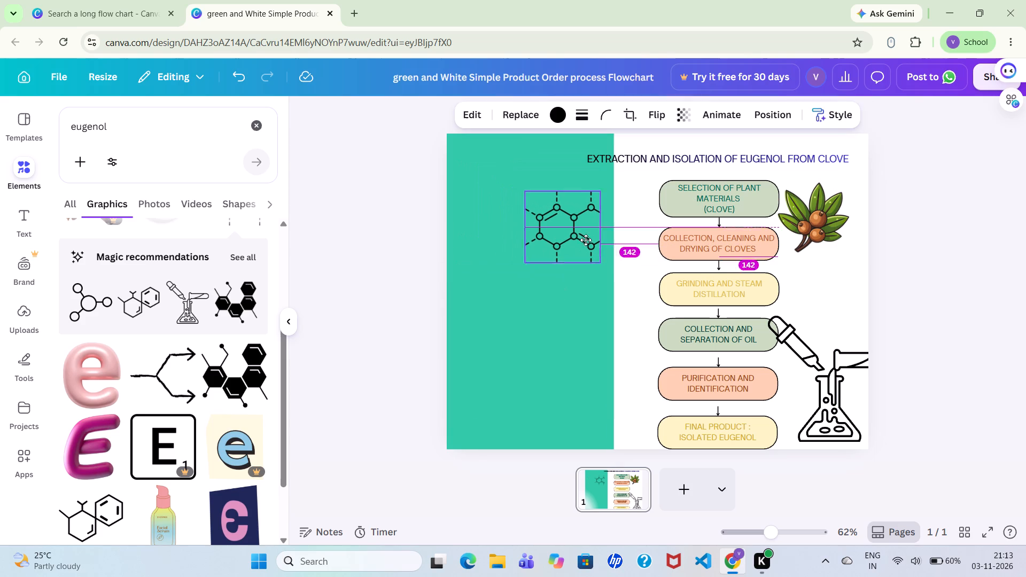
pyautogui.moveTo(586, 240); pyautogui.dragTo(601, 278)
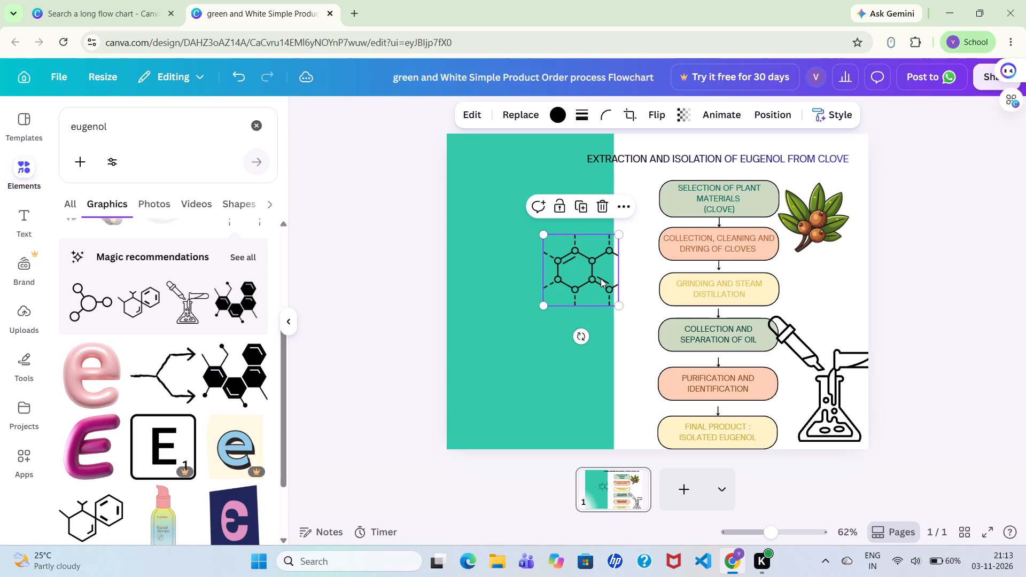
pyautogui.moveTo(602, 285); pyautogui.dragTo(592, 287)
# Move the clove plant graphic from beside the first flowchart boxes to the lower part of the green panel.
pyautogui.moveTo(804, 225); pyautogui.dragTo(800, 234)
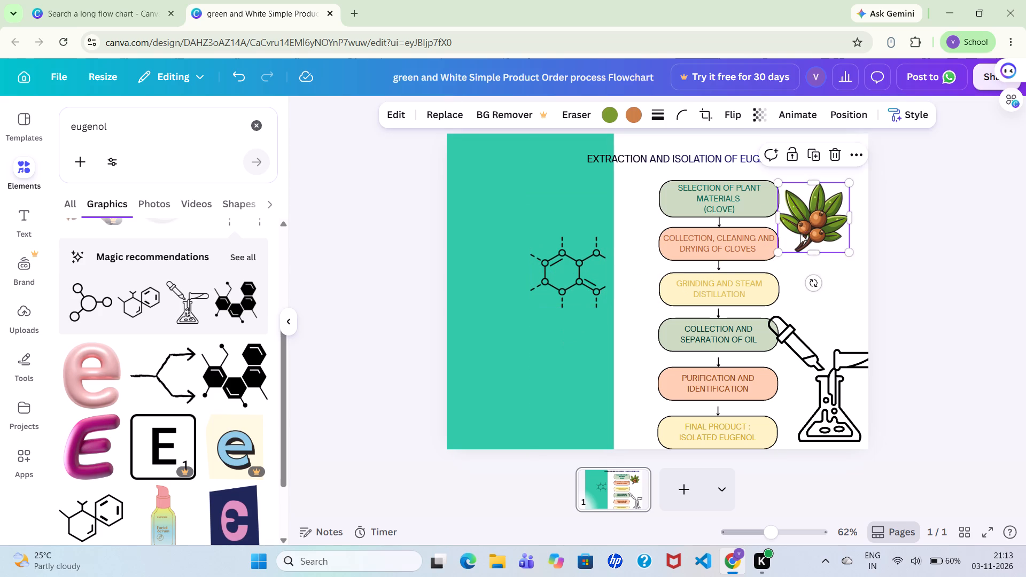
pyautogui.moveTo(800, 234); pyautogui.dragTo(548, 329)
pyautogui.moveTo(548, 329); pyautogui.dragTo(491, 381)
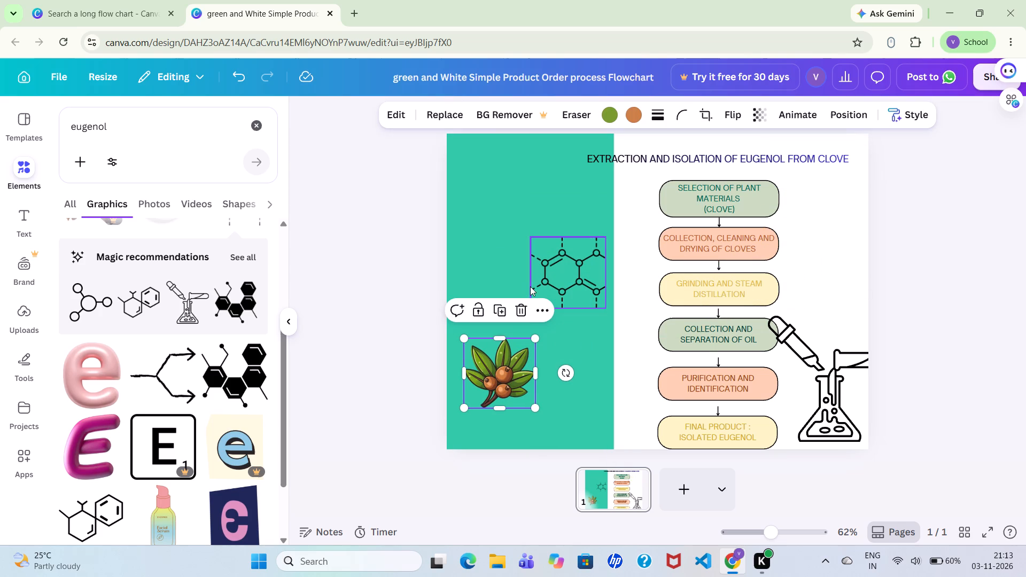
# Shrink the hexagonal molecule structure slightly and place it on the white area beside the first two flowchart boxes, below the heading.
pyautogui.click(576, 261)
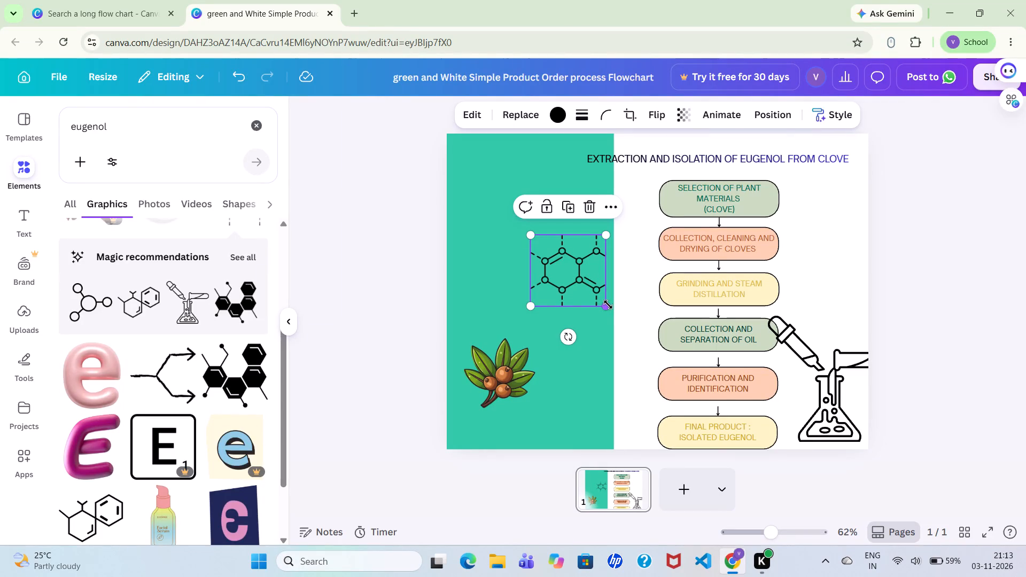
pyautogui.moveTo(608, 305); pyautogui.dragTo(598, 299)
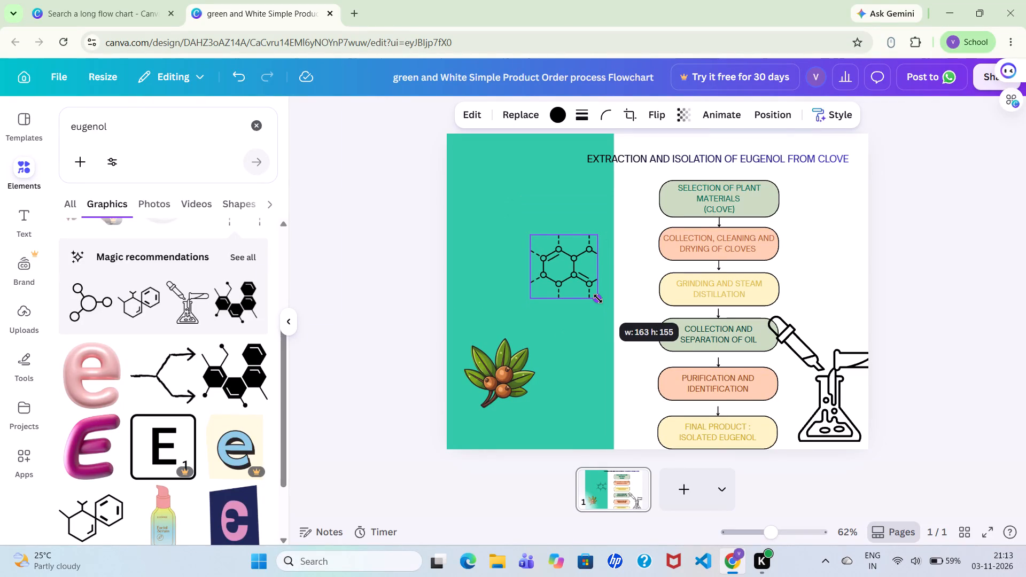
pyautogui.moveTo(598, 299); pyautogui.dragTo(593, 298)
pyautogui.moveTo(576, 268); pyautogui.dragTo(613, 262)
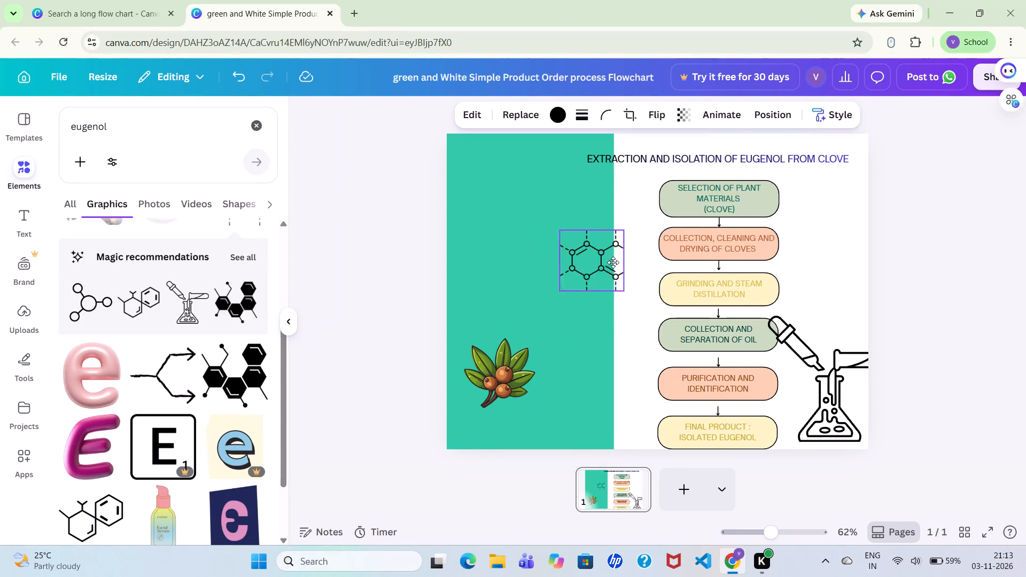
pyautogui.moveTo(613, 262); pyautogui.dragTo(737, 212)
pyautogui.click(798, 204)
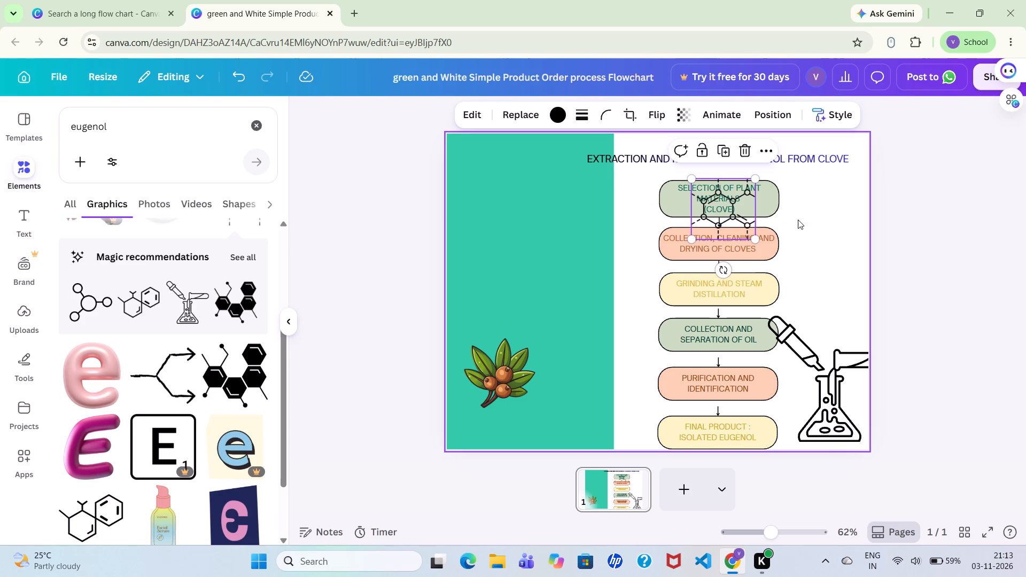
pyautogui.moveTo(737, 221); pyautogui.dragTo(818, 215)
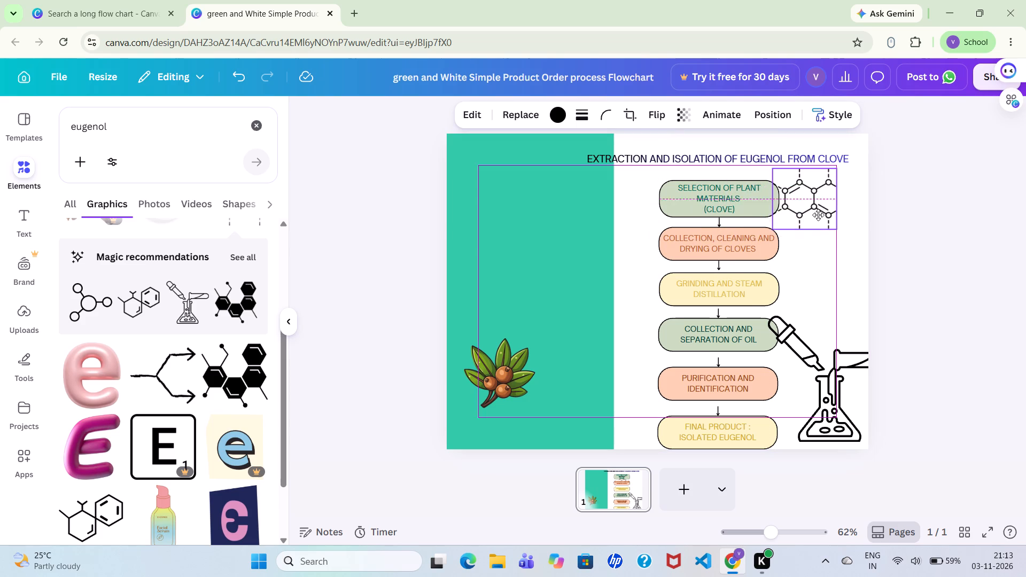
pyautogui.moveTo(818, 215); pyautogui.dragTo(829, 221)
pyautogui.click(829, 221)
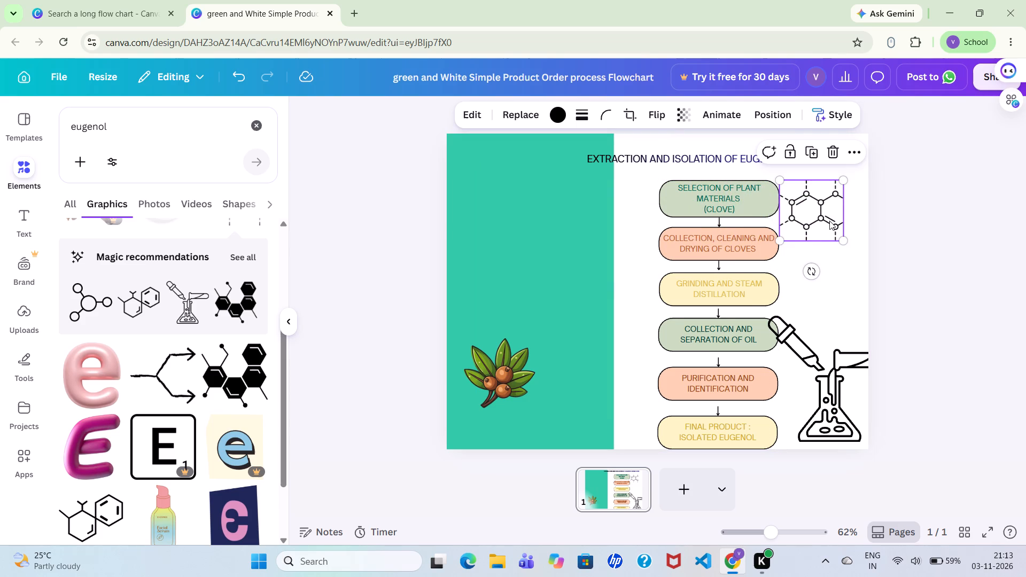
pyautogui.click(829, 221)
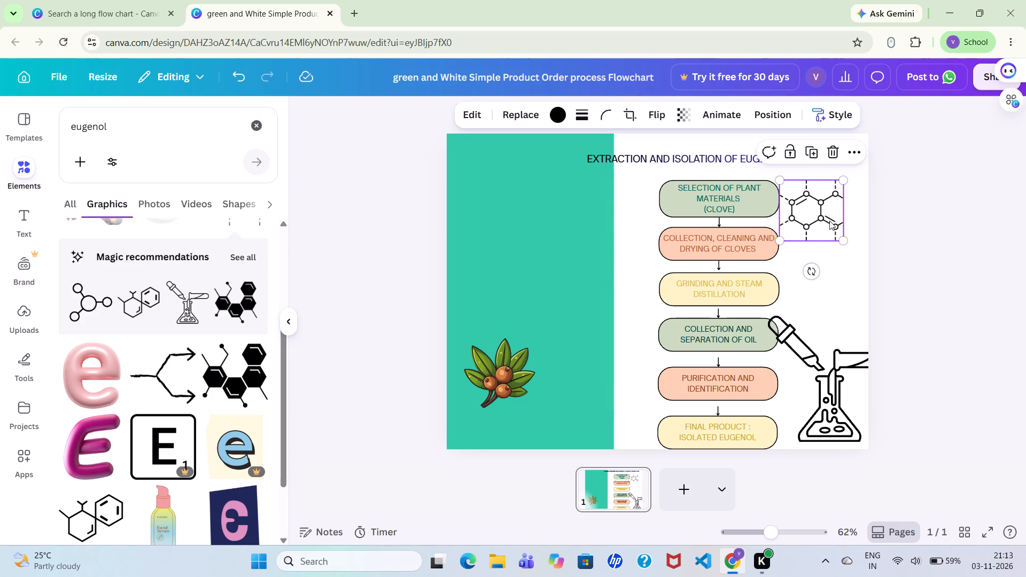
pyautogui.click(827, 224)
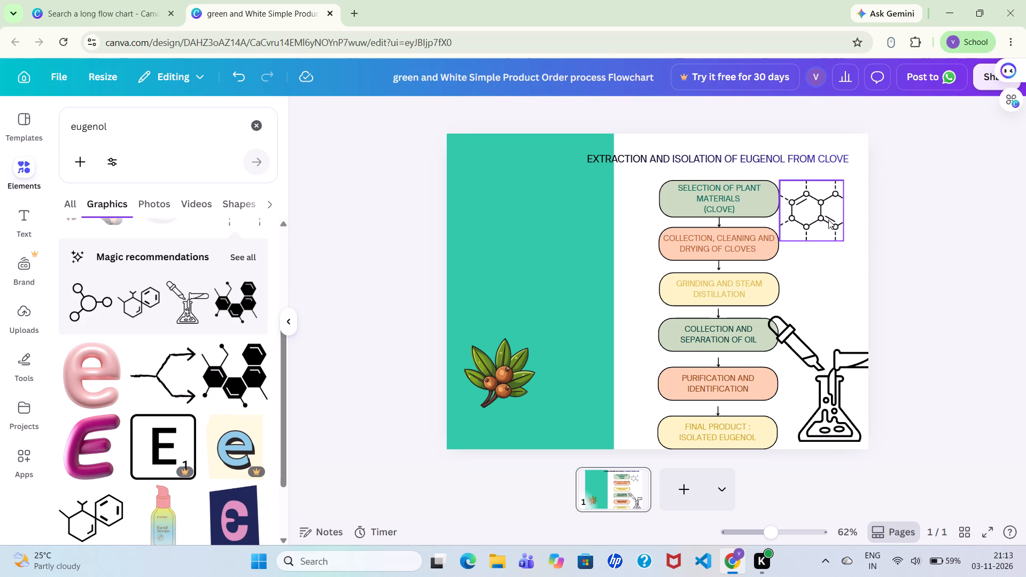
pyautogui.moveTo(828, 220); pyautogui.dragTo(852, 223)
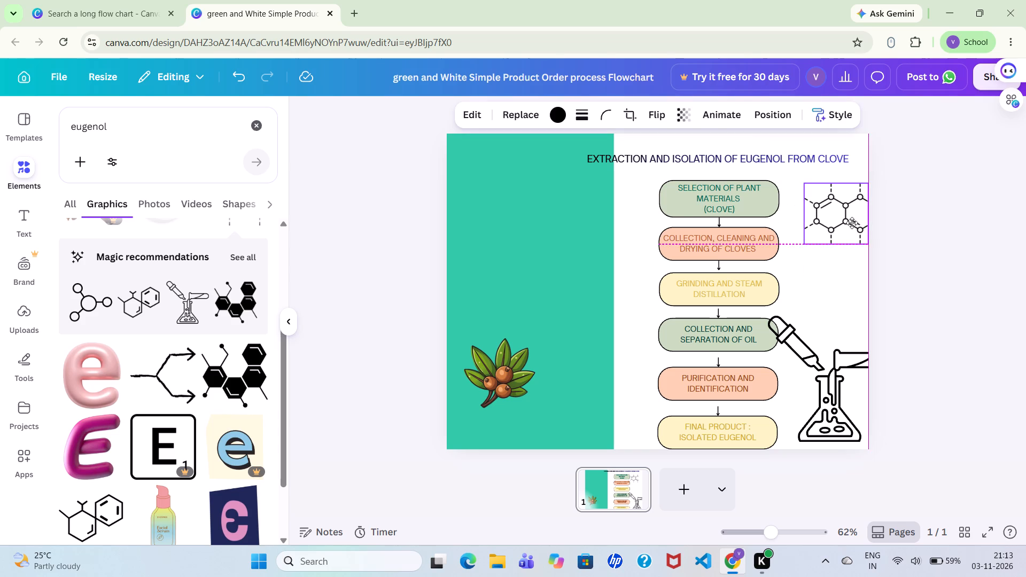
pyautogui.moveTo(852, 223); pyautogui.dragTo(838, 221)
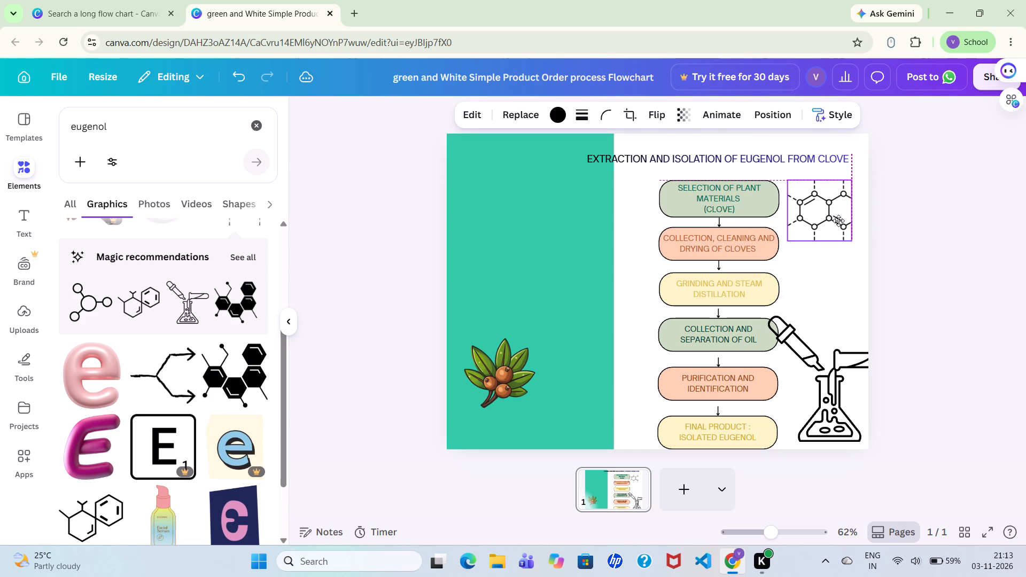
pyautogui.moveTo(838, 221); pyautogui.dragTo(837, 222)
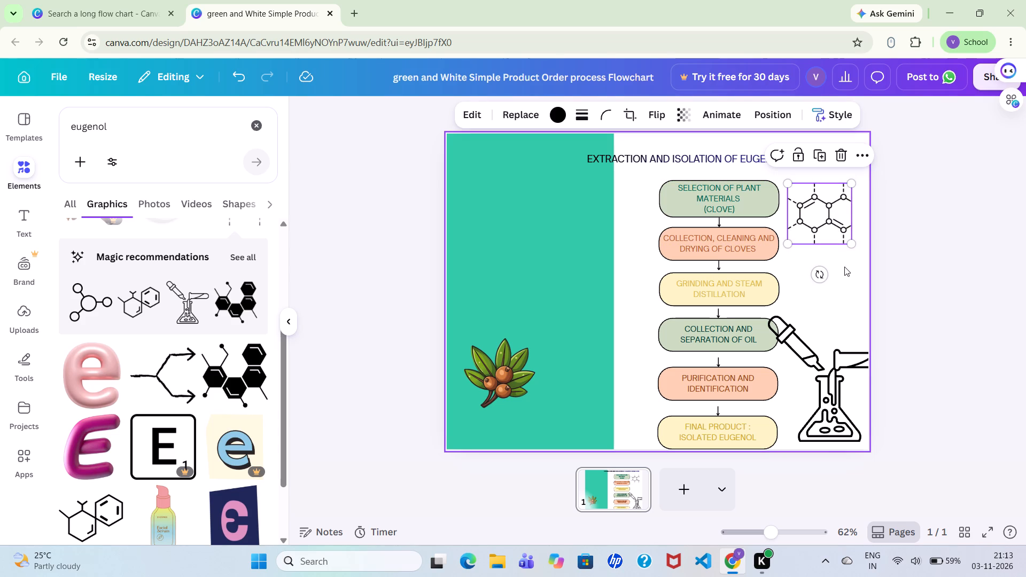
pyautogui.click(840, 292)
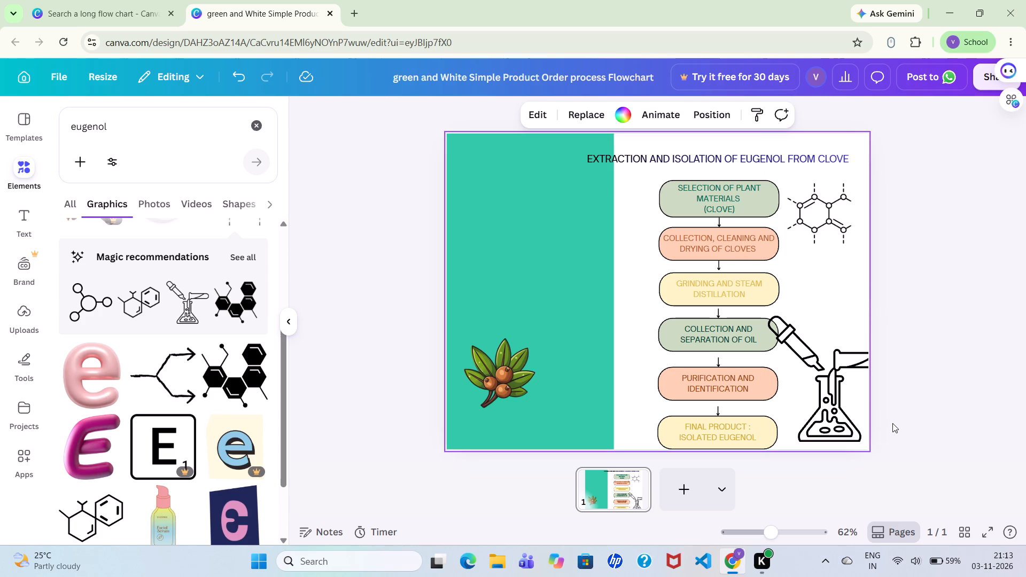
# Shrink the dropper-and-flask graphic to about 220 wide and fit it within the page beside the last two flowchart boxes.
pyautogui.click(848, 405)
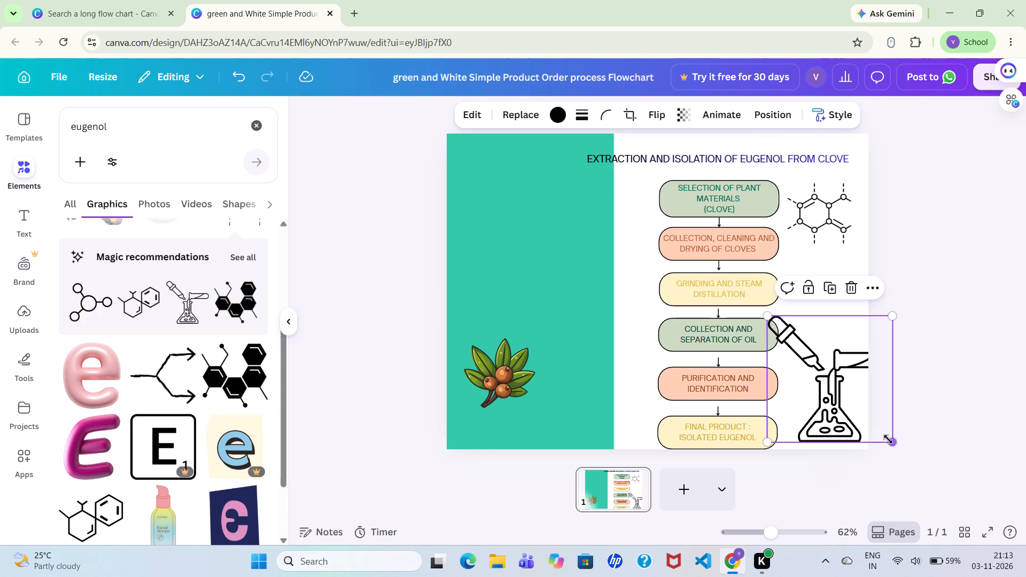
pyautogui.moveTo(888, 439); pyautogui.dragTo(855, 409)
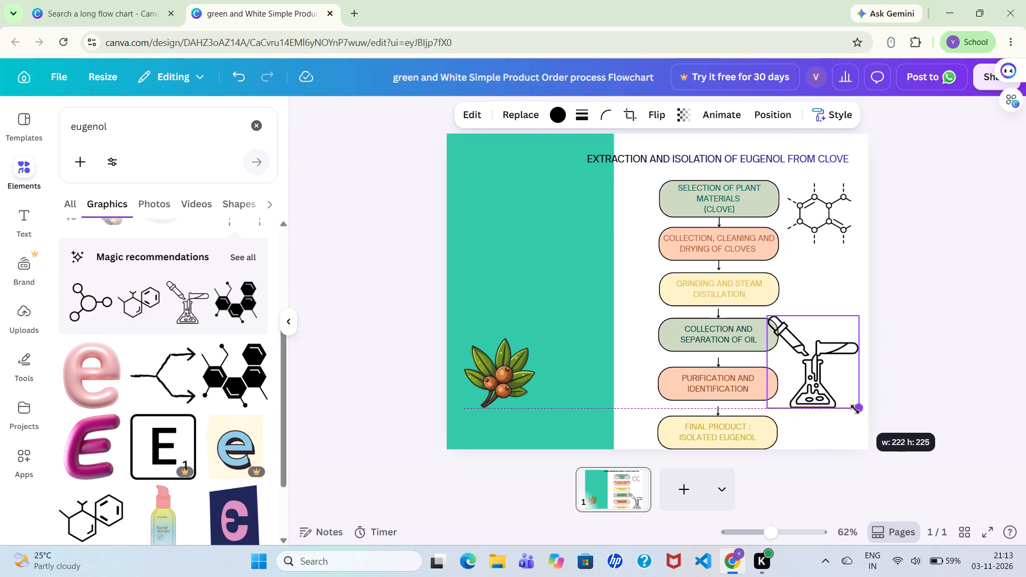
pyautogui.moveTo(855, 409); pyautogui.dragTo(849, 404)
pyautogui.moveTo(826, 384); pyautogui.dragTo(828, 387)
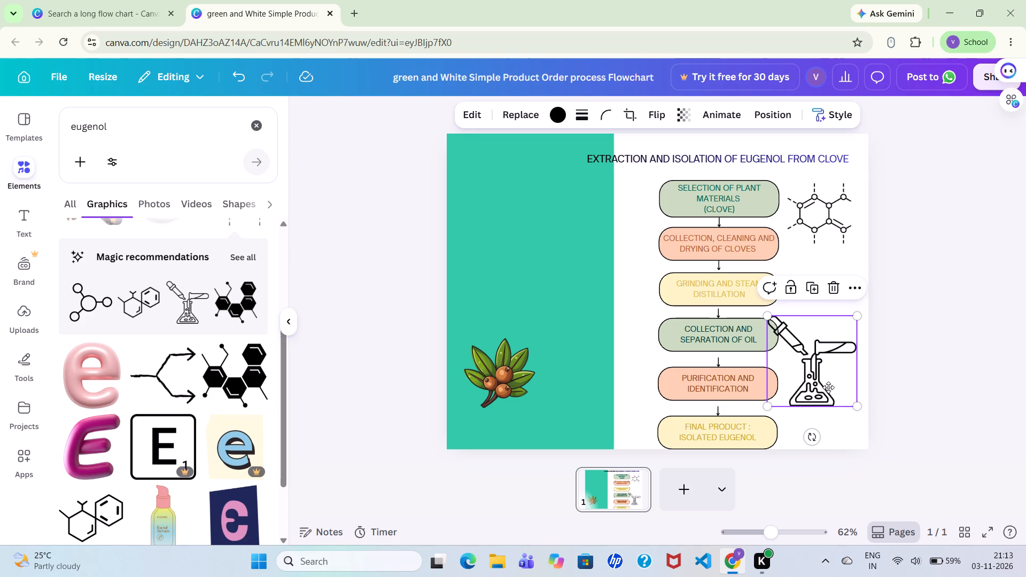
pyautogui.moveTo(828, 387); pyautogui.dragTo(839, 409)
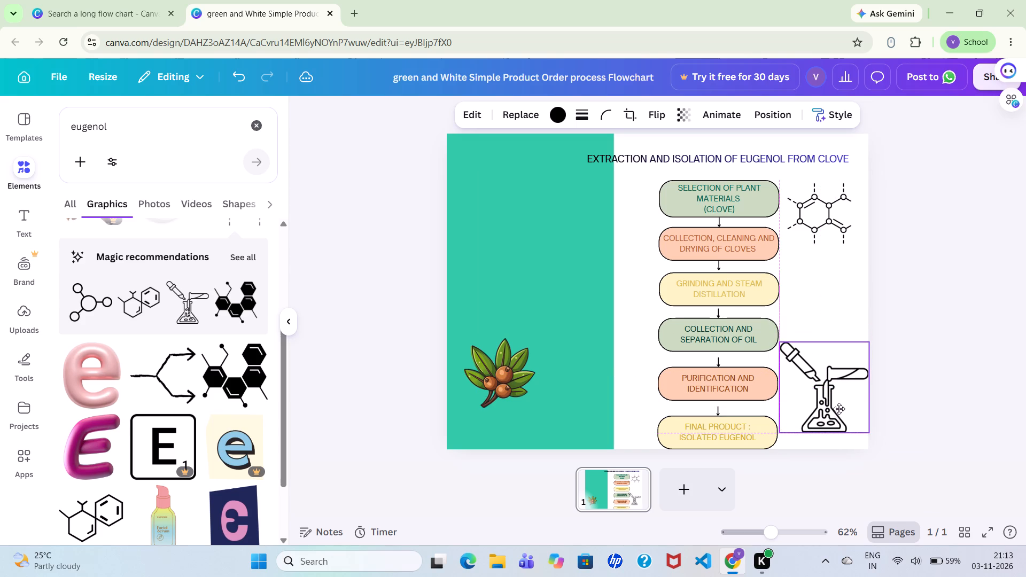
pyautogui.moveTo(839, 409); pyautogui.dragTo(840, 411)
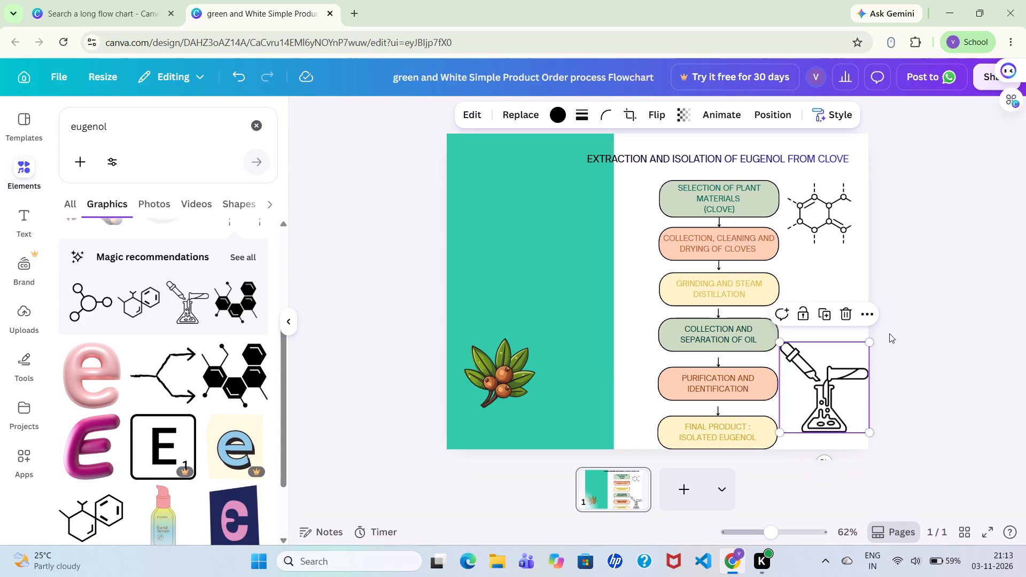
pyautogui.click(889, 333)
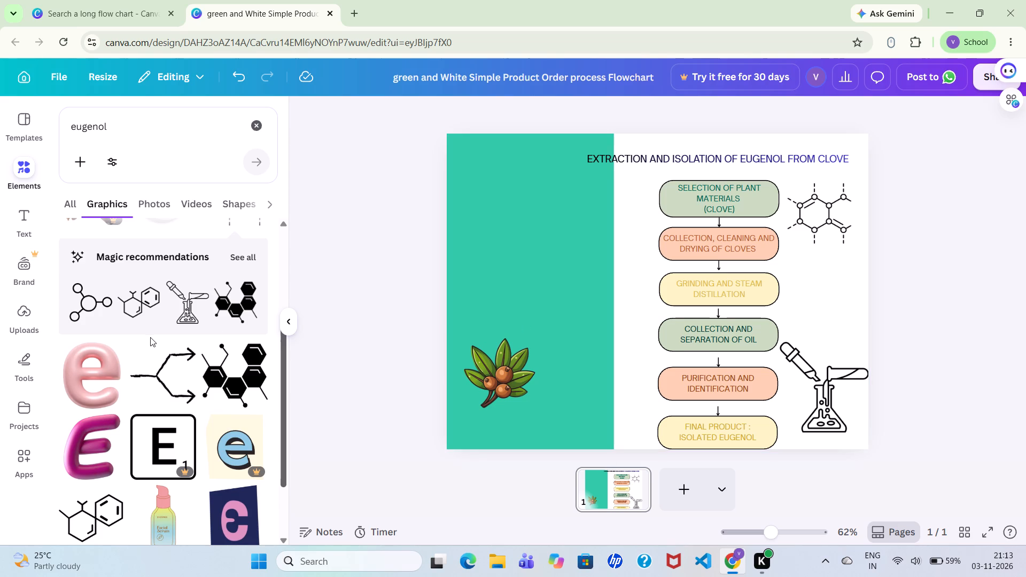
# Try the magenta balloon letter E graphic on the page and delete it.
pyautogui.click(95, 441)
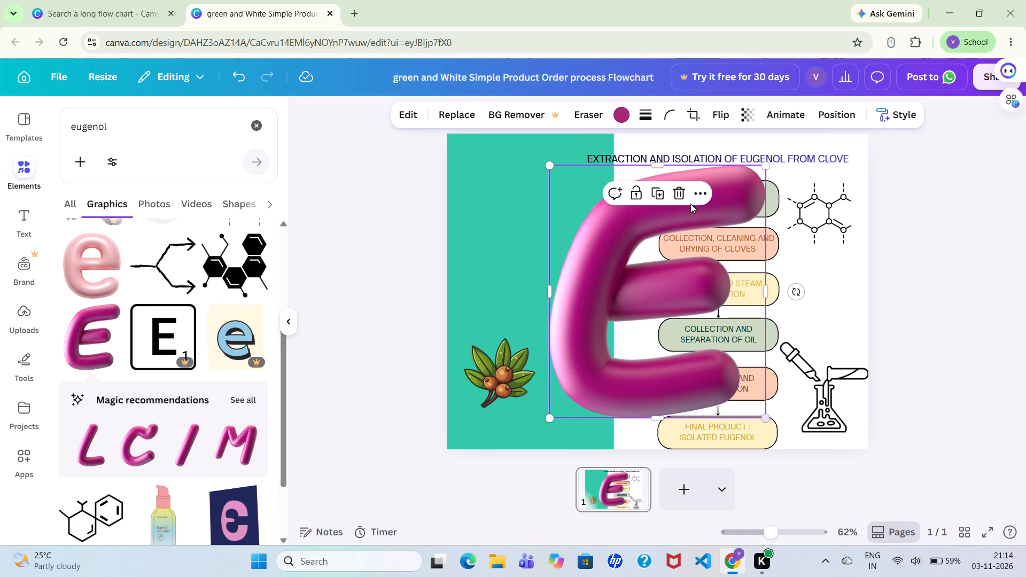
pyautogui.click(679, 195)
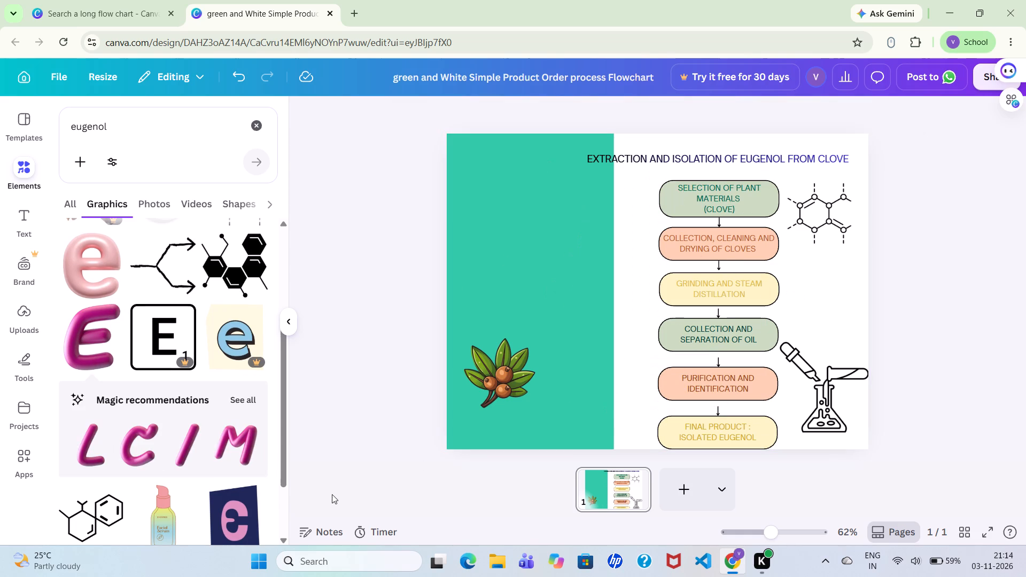
# Browse the eugenol graphics results for another suitable illustration for the flowchart.
pyautogui.click(284, 543)
pyautogui.click(284, 543)
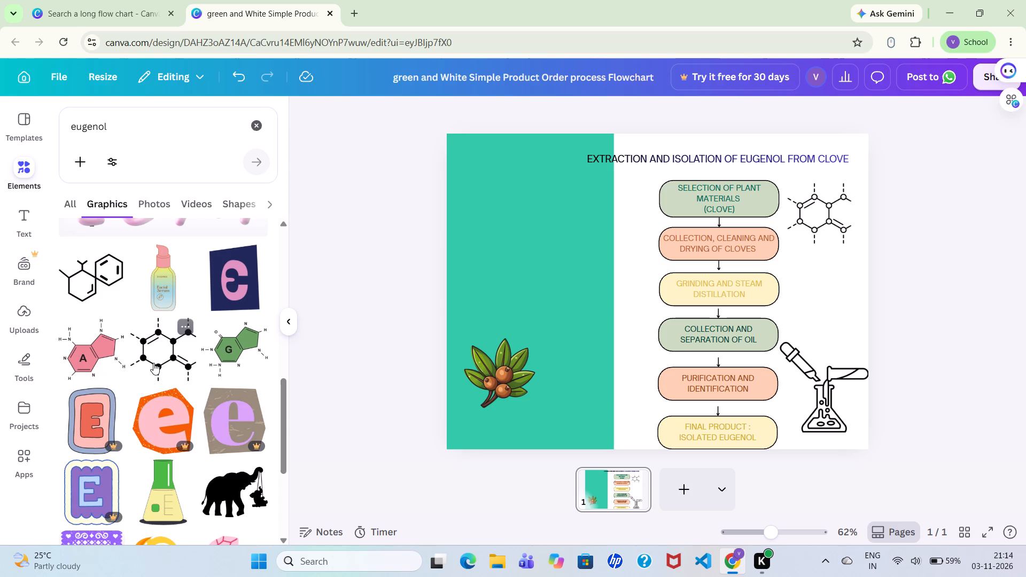
pyautogui.tripleClick(283, 538)
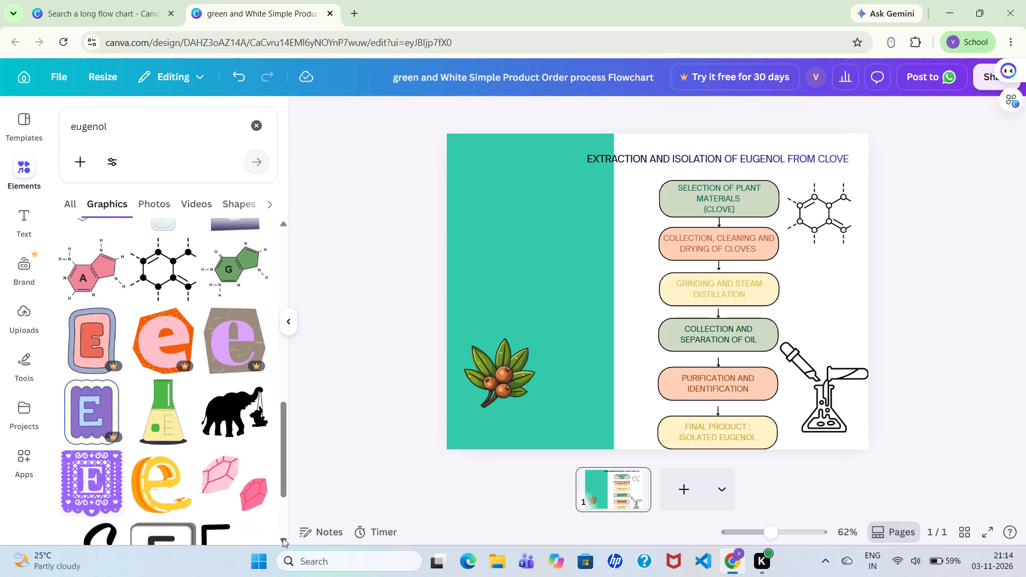
pyautogui.tripleClick(283, 538)
pyautogui.tripleClick(283, 538)
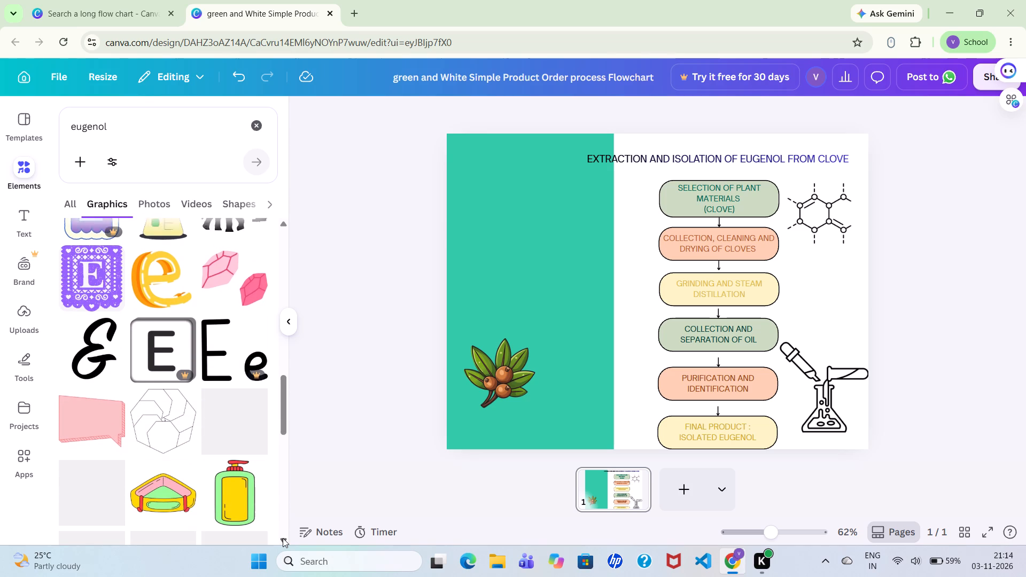
pyautogui.tripleClick(283, 538)
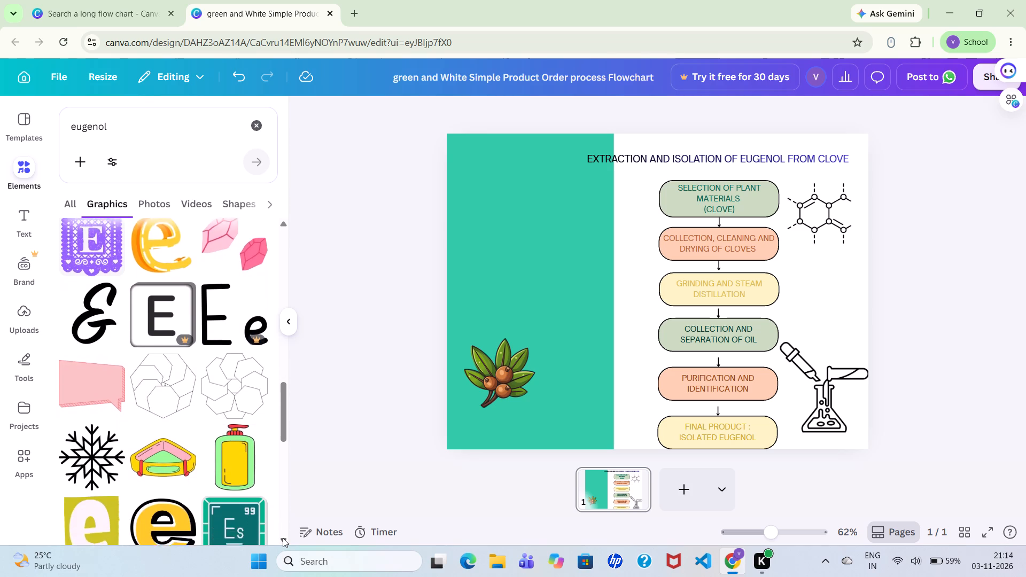
pyautogui.tripleClick(283, 538)
pyautogui.tripleClick(283, 538)
pyautogui.click(283, 538)
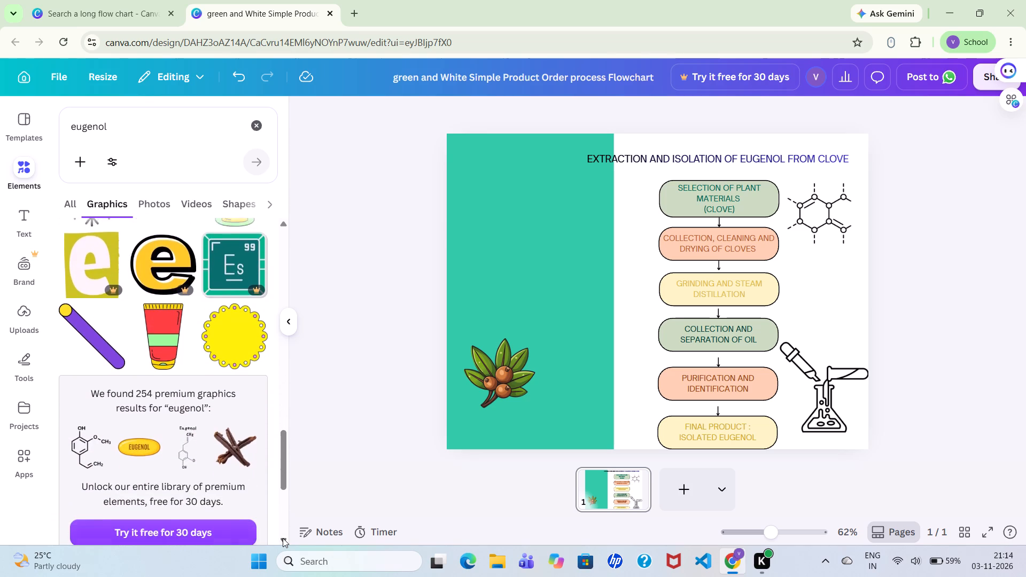
pyautogui.tripleClick(283, 538)
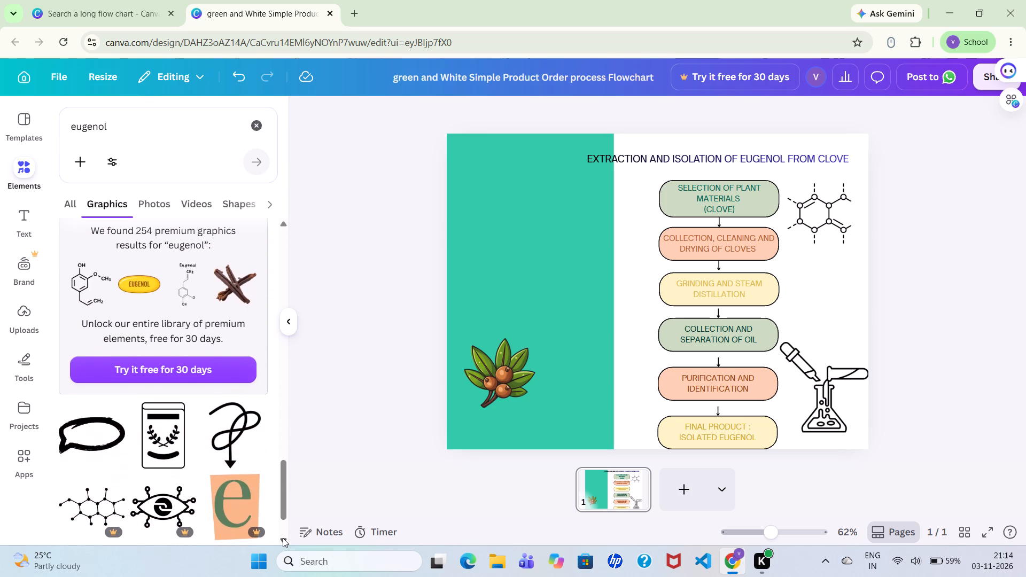
pyautogui.tripleClick(283, 538)
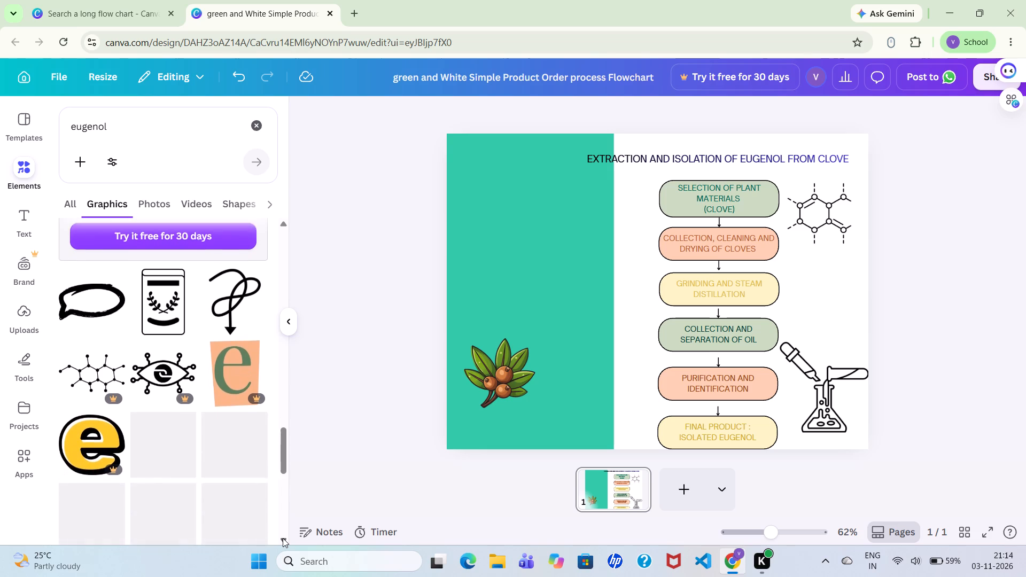
pyautogui.tripleClick(283, 538)
pyautogui.tripleClick(283, 538)
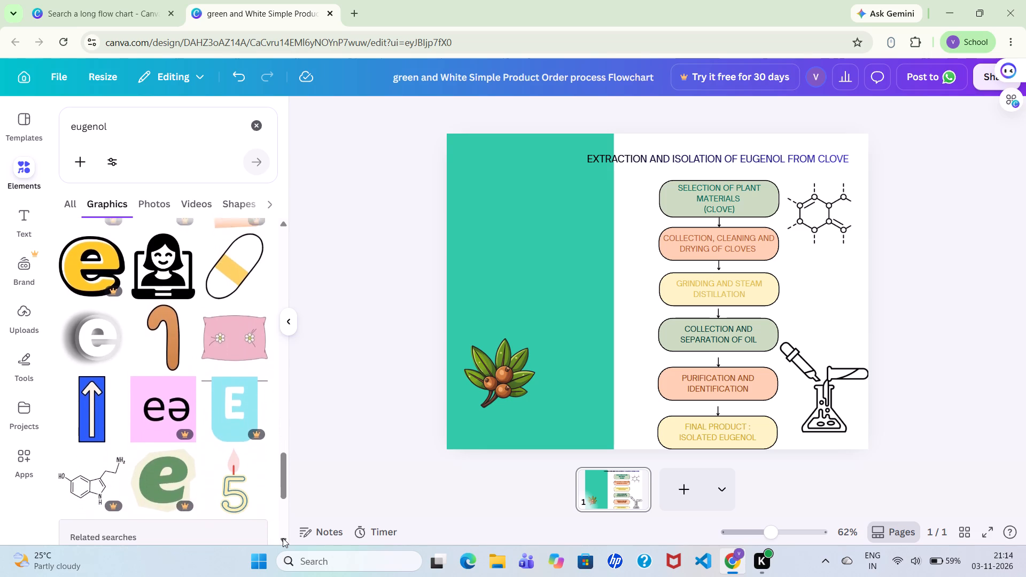
pyautogui.tripleClick(283, 538)
pyautogui.tripleClick(283, 538)
pyautogui.tripleClick(283, 538)
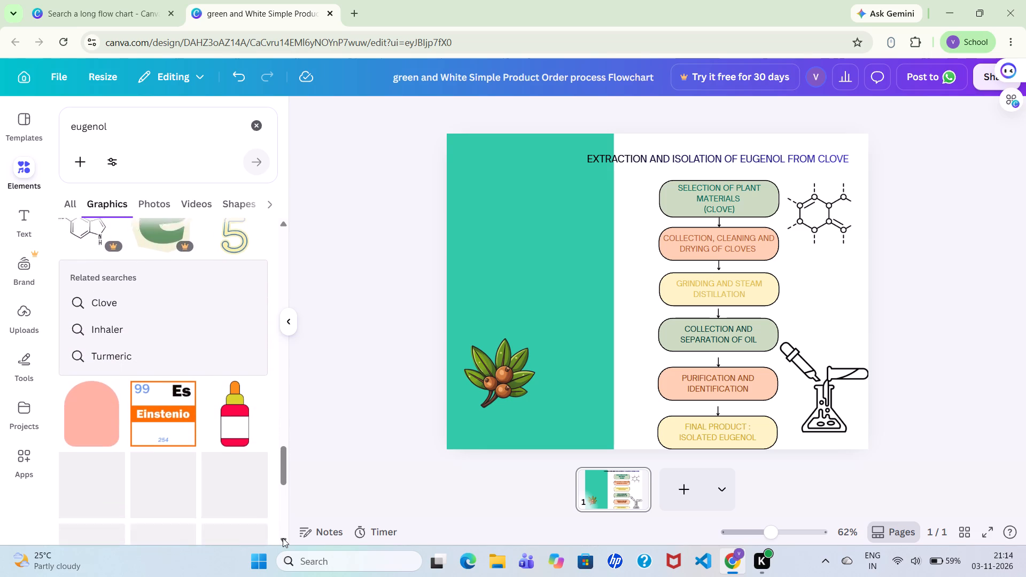
pyautogui.tripleClick(283, 538)
pyautogui.click(283, 538)
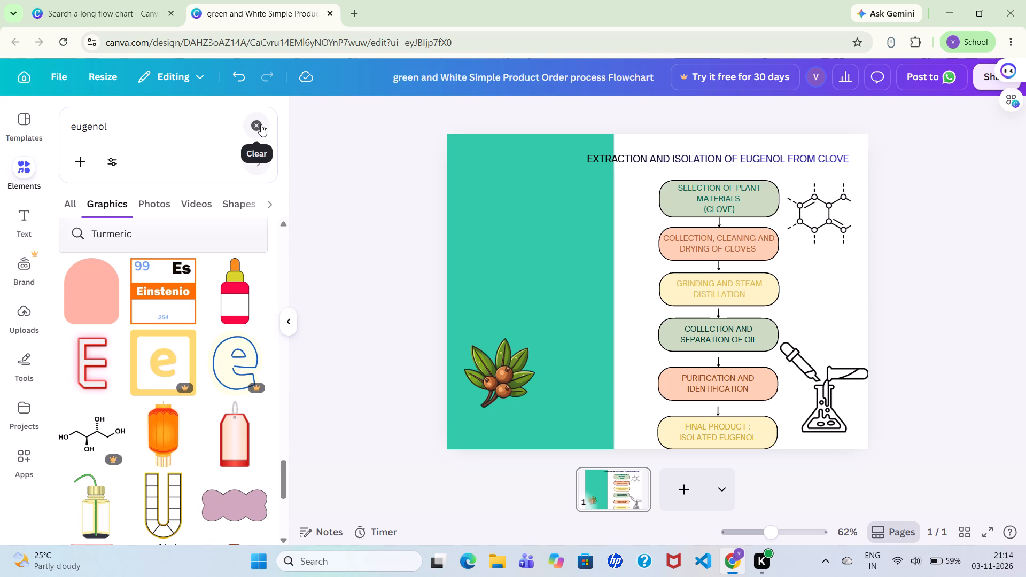
# Search the elements for clove, show all matching graphics, and add the bowl-of-cloves illustration to the page.
pyautogui.click(261, 124)
pyautogui.click(261, 124)
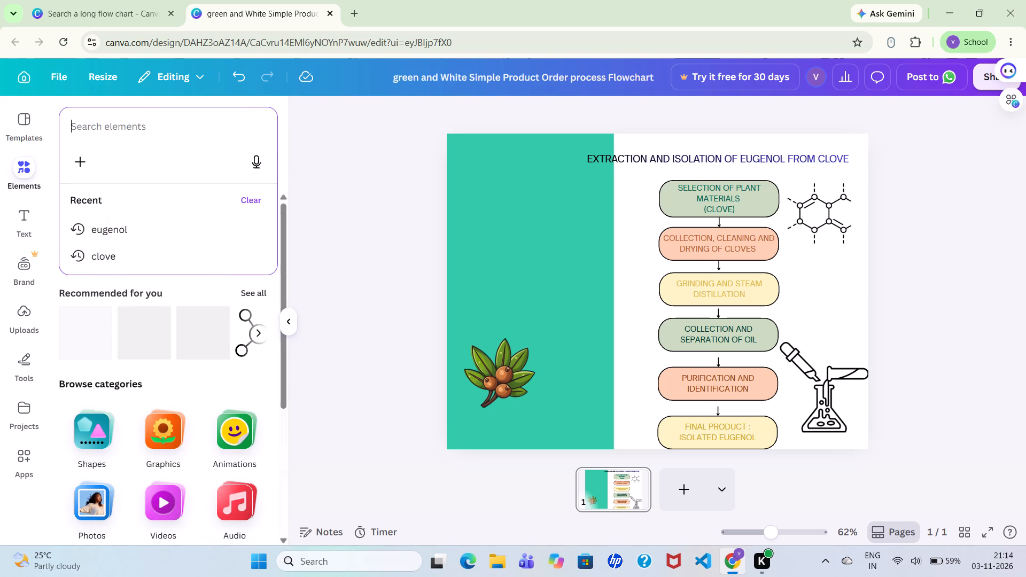
pyautogui.click(145, 265)
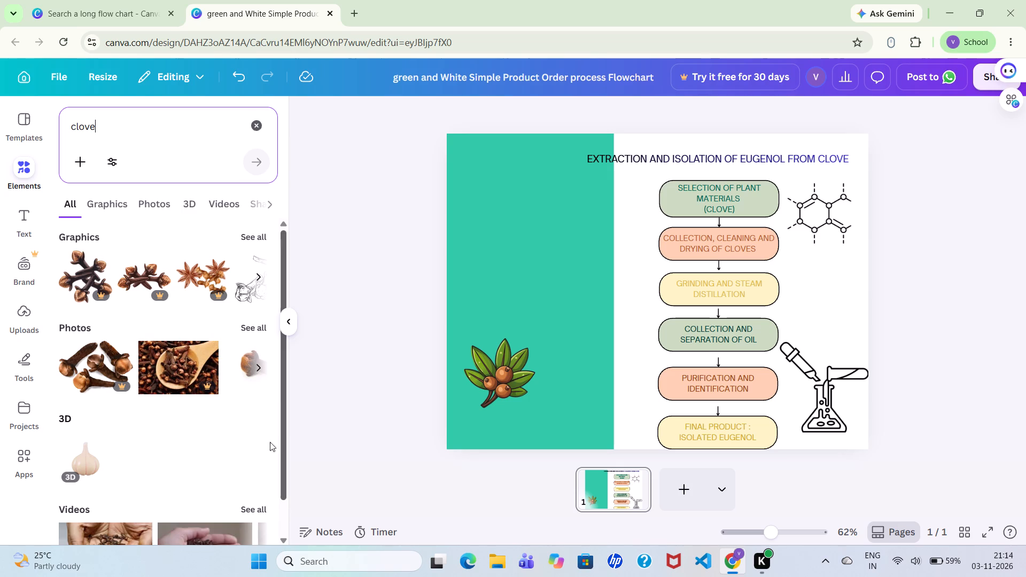
pyautogui.click(262, 242)
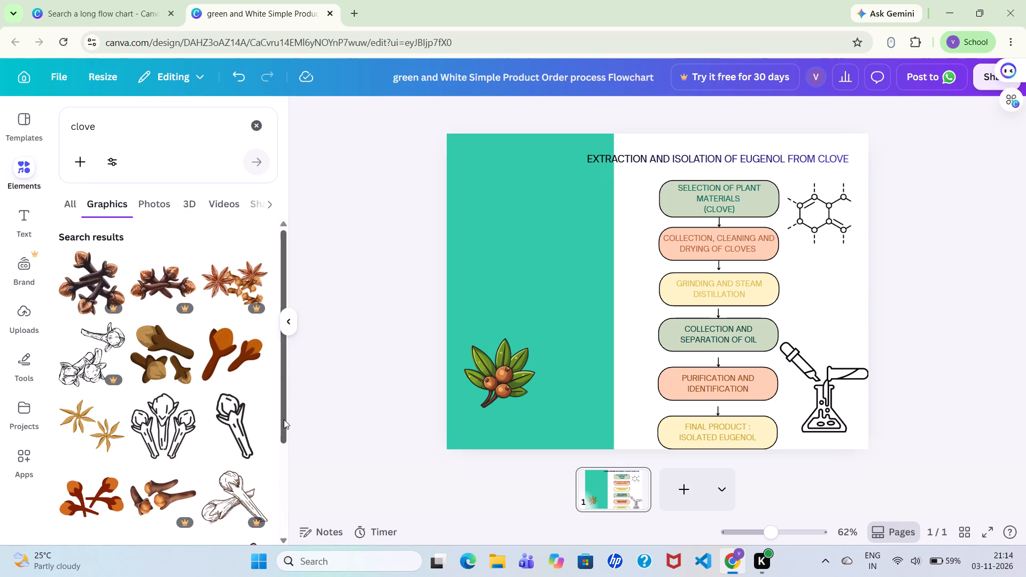
pyautogui.tripleClick(284, 539)
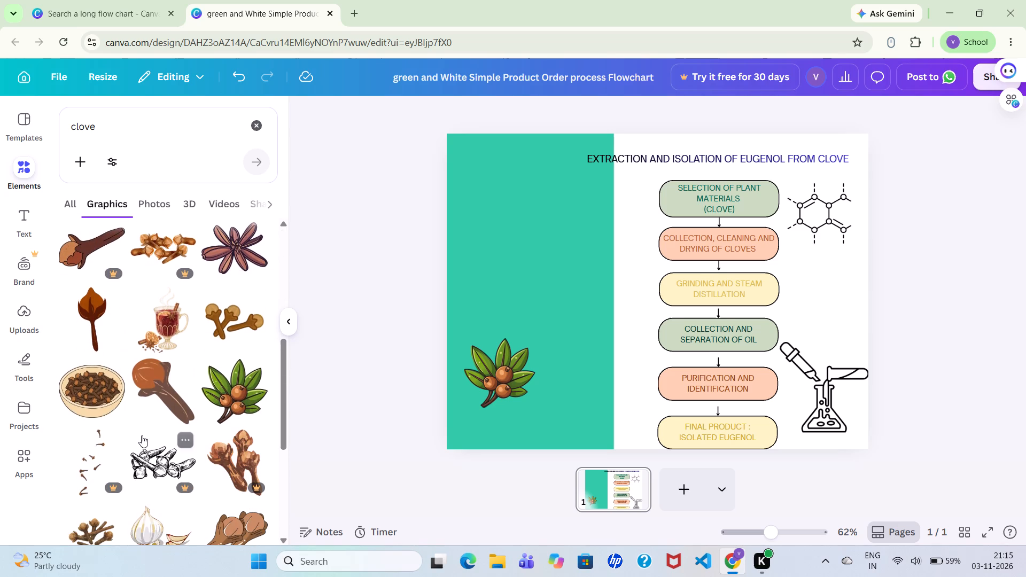
pyautogui.click(96, 393)
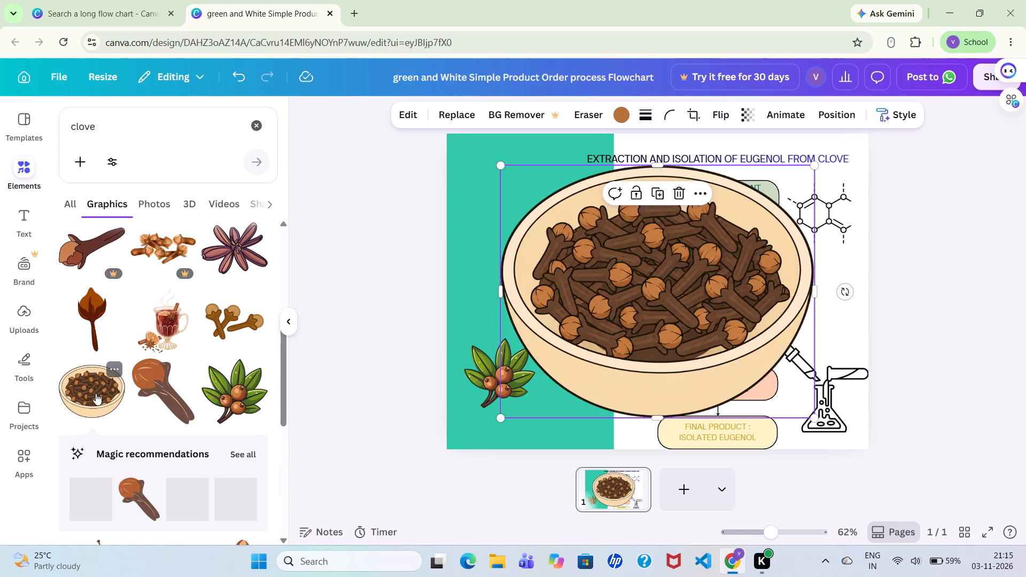
# Find the free black-outlined graphic of three dark brown cloves further down the clove results and add it to the page.
pyautogui.tripleClick(287, 541)
pyautogui.tripleClick(287, 541)
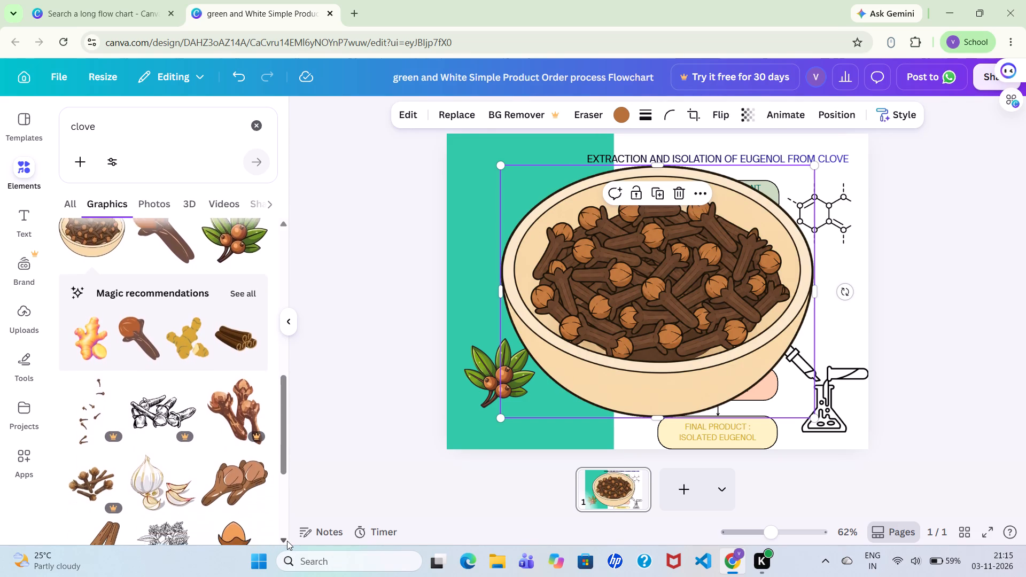
pyautogui.click(287, 541)
pyautogui.click(287, 541)
pyautogui.click(287, 541)
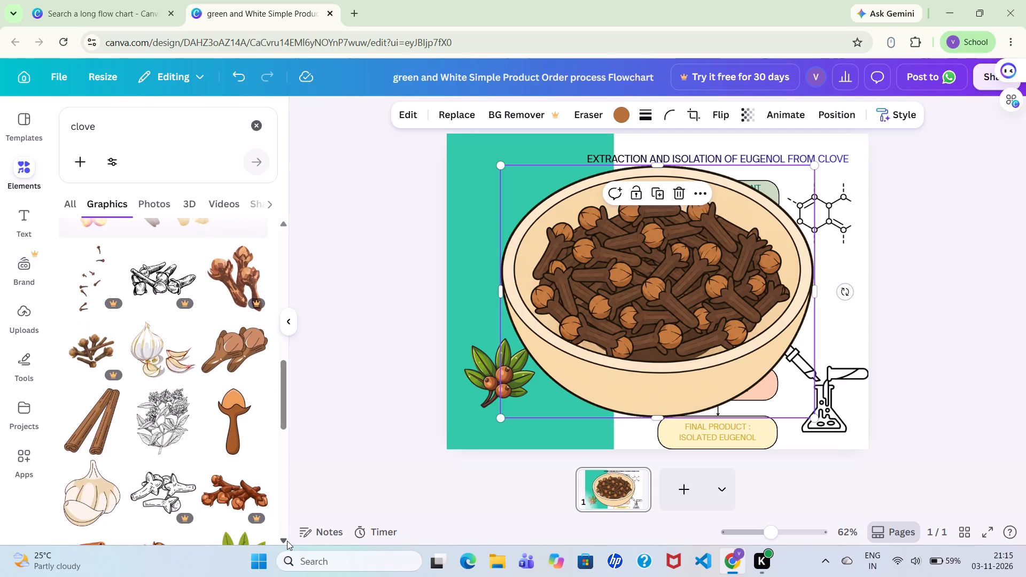
pyautogui.click(287, 541)
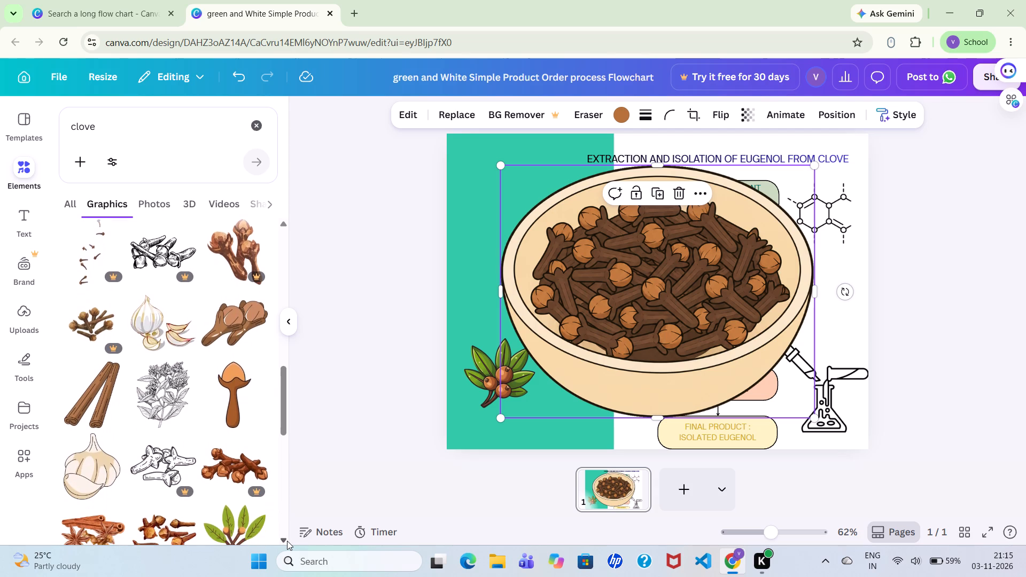
pyautogui.click(287, 541)
pyautogui.click(287, 541)
pyautogui.doubleClick(287, 541)
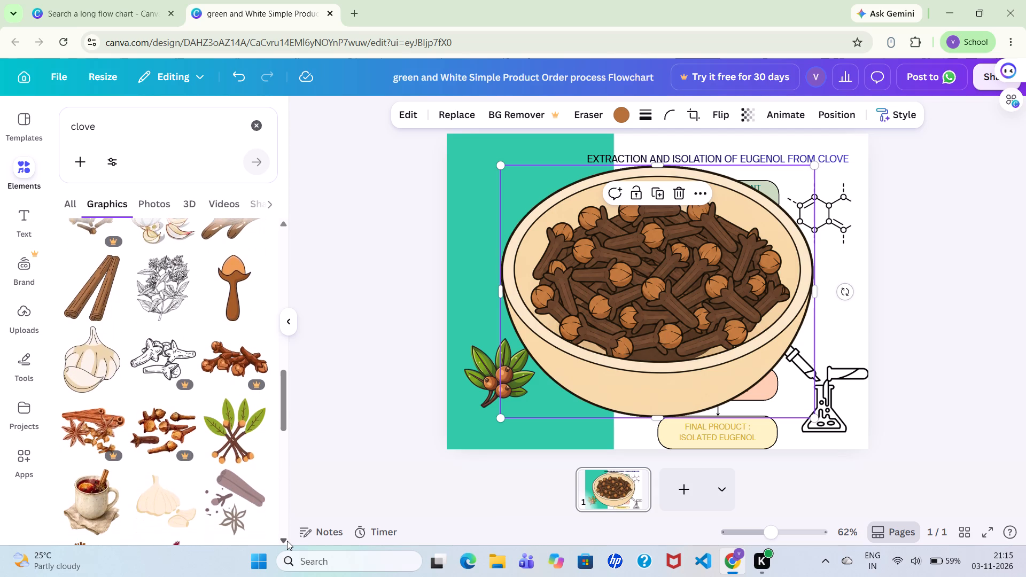
pyautogui.click(287, 541)
pyautogui.click(287, 541)
pyautogui.click(287, 541)
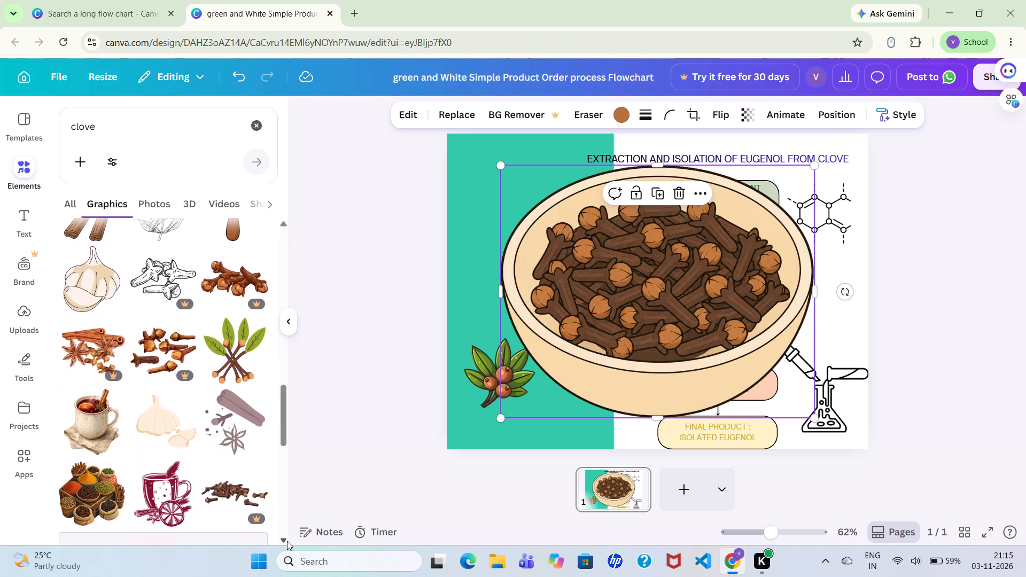
pyautogui.tripleClick(283, 541)
pyautogui.tripleClick(283, 541)
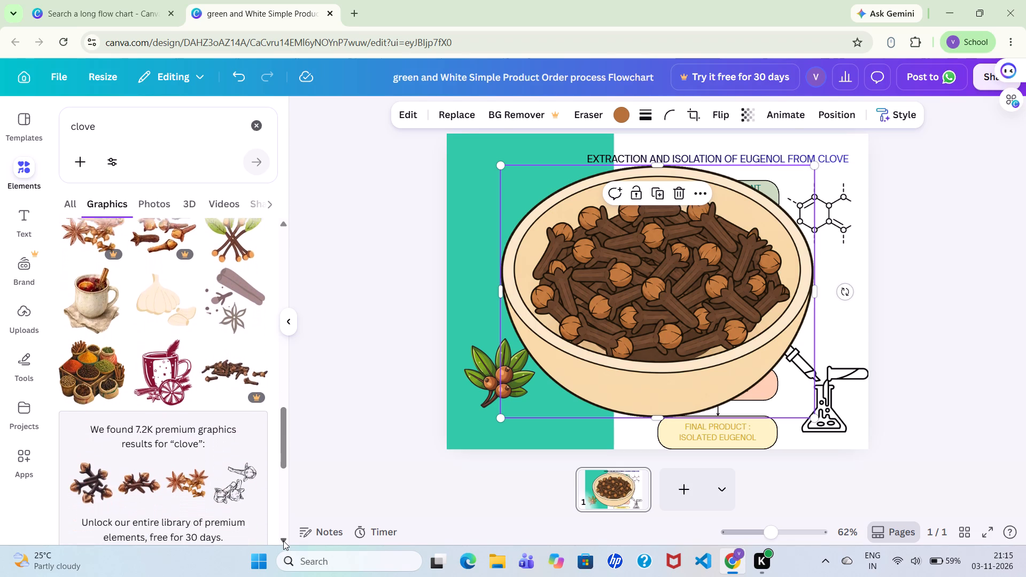
pyautogui.doubleClick(283, 541)
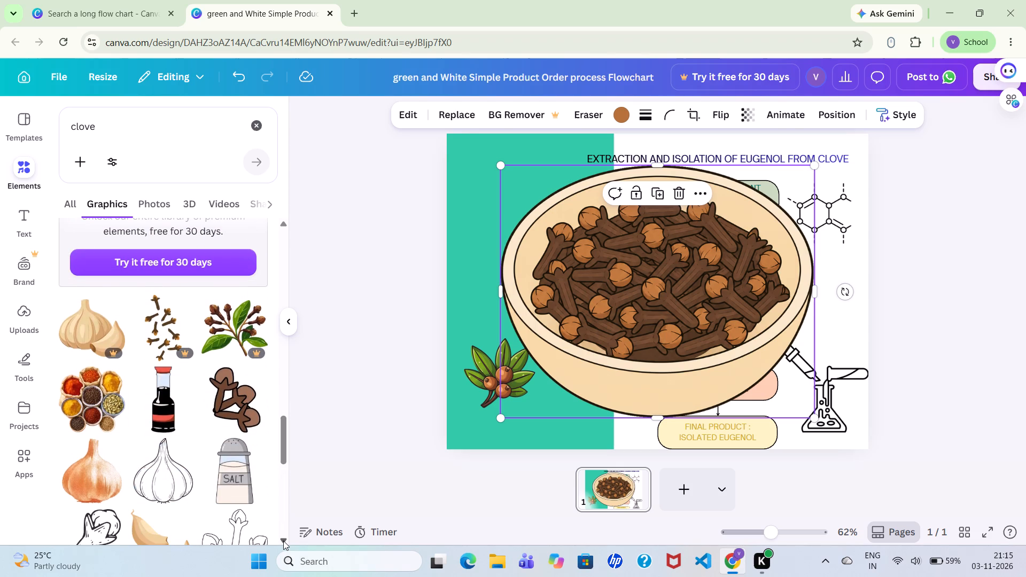
pyautogui.click(283, 541)
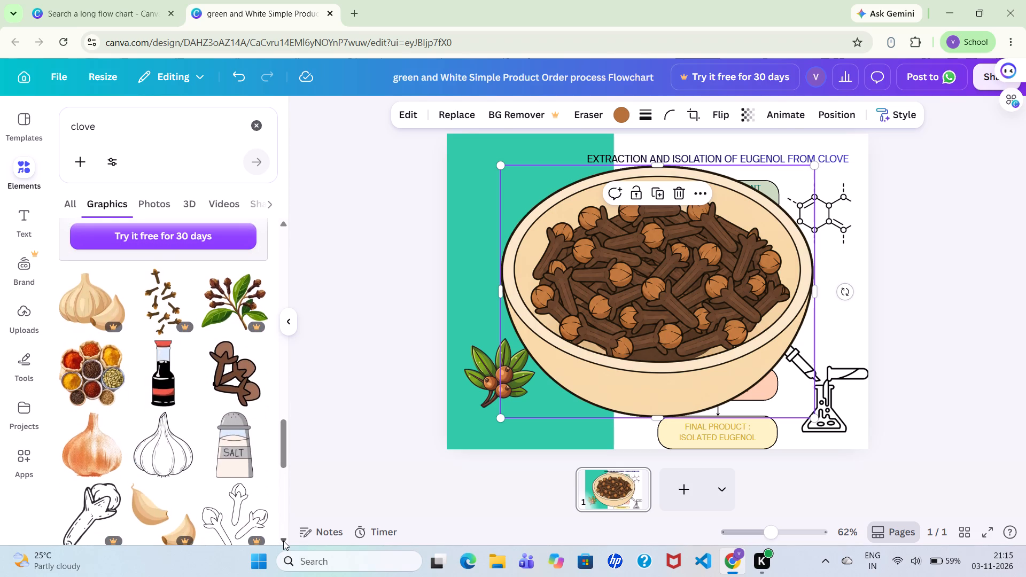
pyautogui.click(283, 537)
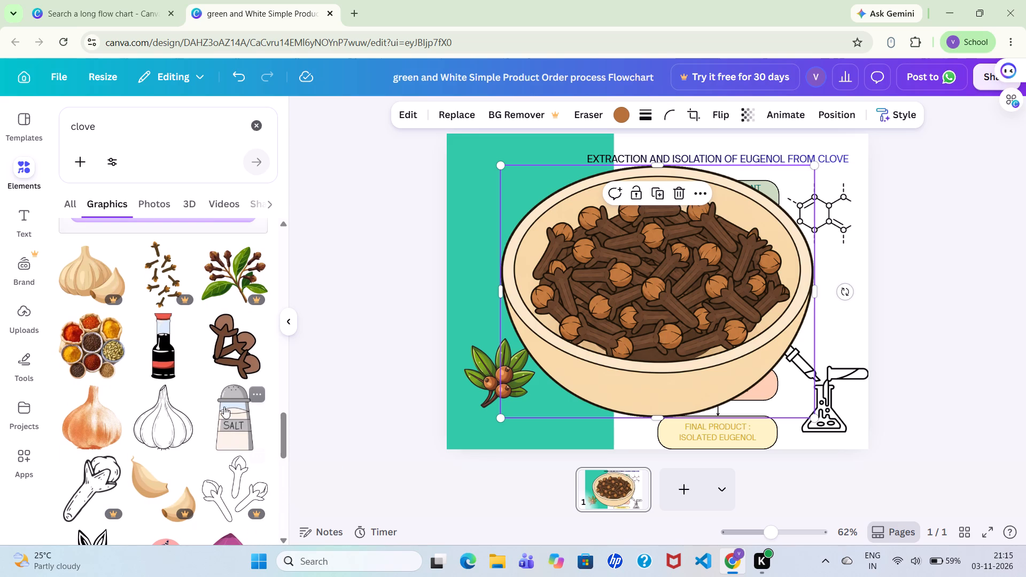
pyautogui.click(240, 352)
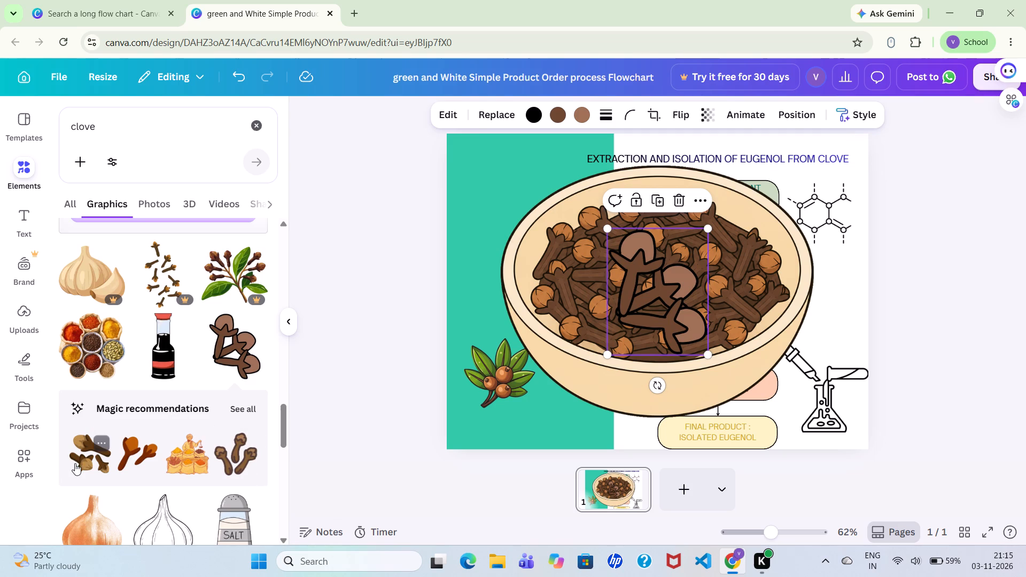
# Add the recommended olive-brown cloves graphic and move it off the bowl to the page's upper right corner, over the molecule structure.
pyautogui.click(88, 458)
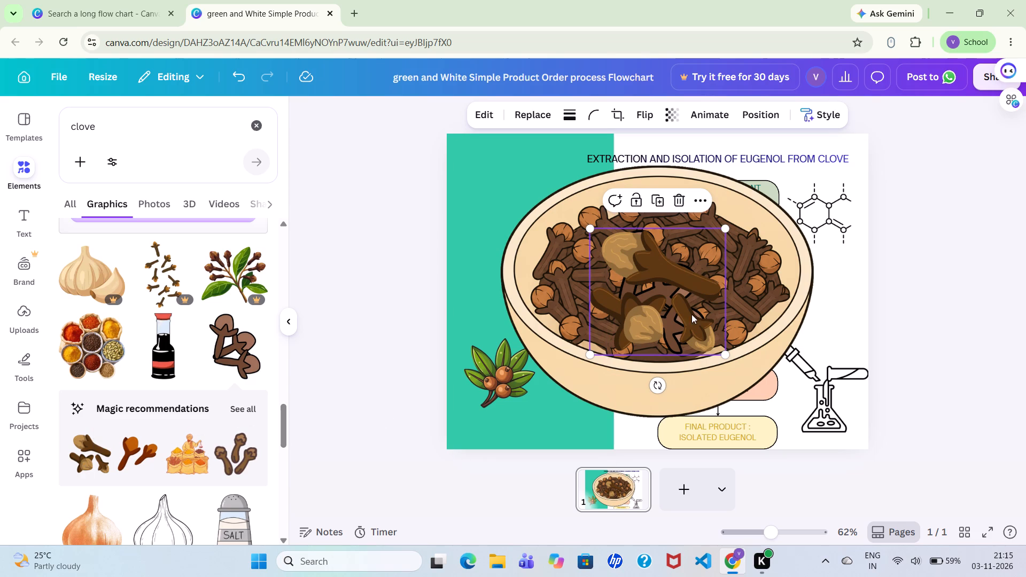
pyautogui.moveTo(717, 294); pyautogui.dragTo(820, 230)
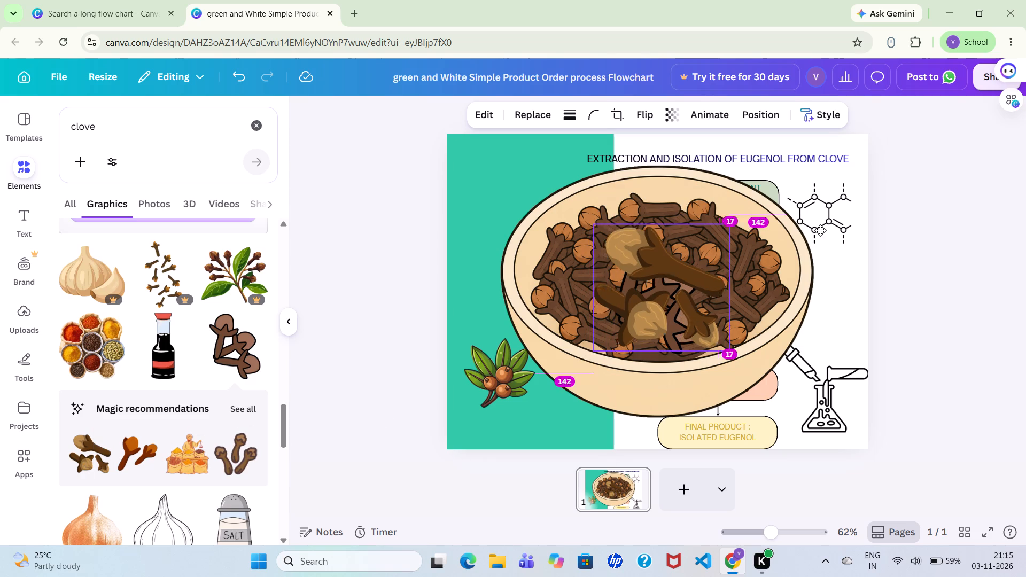
pyautogui.moveTo(820, 230); pyautogui.dragTo(875, 194)
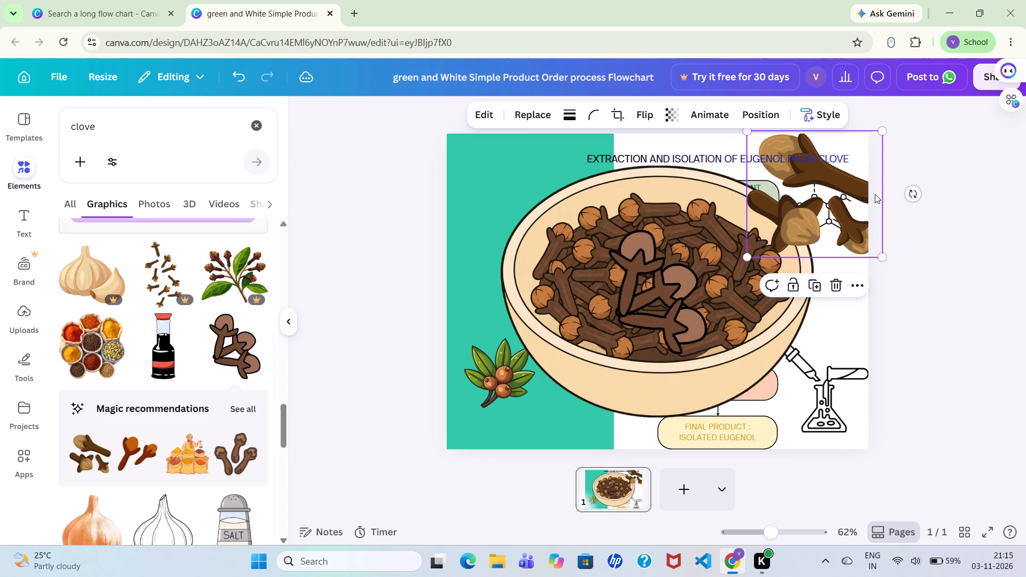
# Move the outlined three-clove graphic off the bowl to the page's lower right corner, over the flask.
pyautogui.moveTo(660, 261); pyautogui.dragTo(719, 352)
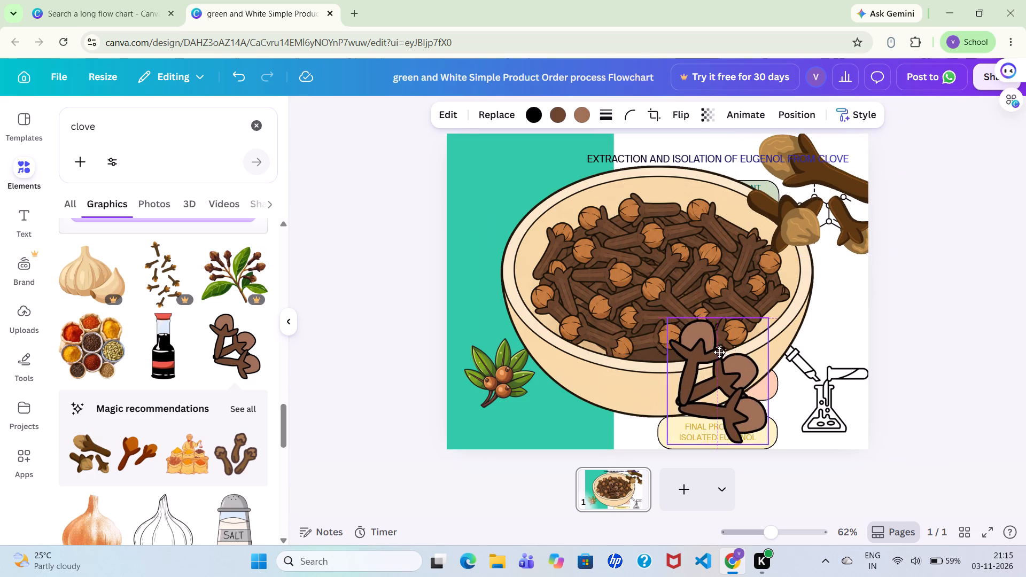
pyautogui.moveTo(719, 352); pyautogui.dragTo(857, 431)
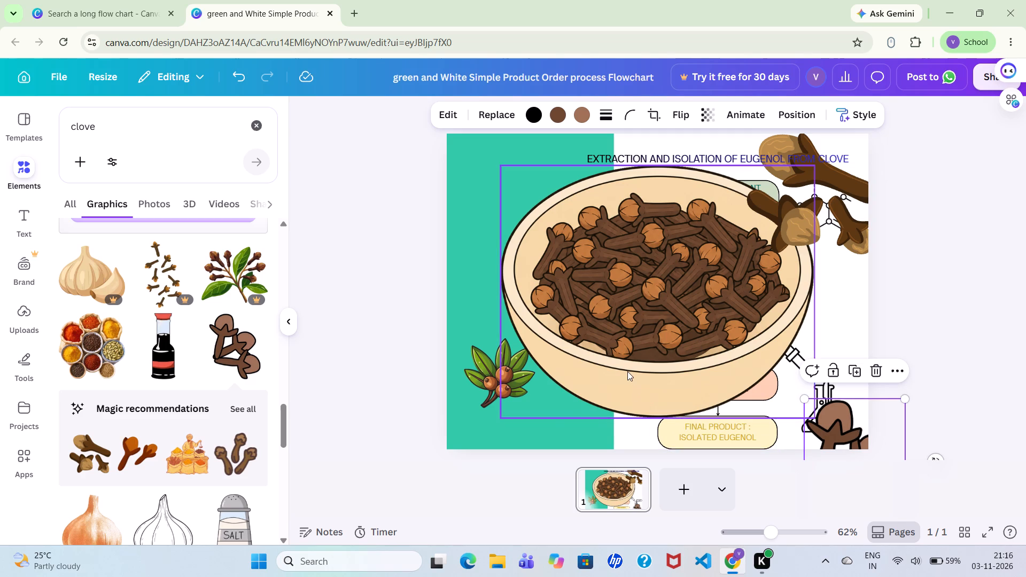
# Shrink the bowl of cloves to slightly over half the green panel's width and place it in the panel's upper left area.
pyautogui.click(586, 362)
pyautogui.moveTo(498, 422); pyautogui.dragTo(575, 360)
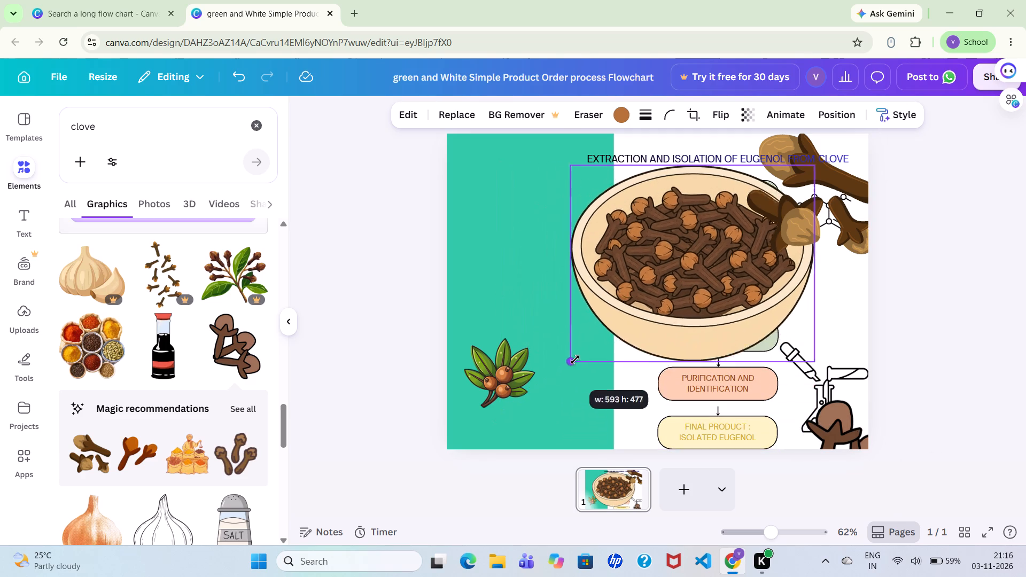
pyautogui.moveTo(575, 360); pyautogui.dragTo(647, 290)
pyautogui.moveTo(716, 200); pyautogui.dragTo(512, 192)
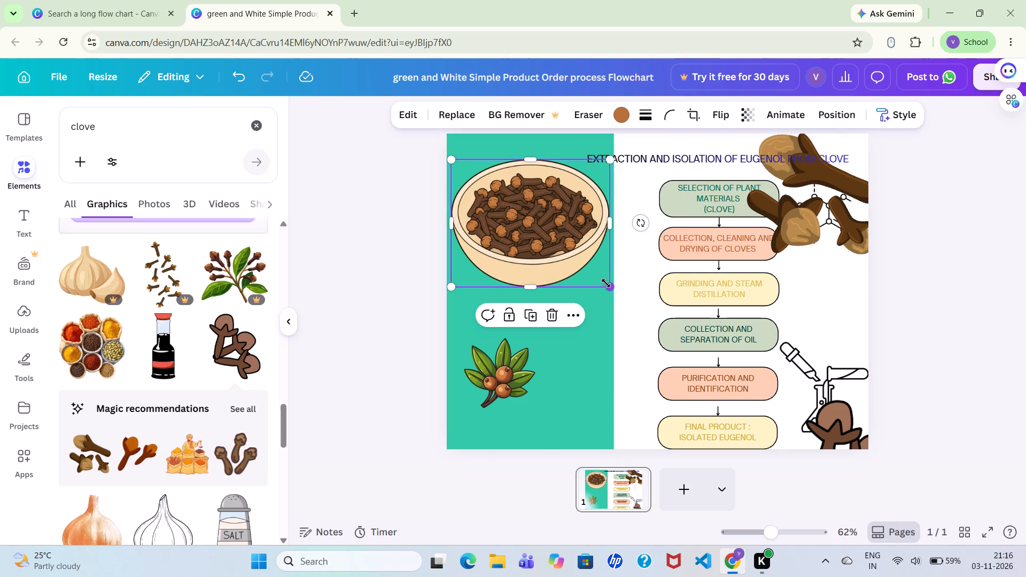
pyautogui.moveTo(611, 286); pyautogui.dragTo(601, 283)
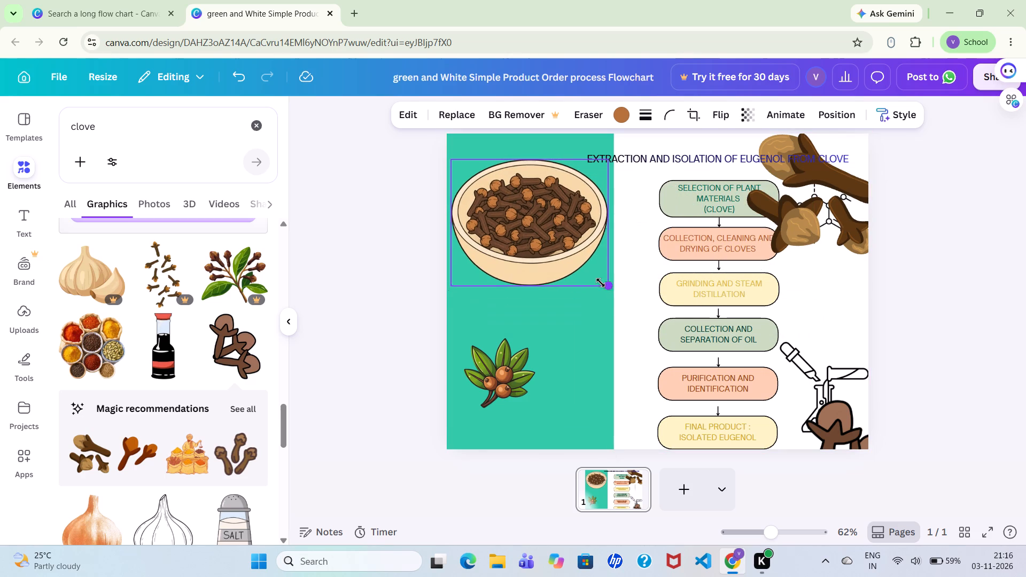
pyautogui.moveTo(601, 283); pyautogui.dragTo(545, 241)
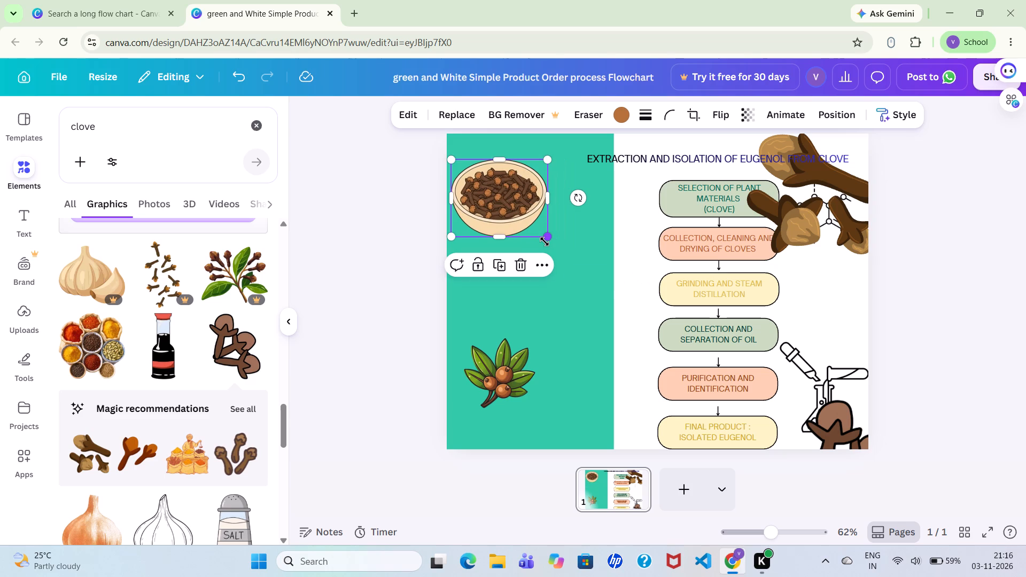
pyautogui.moveTo(530, 218); pyautogui.dragTo(535, 215)
pyautogui.click(631, 274)
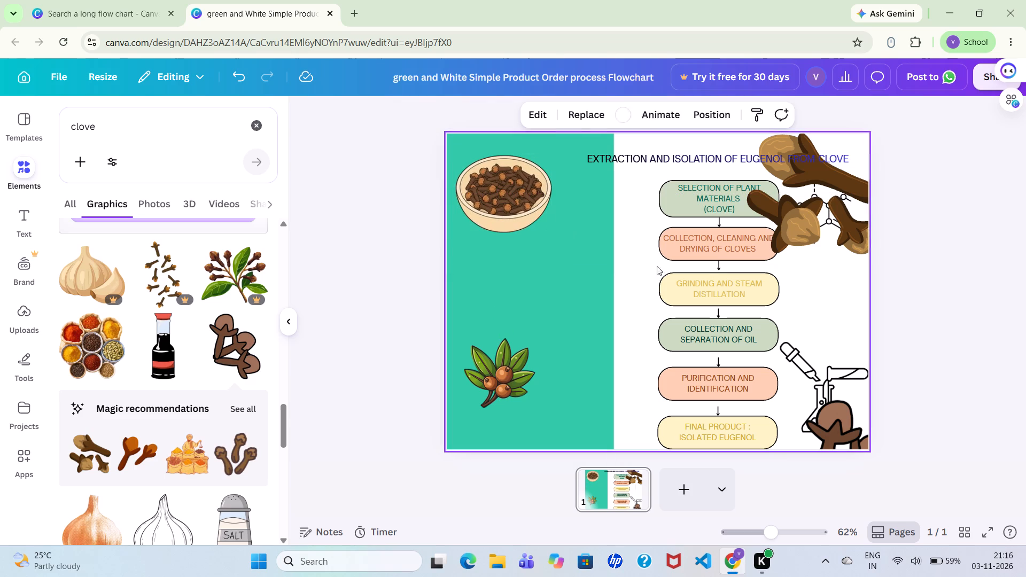
# Move the olive-brown cloves graphic from the page's upper right corner onto the middle of the green panel, below the bowl.
pyautogui.moveTo(761, 239); pyautogui.dragTo(556, 246)
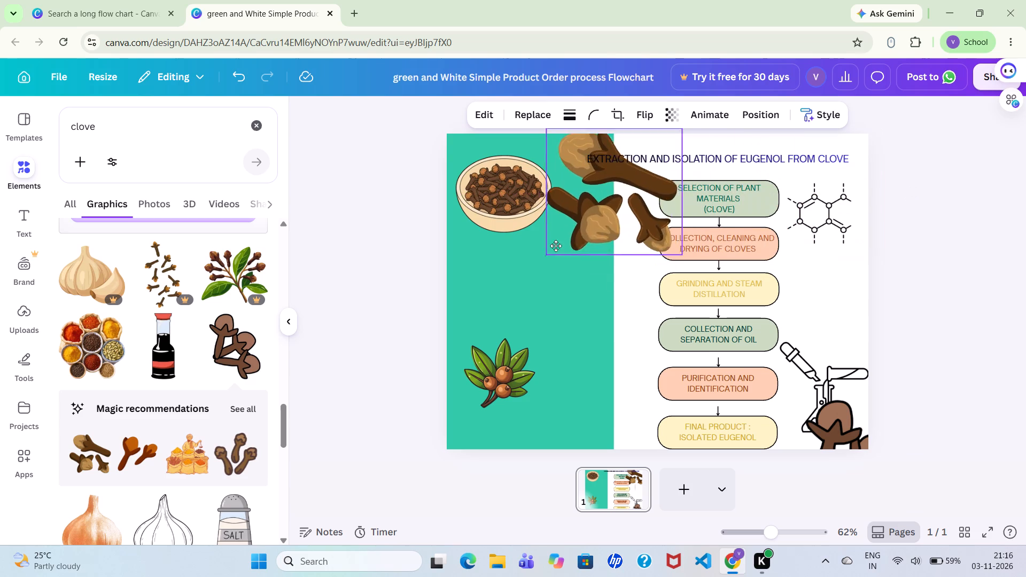
pyautogui.moveTo(556, 246); pyautogui.dragTo(510, 330)
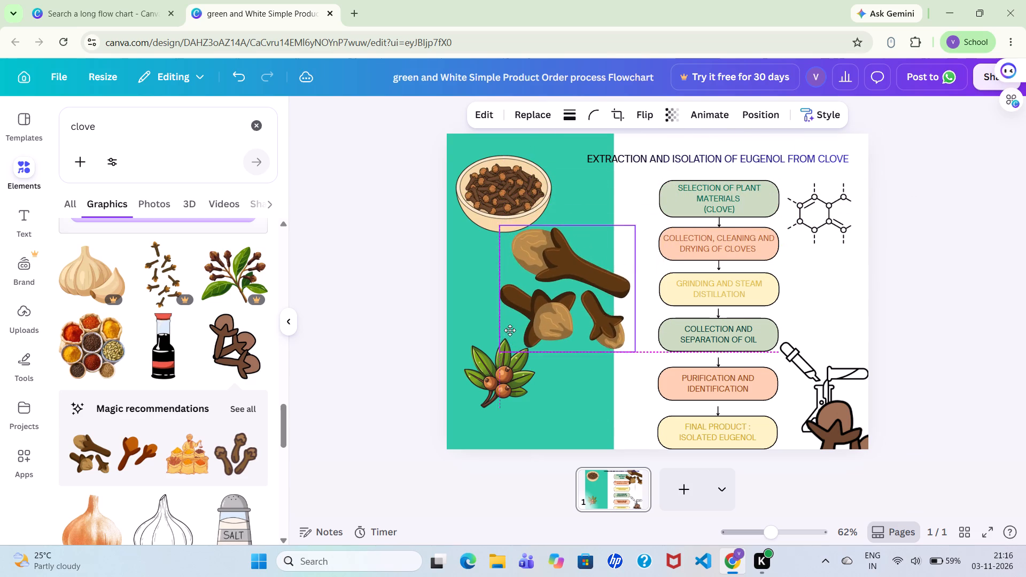
pyautogui.moveTo(510, 330); pyautogui.dragTo(500, 336)
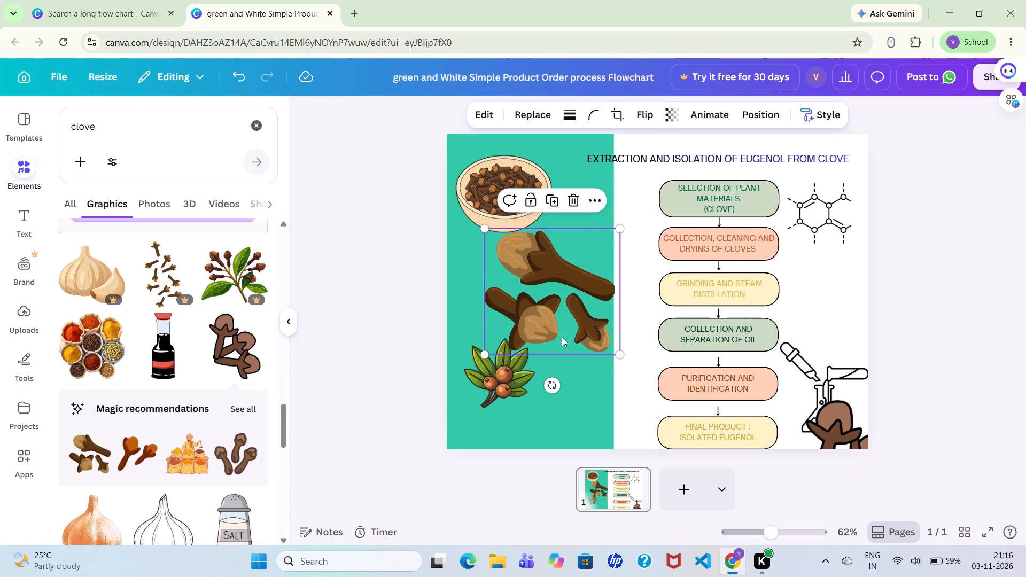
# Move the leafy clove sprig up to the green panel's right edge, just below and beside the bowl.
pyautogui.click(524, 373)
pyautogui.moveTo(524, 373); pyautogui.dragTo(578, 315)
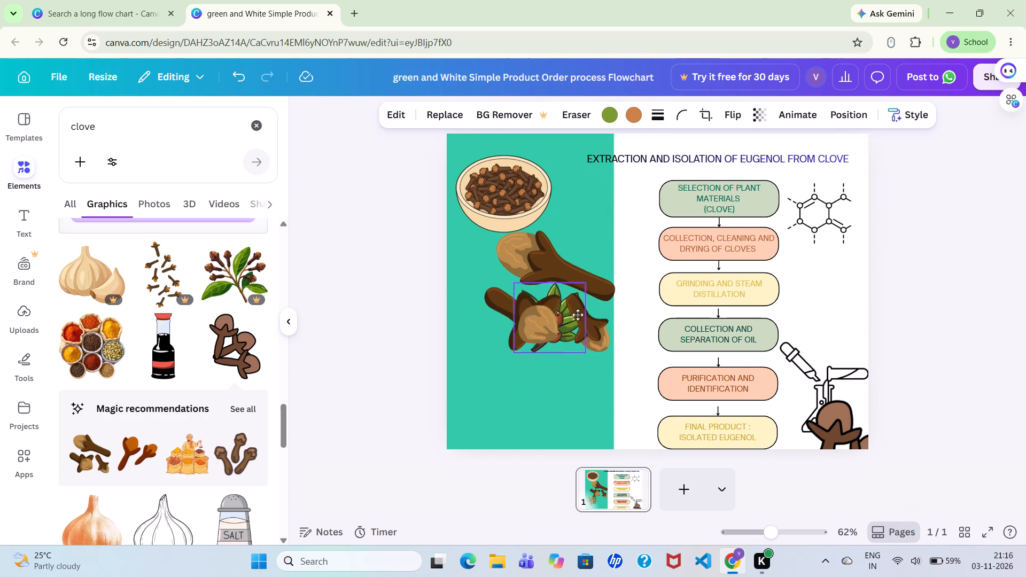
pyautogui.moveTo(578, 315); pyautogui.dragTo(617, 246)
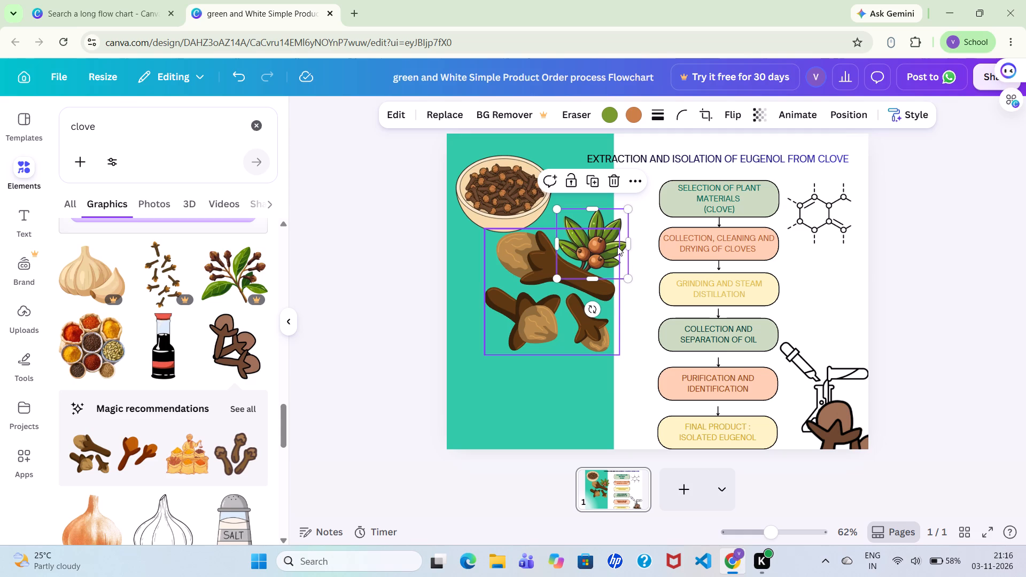
# Shrink the olive-brown cloves to about 40% of the green panel's width and place them in the panel's lower left area.
pyautogui.moveTo(510, 339); pyautogui.dragTo(490, 377)
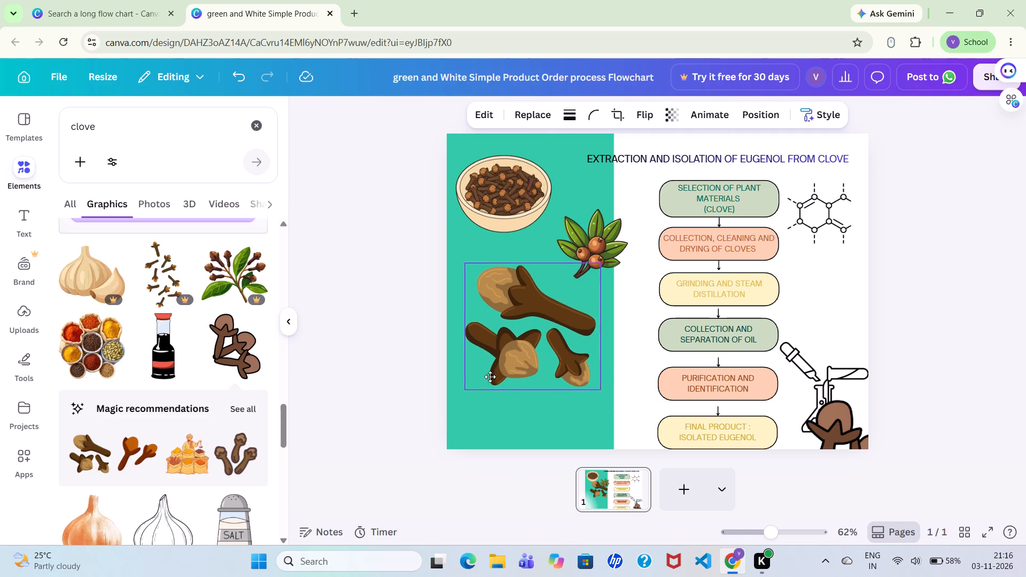
pyautogui.moveTo(490, 377); pyautogui.dragTo(490, 411)
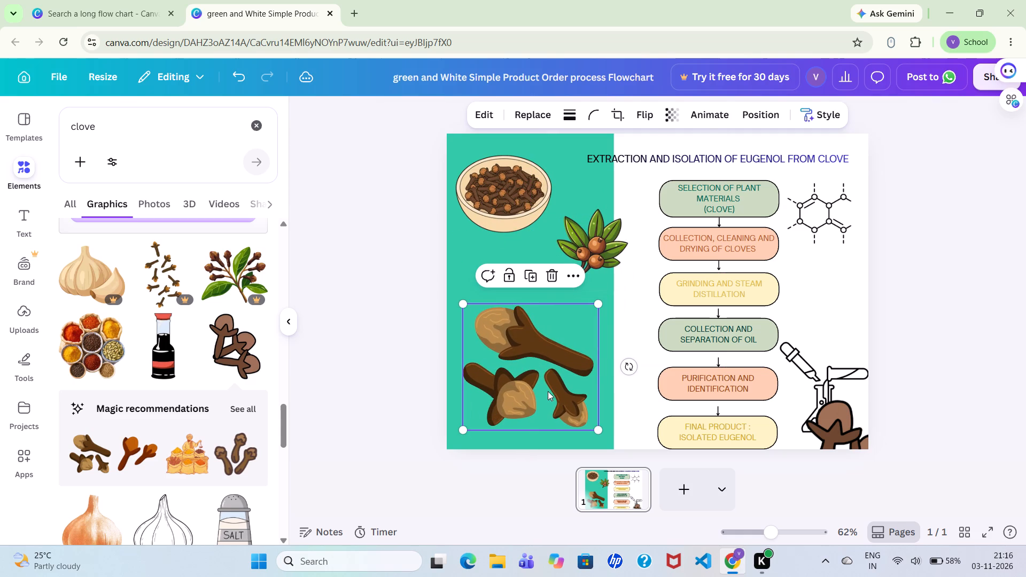
pyautogui.moveTo(597, 426); pyautogui.dragTo(549, 396)
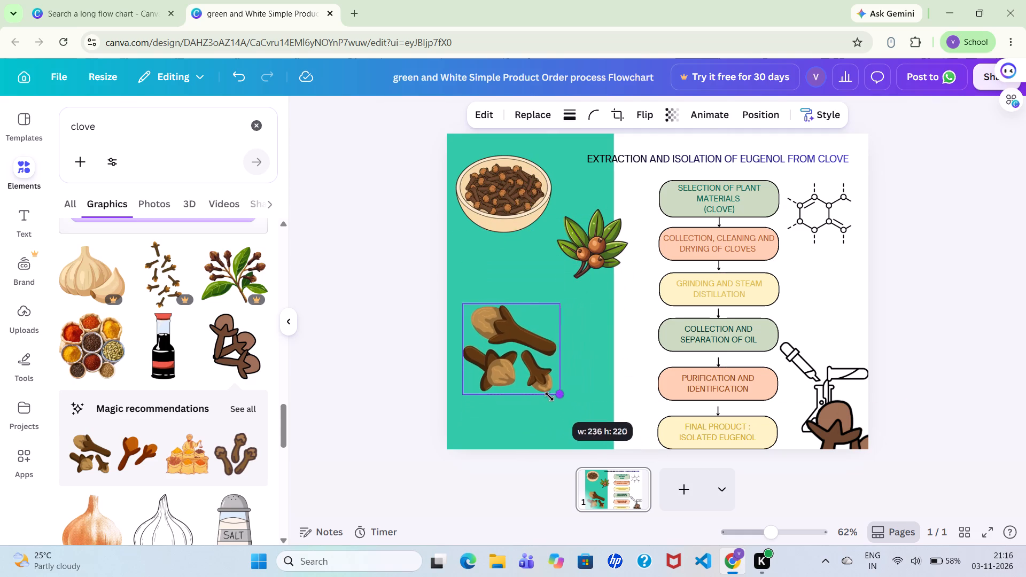
pyautogui.moveTo(549, 396); pyautogui.dragTo(528, 380)
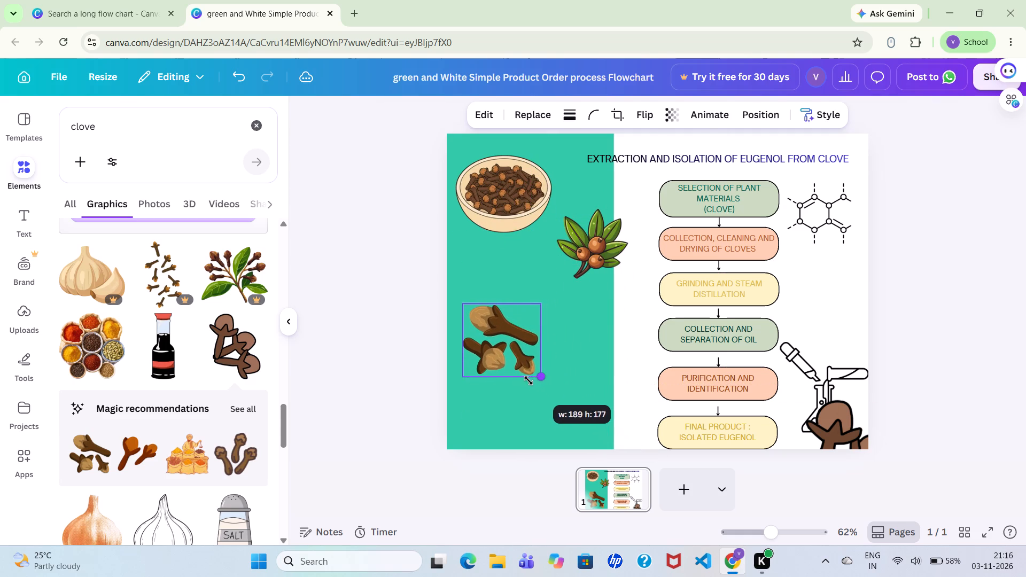
pyautogui.moveTo(528, 380); pyautogui.dragTo(515, 375)
pyautogui.moveTo(500, 346); pyautogui.dragTo(502, 365)
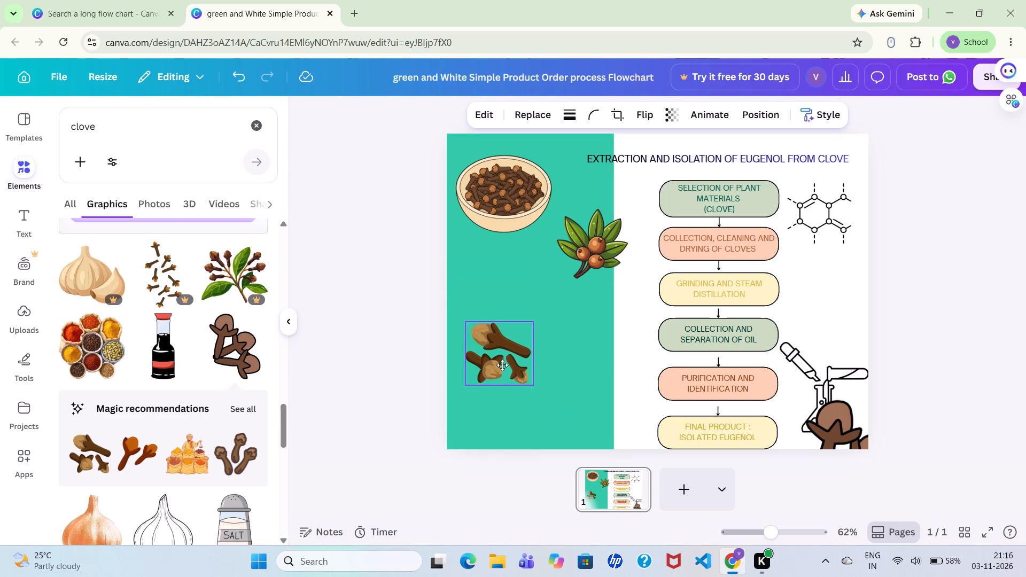
pyautogui.moveTo(502, 365); pyautogui.dragTo(511, 400)
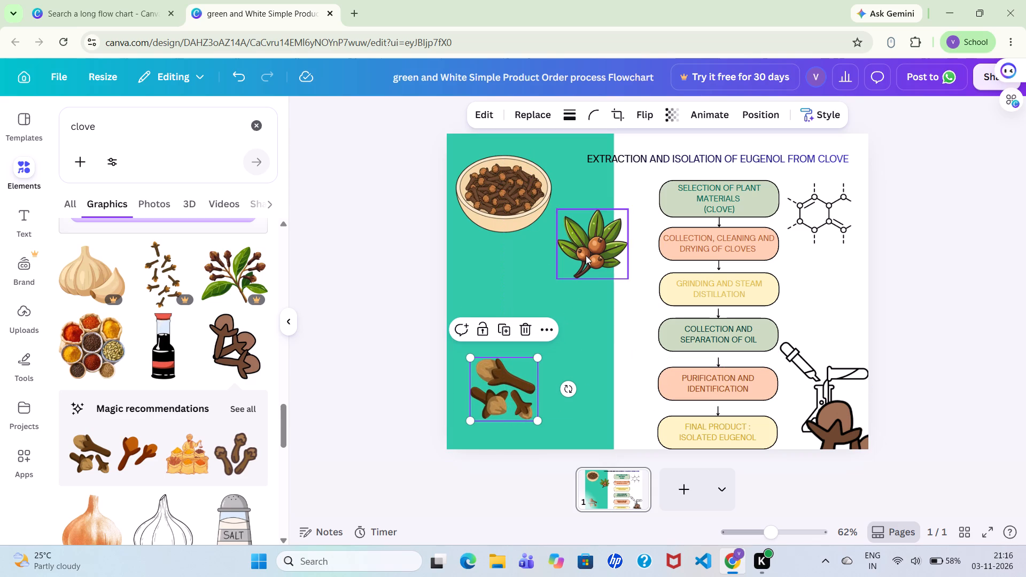
# Move the leafy clove sprig down to the panel's lower area so it overlaps the upper side of the olive-brown cloves.
pyautogui.moveTo(586, 254); pyautogui.dragTo(542, 360)
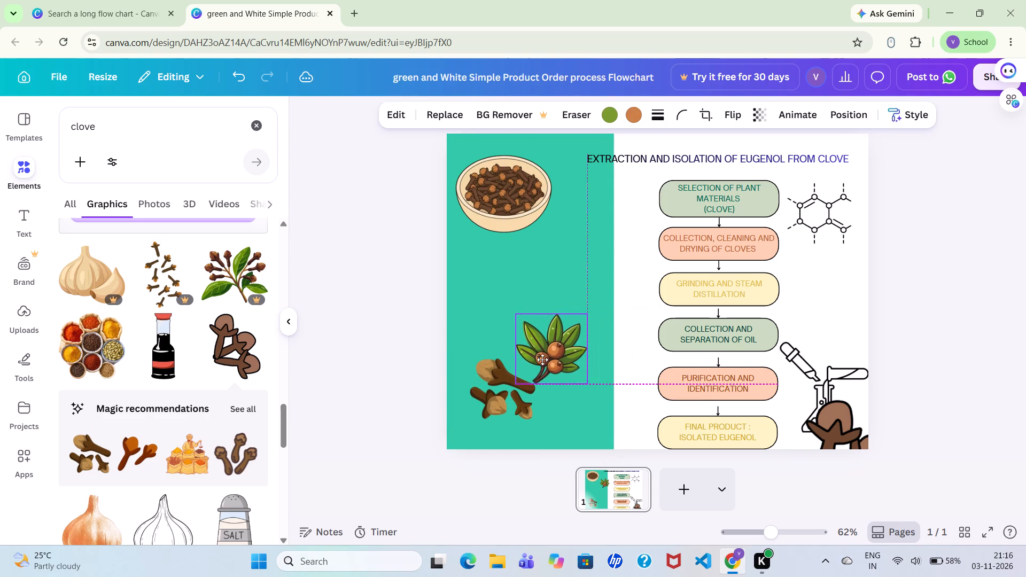
pyautogui.moveTo(542, 360); pyautogui.dragTo(525, 367)
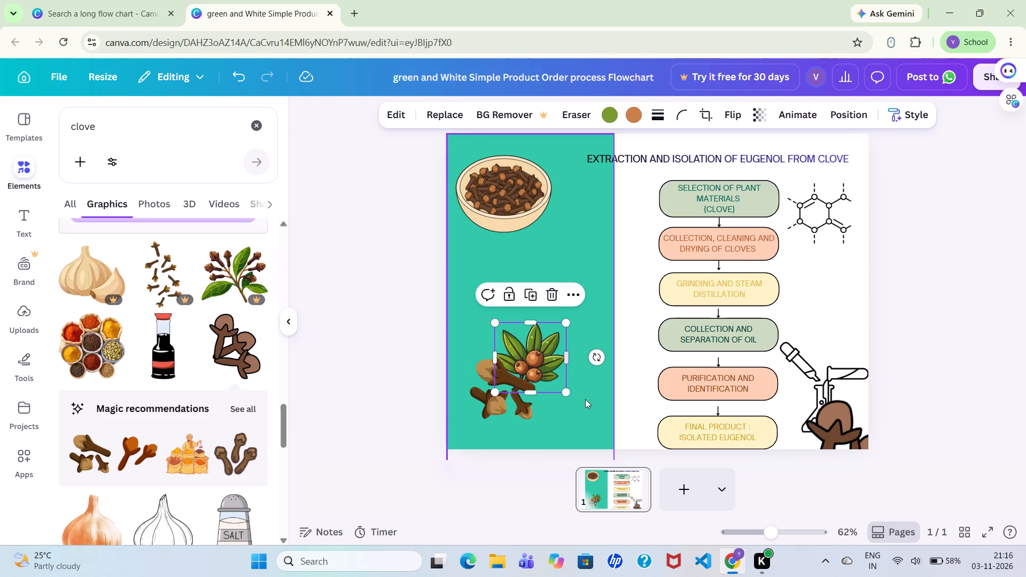
pyautogui.click(585, 400)
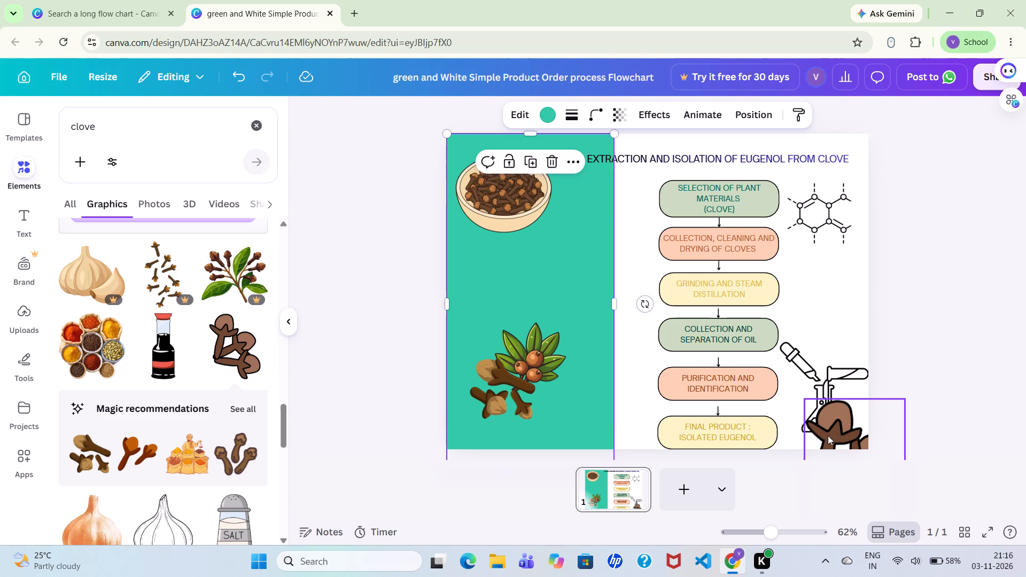
# Move the outlined three-clove graphic off the flask to the green panel's right side, between the bowl and the leafy sprig.
pyautogui.moveTo(816, 448); pyautogui.dragTo(671, 356)
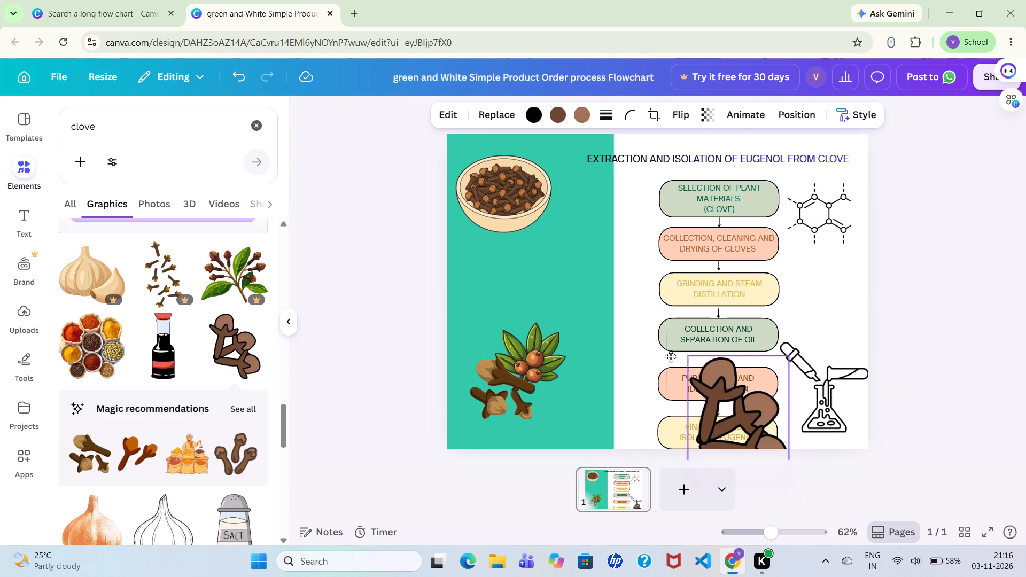
pyautogui.moveTo(671, 356); pyautogui.dragTo(514, 256)
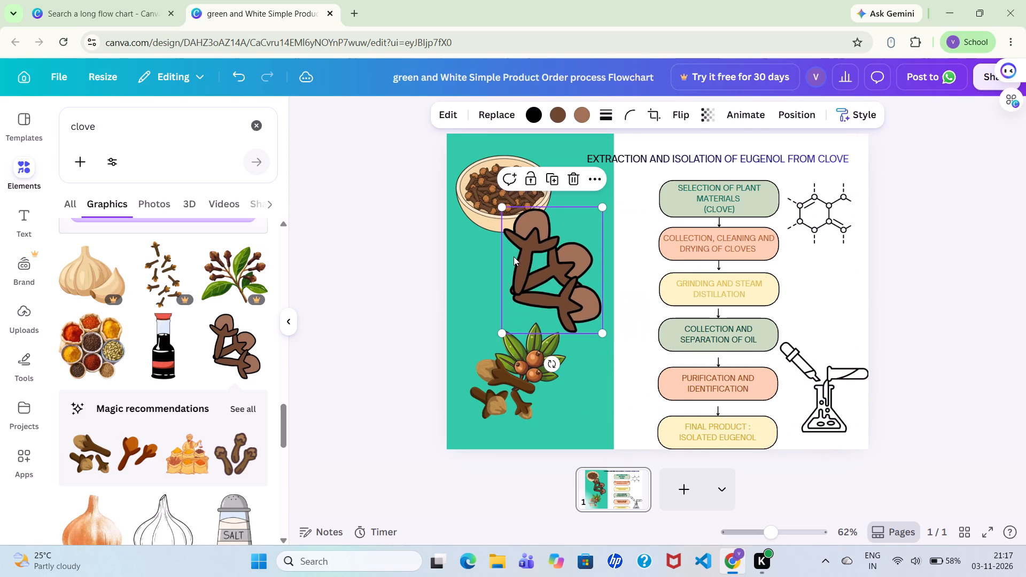
pyautogui.moveTo(530, 258); pyautogui.dragTo(544, 268)
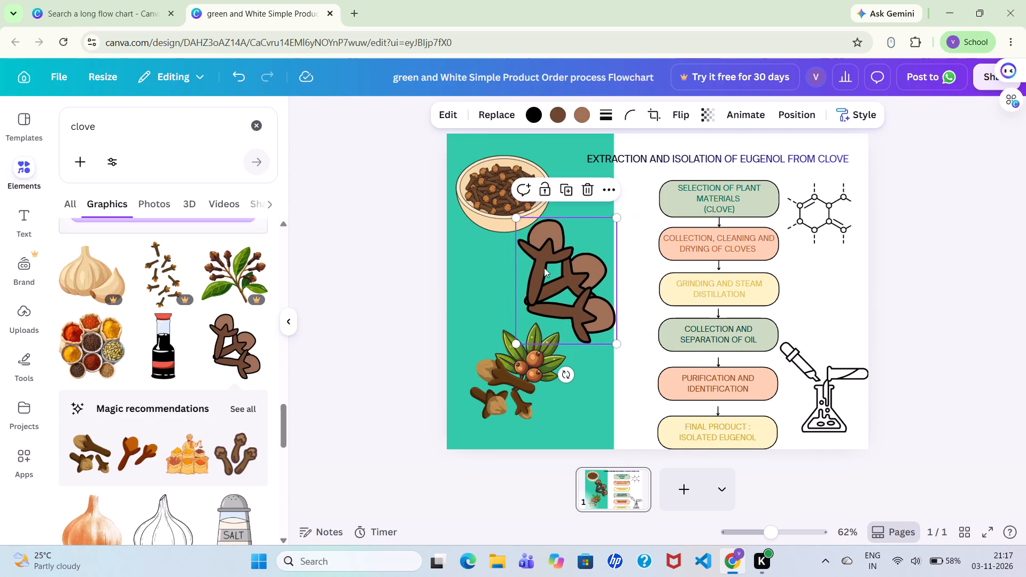
pyautogui.click(491, 271)
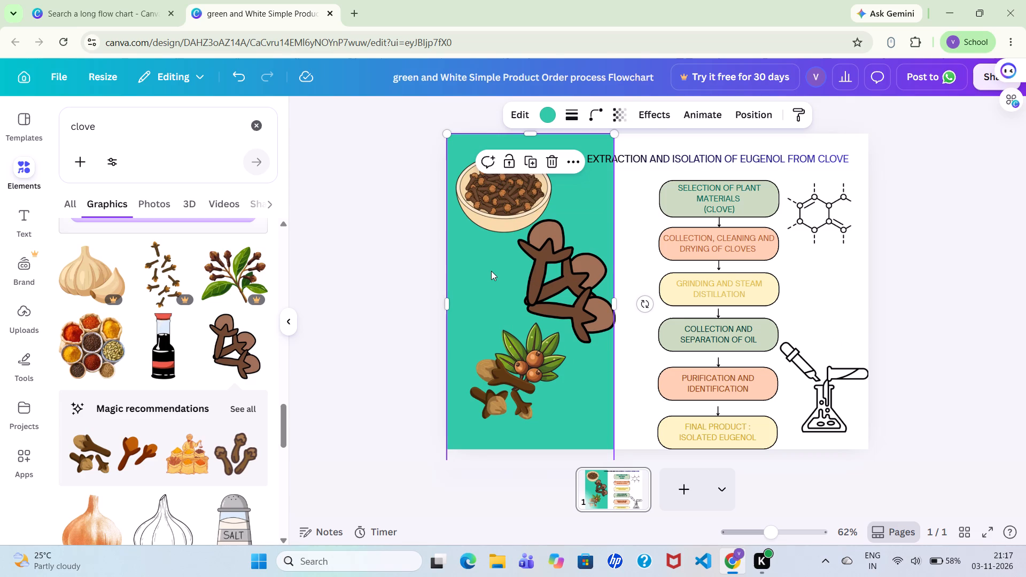
pyautogui.click(579, 378)
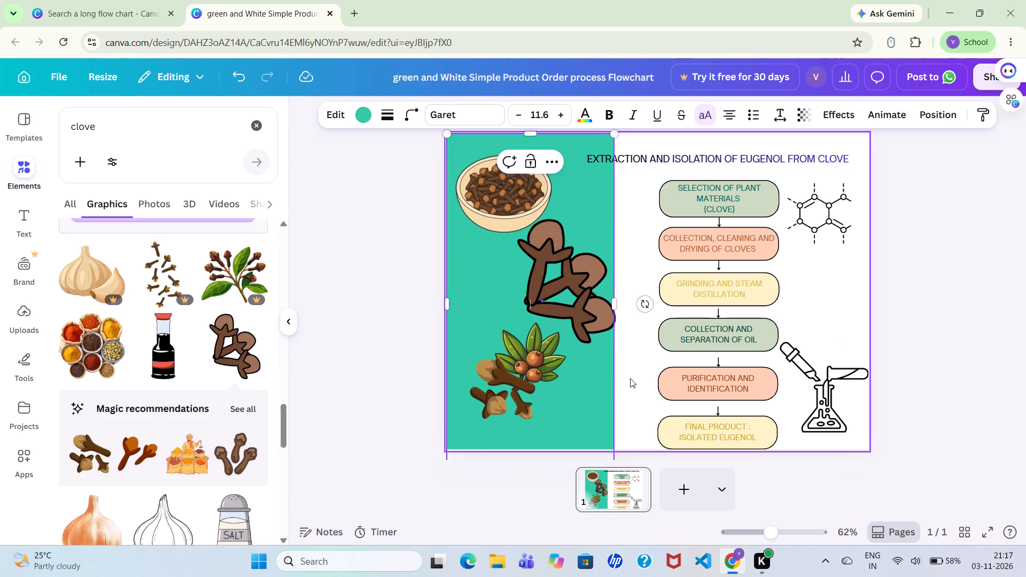
pyautogui.click(630, 378)
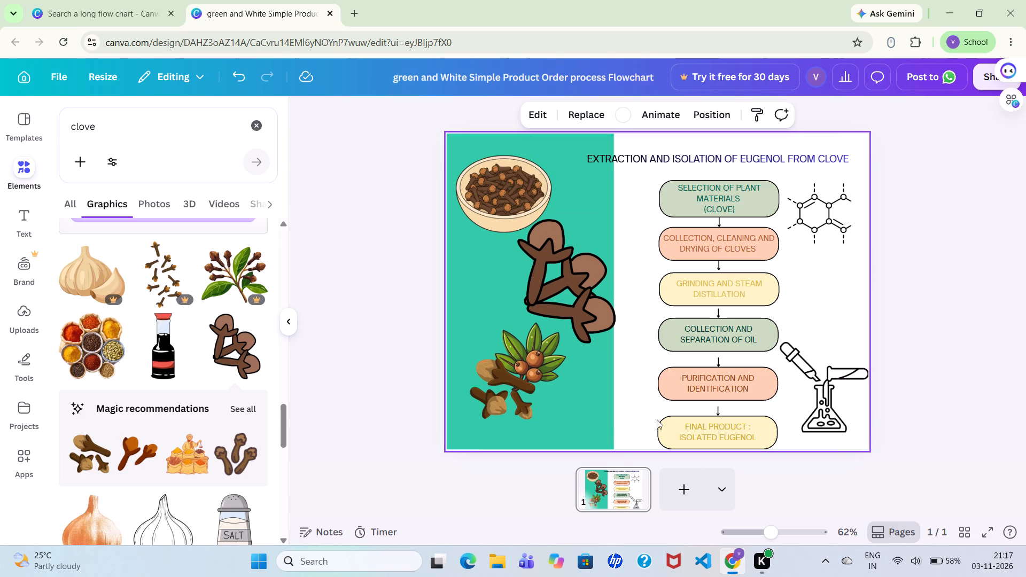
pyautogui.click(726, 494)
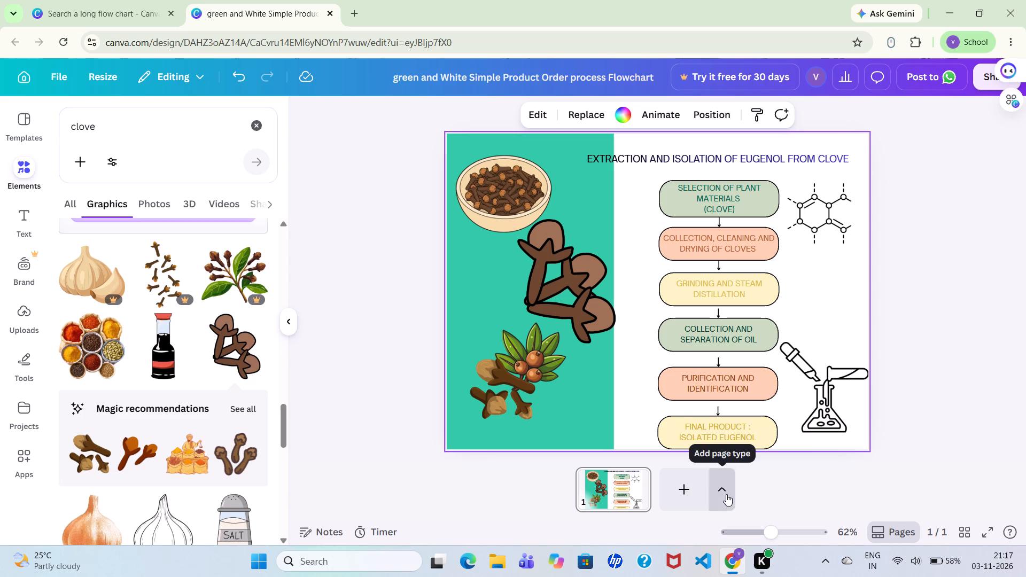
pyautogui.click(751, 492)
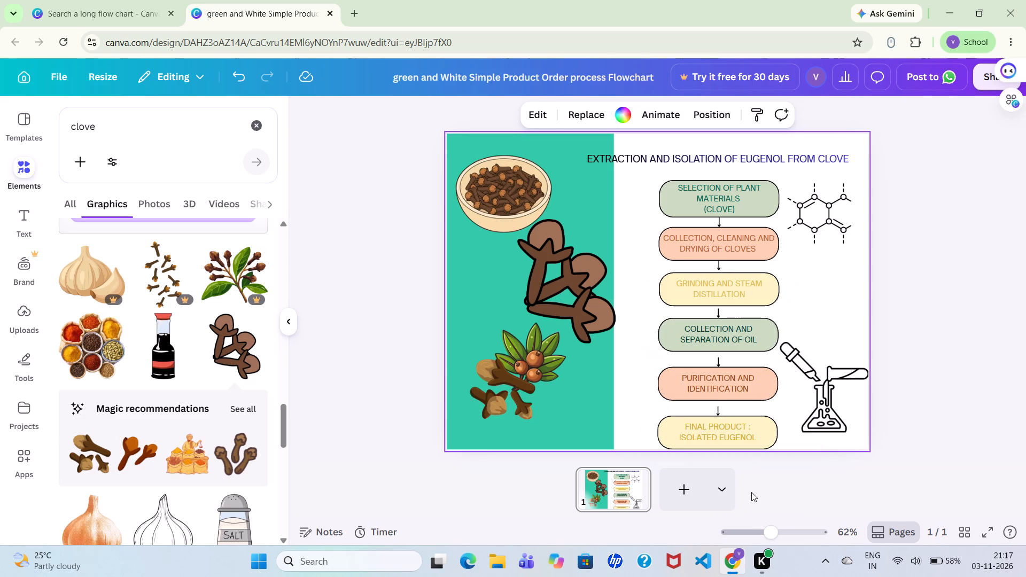
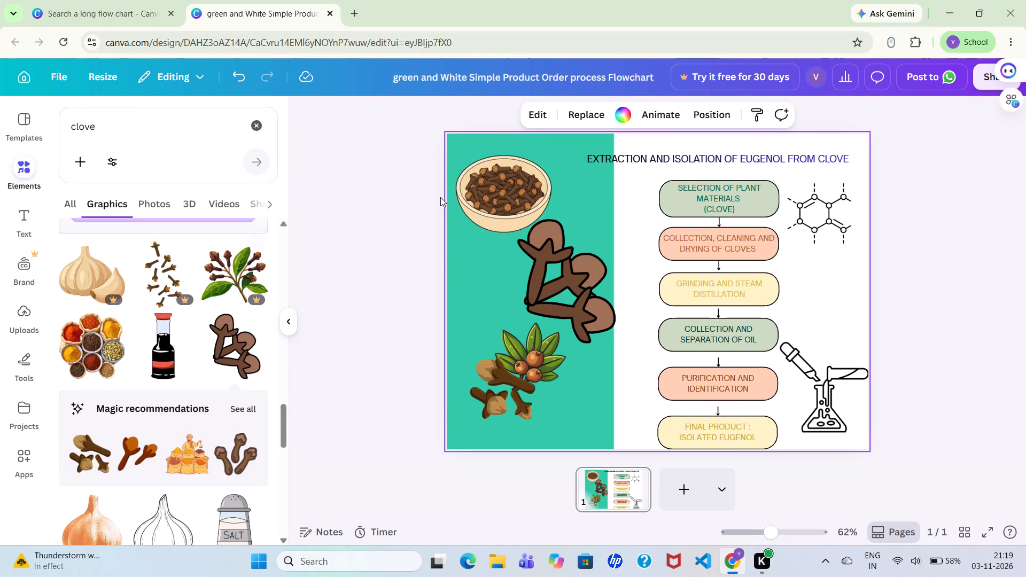
# Move the bowl of cloves down and over to the green panel's left edge.
pyautogui.moveTo(481, 197); pyautogui.dragTo(475, 206)
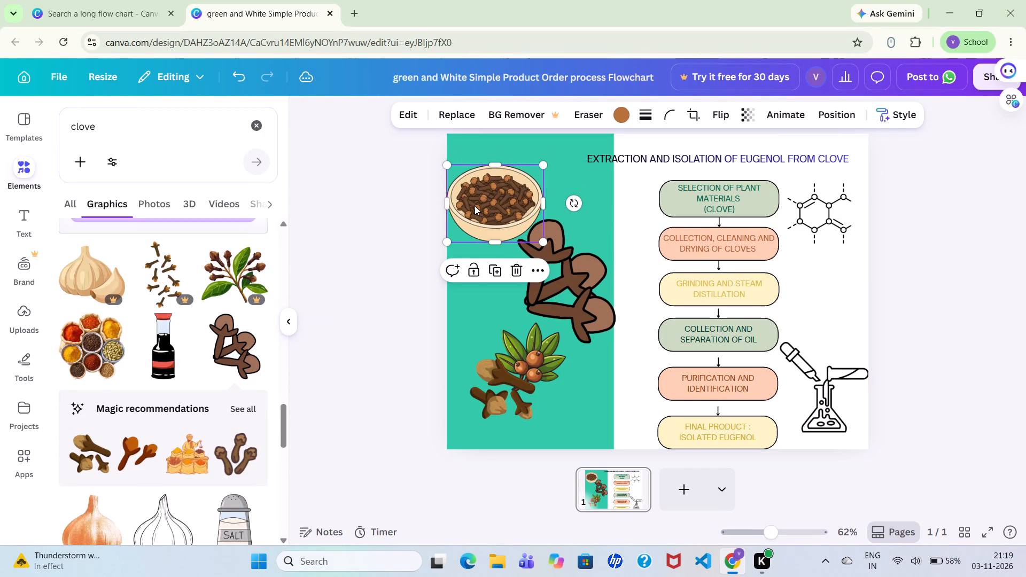
pyautogui.click(602, 210)
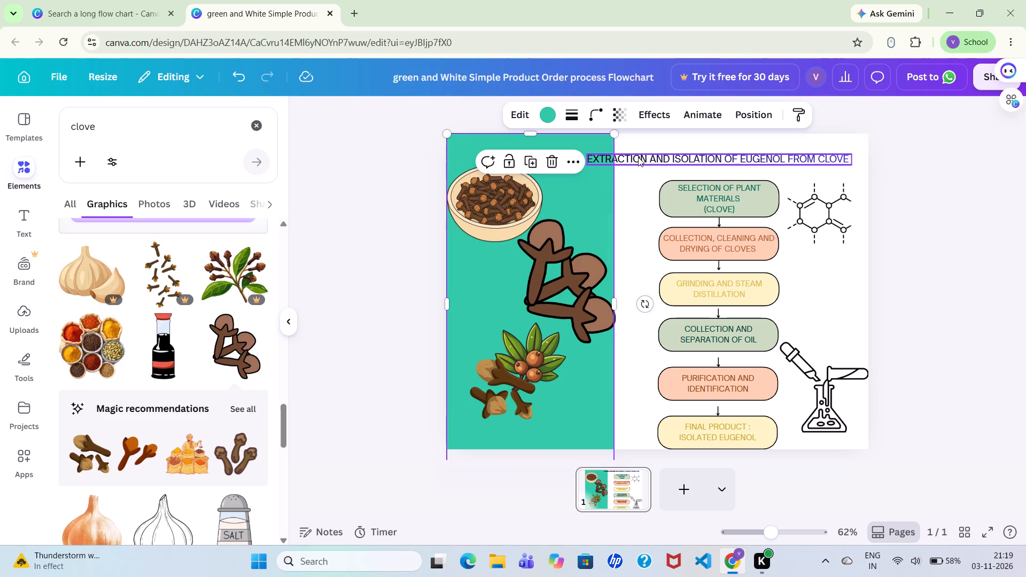
# Move the eugenol extraction heading up and left so its beginning overlaps the green panel.
pyautogui.moveTo(638, 157); pyautogui.dragTo(599, 153)
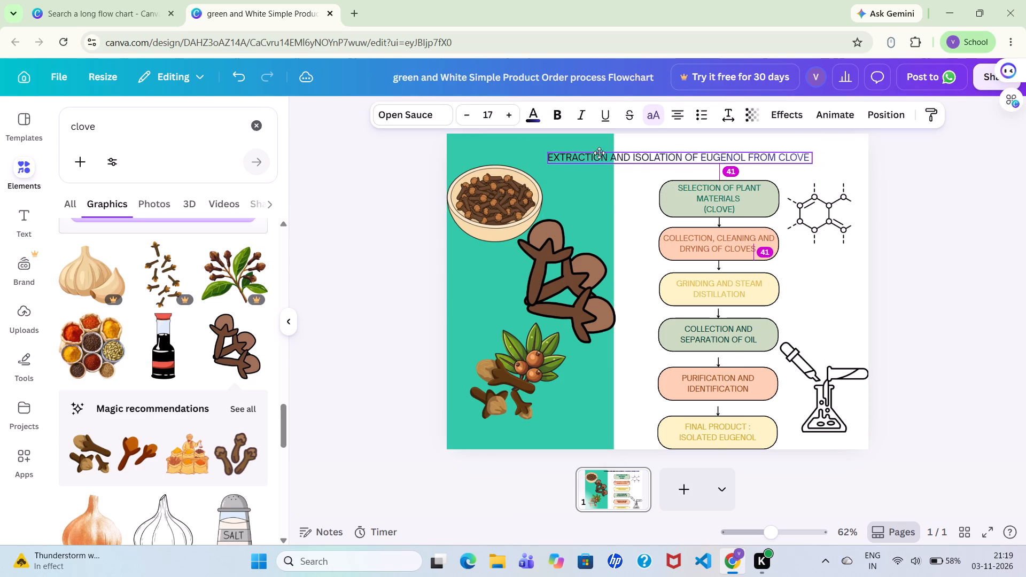
pyautogui.moveTo(599, 153); pyautogui.dragTo(585, 149)
pyautogui.click(631, 227)
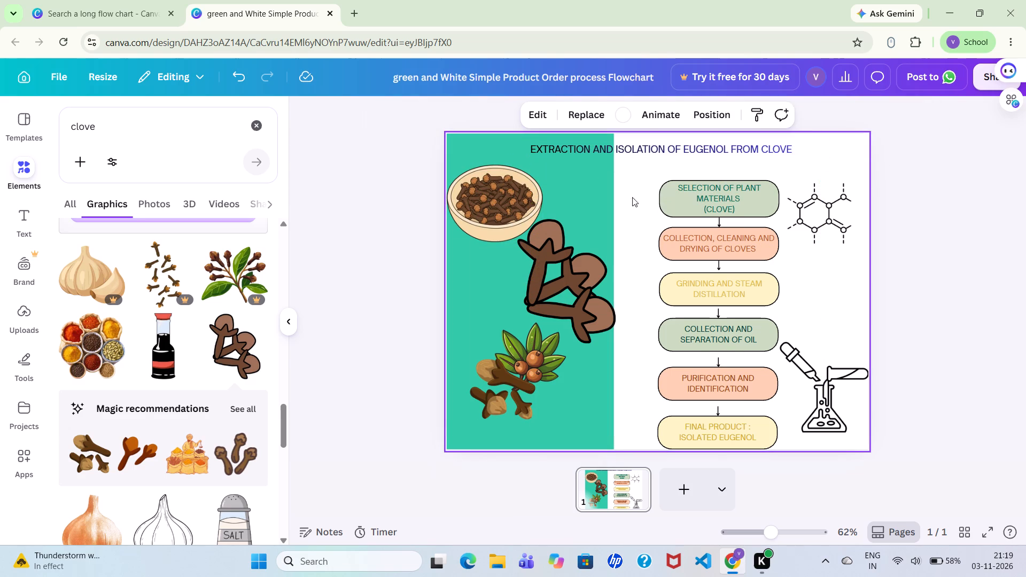
# Increase the heading's font size to 19.
pyautogui.click(639, 150)
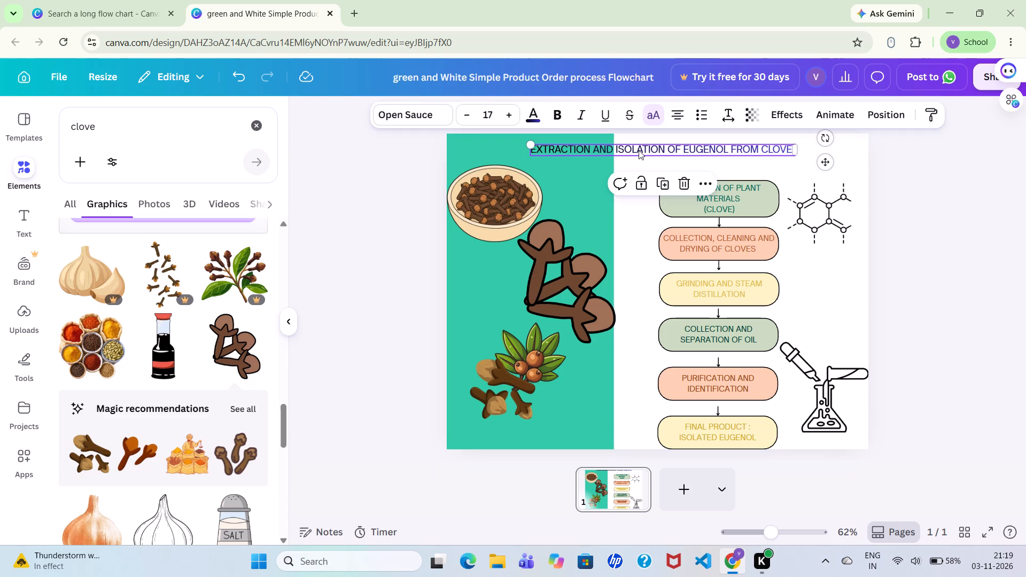
pyautogui.click(512, 115)
pyautogui.click(512, 115)
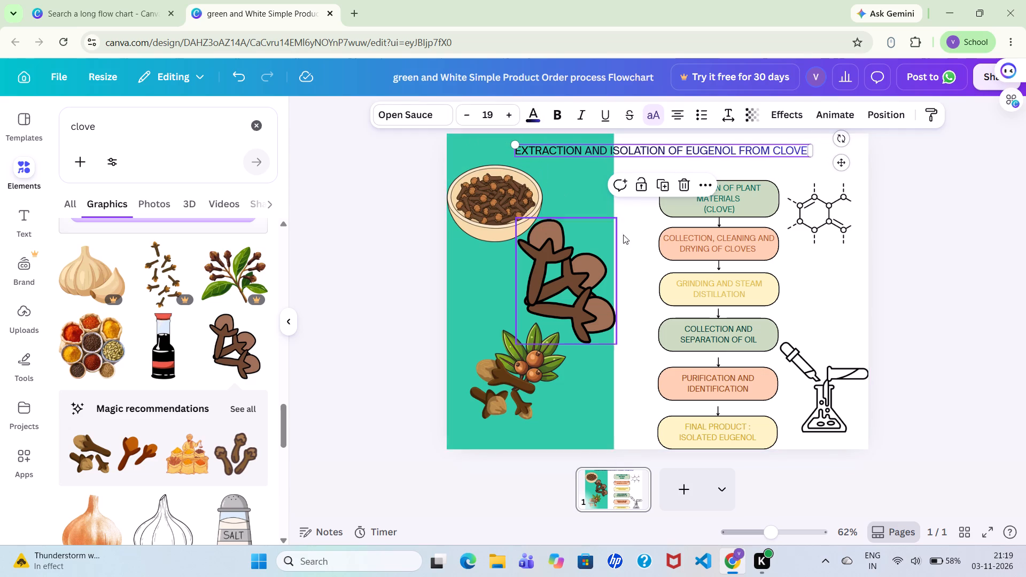
pyautogui.click(642, 246)
# Delete the outlined three-clove graphic from the green panel.
pyautogui.click(571, 253)
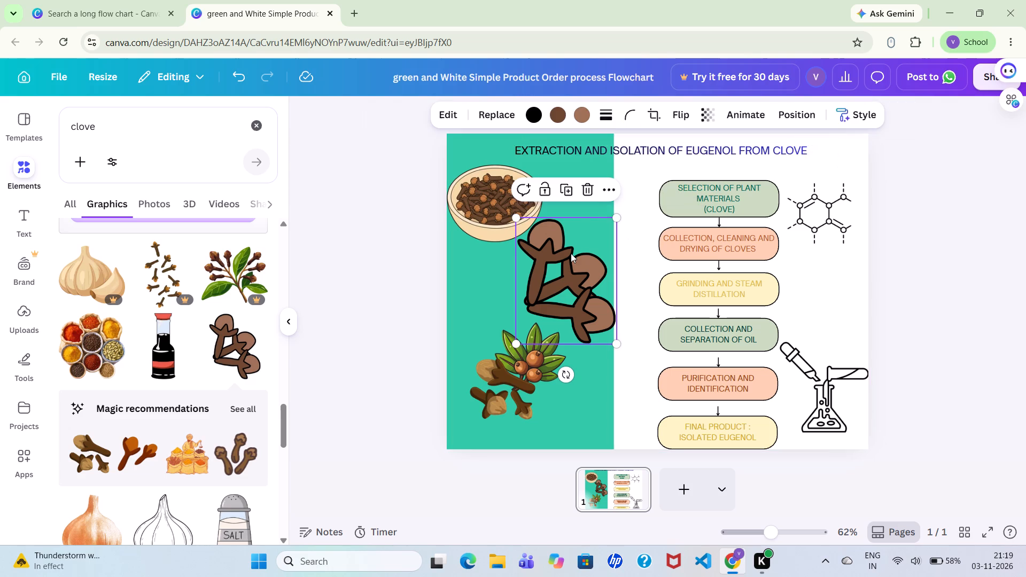
pyautogui.click(588, 192)
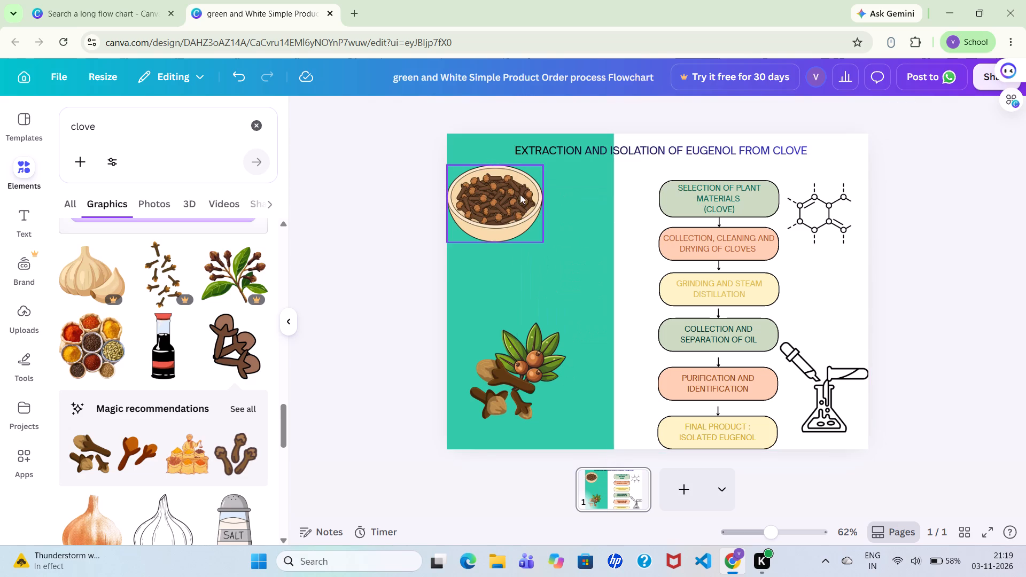
# Shrink the bowl of cloves to about half of the green panel's width, keeping it at the panel's left edge.
pyautogui.click(507, 194)
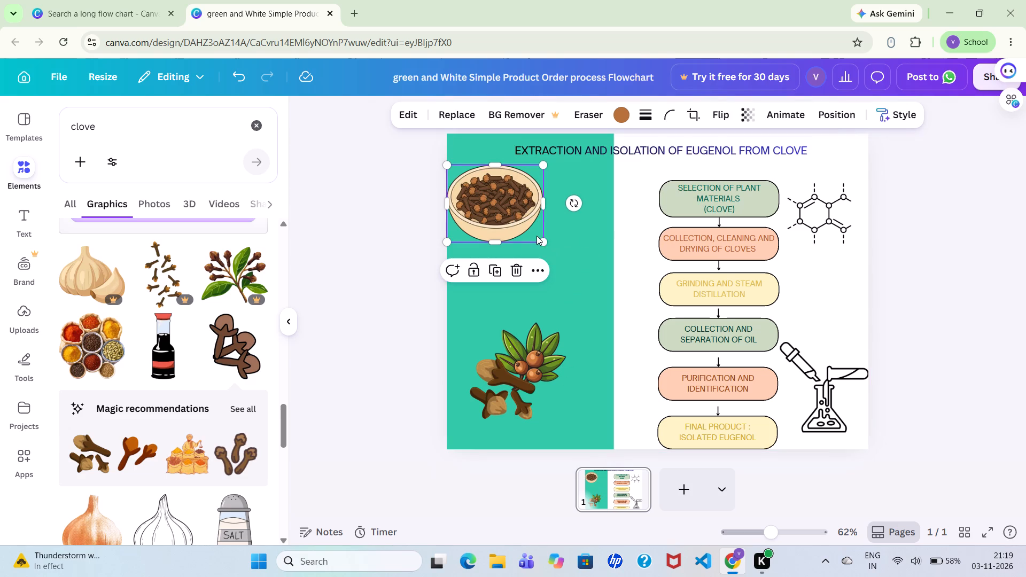
pyautogui.moveTo(546, 239); pyautogui.dragTo(544, 239)
pyautogui.moveTo(544, 239); pyautogui.dragTo(533, 236)
pyautogui.click(623, 271)
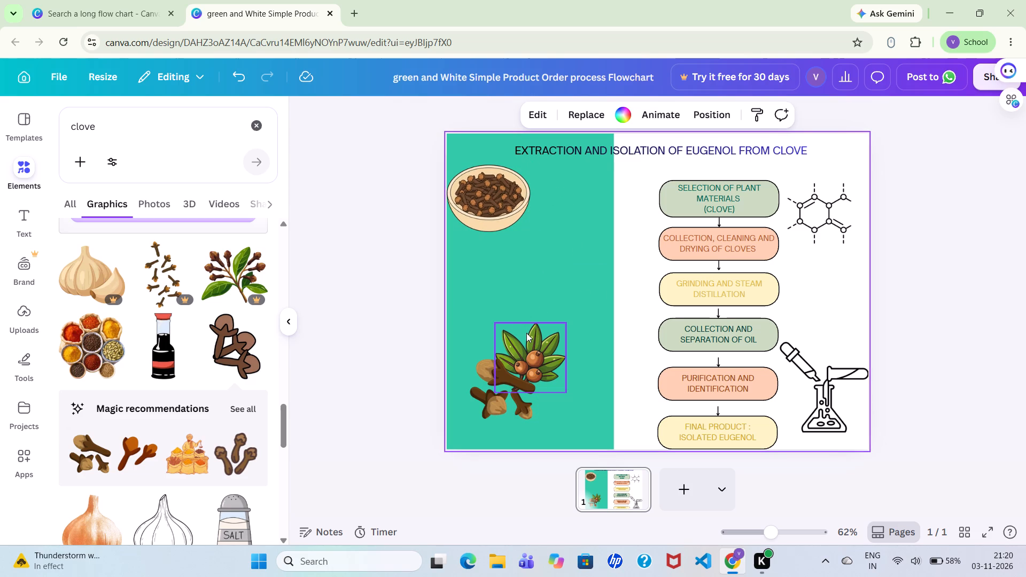
# Move the leafy clove sprig up beside the bowl so it peeks out from behind the bowl's right side.
pyautogui.moveTo(526, 333); pyautogui.dragTo(516, 228)
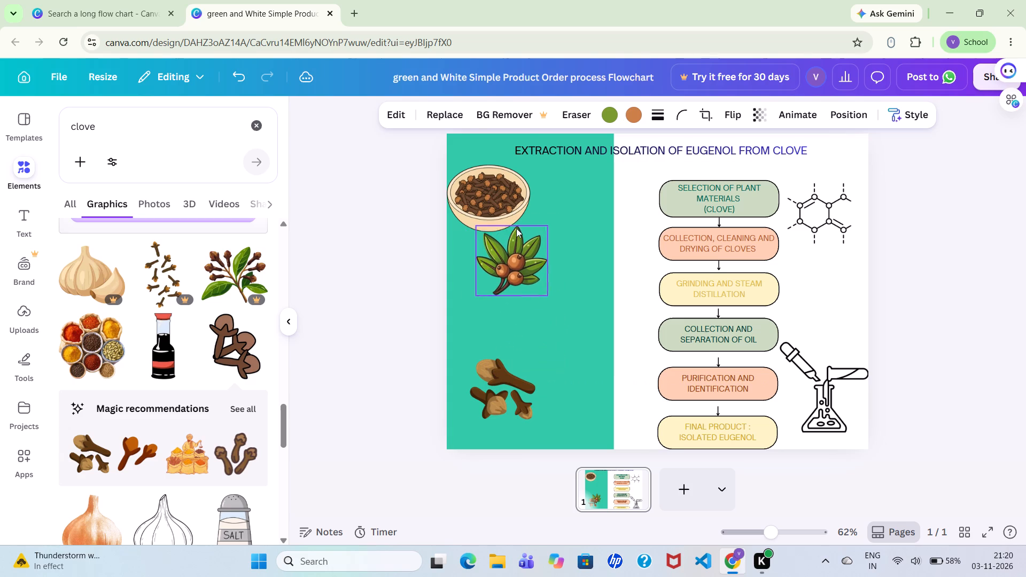
pyautogui.moveTo(516, 228); pyautogui.dragTo(532, 174)
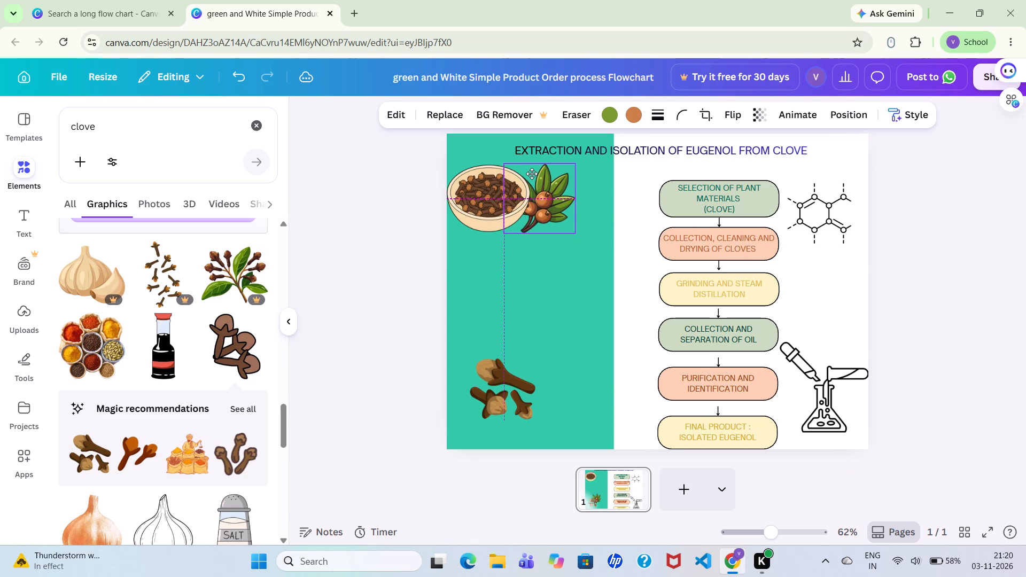
pyautogui.moveTo(532, 174); pyautogui.dragTo(523, 174)
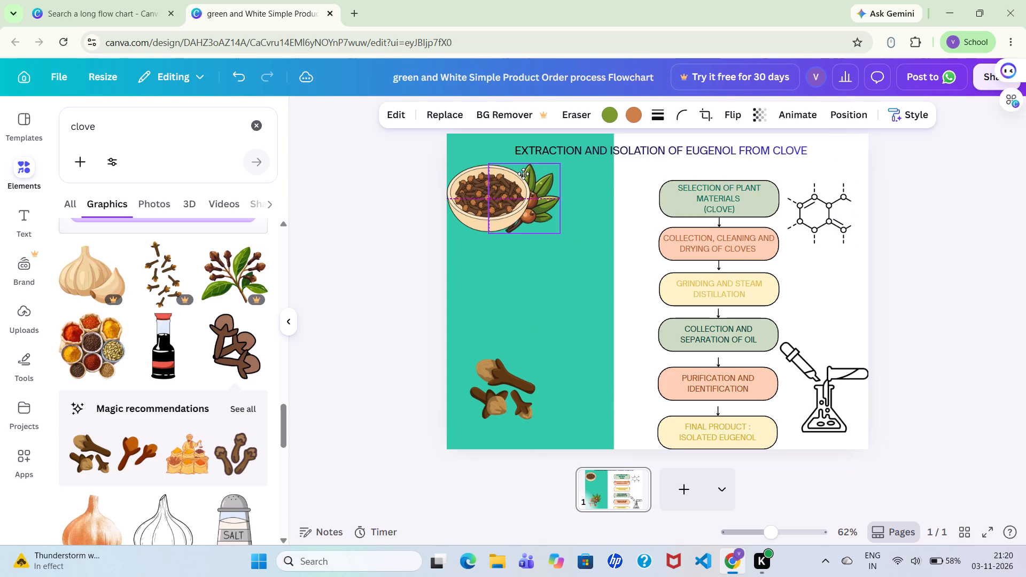
pyautogui.moveTo(523, 174); pyautogui.dragTo(523, 168)
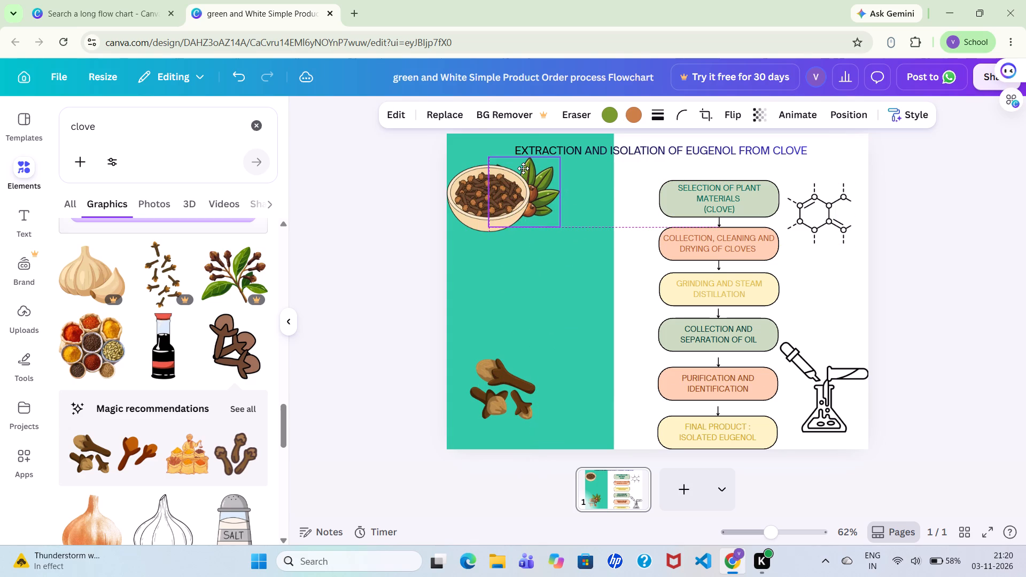
pyautogui.moveTo(523, 168); pyautogui.dragTo(523, 163)
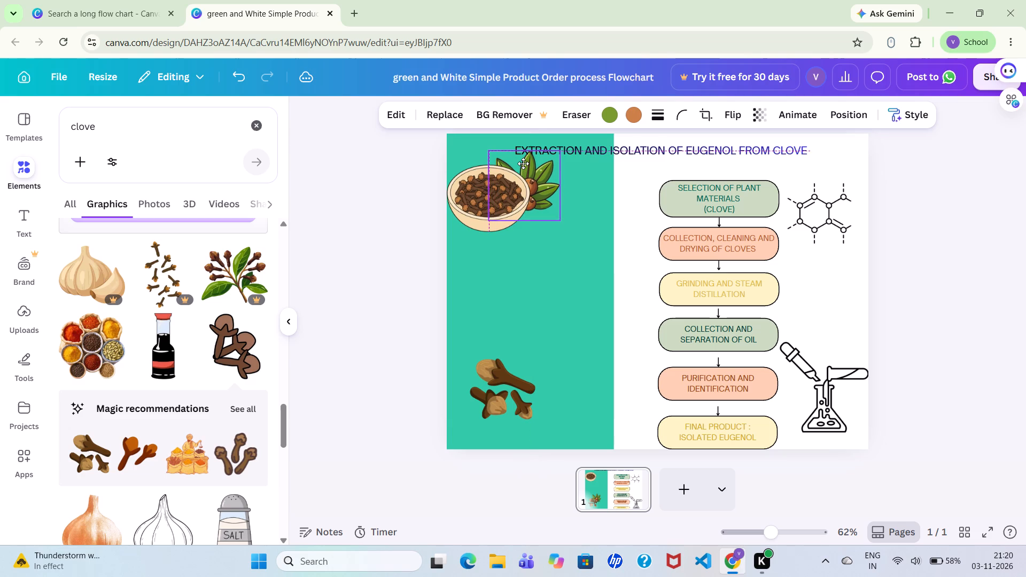
pyautogui.moveTo(523, 163); pyautogui.dragTo(524, 165)
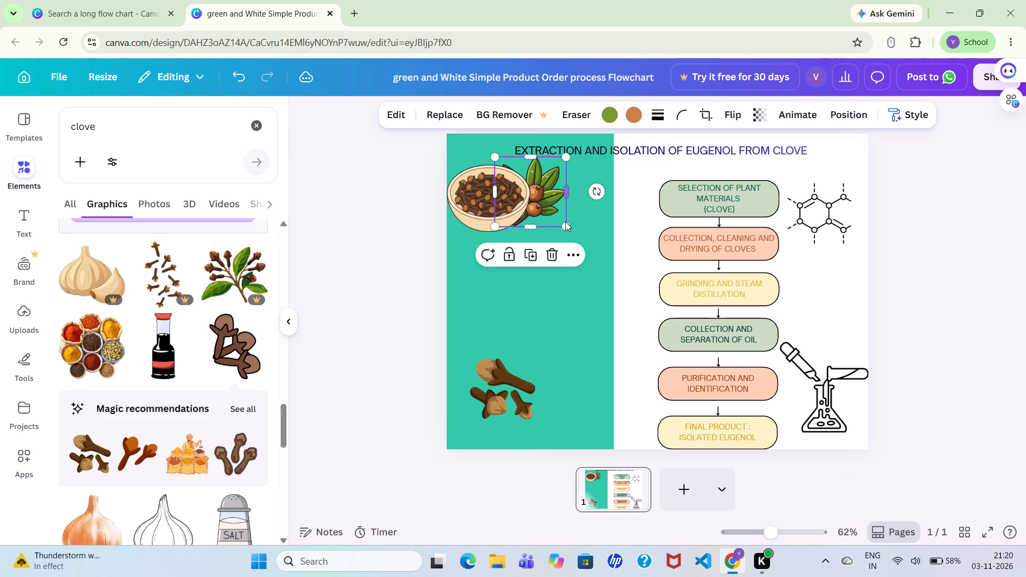
pyautogui.click(596, 274)
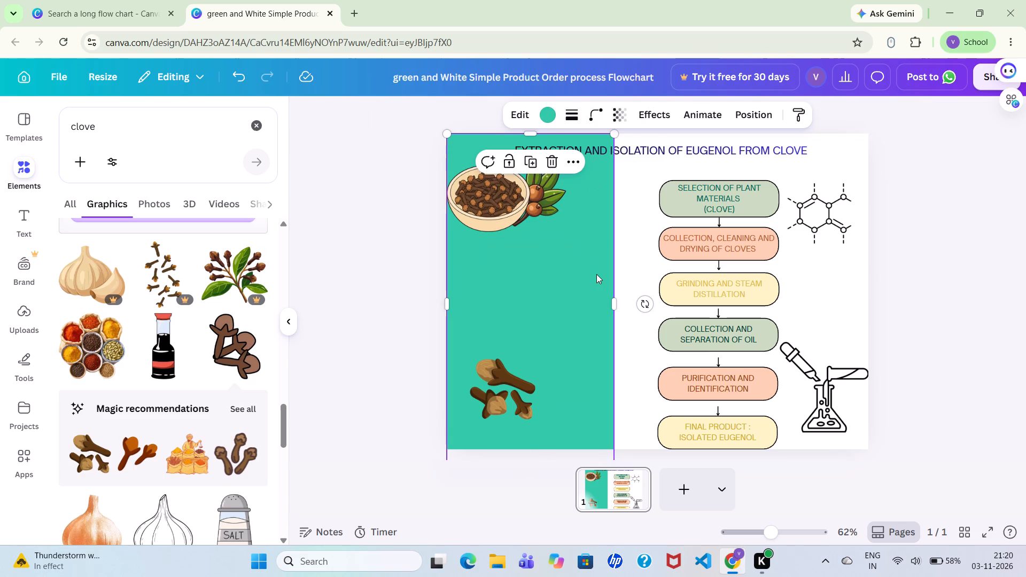
pyautogui.click(596, 274)
pyautogui.click(583, 280)
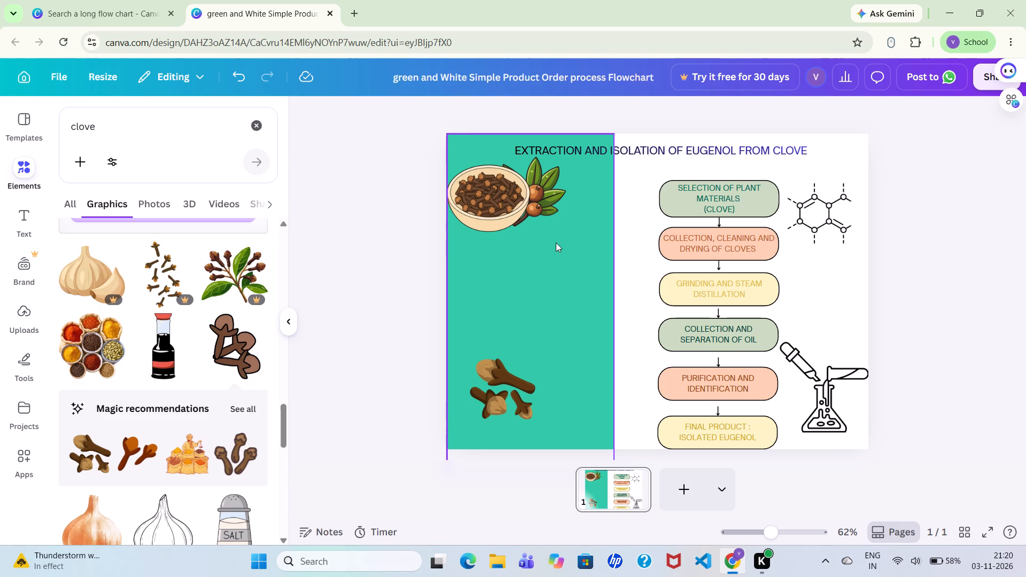
pyautogui.click(547, 213)
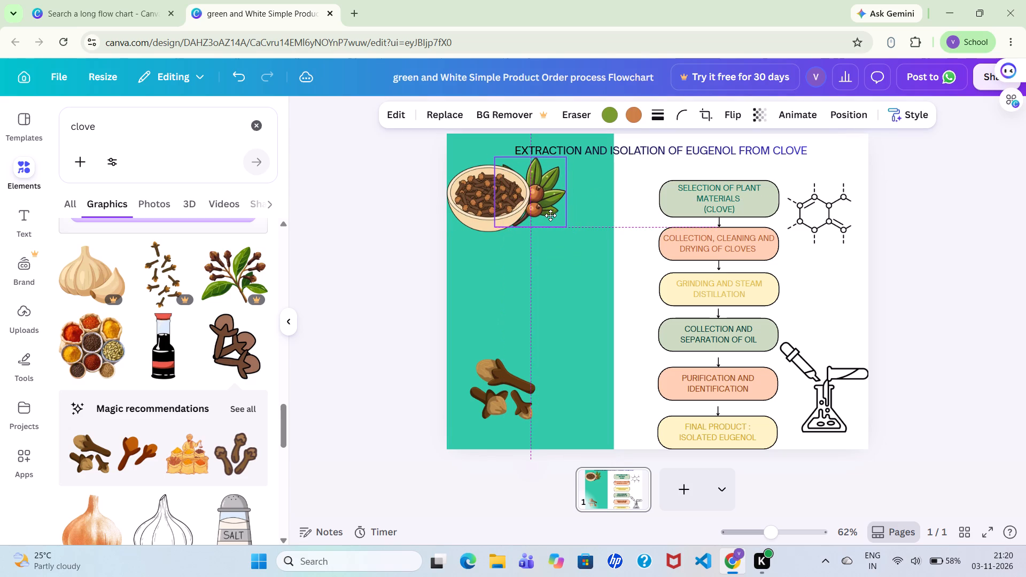
pyautogui.click(562, 292)
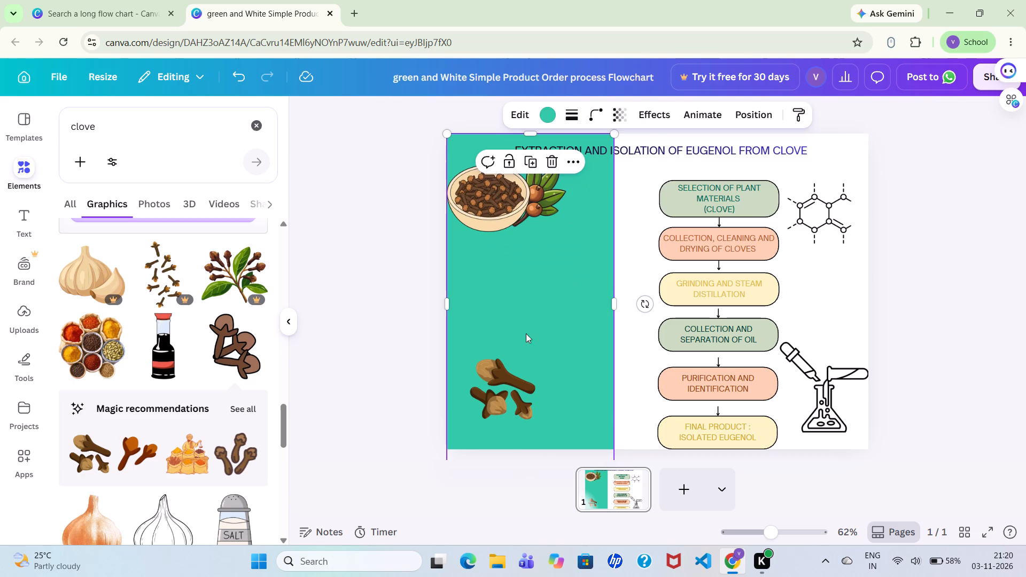
# Delete the olive-brown cloves graphic from the lower part of the green panel.
pyautogui.click(492, 380)
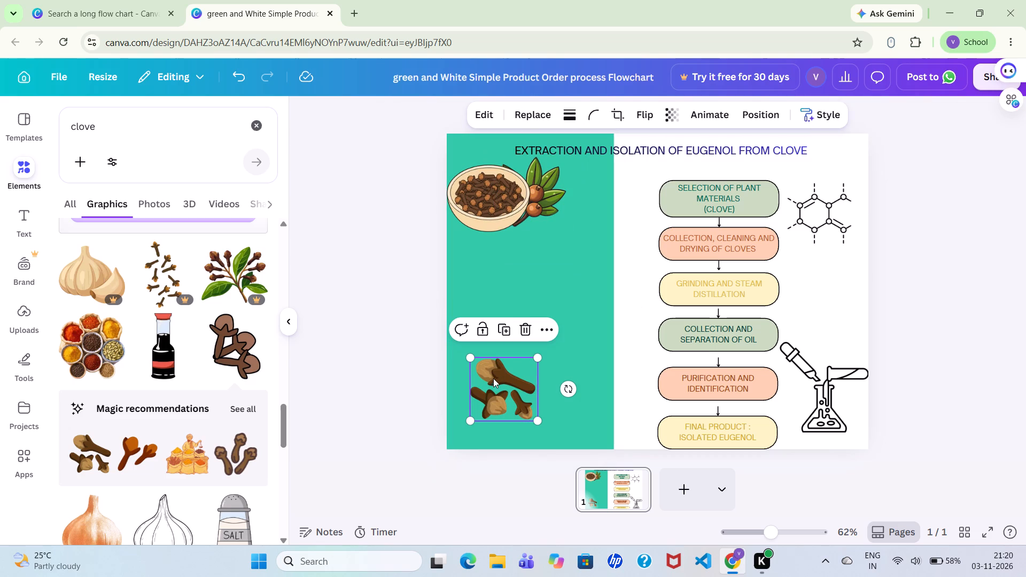
pyautogui.click(531, 329)
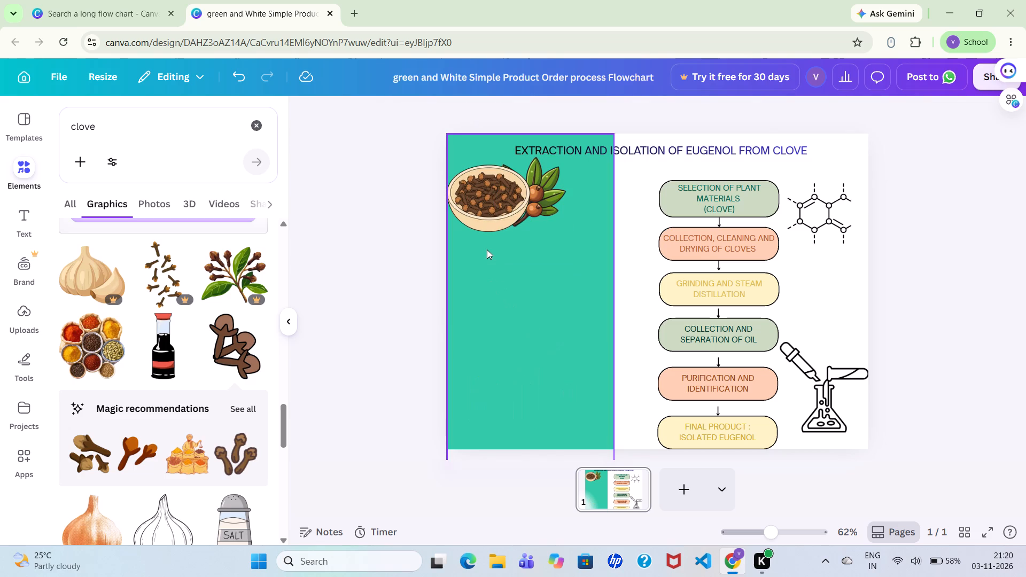
# Add a new text box to the page and clear its placeholder paragraph text.
pyautogui.press('t')
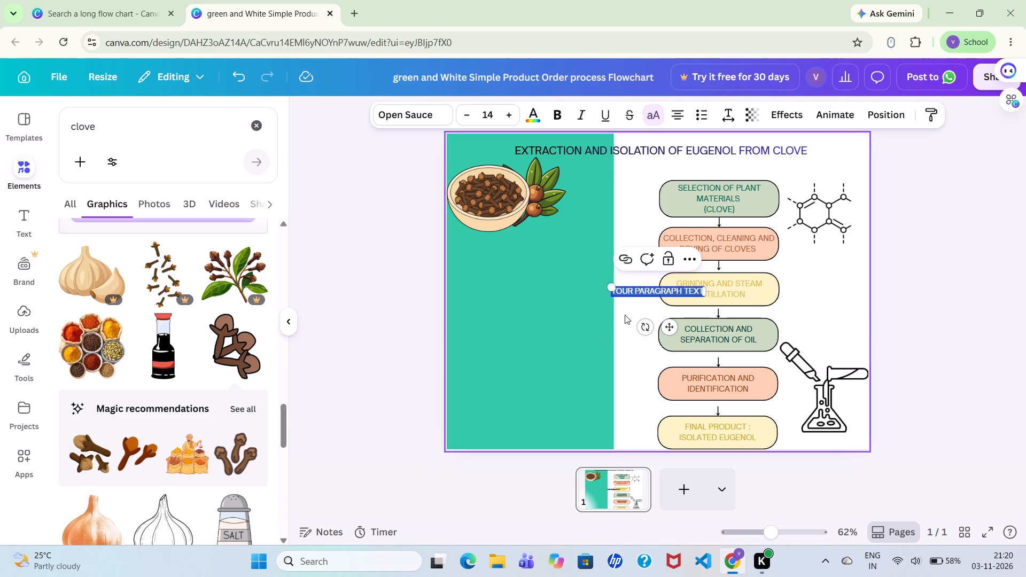
pyautogui.click(699, 291)
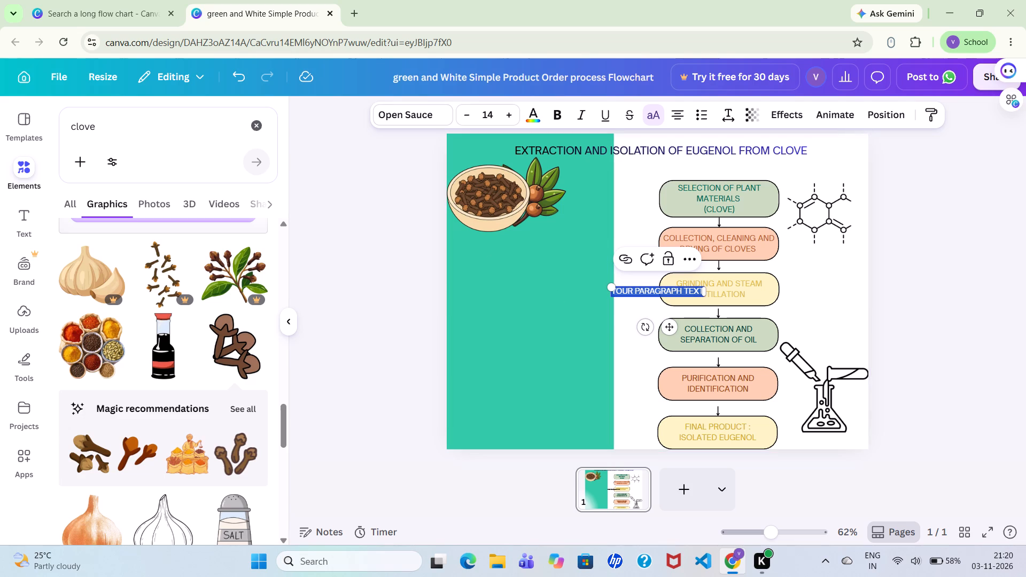
pyautogui.press('BackSpace')
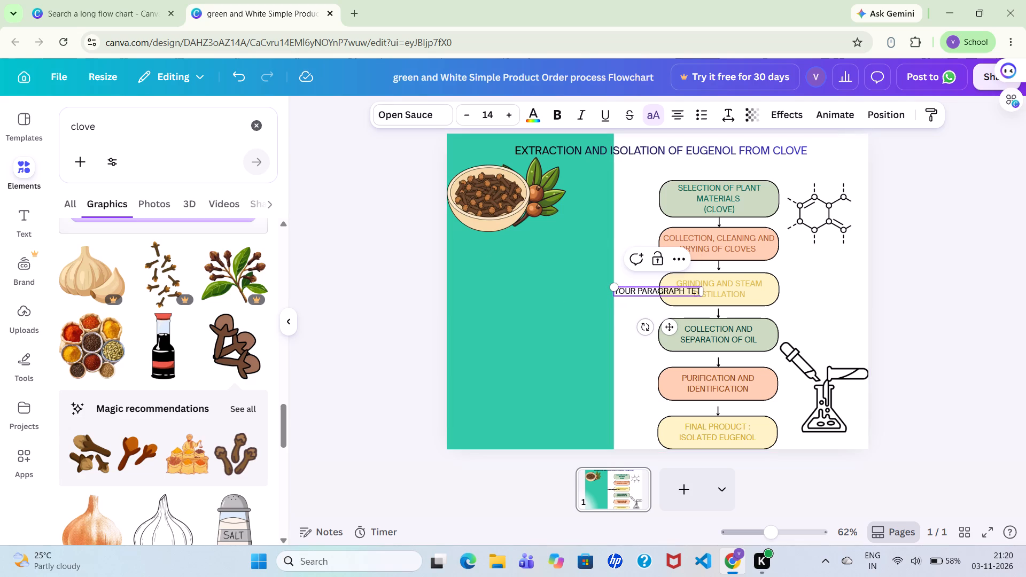
pyautogui.press('BackSpace')
pyautogui.press('BackSpace')
pyautogui.press('BackSpace')
pyautogui.press('BackSpace')
pyautogui.press('BackSpace')
pyautogui.press('BackSpace')
pyautogui.press('BackSpace')
pyautogui.press('BackSpace')
pyautogui.press('BackSpace')
pyautogui.press('BackSpace')
pyautogui.press('BackSpace')
pyautogui.press('BackSpace')
pyautogui.press('BackSpace')
pyautogui.press('BackSpace')
pyautogui.press('BackSpace')
pyautogui.press('BackSpace')
pyautogui.press('BackSpace')
pyautogui.press('BackSpace')
pyautogui.press('BackSpace')
pyautogui.press('BackSpace')
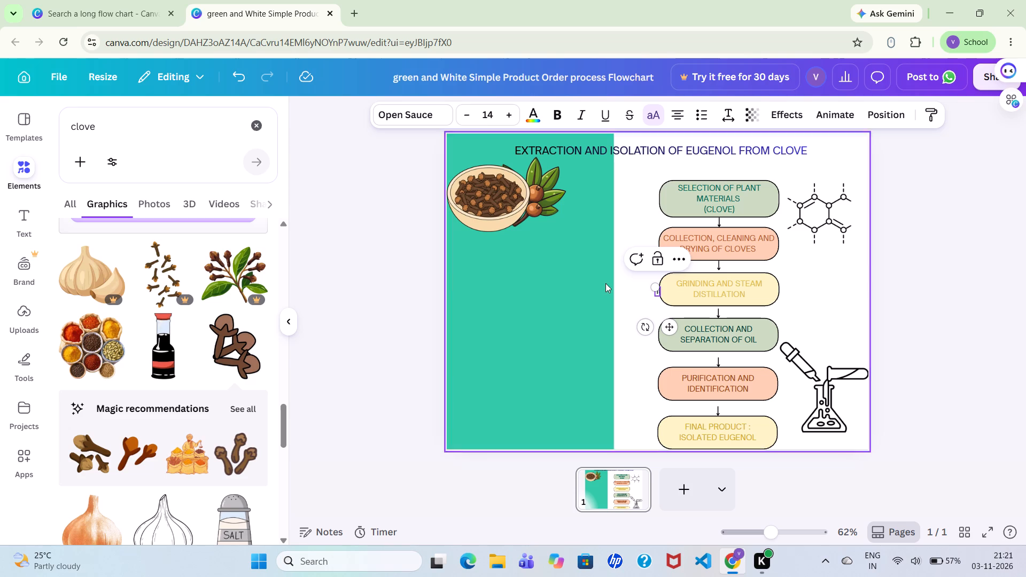
pyautogui.click(655, 291)
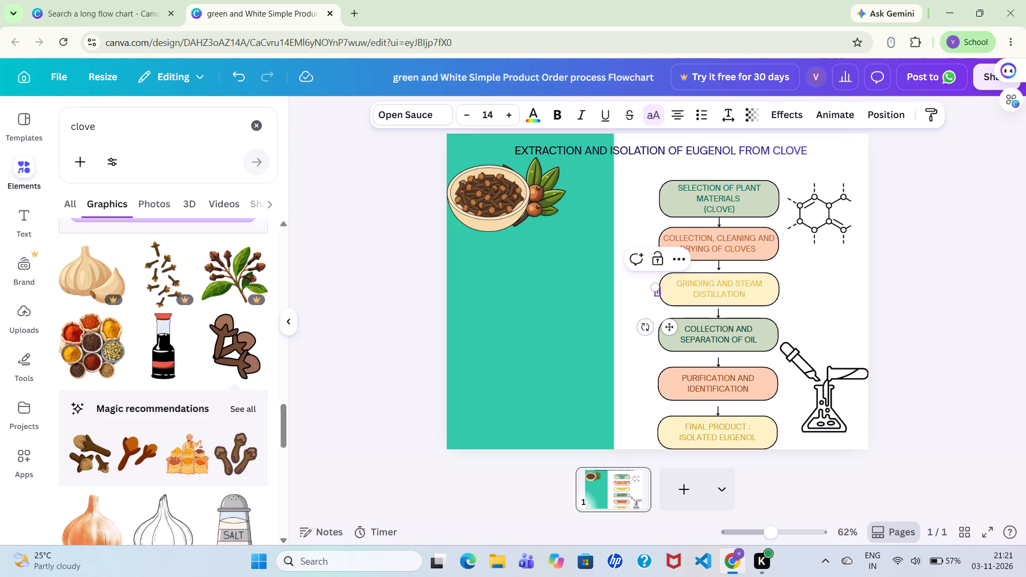
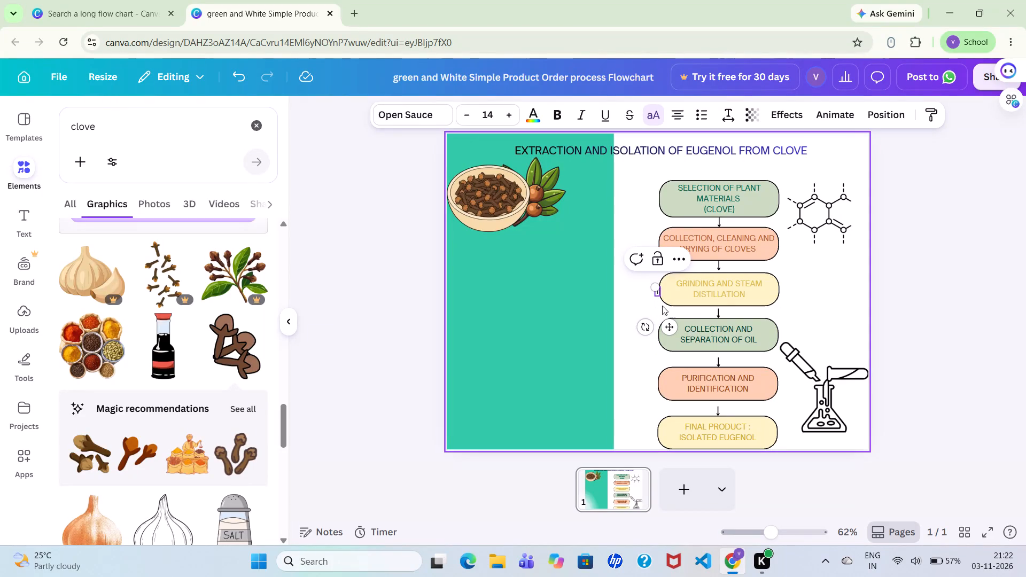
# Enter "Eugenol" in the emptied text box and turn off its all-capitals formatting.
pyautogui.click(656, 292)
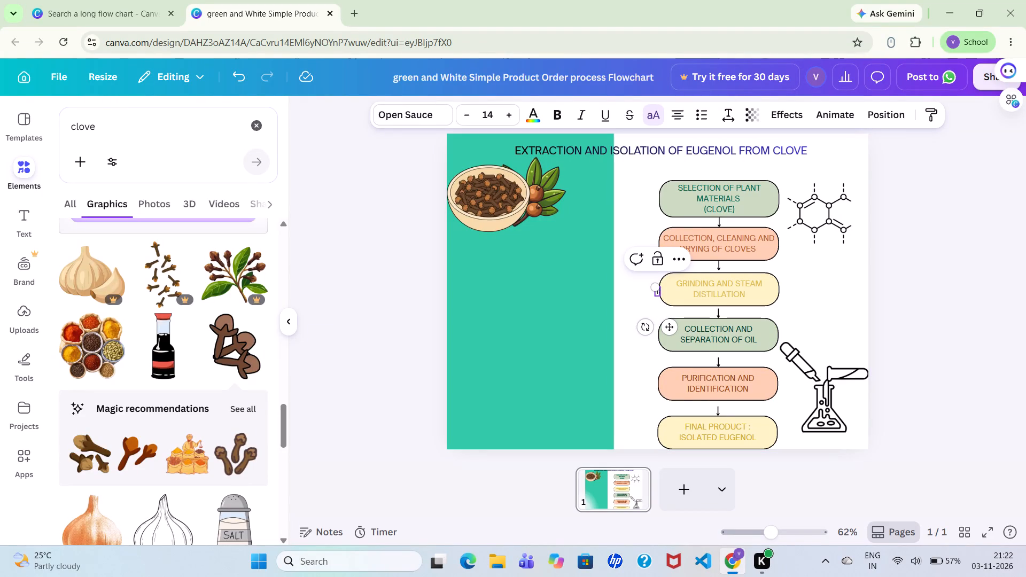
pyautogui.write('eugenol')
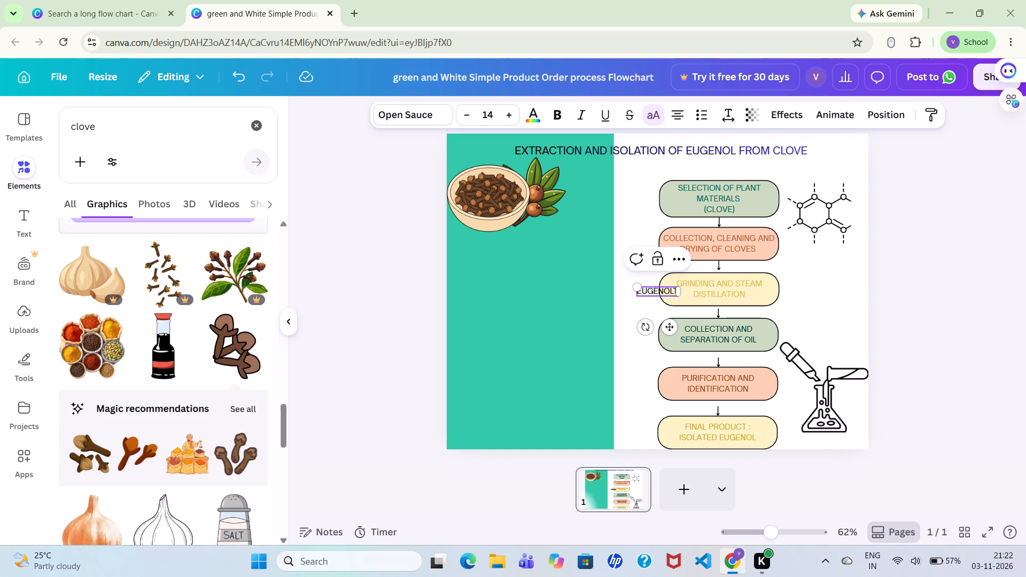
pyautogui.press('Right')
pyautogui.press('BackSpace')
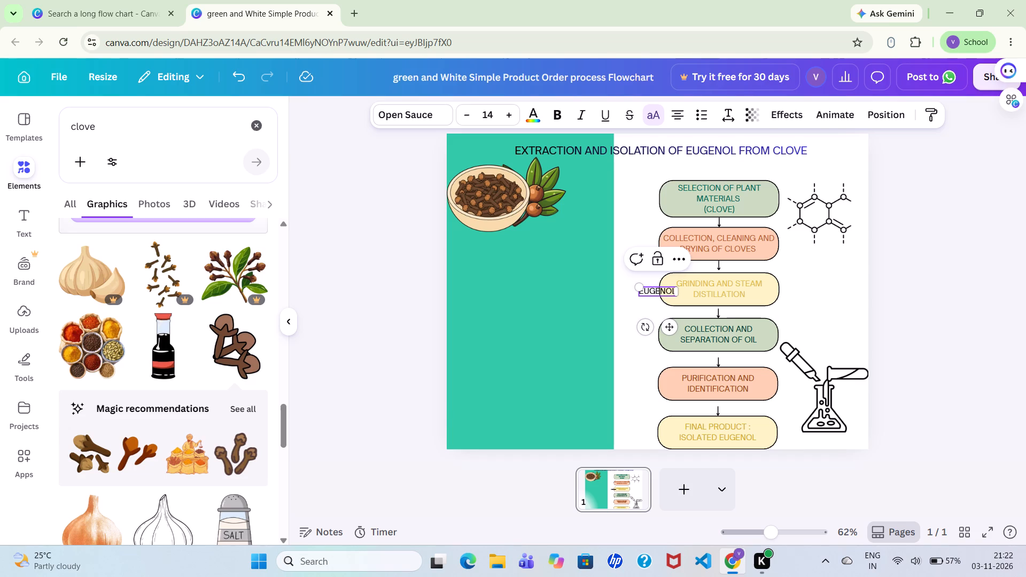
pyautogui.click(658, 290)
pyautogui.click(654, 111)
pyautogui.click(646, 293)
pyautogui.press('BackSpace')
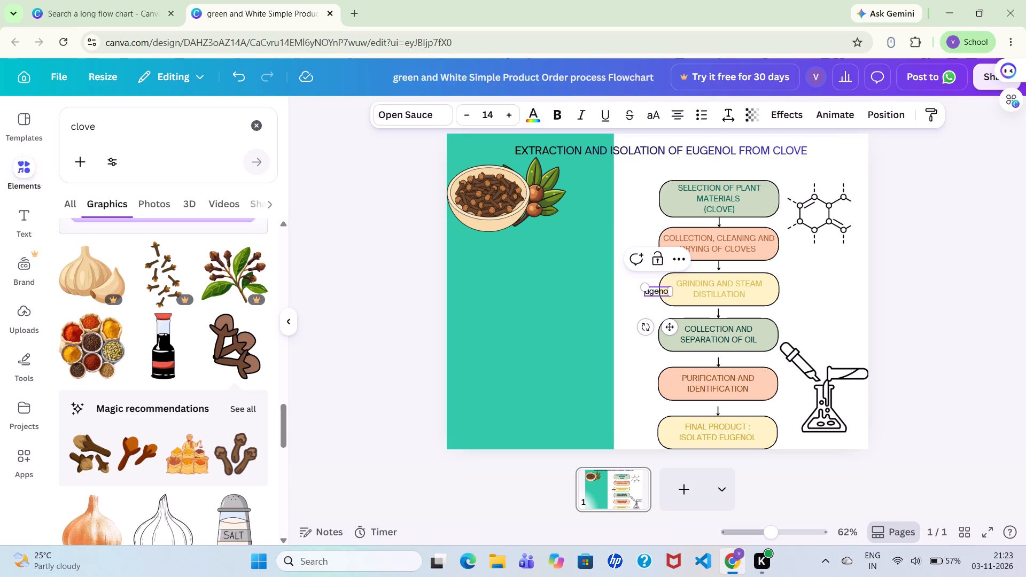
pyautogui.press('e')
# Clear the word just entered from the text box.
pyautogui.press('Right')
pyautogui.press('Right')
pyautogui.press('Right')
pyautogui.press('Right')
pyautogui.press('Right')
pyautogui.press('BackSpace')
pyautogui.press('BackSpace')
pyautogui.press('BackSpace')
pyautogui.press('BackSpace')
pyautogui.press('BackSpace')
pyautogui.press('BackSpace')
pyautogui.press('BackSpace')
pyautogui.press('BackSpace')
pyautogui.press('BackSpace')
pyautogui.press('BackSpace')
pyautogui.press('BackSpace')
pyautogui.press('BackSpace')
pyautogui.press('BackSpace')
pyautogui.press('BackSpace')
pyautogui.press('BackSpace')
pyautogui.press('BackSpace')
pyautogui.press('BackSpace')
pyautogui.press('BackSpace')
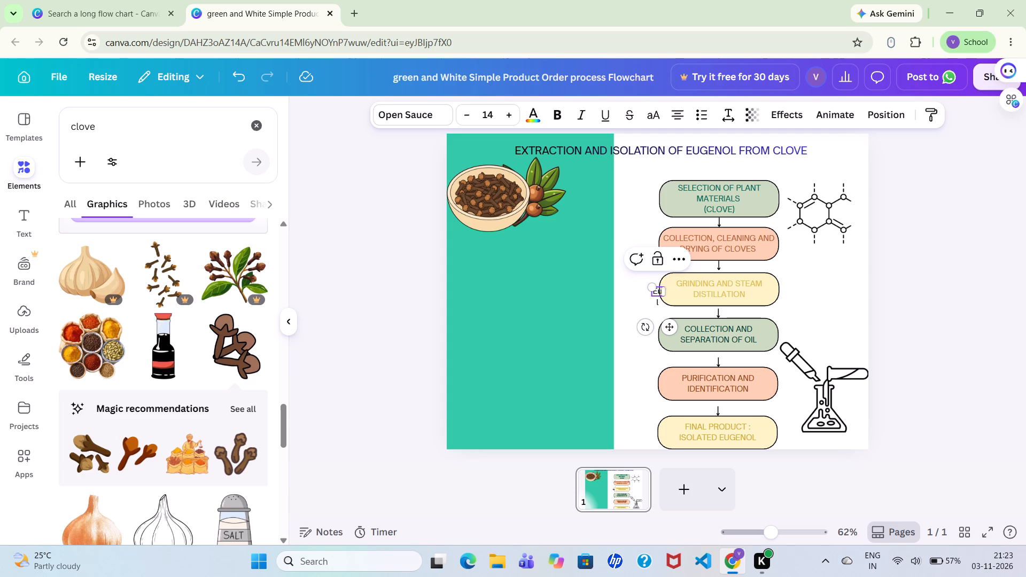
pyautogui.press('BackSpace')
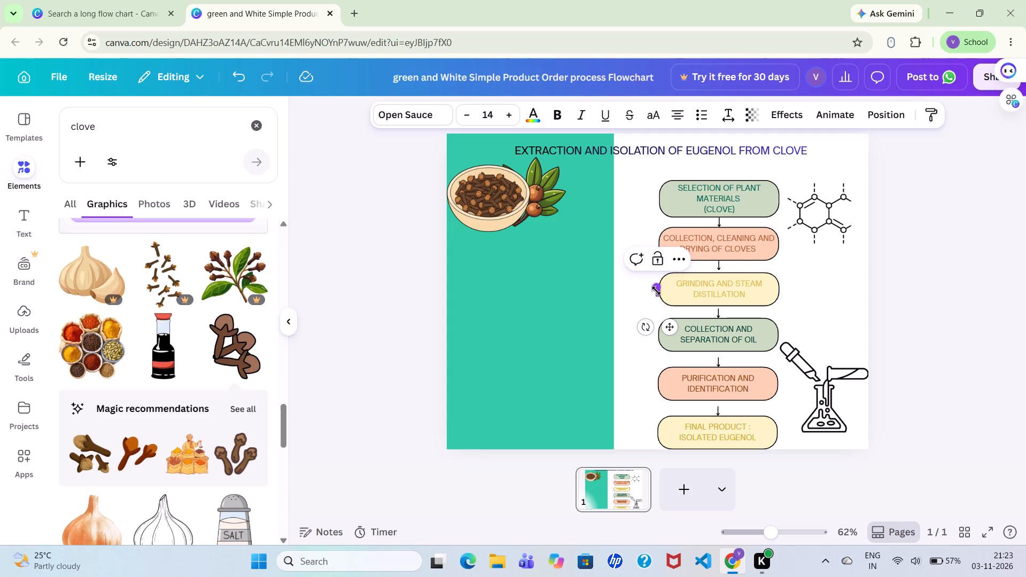
# Delete the emptied text box beside the grinding and steam distillation box.
pyautogui.click(647, 297)
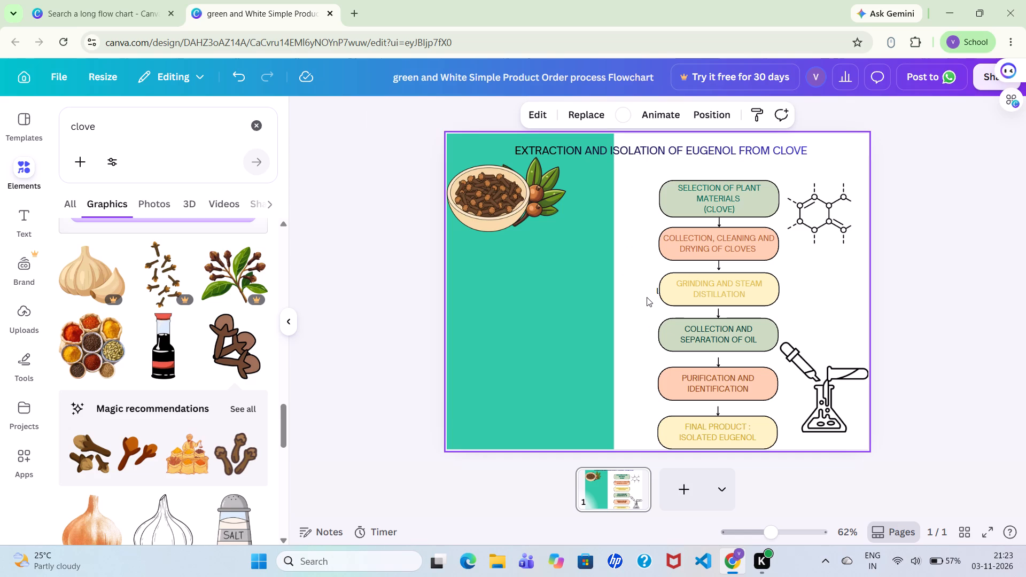
pyautogui.moveTo(656, 295); pyautogui.dragTo(646, 303)
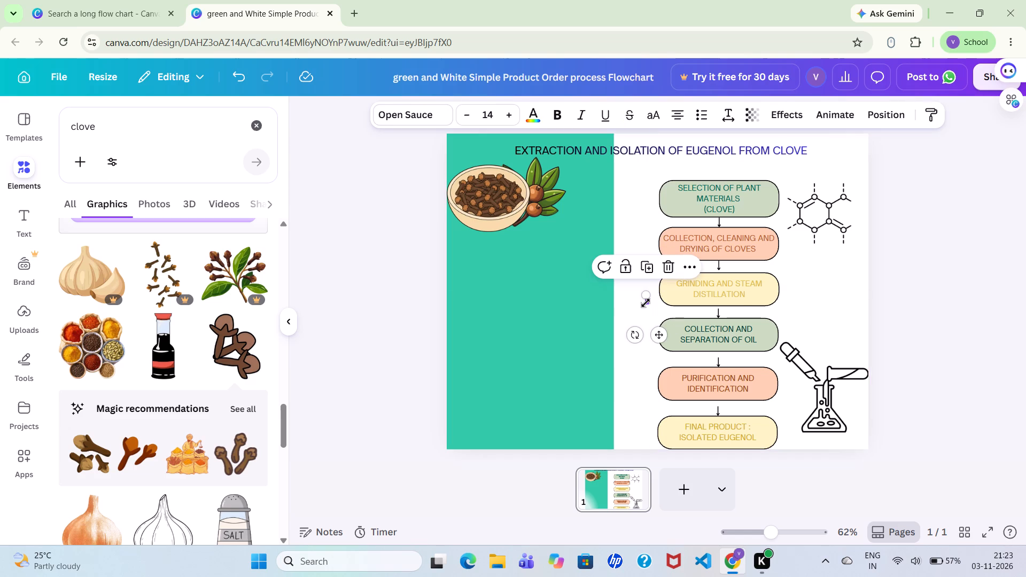
pyautogui.click(669, 266)
# Add a fresh text box to the page and clear all of its placeholder paragraph text.
pyautogui.press('t')
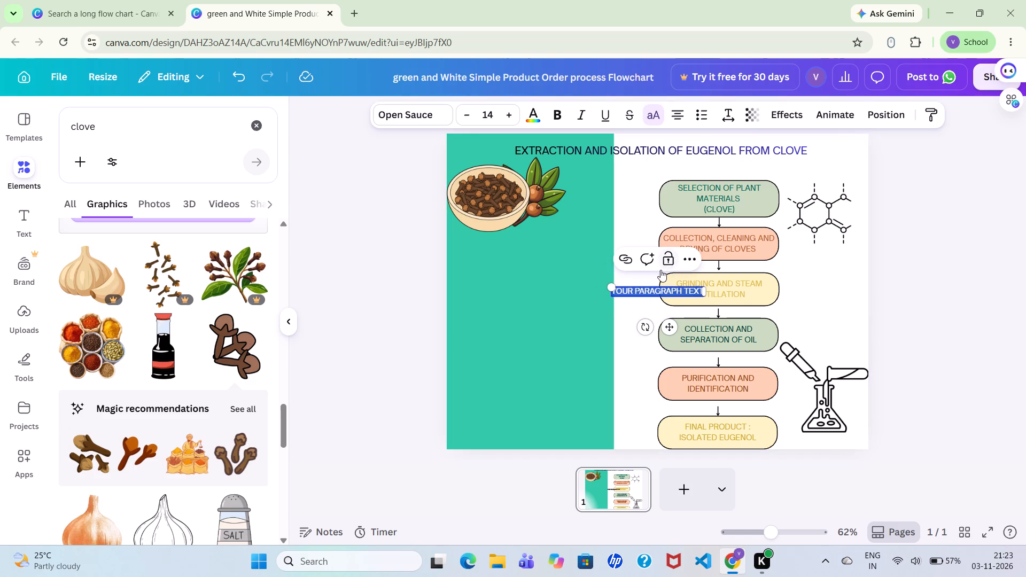
pyautogui.click(649, 290)
pyautogui.click(649, 290)
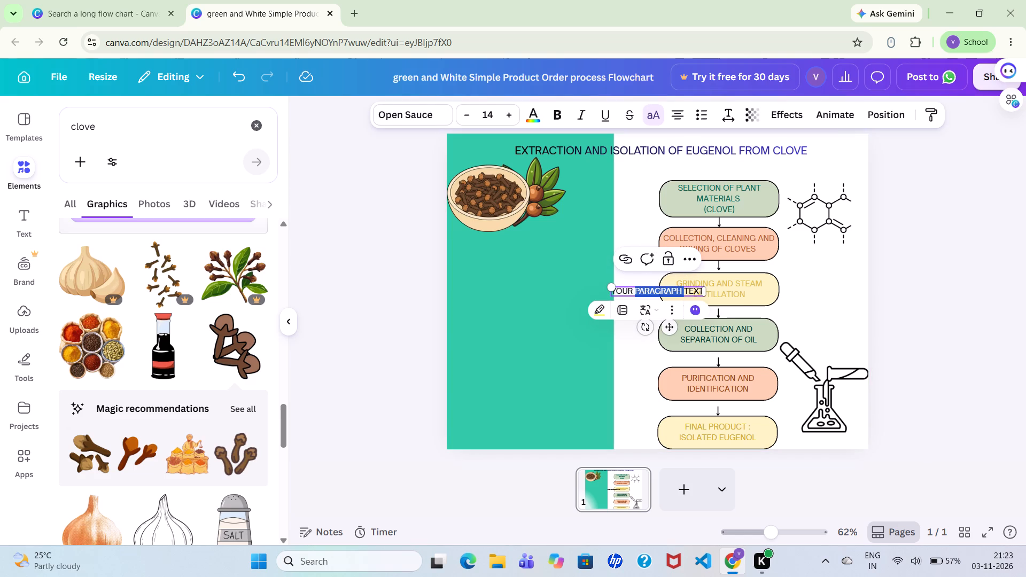
pyautogui.press('BackSpace')
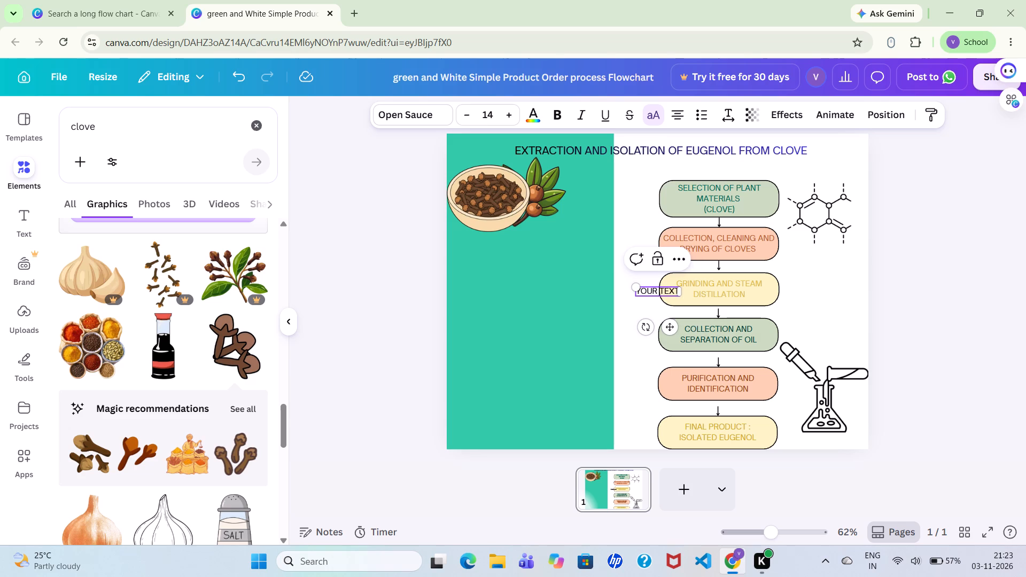
pyautogui.doubleClick(649, 292)
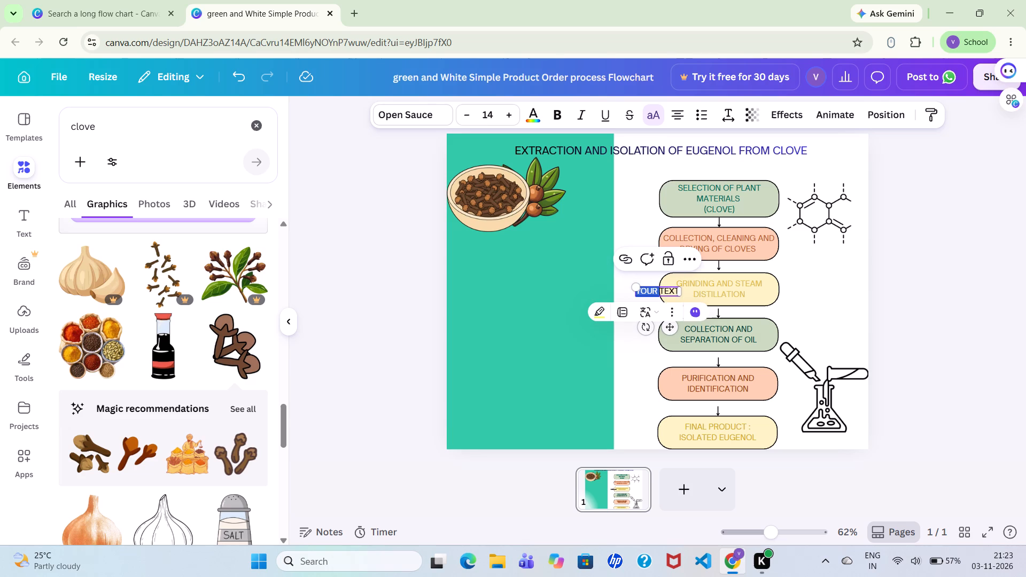
pyautogui.click(658, 292)
pyautogui.press('BackSpace')
pyautogui.doubleClick(658, 292)
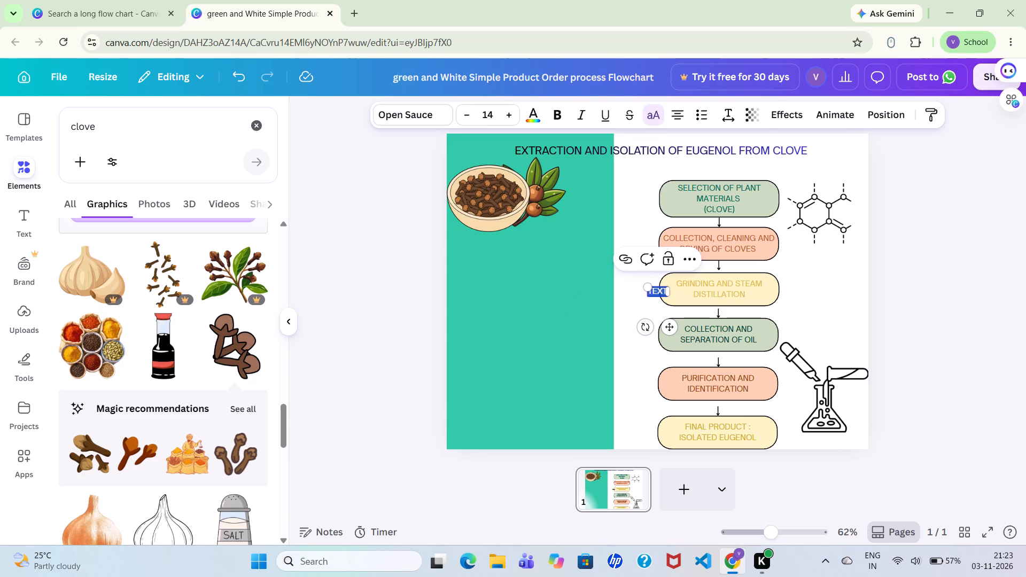
pyautogui.press('BackSpace')
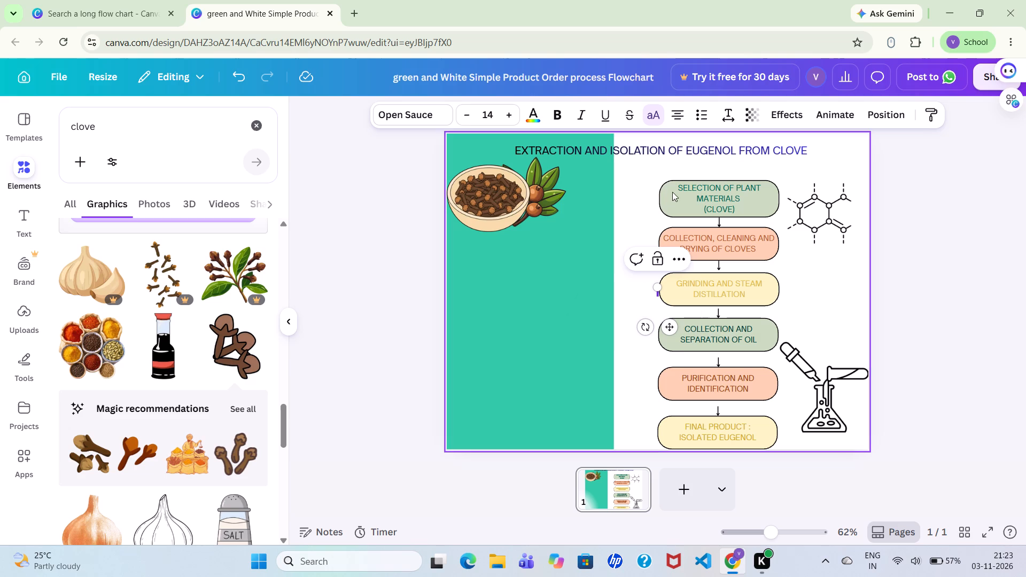
# Turn off all-capitals formatting for the text box and enter "Eugenol is a natural phytoconstituent".
pyautogui.click(654, 111)
pyautogui.doubleClick(660, 293)
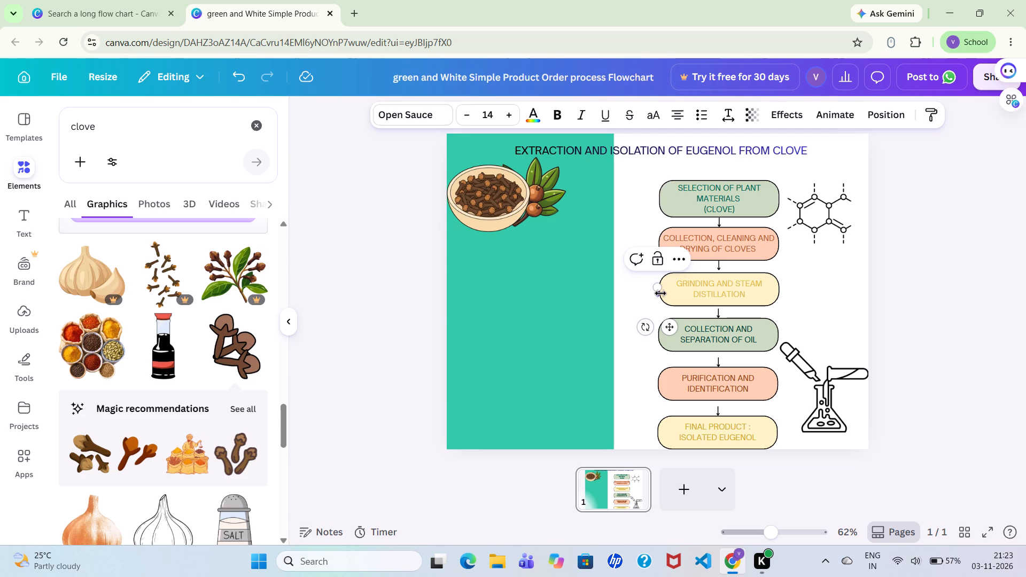
pyautogui.press('e')
pyautogui.press('BackSpace')
pyautogui.press('e')
pyautogui.write('ugenol')
pyautogui.press('space')
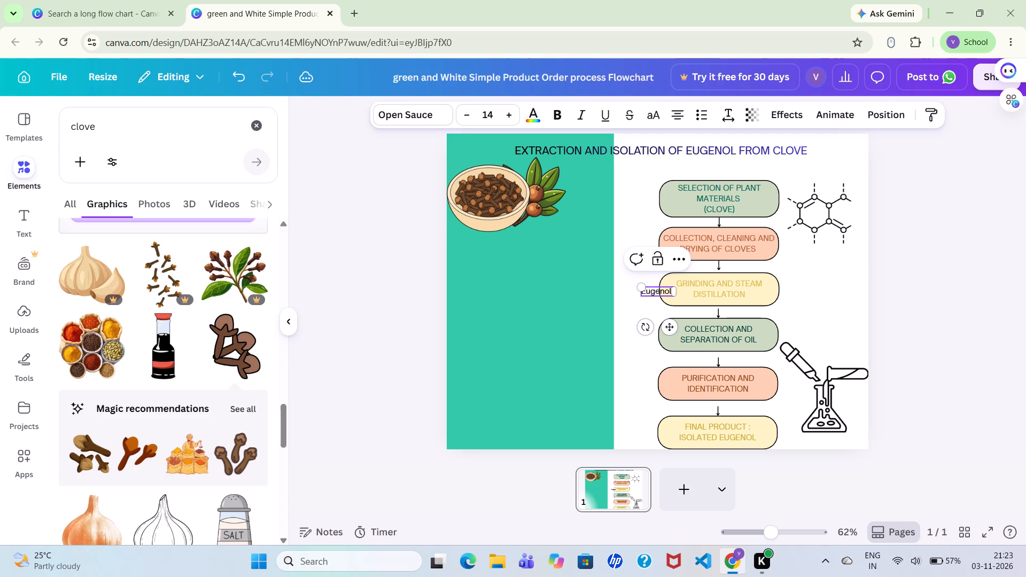
pyautogui.write('is a')
pyautogui.press('space')
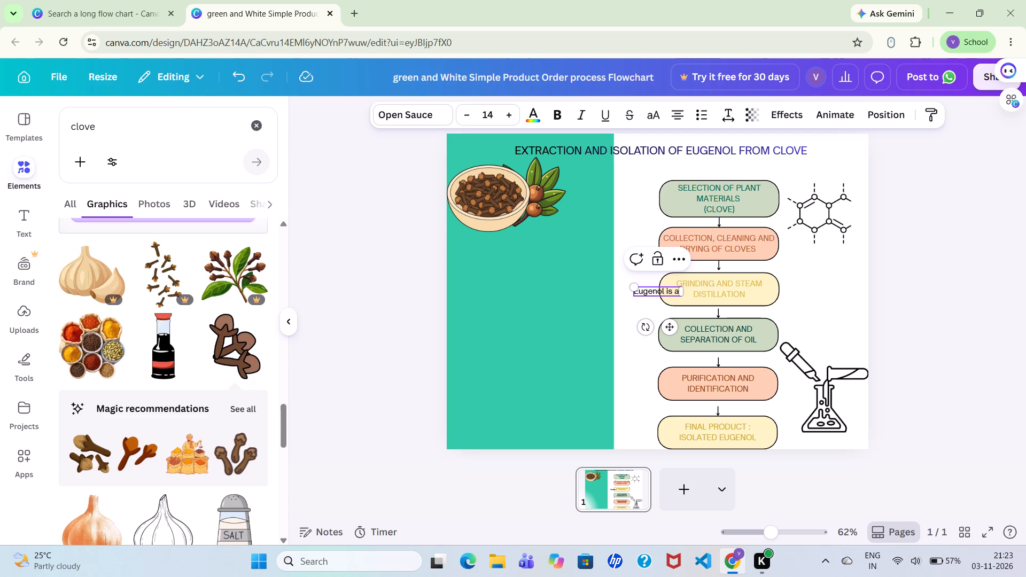
pyautogui.write('natural')
pyautogui.press('space')
pyautogui.write('ph')
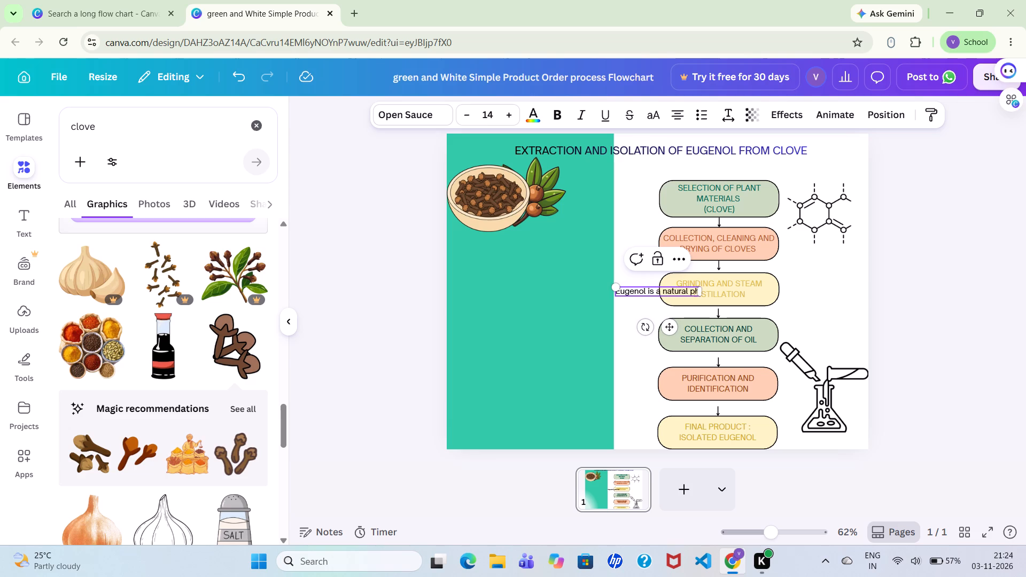
pyautogui.write('yto')
pyautogui.write('constitu')
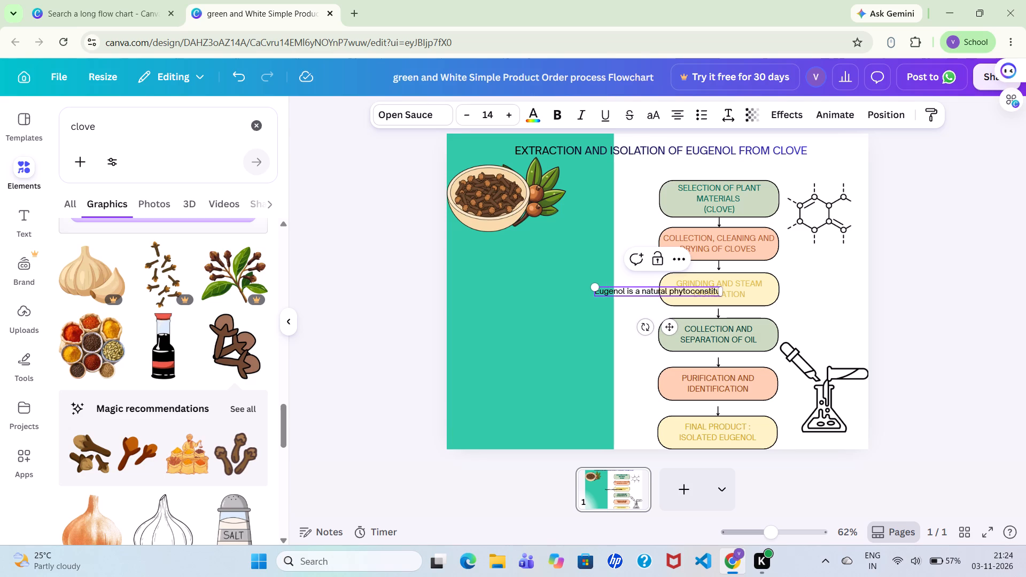
pyautogui.write('ent')
pyautogui.press('space')
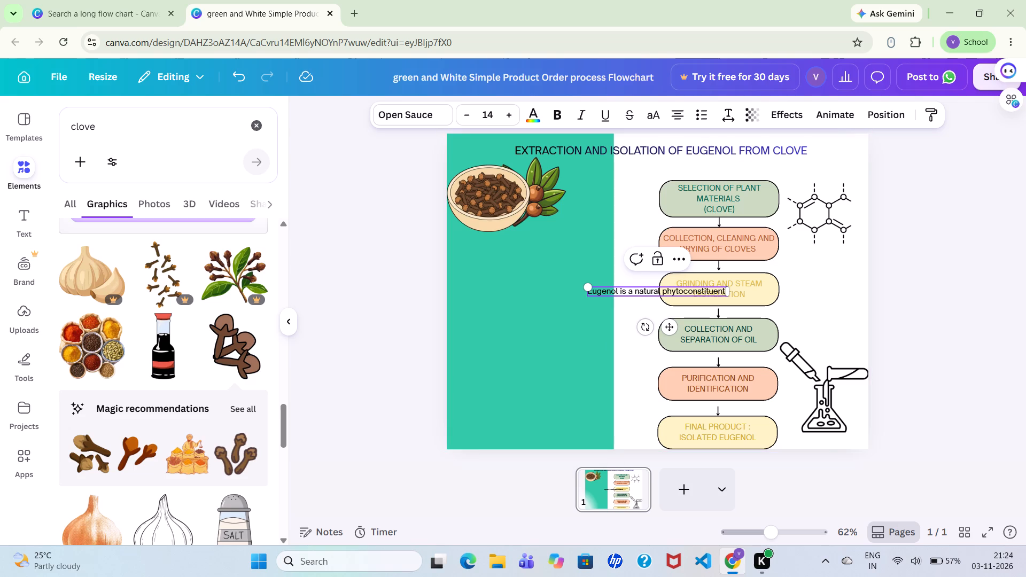
# Move the eugenol sentence onto the green panel, just below the bowl of cloves.
pyautogui.moveTo(639, 295); pyautogui.dragTo(552, 283)
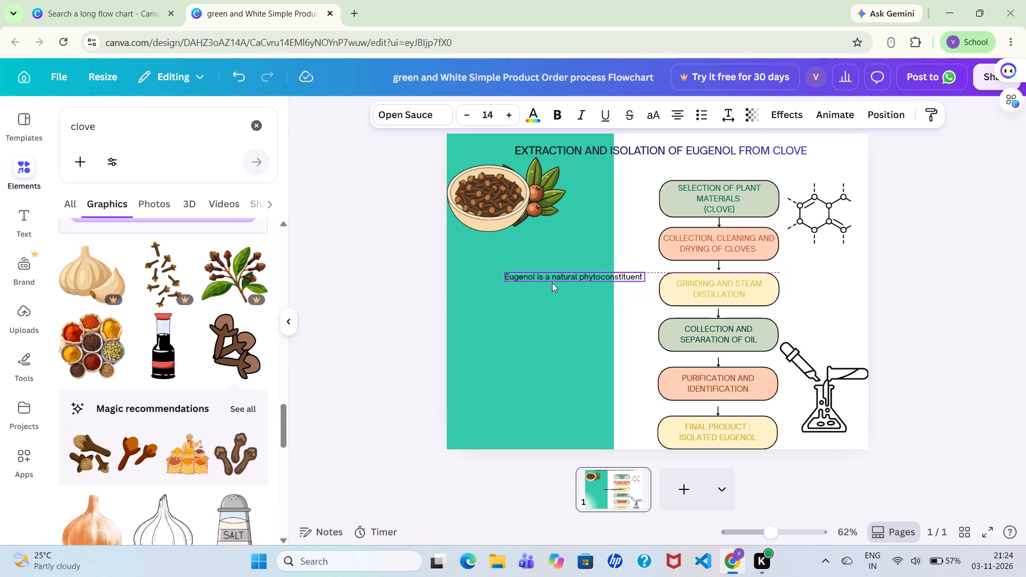
pyautogui.moveTo(552, 283); pyautogui.dragTo(511, 251)
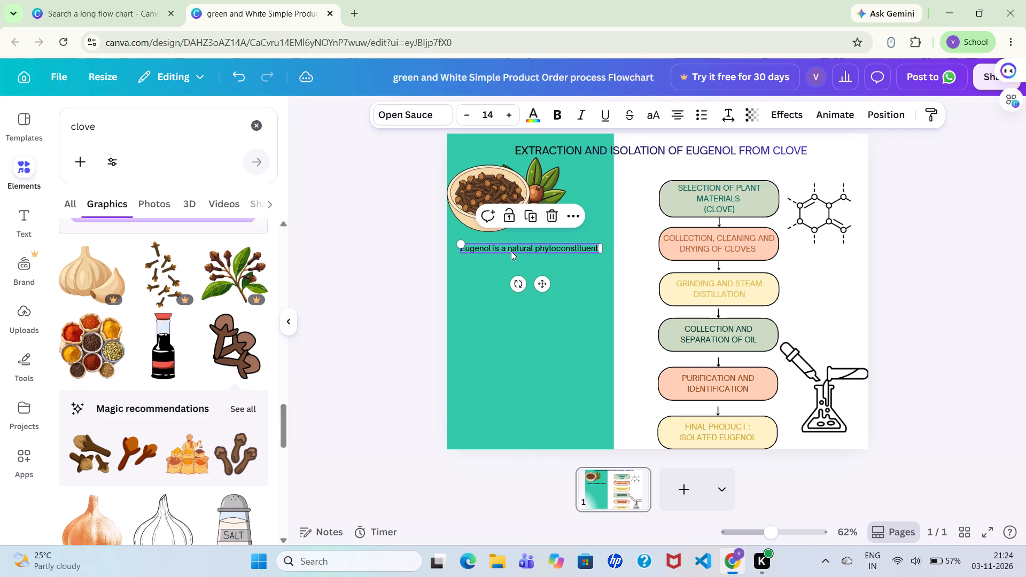
# Continue the eugenol text on a new line with "mainly found in clove oil andd".
pyautogui.click(595, 246)
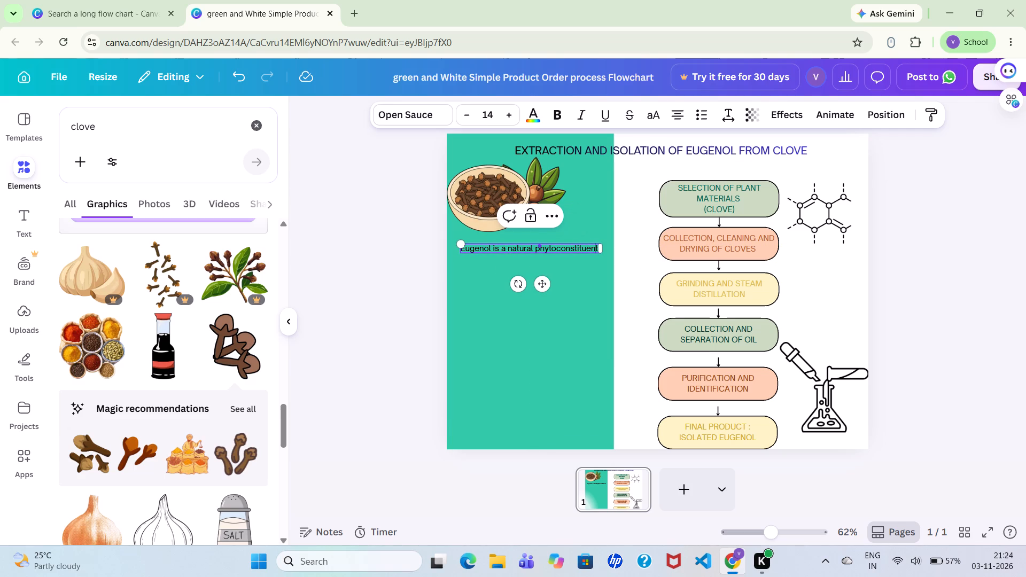
pyautogui.press('Right')
pyautogui.press('Return')
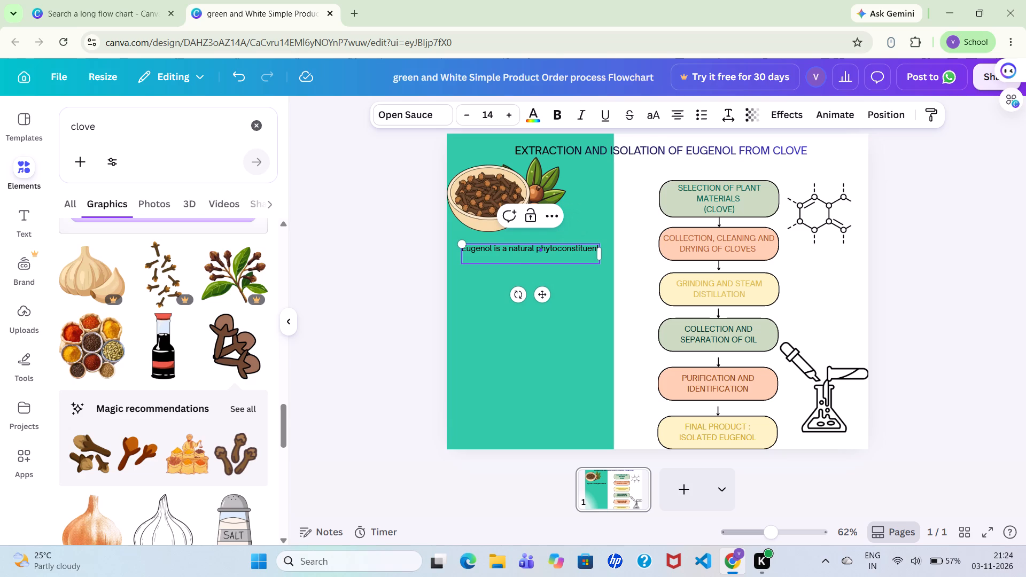
pyautogui.write('mainly')
pyautogui.press('space')
pyautogui.write('found in c')
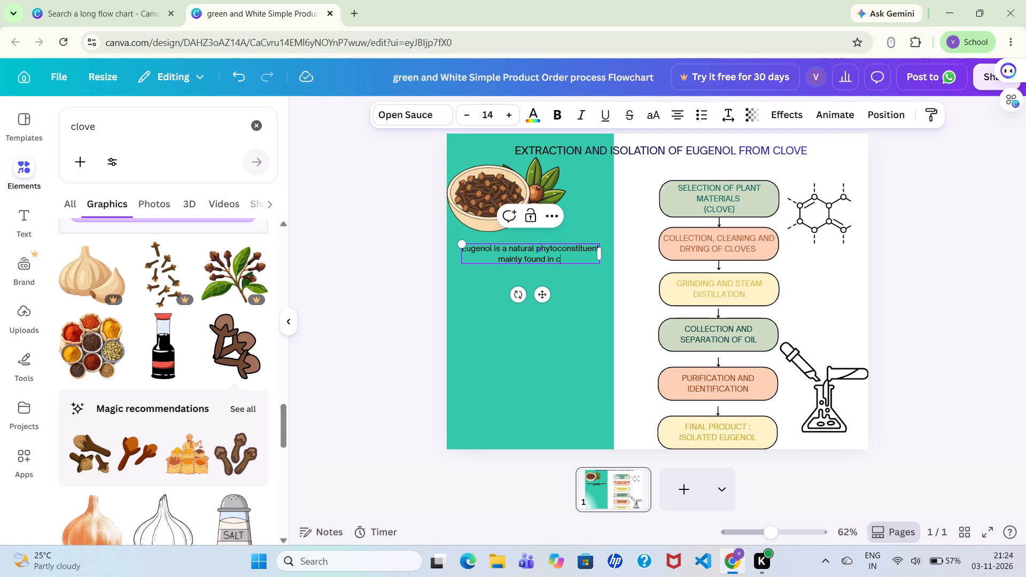
pyautogui.write('love oil andd')
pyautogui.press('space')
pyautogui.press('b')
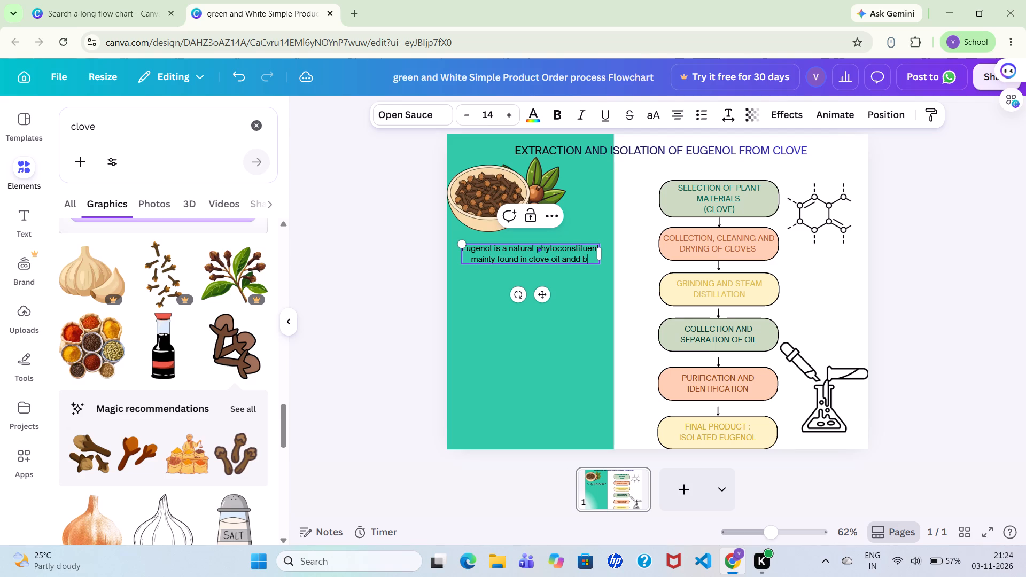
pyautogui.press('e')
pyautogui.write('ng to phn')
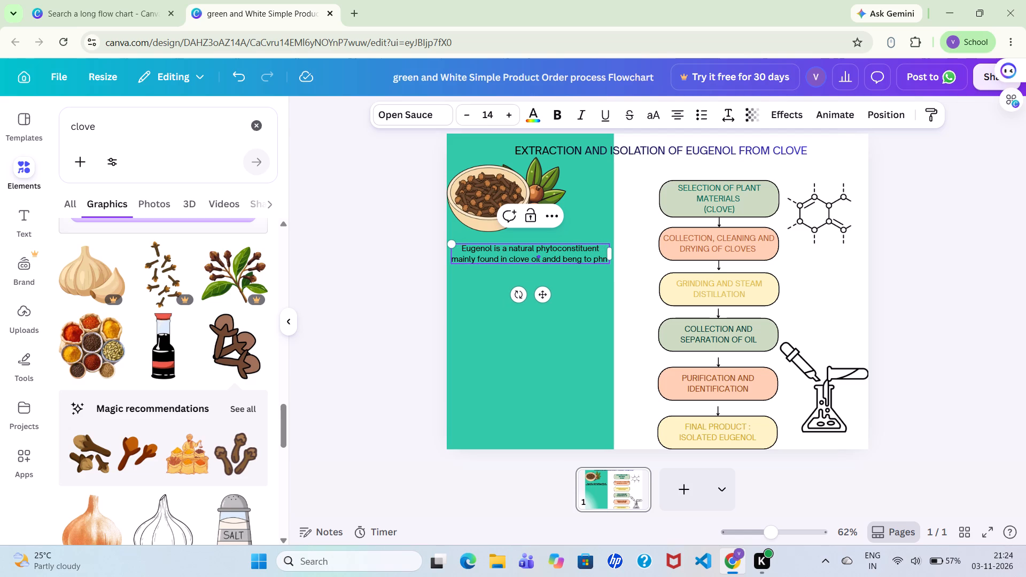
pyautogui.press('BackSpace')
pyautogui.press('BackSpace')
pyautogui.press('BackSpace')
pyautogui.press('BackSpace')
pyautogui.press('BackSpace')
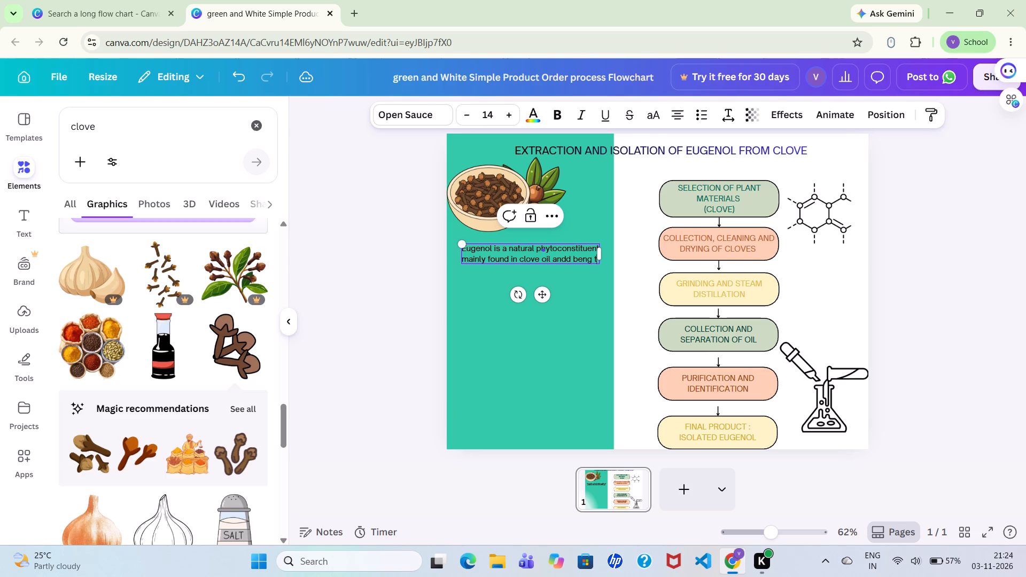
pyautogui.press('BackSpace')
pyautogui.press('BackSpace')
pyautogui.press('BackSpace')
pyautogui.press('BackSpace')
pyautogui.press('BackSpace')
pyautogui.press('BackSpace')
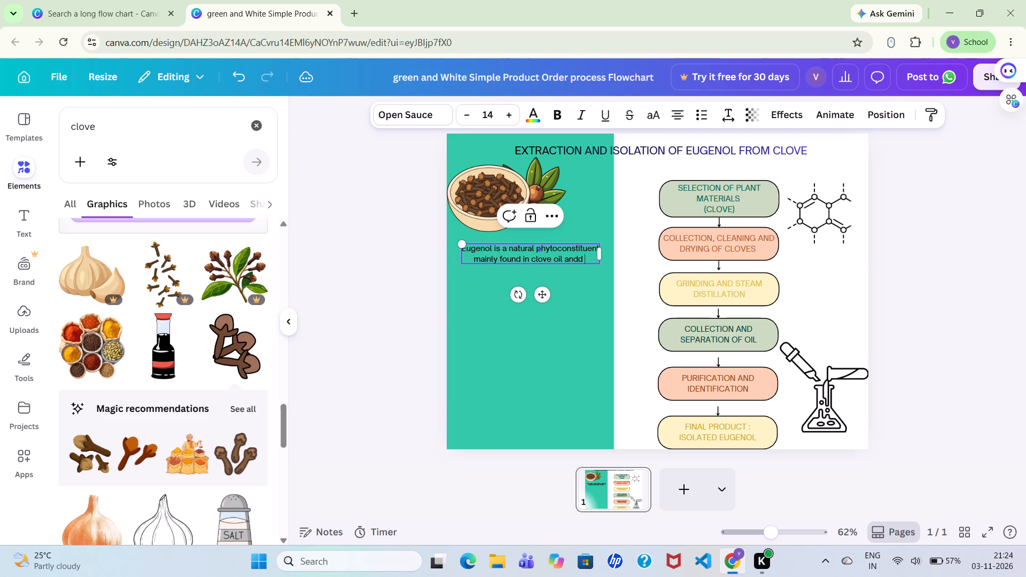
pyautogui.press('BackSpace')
# Correct "andd" to "and", continue with "the phenoli", and add "compound group." on a new line.
pyautogui.press('BackSpace')
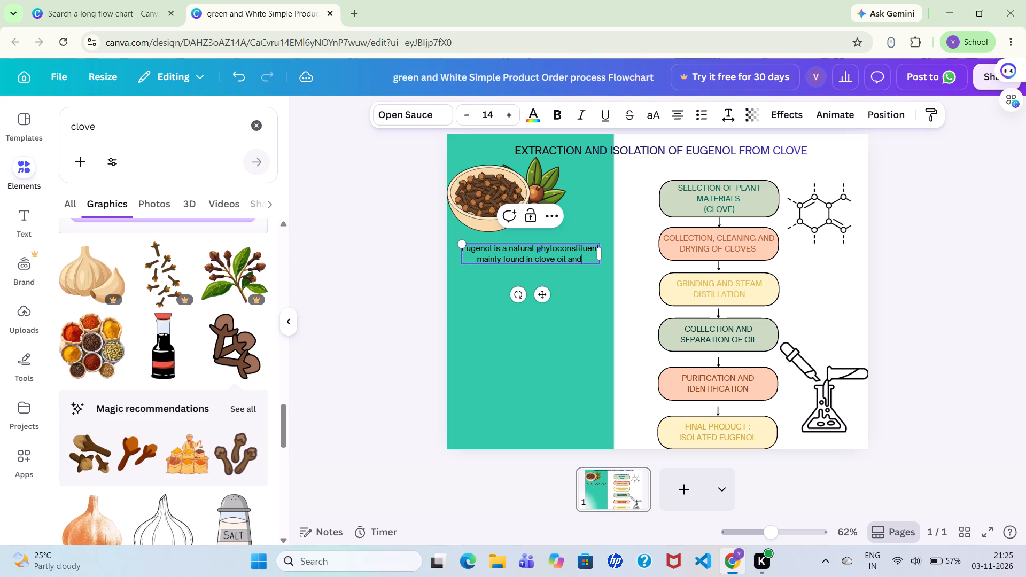
pyautogui.press('space')
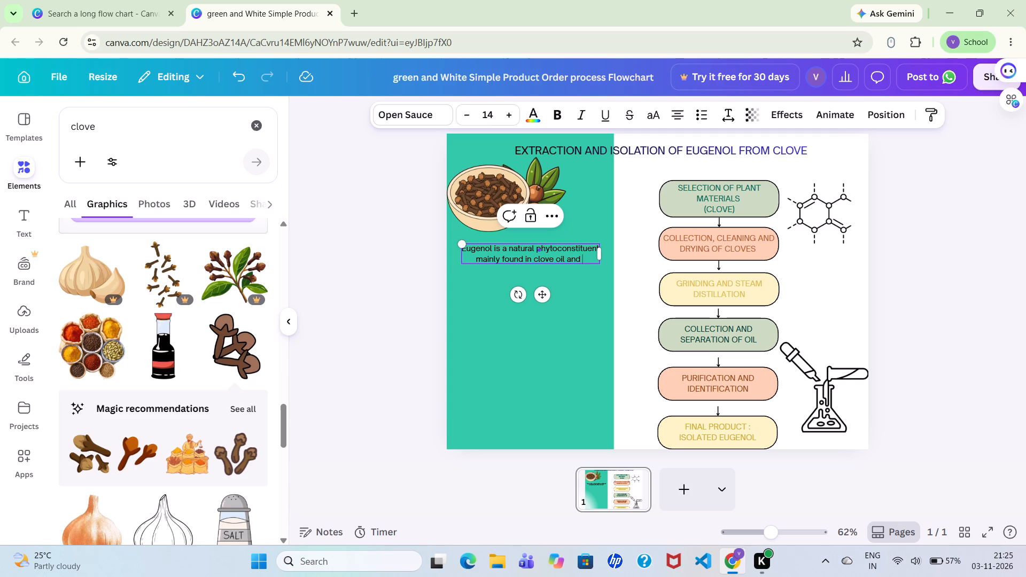
pyautogui.write('the')
pyautogui.press('space')
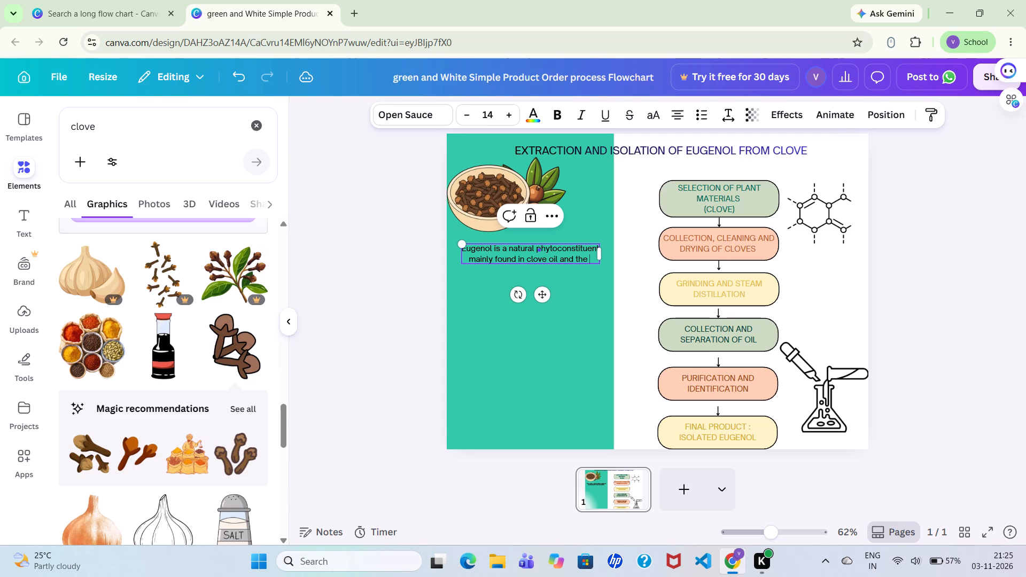
pyautogui.write('phe')
pyautogui.write('noli')
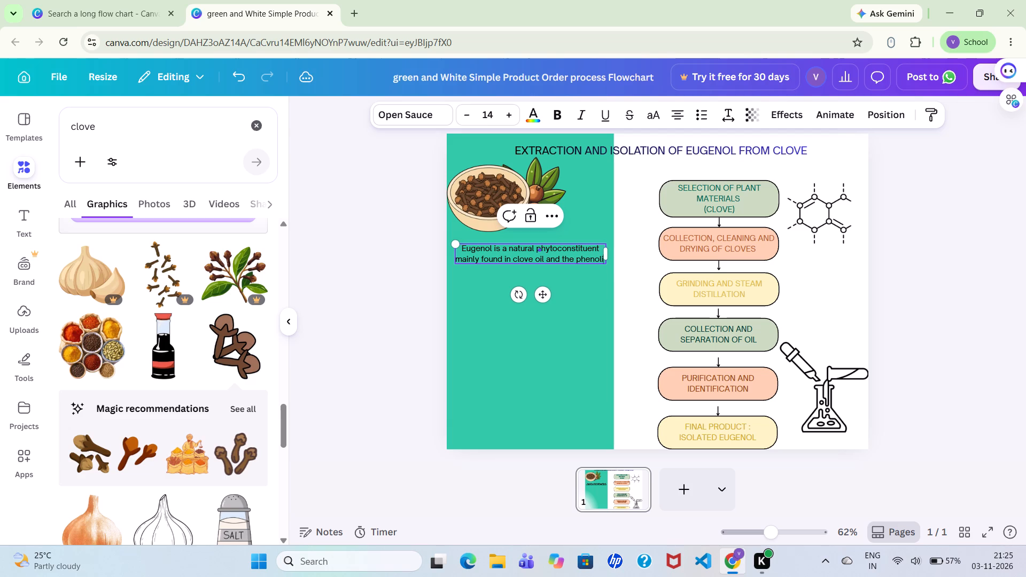
pyautogui.press('Return')
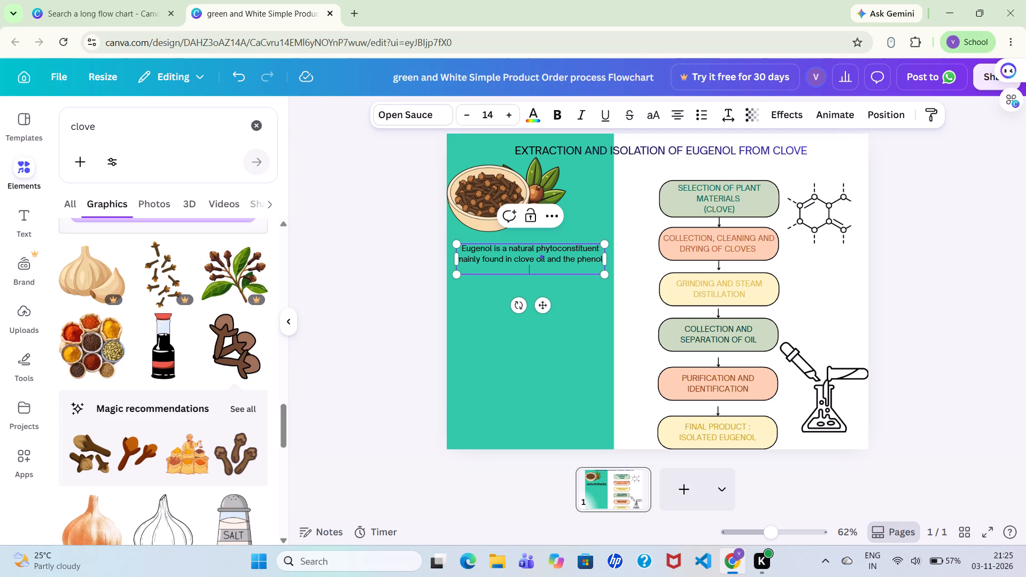
pyautogui.write('compound')
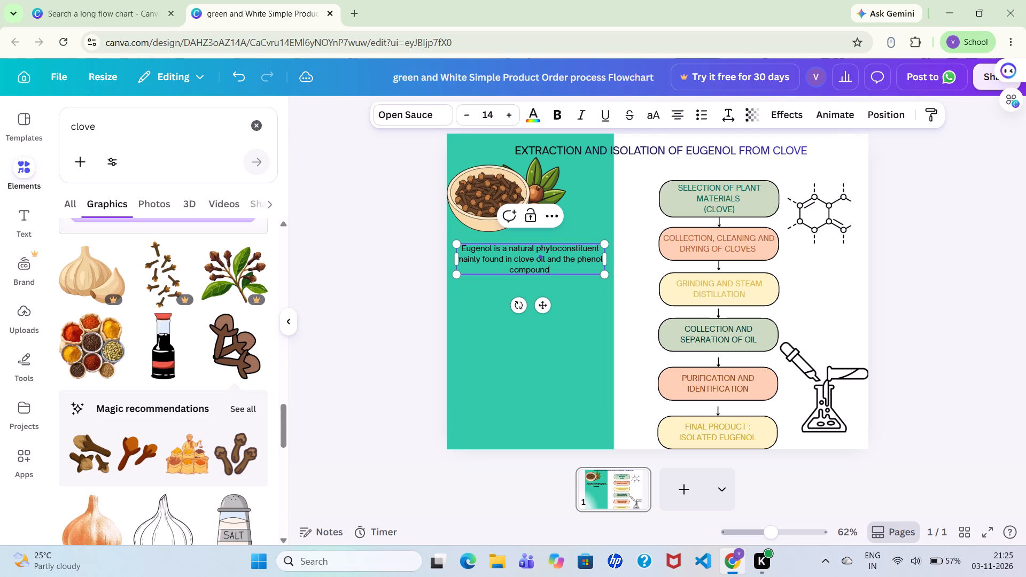
pyautogui.press('space')
pyautogui.write('group')
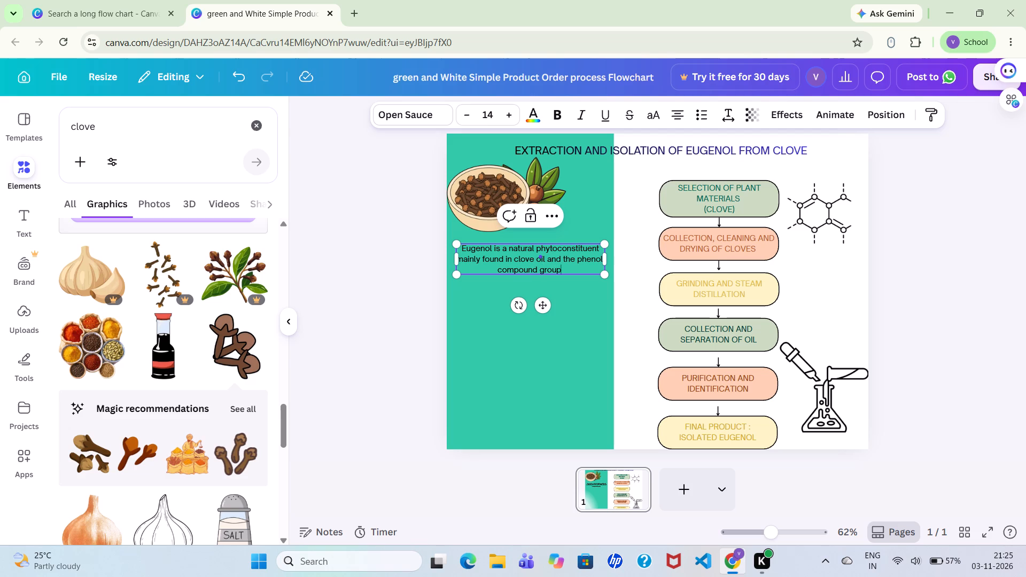
pyautogui.press('.')
# Join the "compound group." line to the text above it and complete the preceding word as "phenolic".
pyautogui.press('Left')
pyautogui.press('Left')
pyautogui.press('Left')
pyautogui.press('Left')
pyautogui.press('Left')
pyautogui.press('Left')
pyautogui.press('Left')
pyautogui.press('Left')
pyautogui.press('Left')
pyautogui.press('Left')
pyautogui.press('Left')
pyautogui.press('Left')
pyautogui.press('Left')
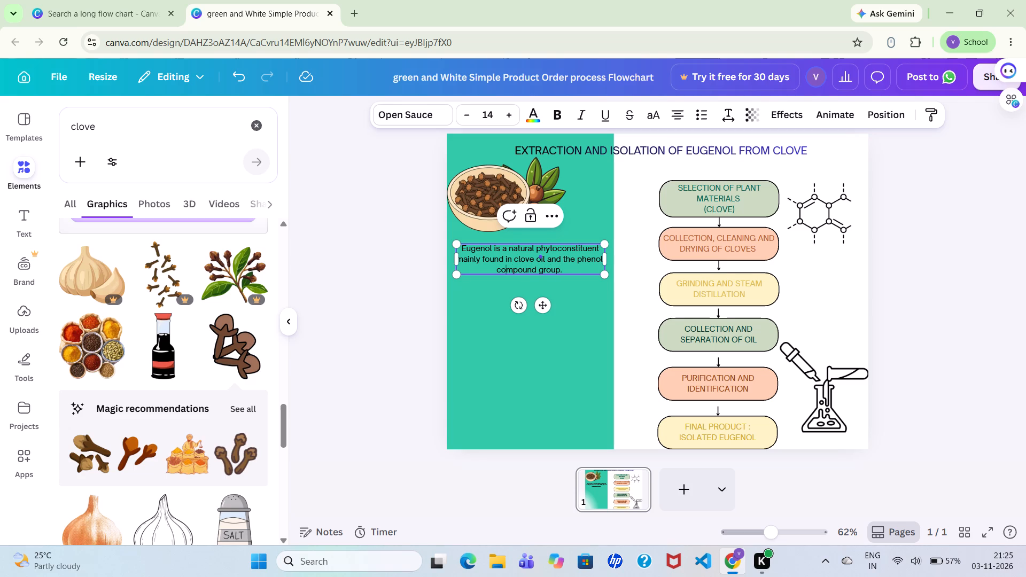
pyautogui.press('Left')
pyautogui.press('Left')
pyautogui.press('BackSpace')
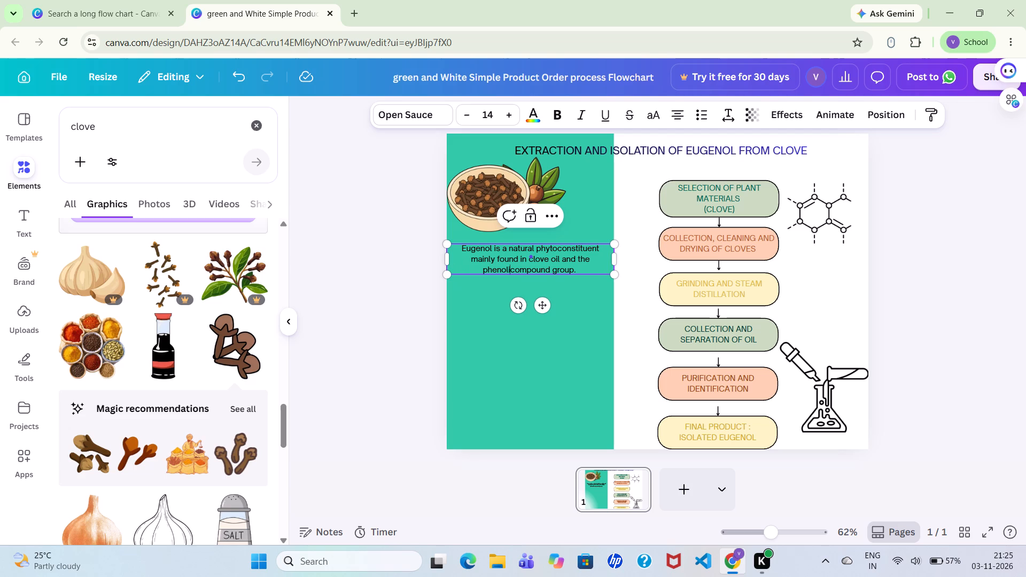
pyautogui.write('c')
pyautogui.press('space')
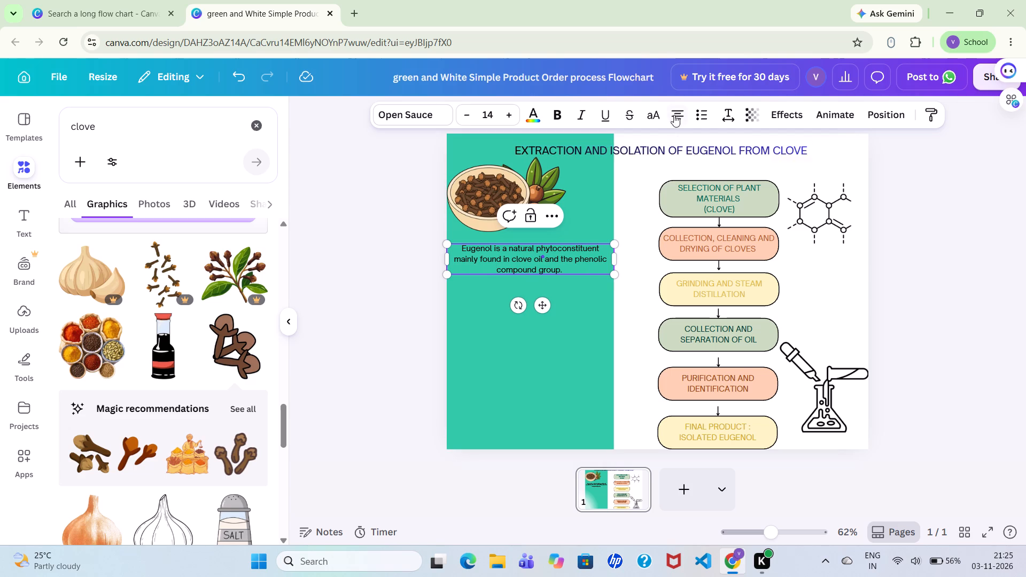
# Left-align the "mainly found in clove oil and the phenolic compound group." paragraph.
pyautogui.doubleClick(545, 261)
pyautogui.click(575, 267)
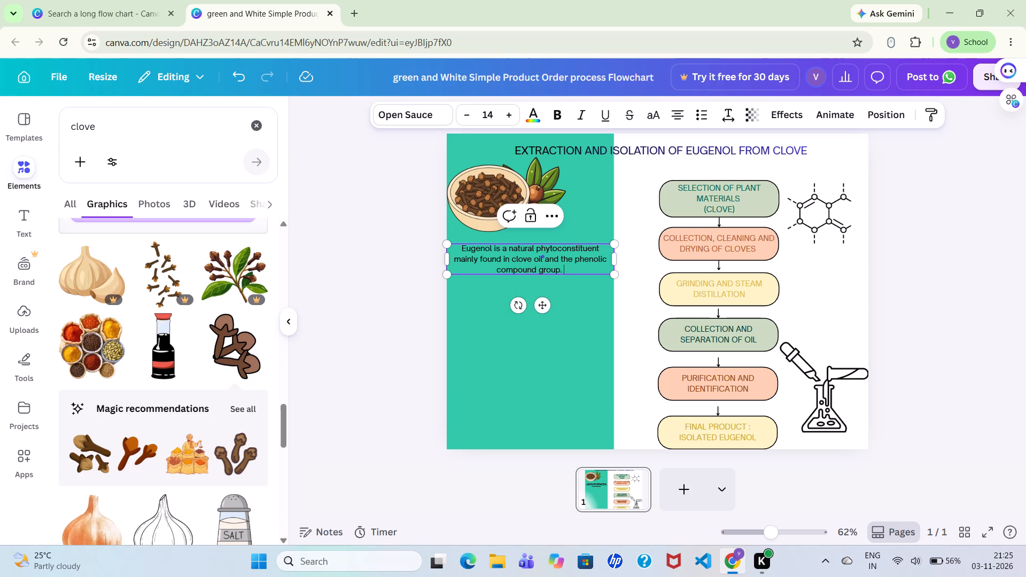
pyautogui.click(573, 263)
pyautogui.click(677, 114)
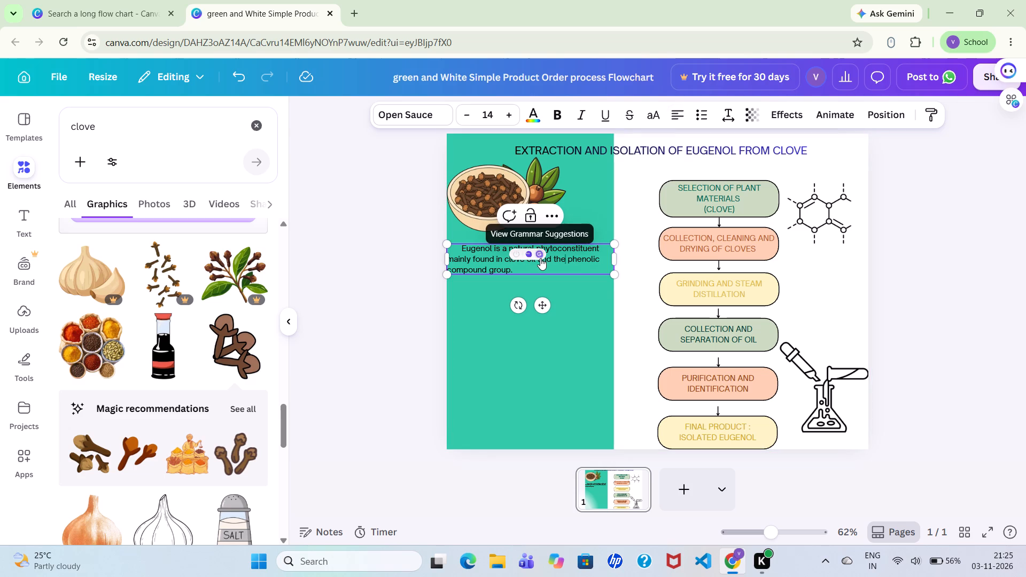
pyautogui.click(582, 287)
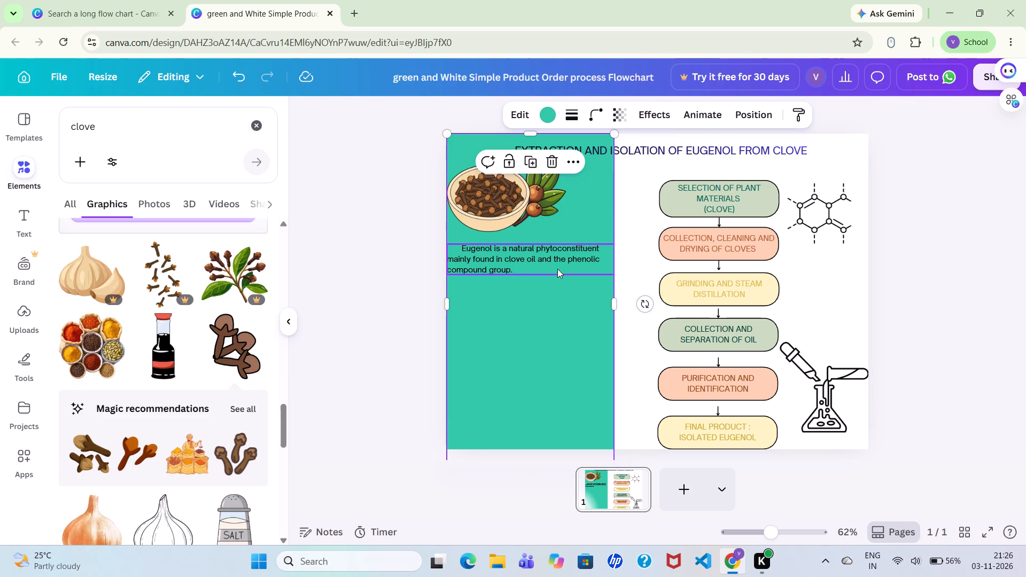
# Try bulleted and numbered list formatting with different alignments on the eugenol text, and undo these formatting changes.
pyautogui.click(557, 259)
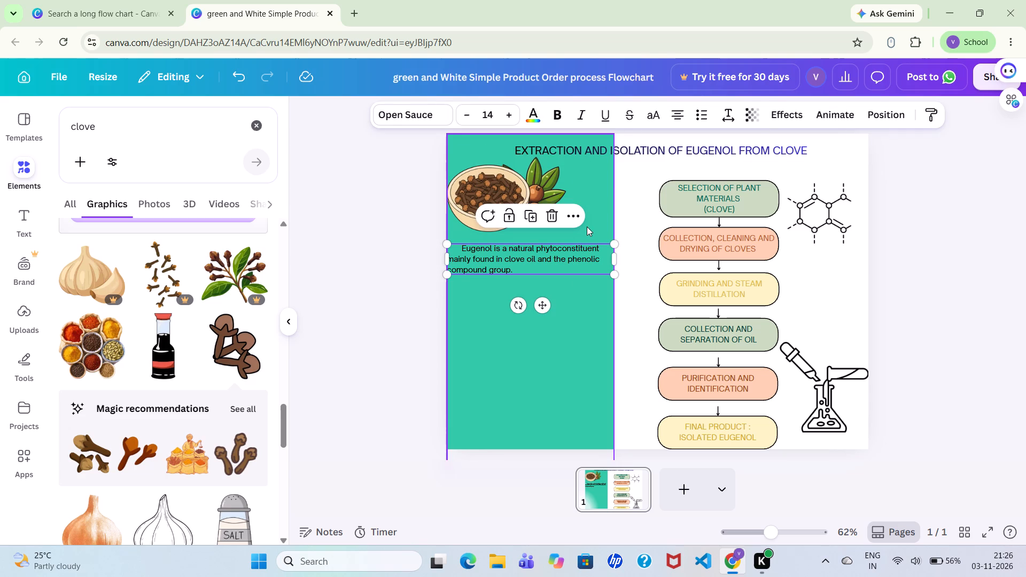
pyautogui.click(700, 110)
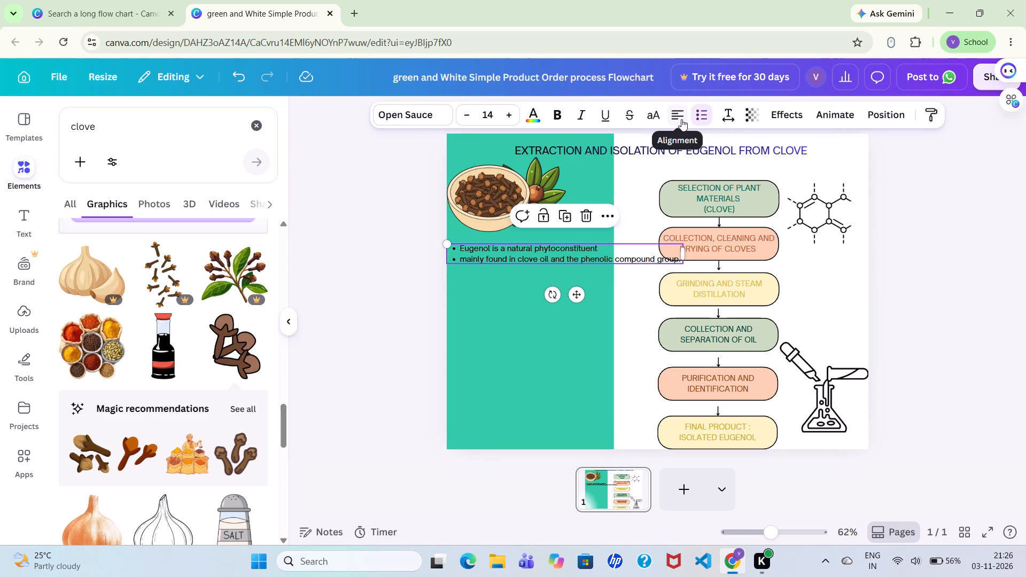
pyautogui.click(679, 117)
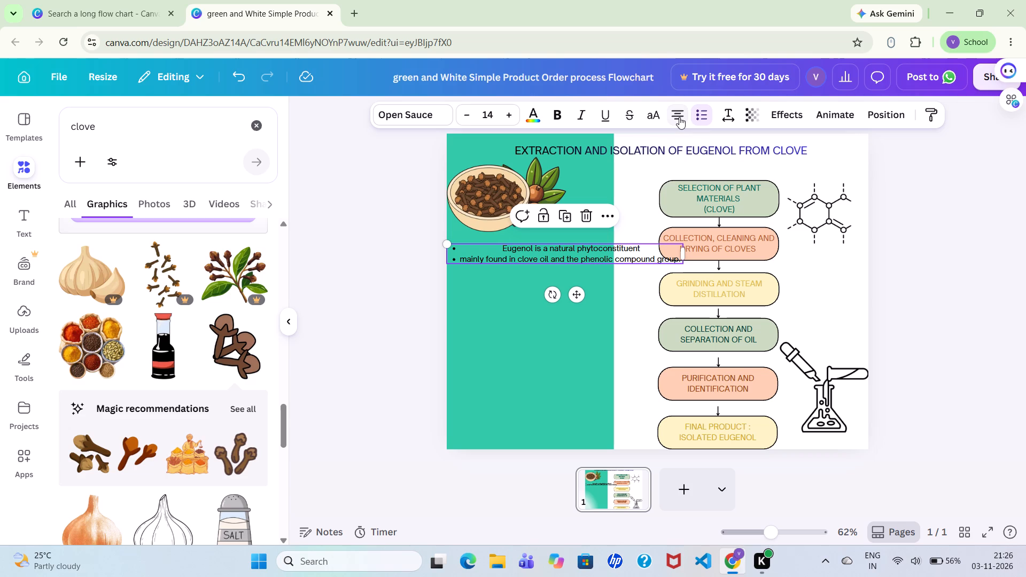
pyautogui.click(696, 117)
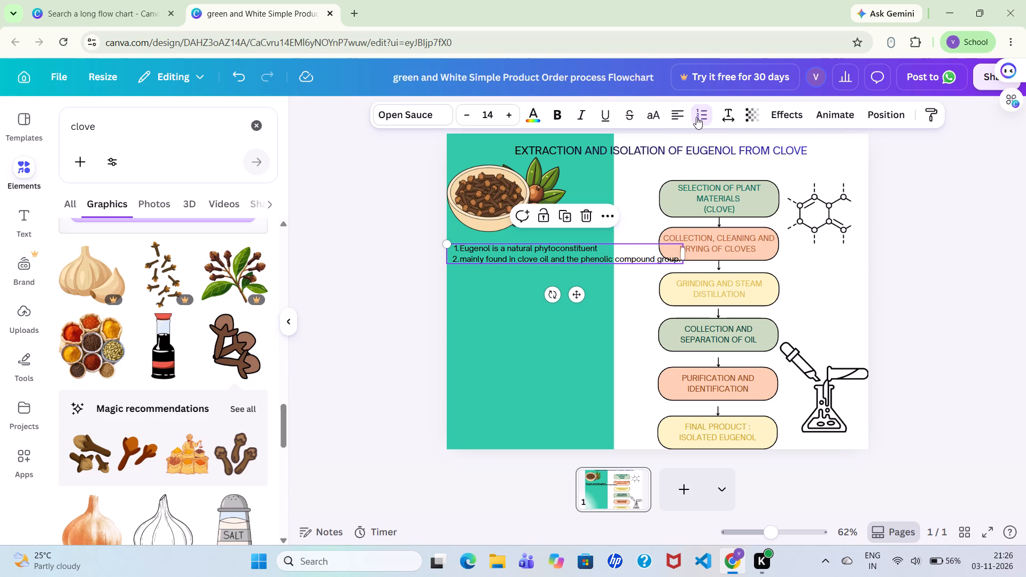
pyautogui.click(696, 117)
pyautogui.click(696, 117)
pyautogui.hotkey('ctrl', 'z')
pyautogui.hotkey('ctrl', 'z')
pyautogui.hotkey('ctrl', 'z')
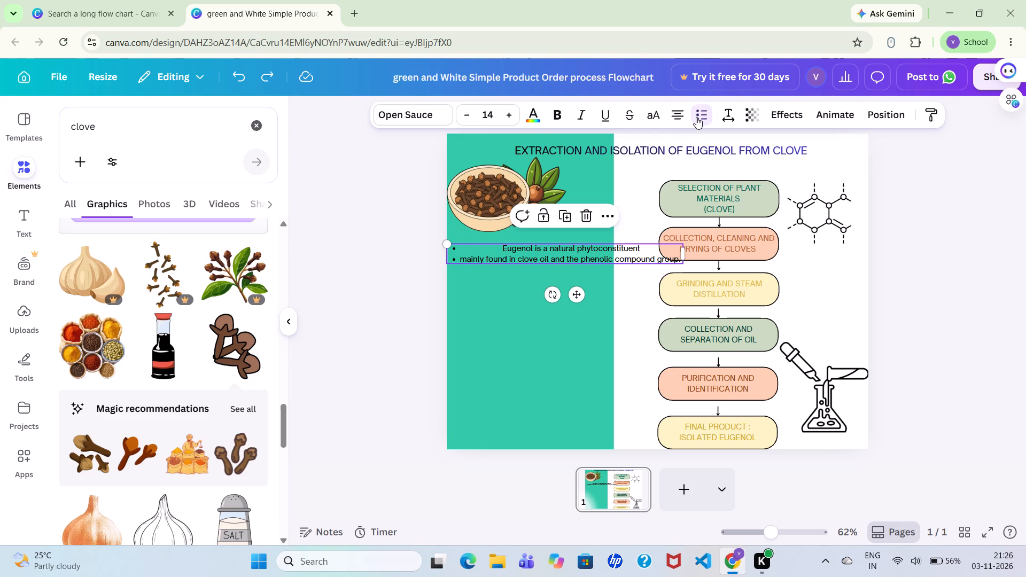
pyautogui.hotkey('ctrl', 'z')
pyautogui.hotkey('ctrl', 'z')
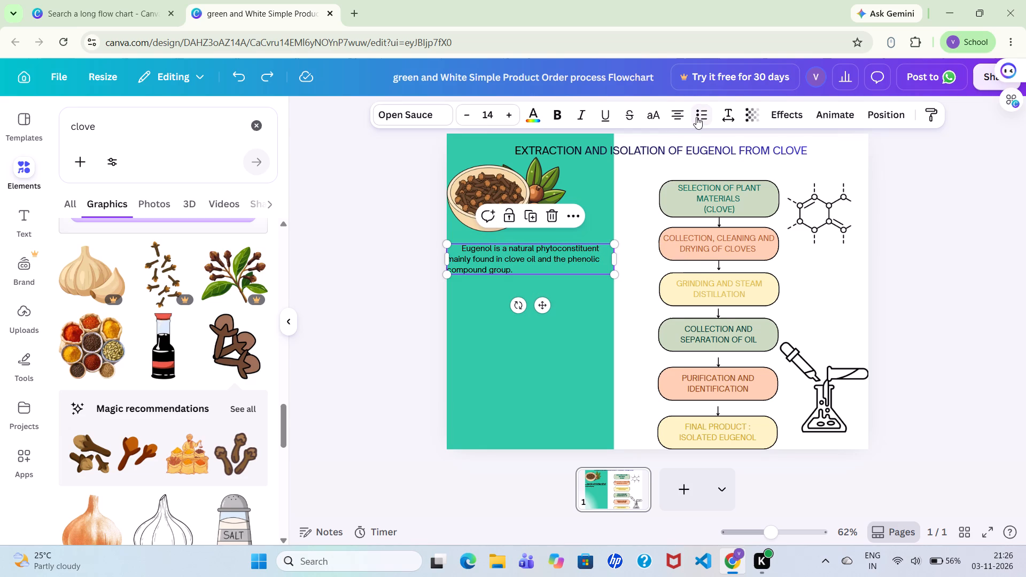
# Scale the eugenol text box down to about 336 wide by 61 high on the green panel.
pyautogui.click(595, 291)
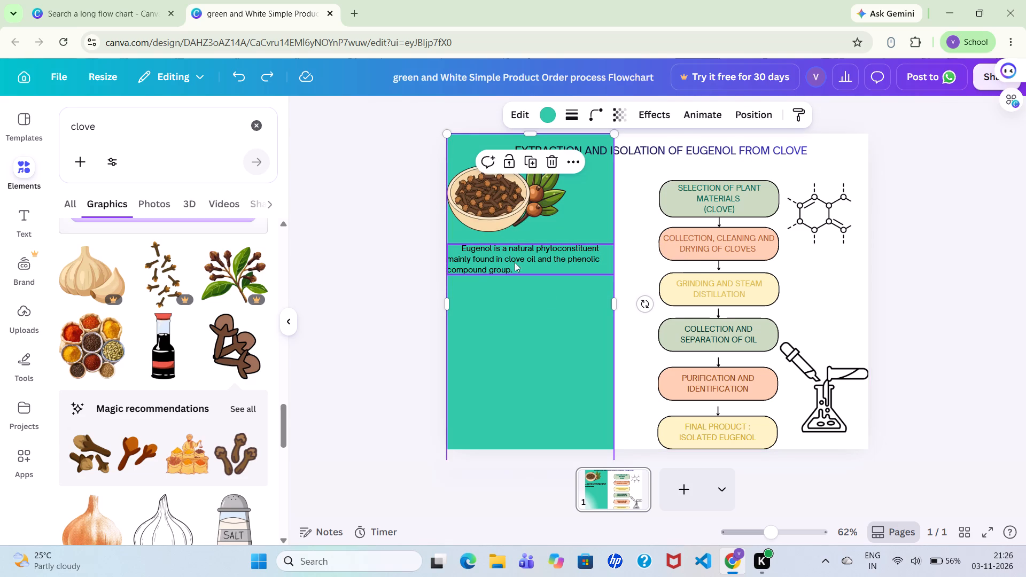
pyautogui.click(546, 263)
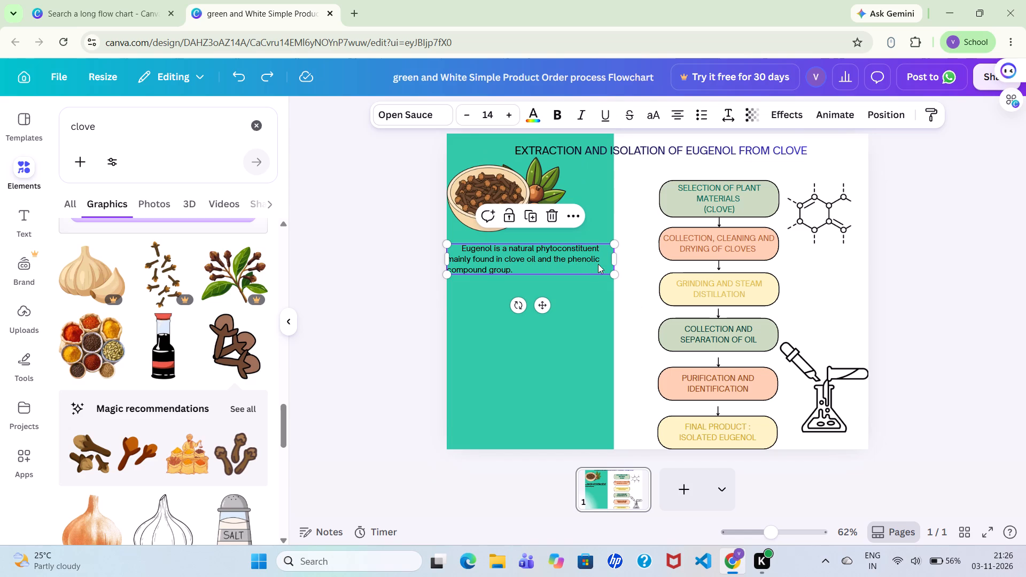
pyautogui.moveTo(615, 270); pyautogui.dragTo(582, 270)
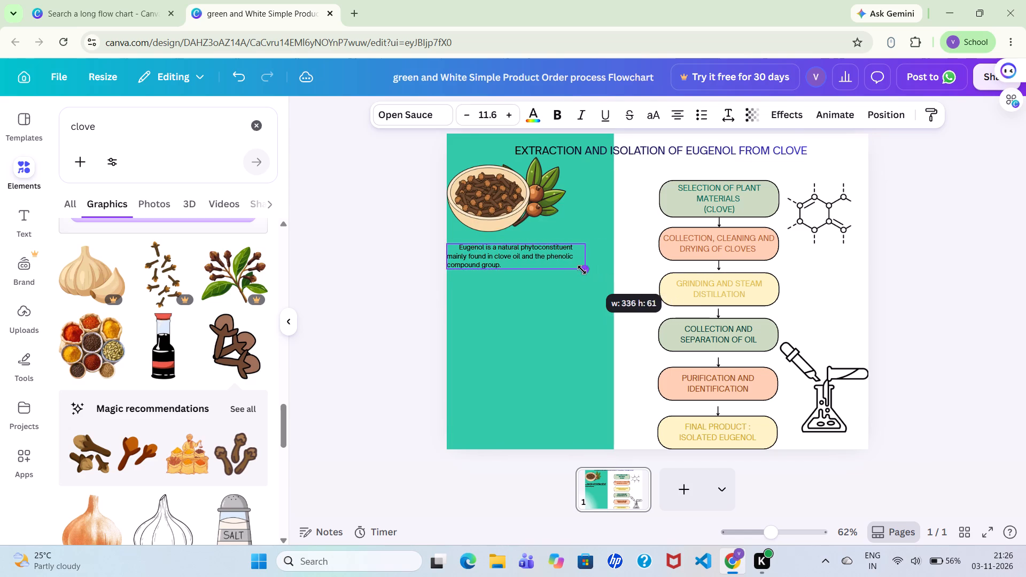
# Scale the eugenol description down to font size 11 and move it slightly inward from the green panel's outer edge.
pyautogui.moveTo(582, 270); pyautogui.dragTo(581, 268)
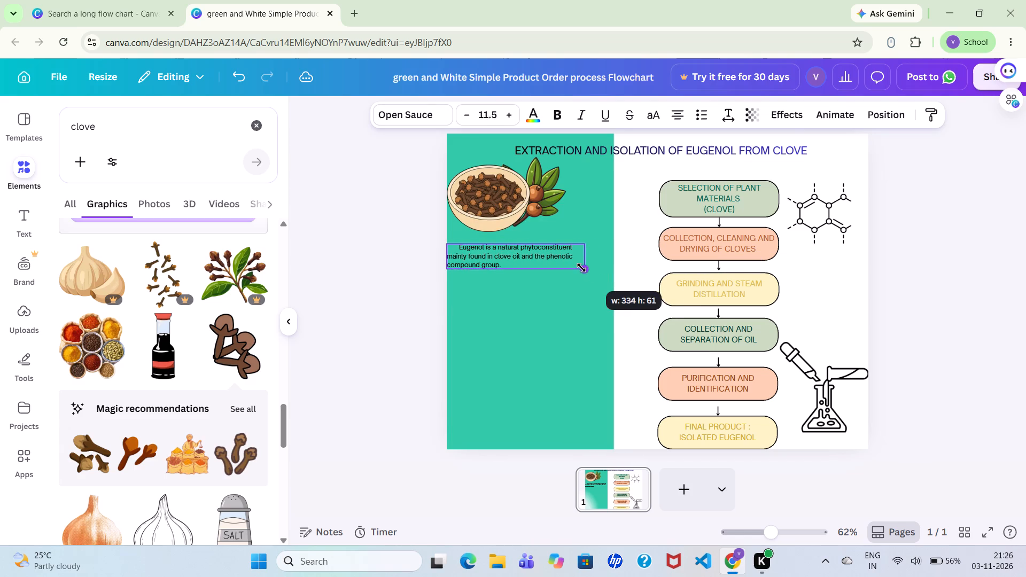
pyautogui.moveTo(581, 268); pyautogui.dragTo(579, 268)
pyautogui.moveTo(542, 256); pyautogui.dragTo(555, 254)
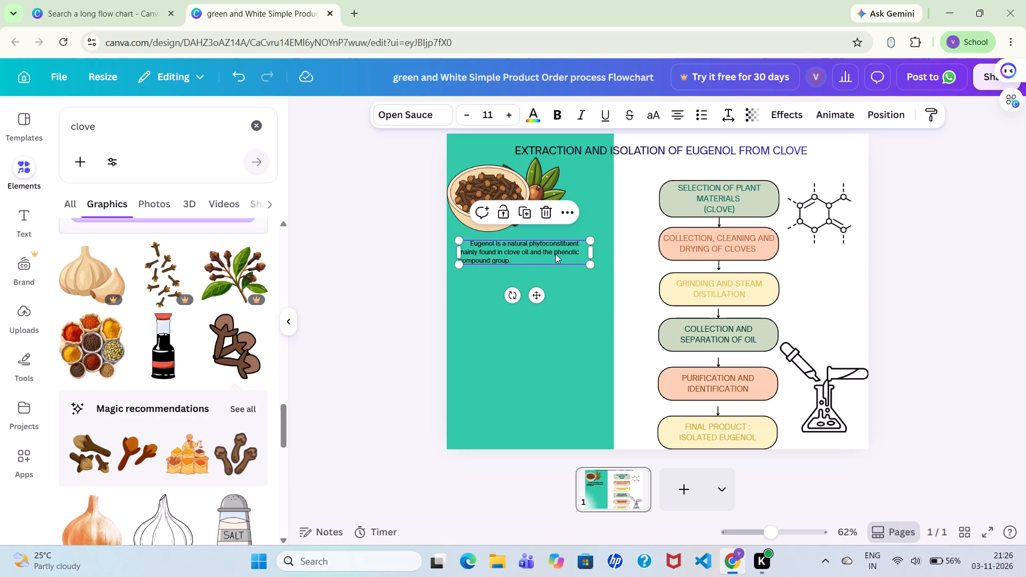
pyautogui.click(572, 277)
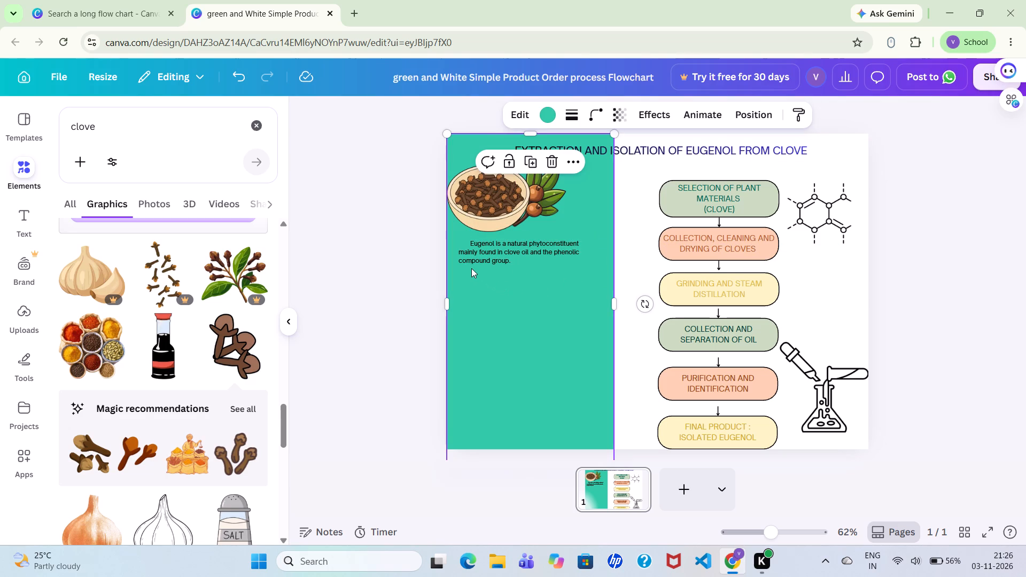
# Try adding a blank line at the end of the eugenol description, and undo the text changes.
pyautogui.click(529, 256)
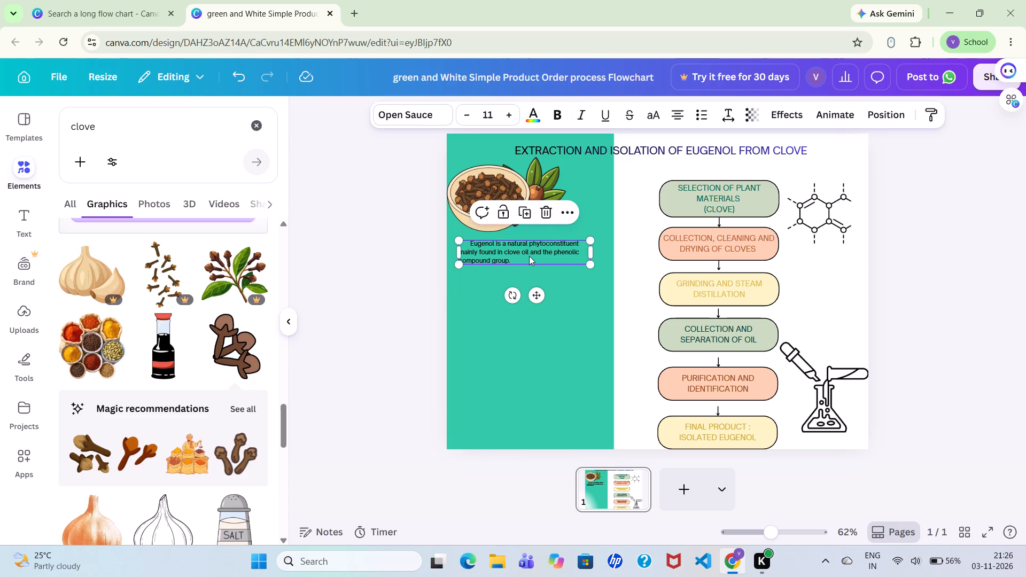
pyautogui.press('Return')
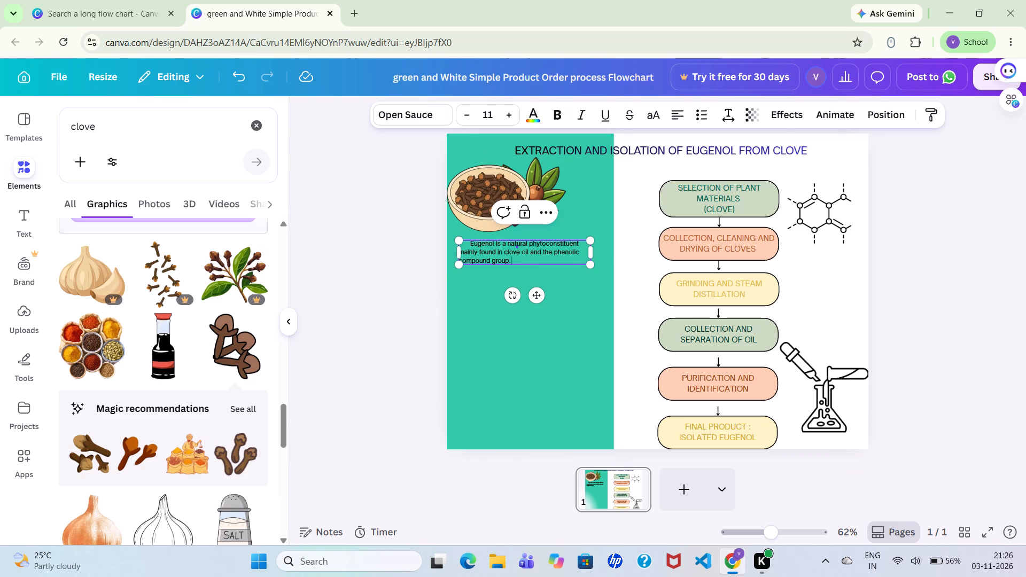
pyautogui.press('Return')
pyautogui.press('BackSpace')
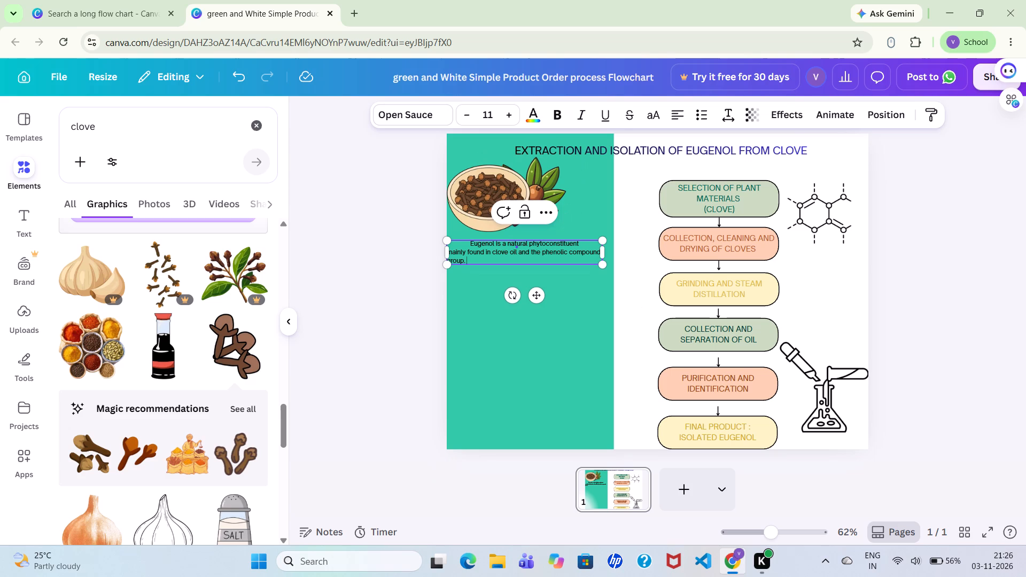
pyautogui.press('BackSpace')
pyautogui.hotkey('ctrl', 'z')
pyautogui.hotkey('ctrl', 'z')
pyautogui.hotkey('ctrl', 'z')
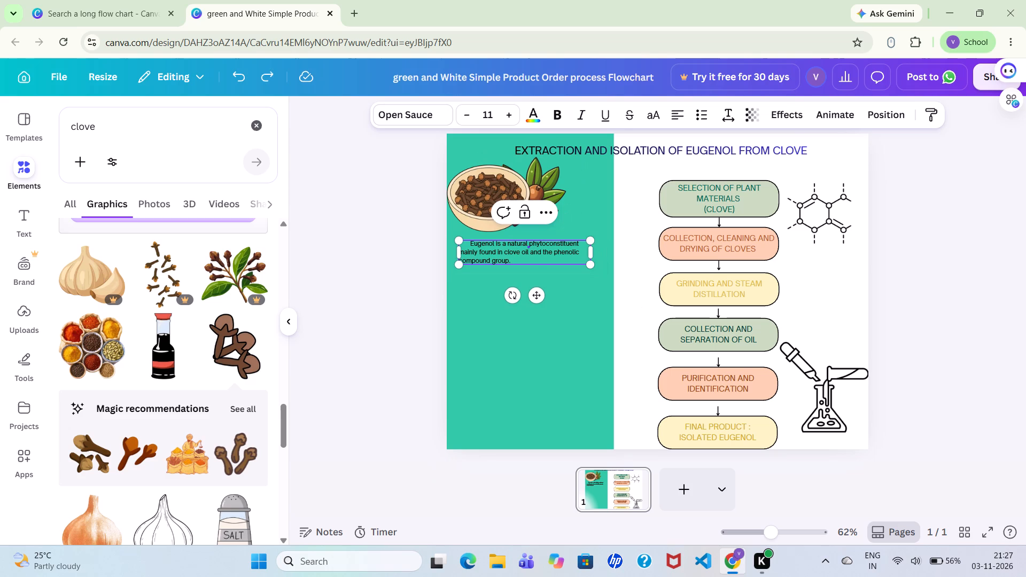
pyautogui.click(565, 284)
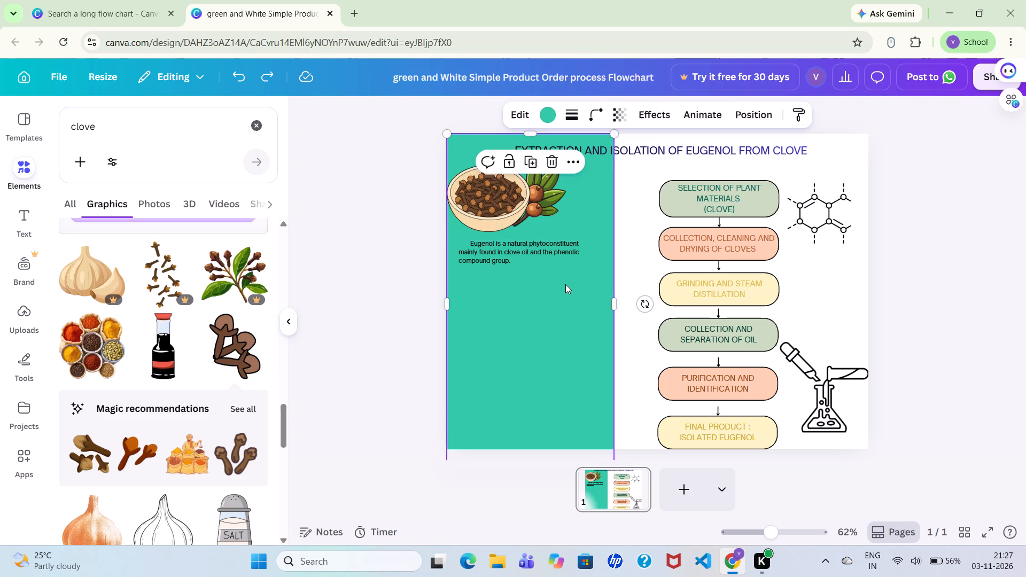
# Add a new text box reading "PROPERTIES" with an empty line below the word.
pyautogui.press('t')
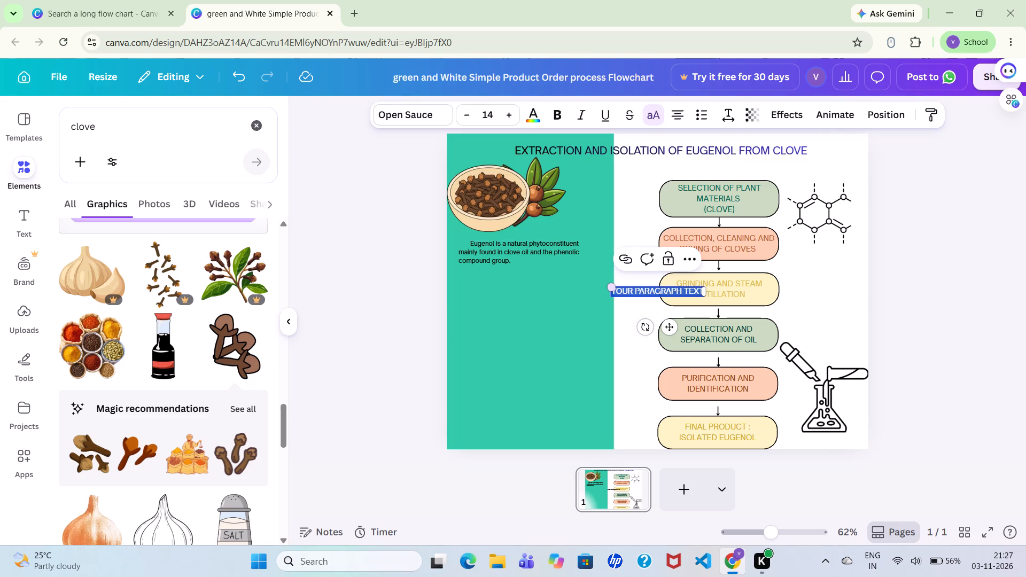
pyautogui.press('BackSpace')
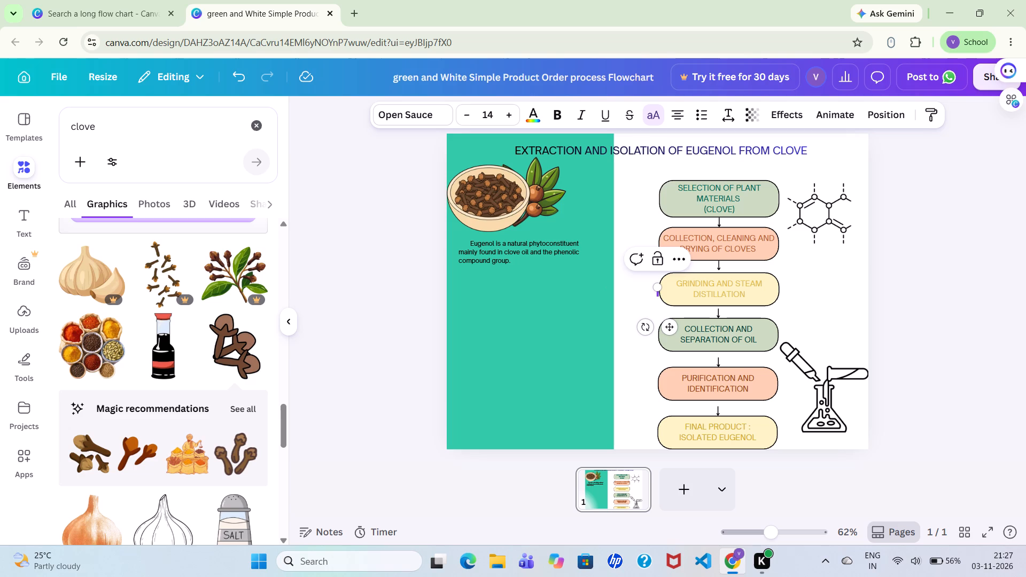
pyautogui.write('properties')
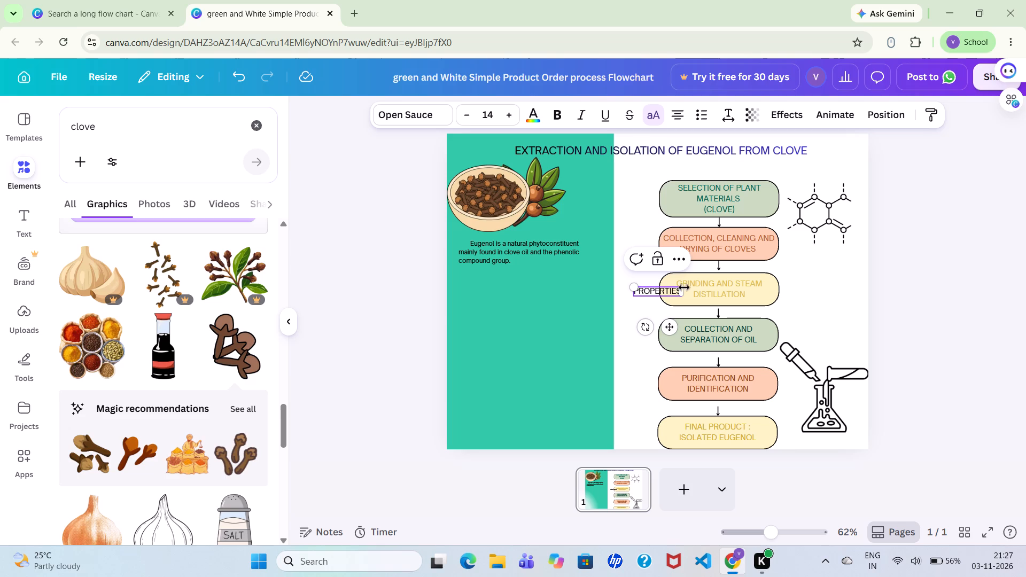
pyautogui.click(678, 290)
pyautogui.press('Return')
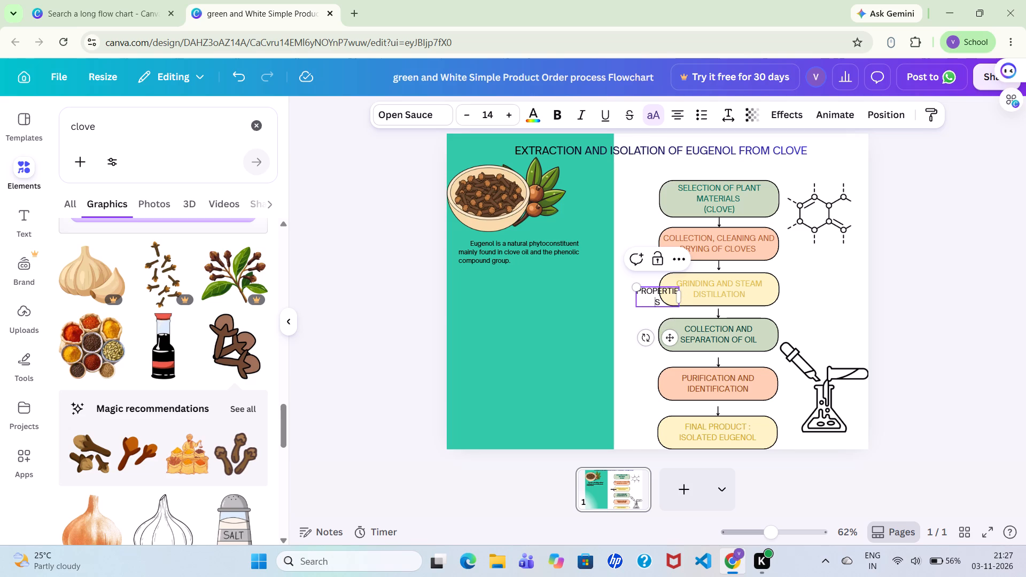
pyautogui.press('BackSpace')
pyautogui.press('Right')
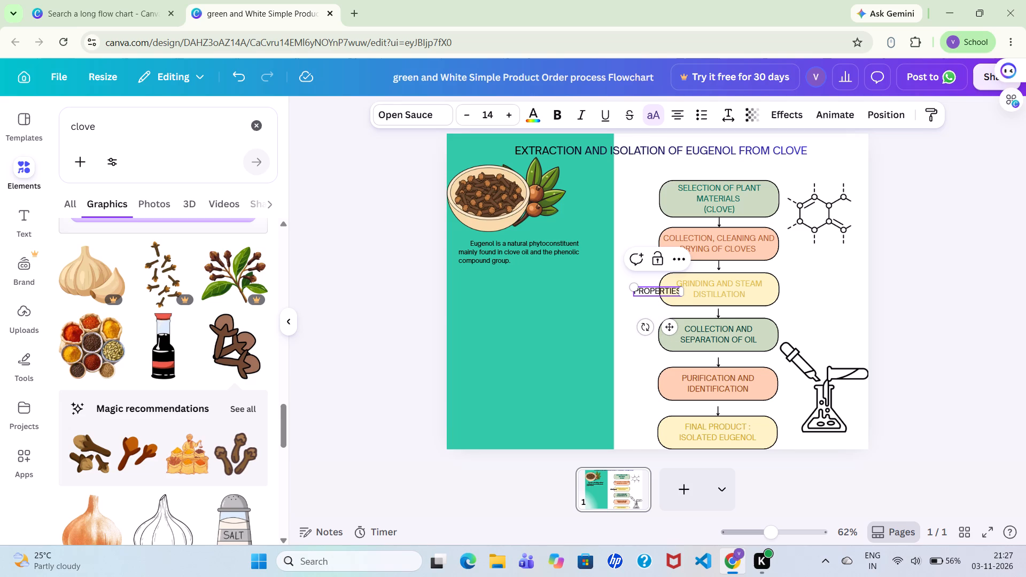
pyautogui.press('BackSpace')
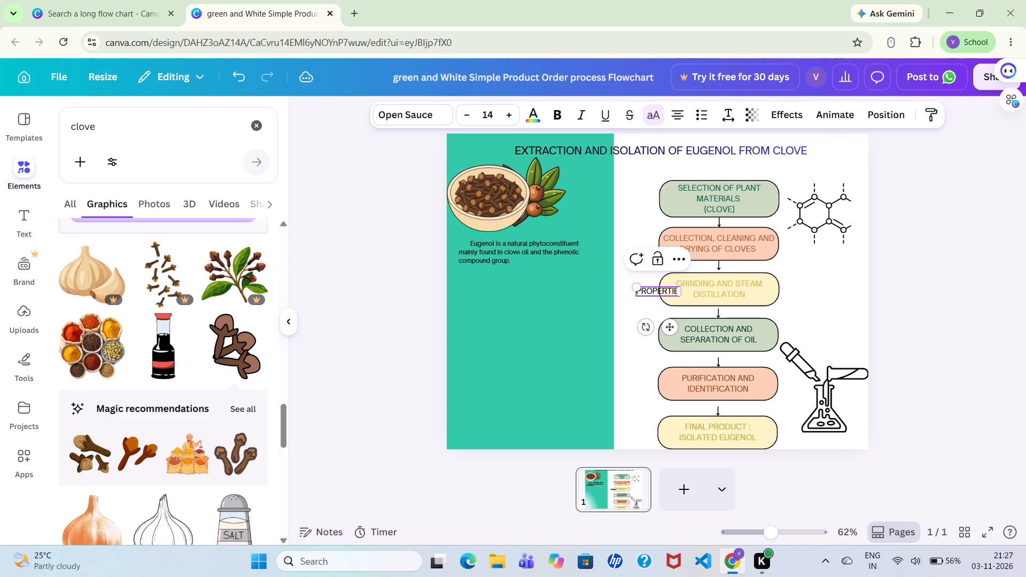
pyautogui.press('s')
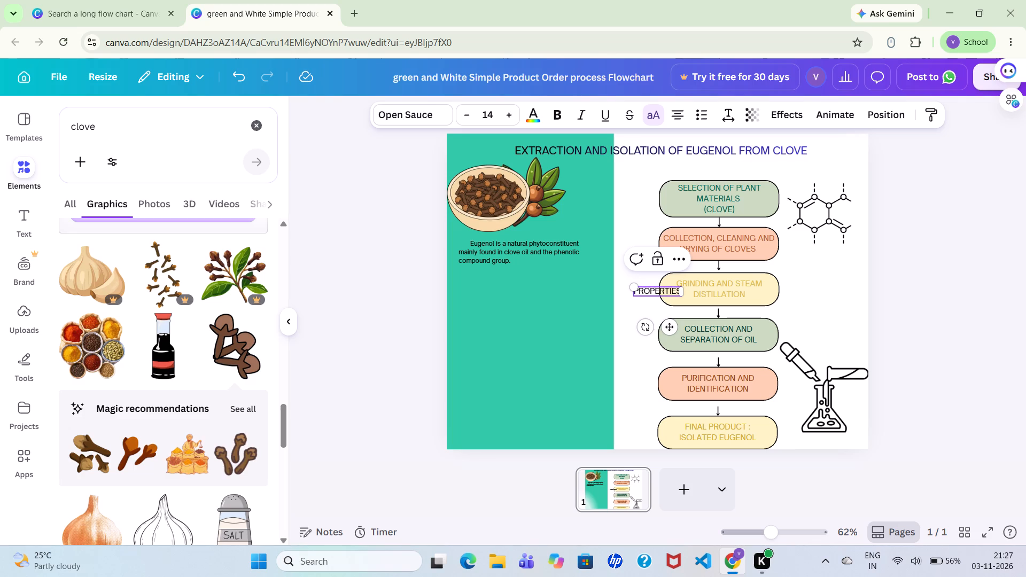
pyautogui.press('Return')
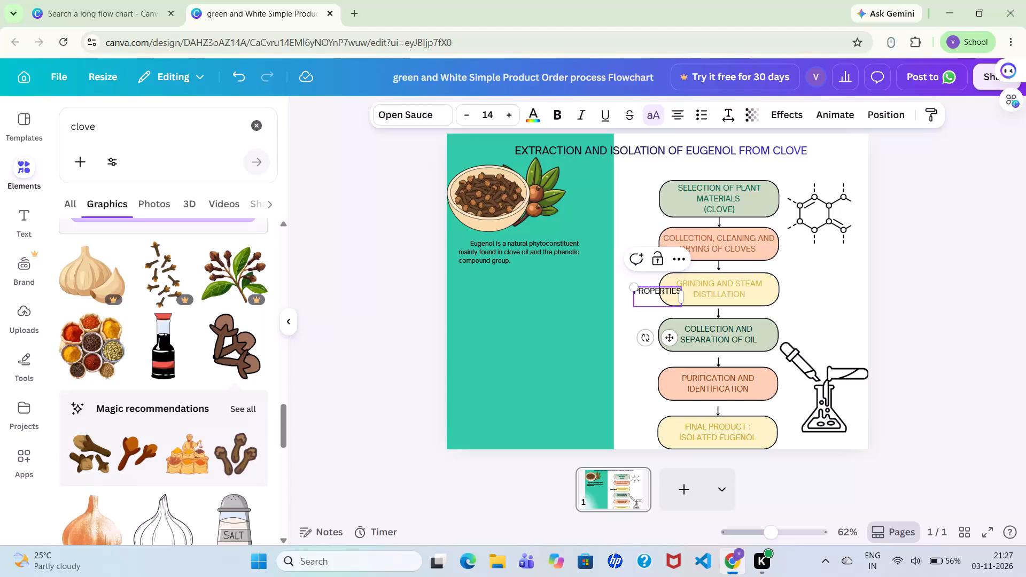
# Move the PROPERTIES text box onto the green panel, directly beneath the eugenol description.
pyautogui.moveTo(665, 315); pyautogui.dragTo(636, 307)
pyautogui.moveTo(636, 307); pyautogui.dragTo(636, 306)
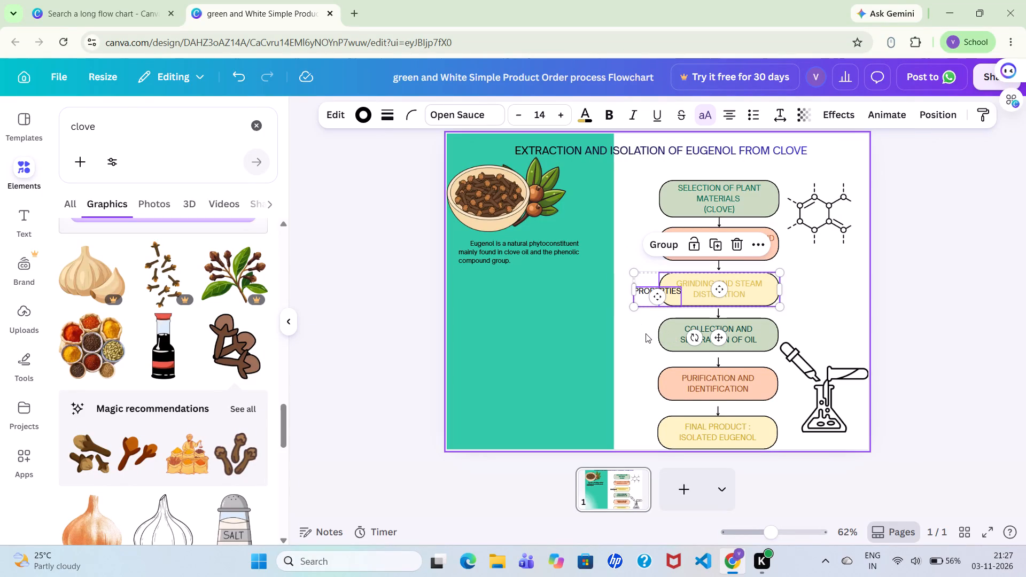
pyautogui.moveTo(646, 333); pyautogui.dragTo(652, 314)
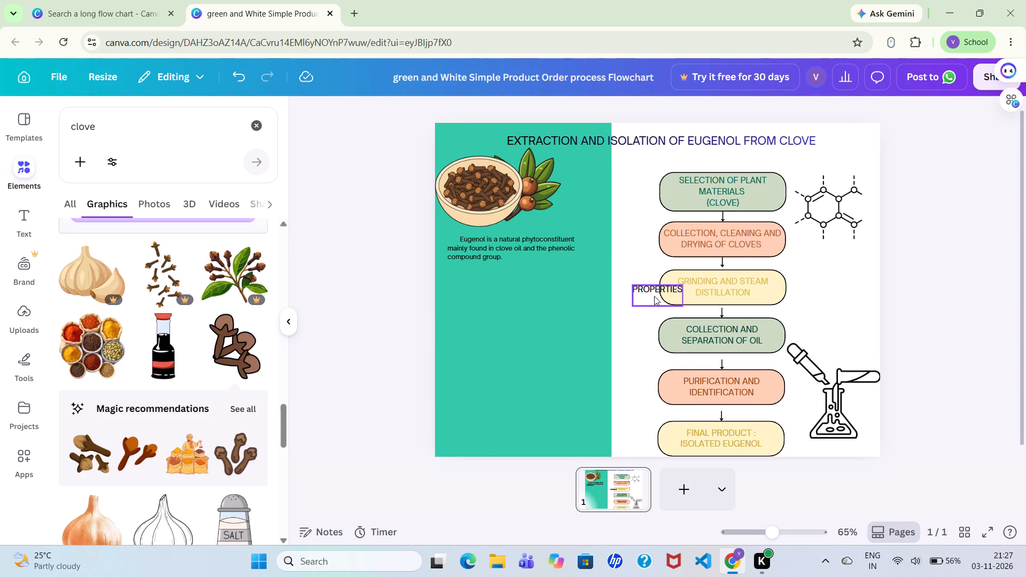
pyautogui.moveTo(654, 296); pyautogui.dragTo(590, 303)
pyautogui.moveTo(533, 301); pyautogui.dragTo(541, 297)
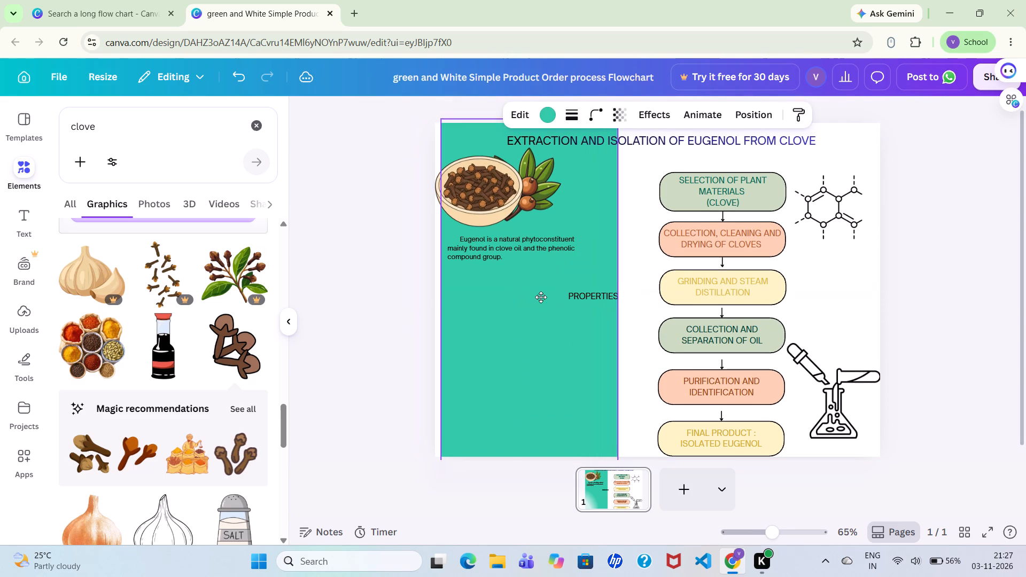
pyautogui.moveTo(541, 297); pyautogui.dragTo(542, 297)
pyautogui.click(542, 297)
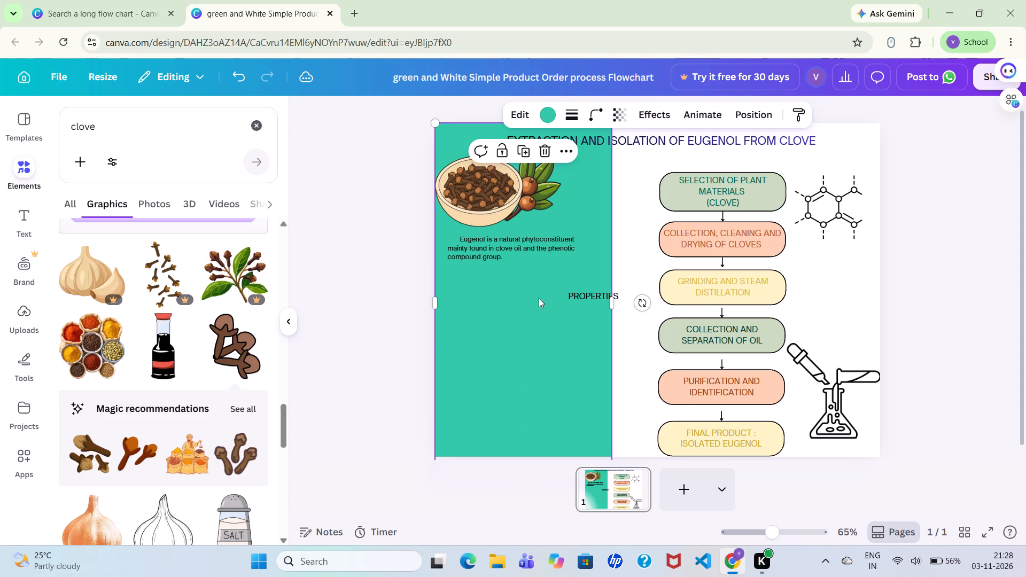
pyautogui.click(597, 294)
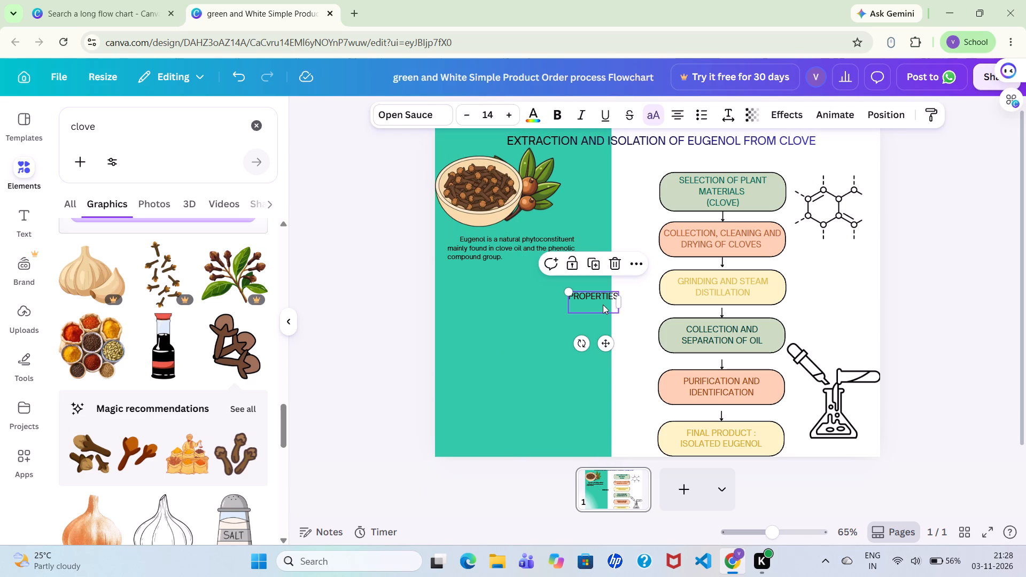
pyautogui.moveTo(603, 305); pyautogui.dragTo(513, 297)
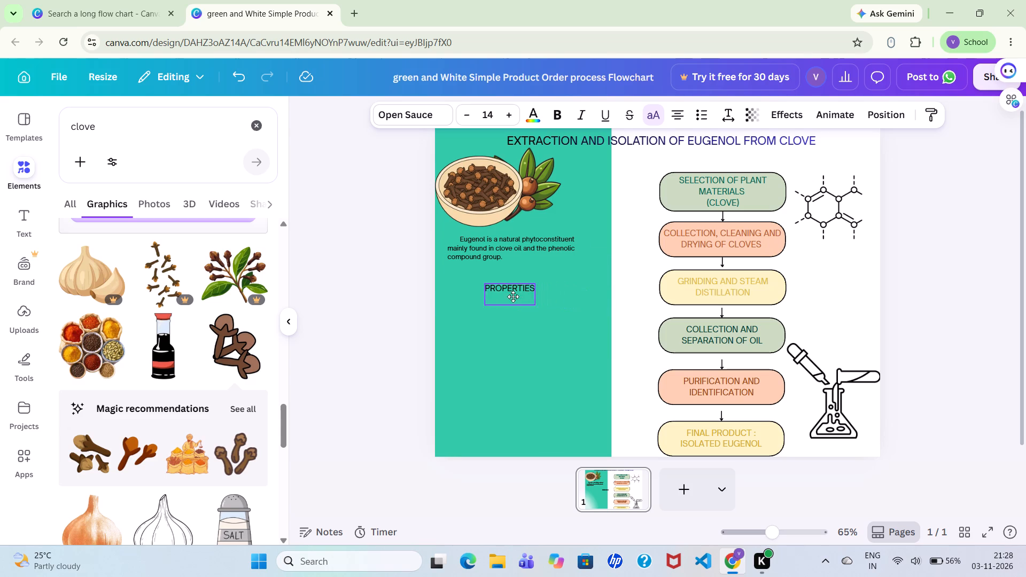
pyautogui.moveTo(513, 297); pyautogui.dragTo(486, 282)
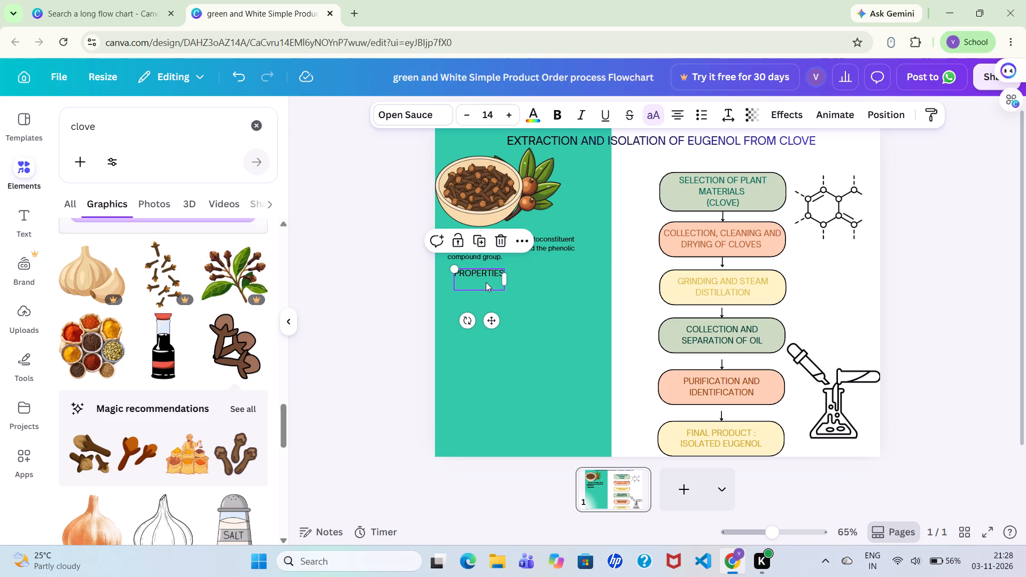
# Format the PROPERTIES heading with font size 15 and dark turquoise text colour #056a53.
pyautogui.doubleClick(484, 275)
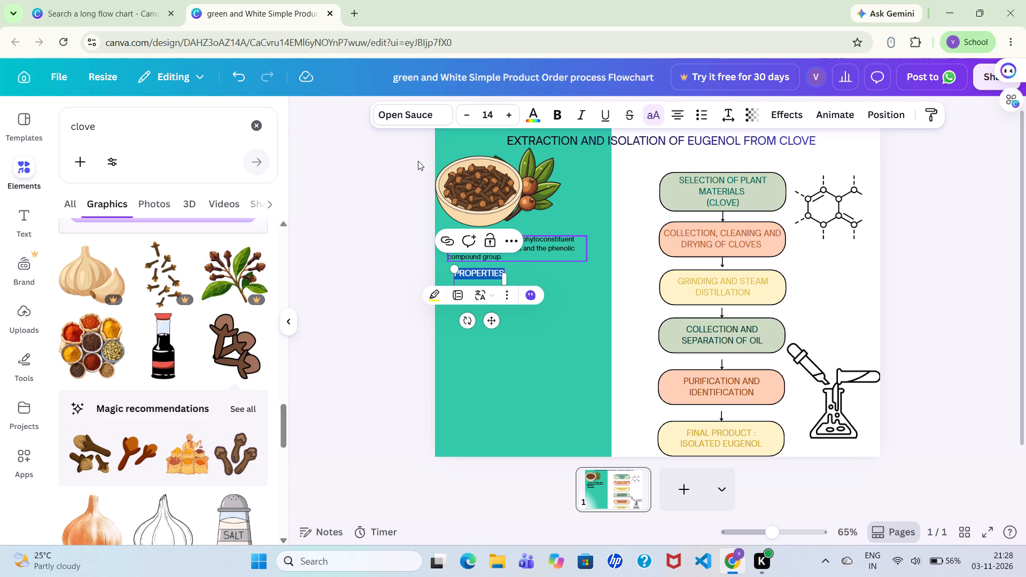
pyautogui.click(501, 123)
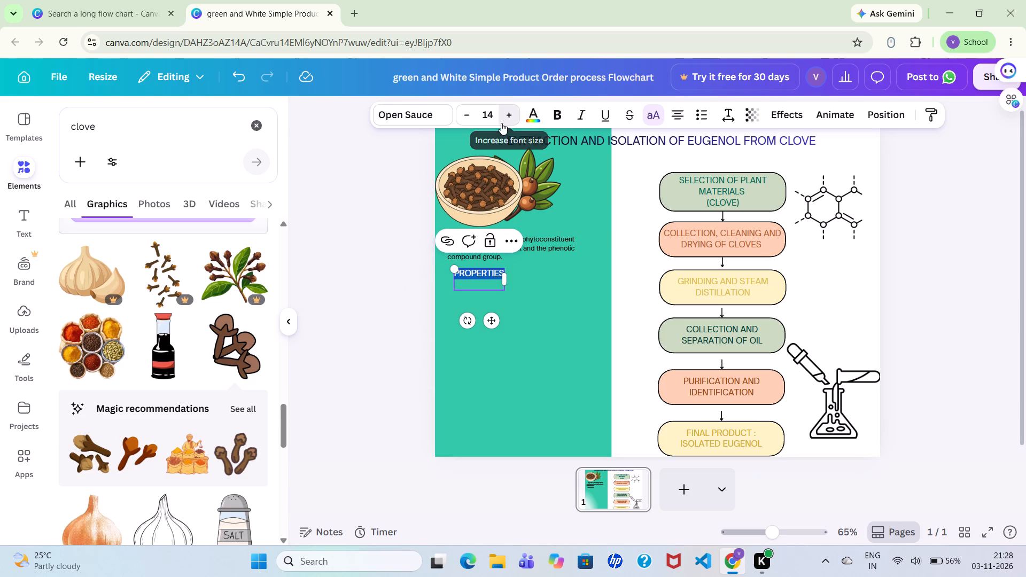
pyautogui.click(527, 115)
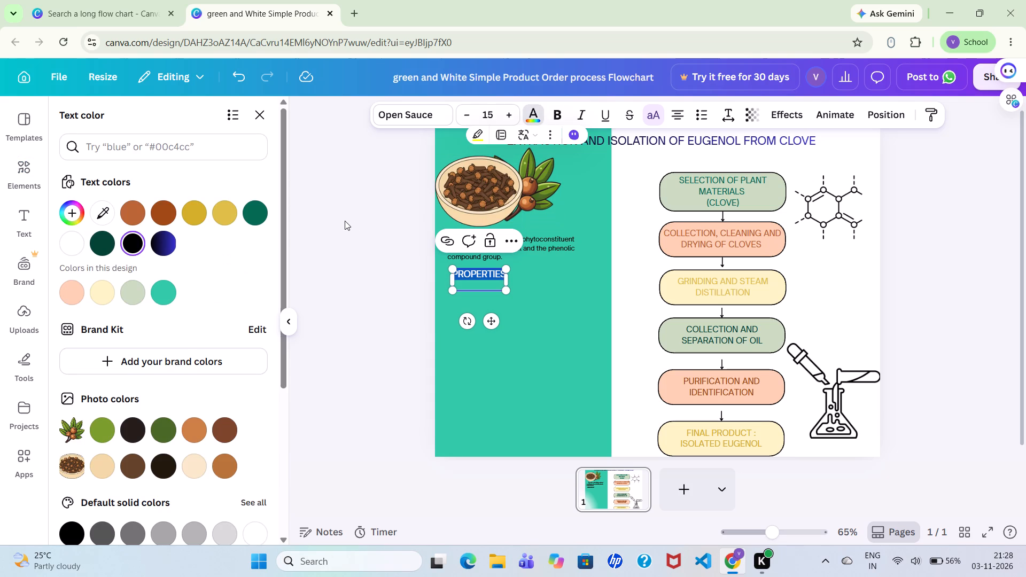
pyautogui.click(107, 246)
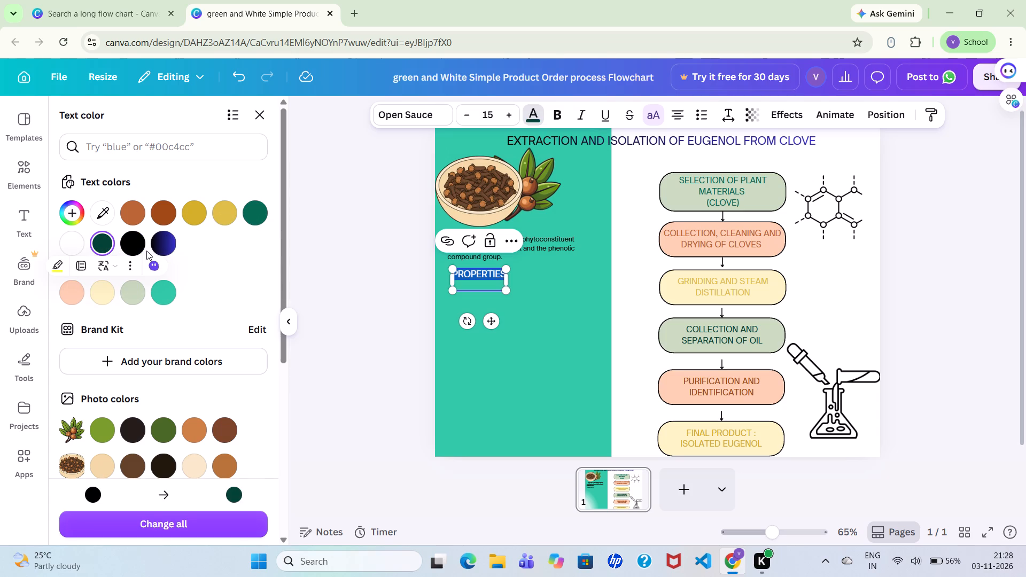
pyautogui.click(252, 220)
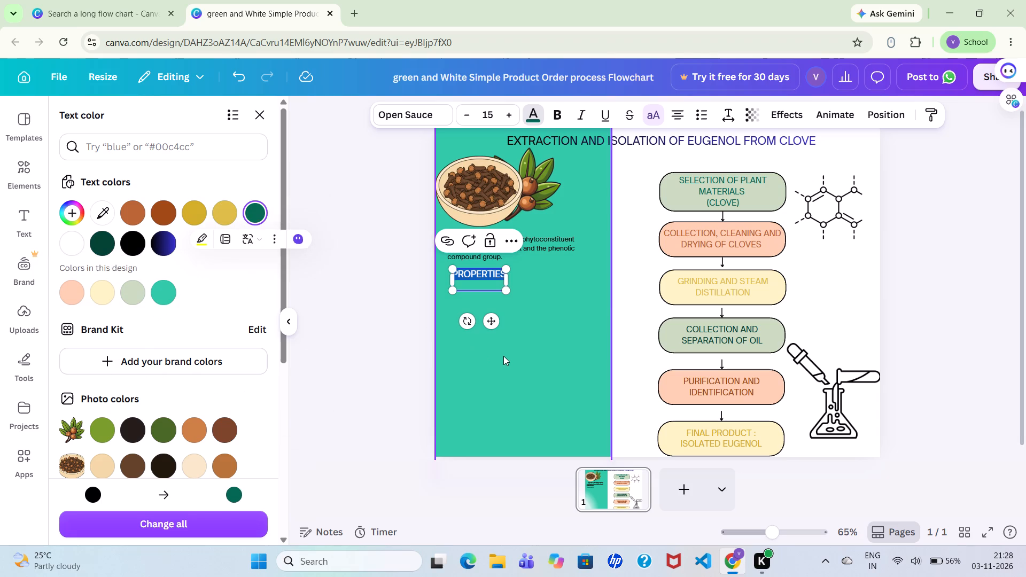
pyautogui.click(503, 355)
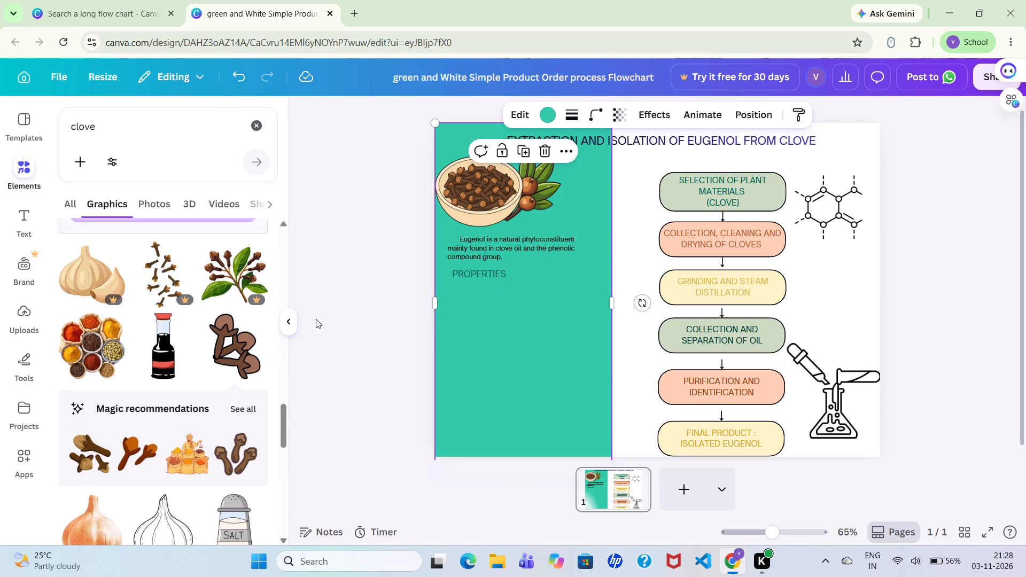
# Recolour the PROPERTIES heading text with the dark blue default solid colour.
pyautogui.doubleClick(468, 274)
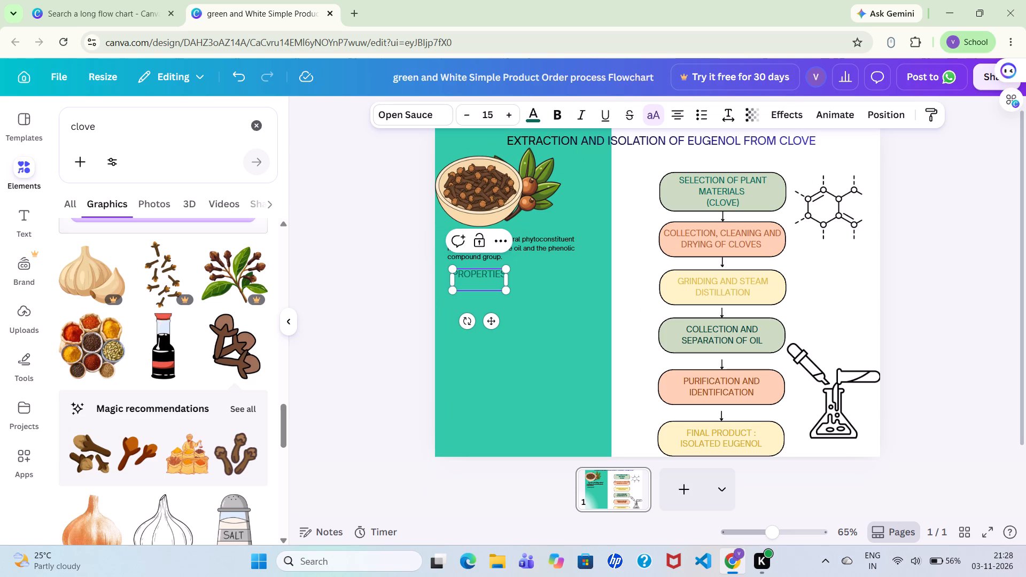
pyautogui.click(468, 274)
pyautogui.doubleClick(468, 274)
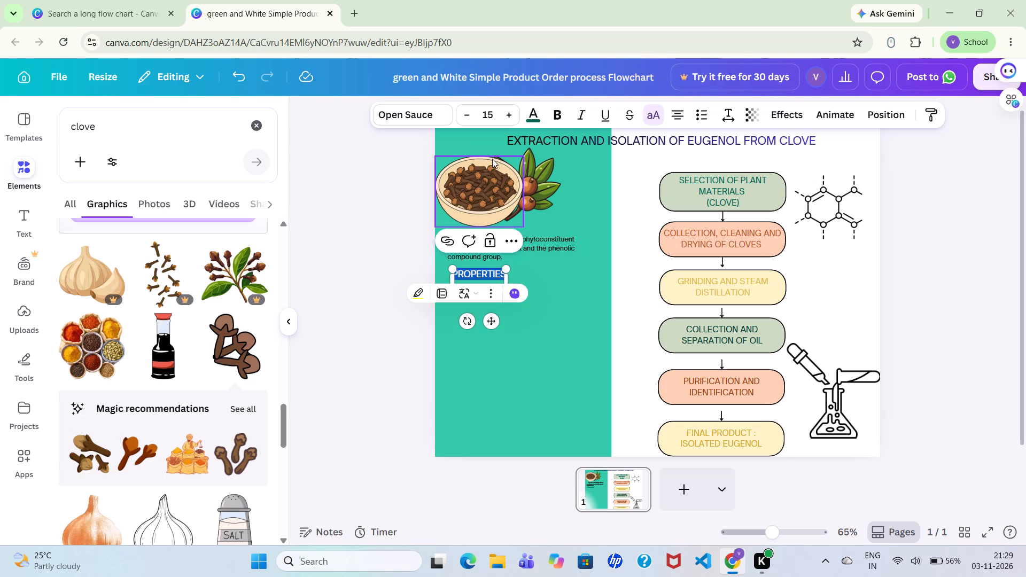
pyautogui.click(532, 118)
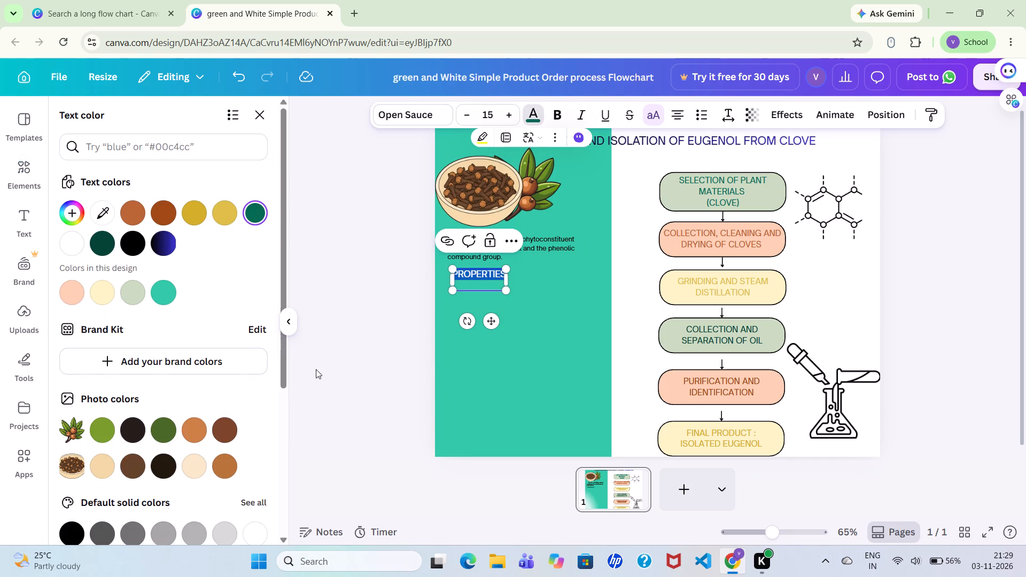
pyautogui.click(283, 539)
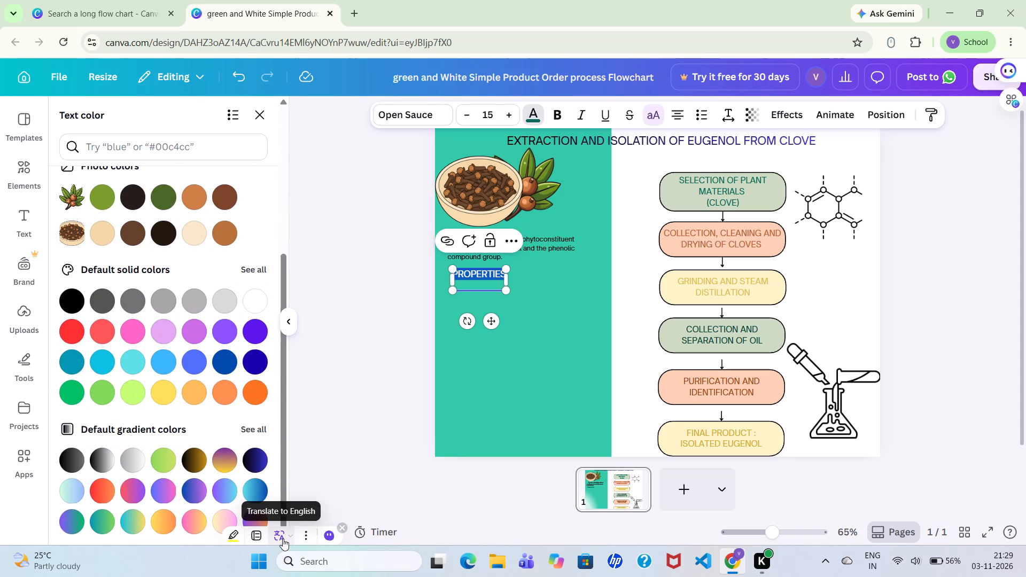
pyautogui.tripleClick(283, 539)
pyautogui.click(283, 539)
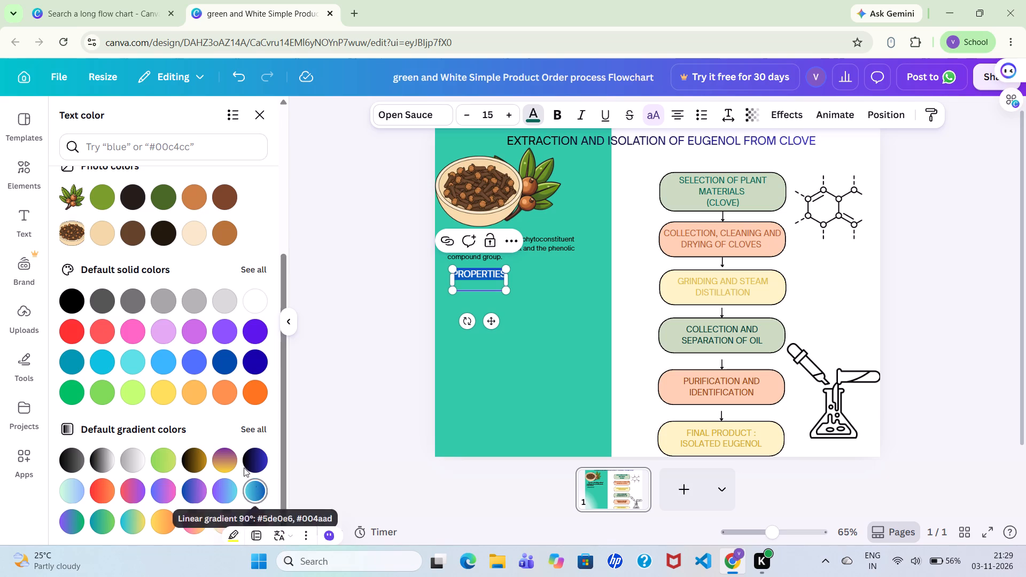
pyautogui.click(253, 362)
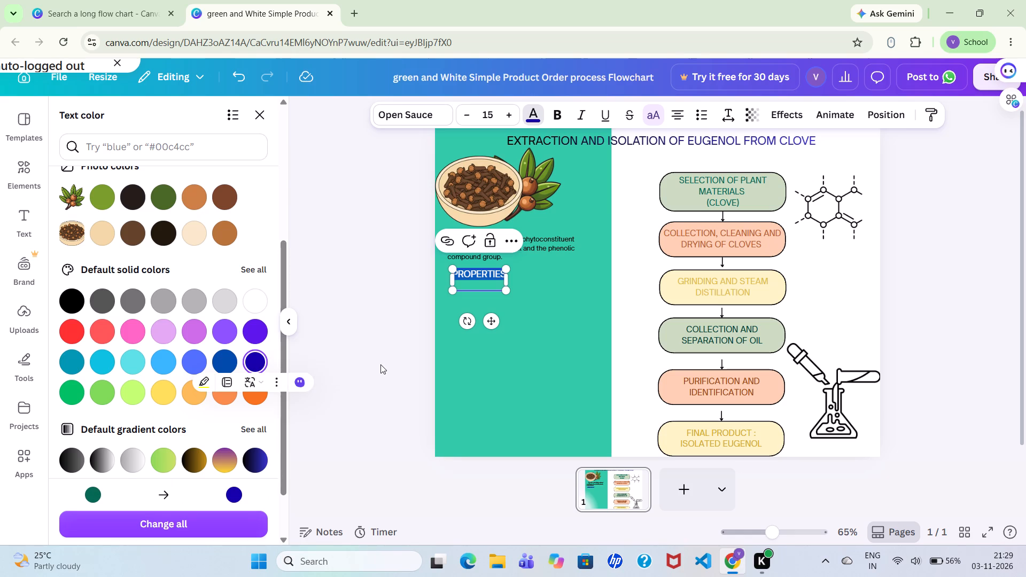
pyautogui.click(460, 375)
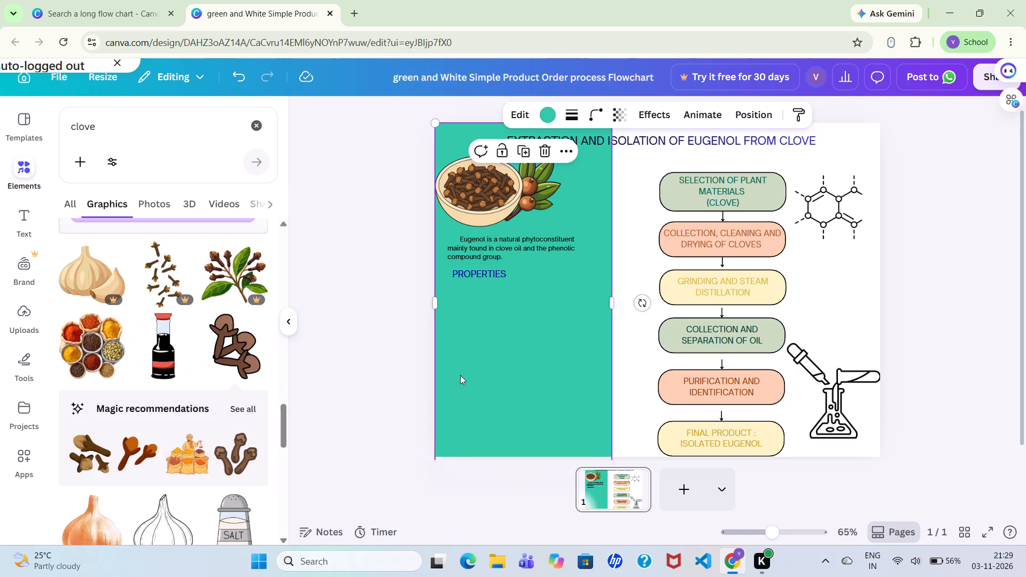
# Reduce the whole PROPERTIES text box to font size 12.
pyautogui.click(496, 271)
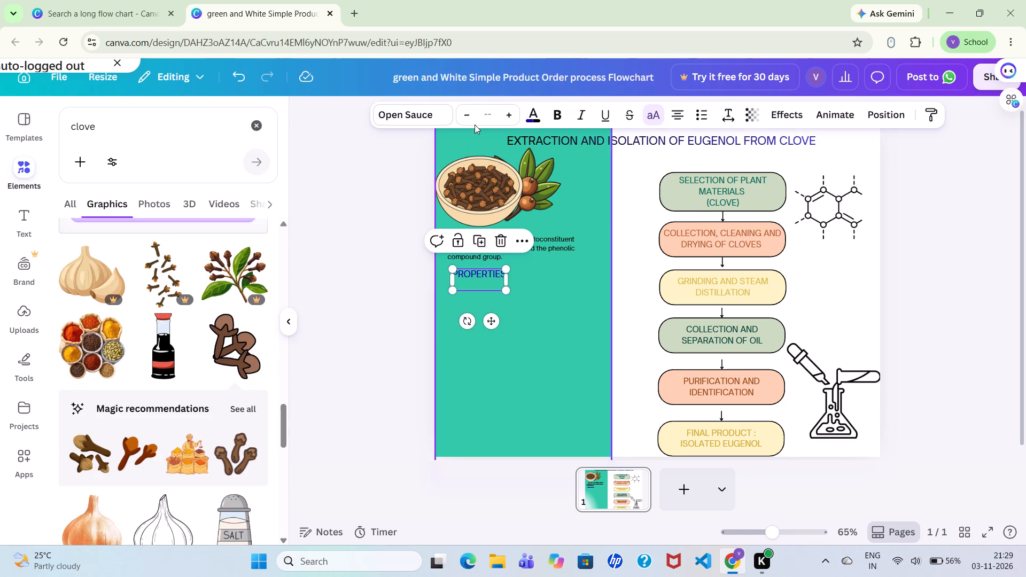
pyautogui.click(465, 118)
pyautogui.click(465, 118)
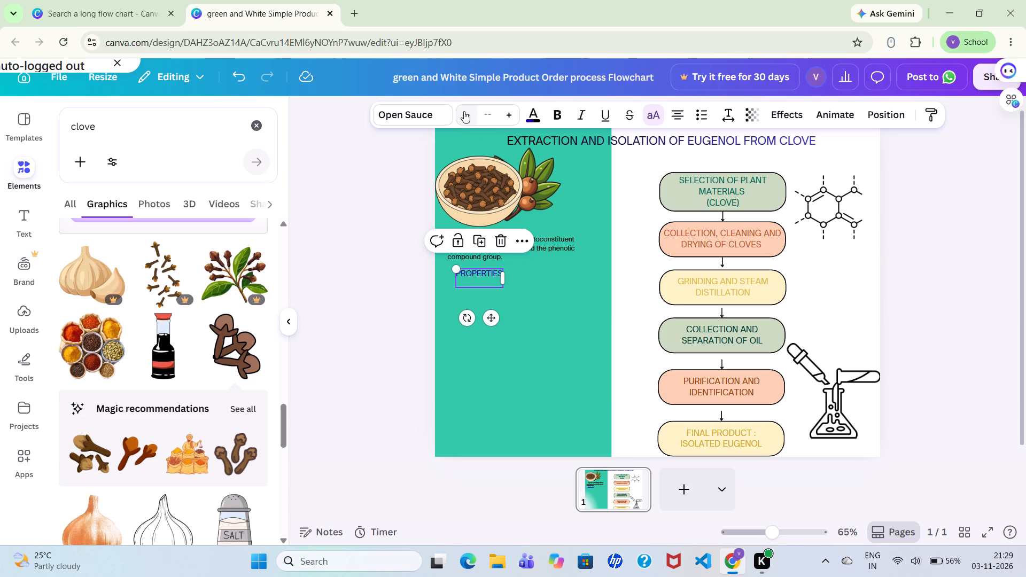
pyautogui.click(466, 116)
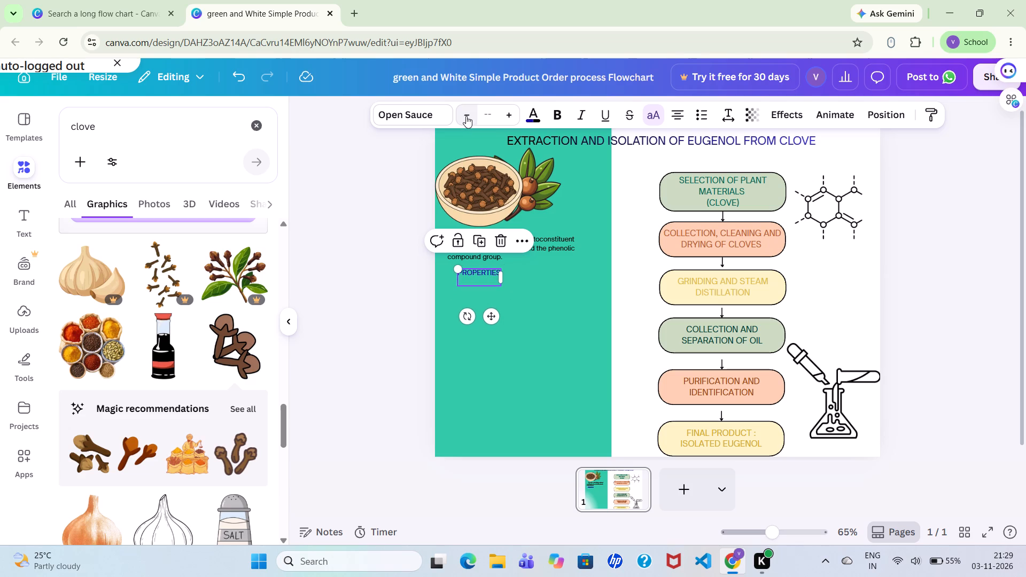
pyautogui.click(534, 297)
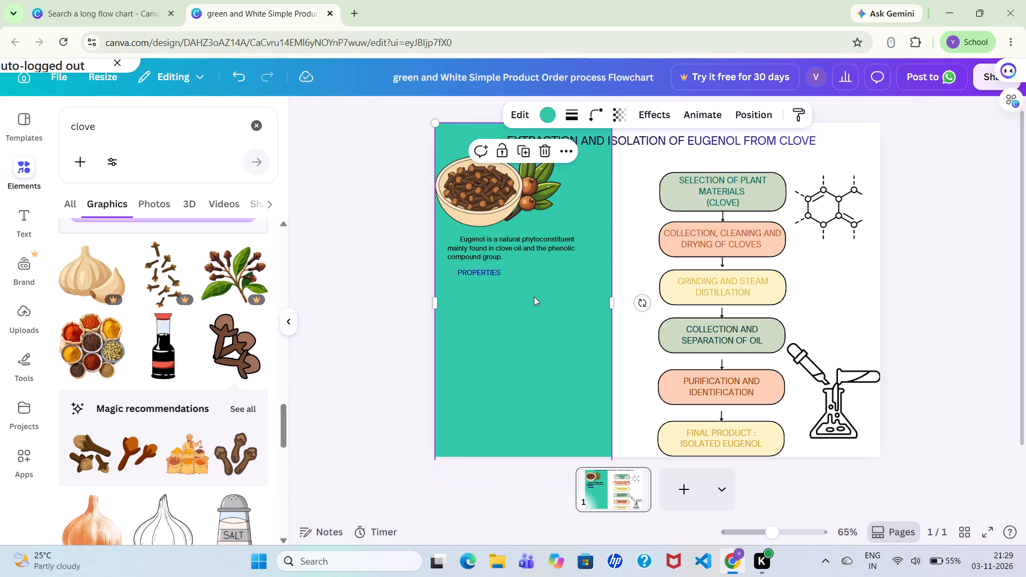
# Remove the empty line under the PROPERTIES heading and add a colon after the word.
pyautogui.click(496, 270)
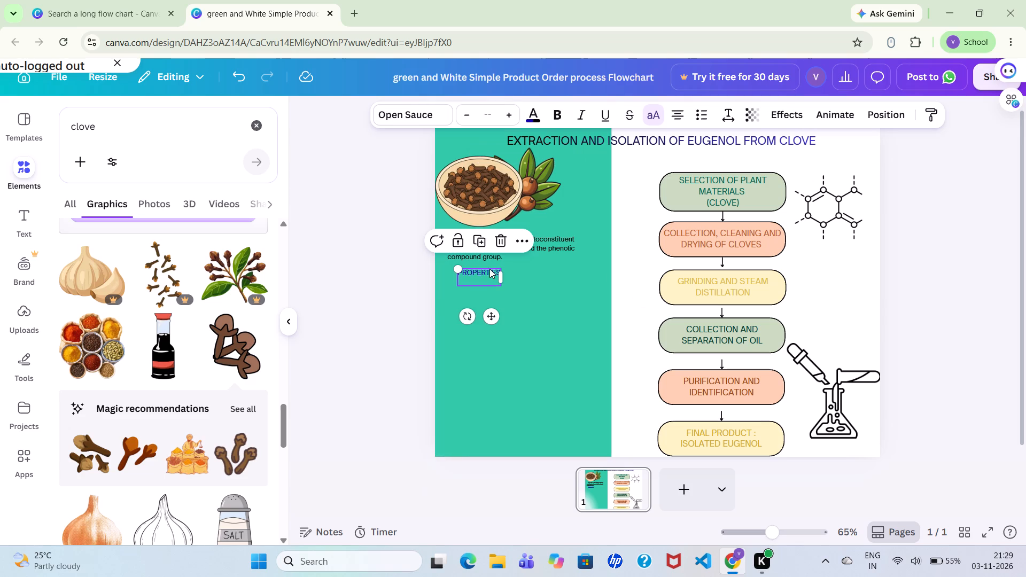
pyautogui.click(492, 269)
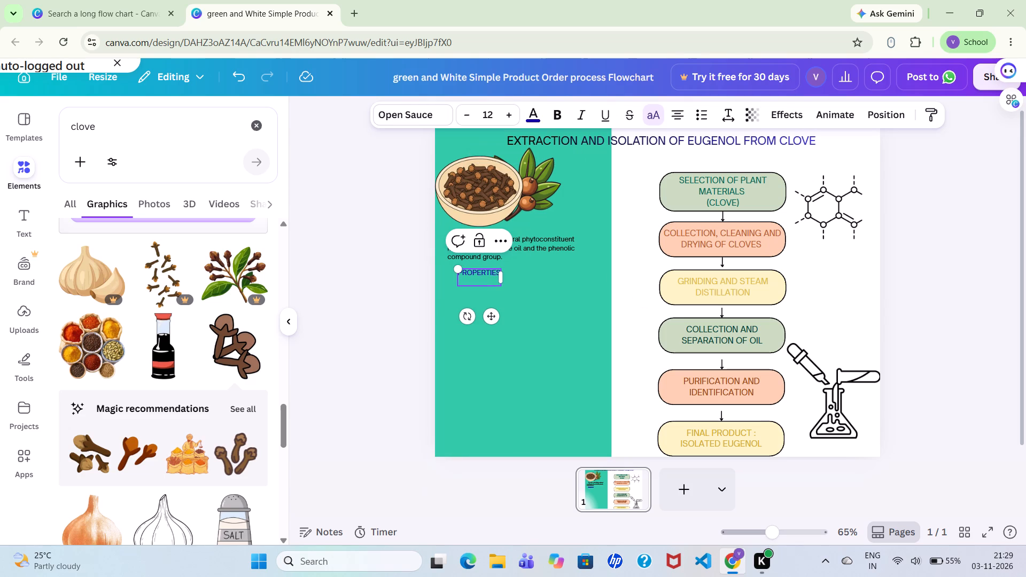
pyautogui.press('Right')
pyautogui.press('Right')
pyautogui.press('Right')
pyautogui.press('BackSpace')
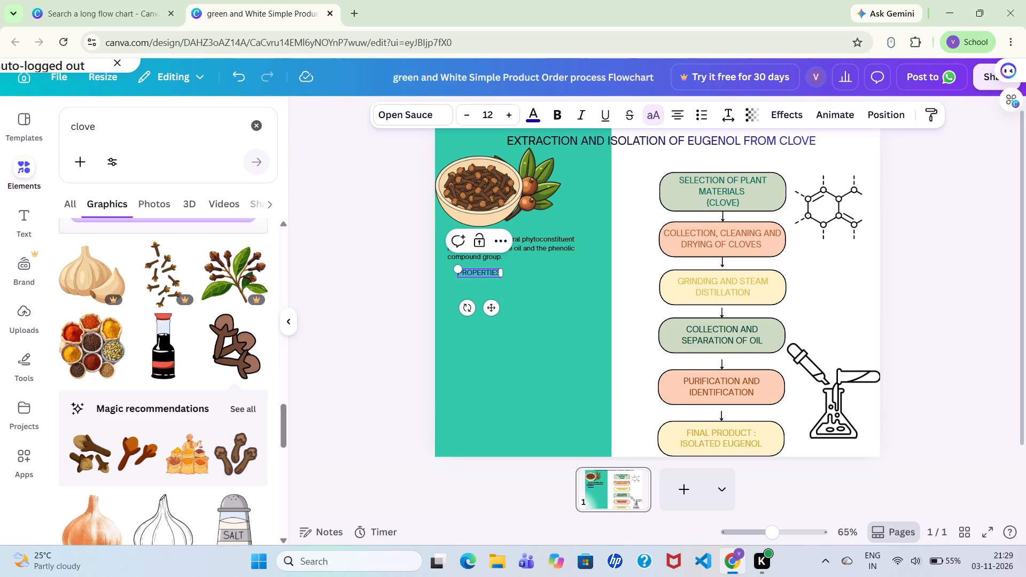
pyautogui.hotkey('shift', ':')
pyautogui.click(514, 302)
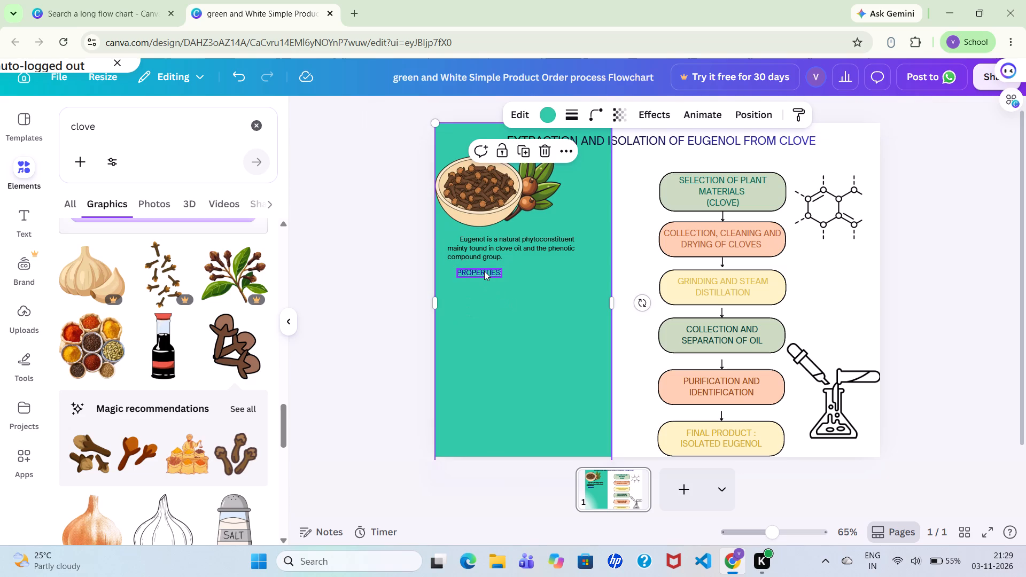
# Shift the PROPERTIES: heading slightly up and to the left beneath the eugenol description.
pyautogui.click(484, 271)
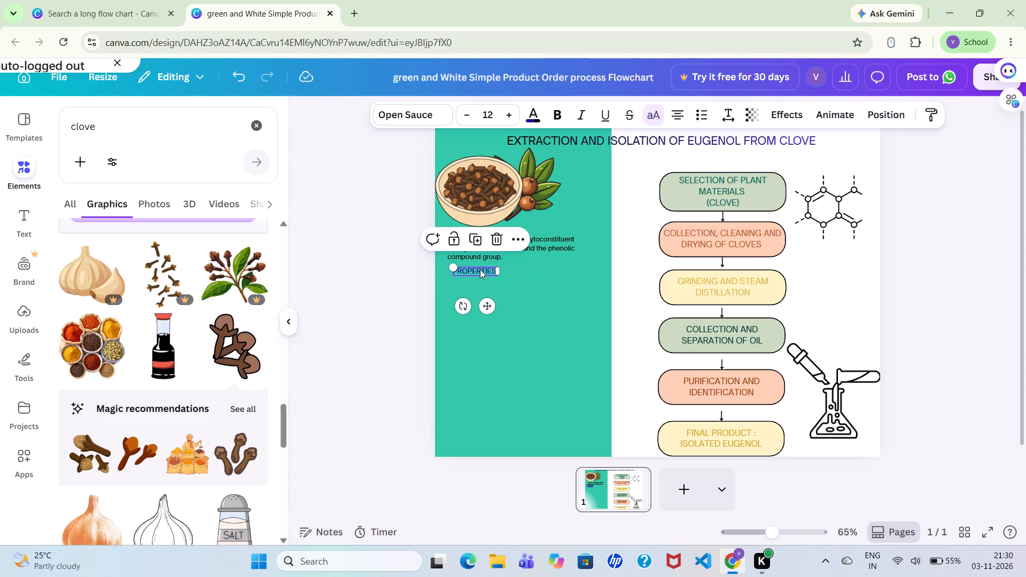
pyautogui.click(531, 285)
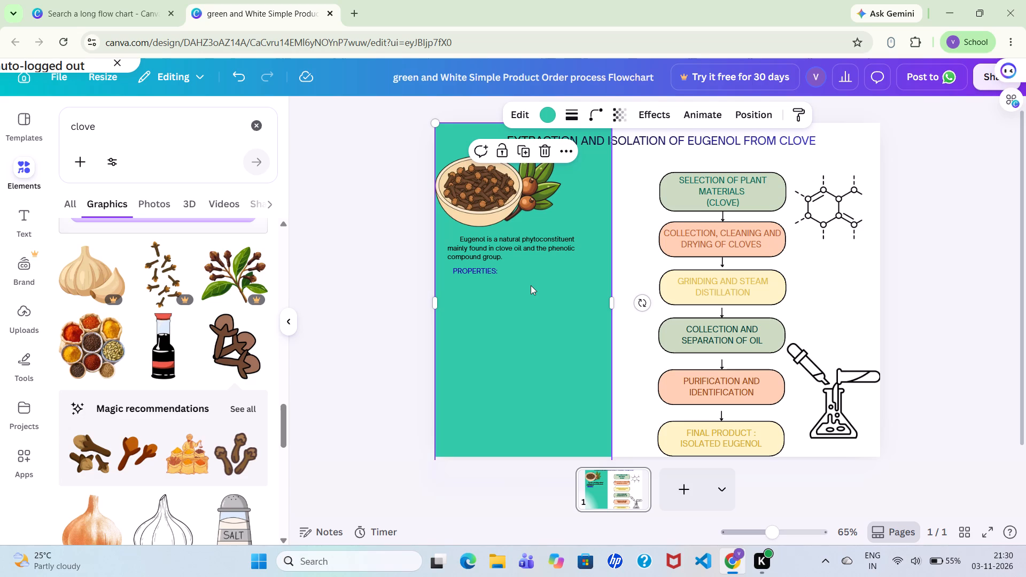
# Add a new empty text box, turn off its uppercase formatting and set it as a numbered list.
pyautogui.press('t')
pyautogui.press('BackSpace')
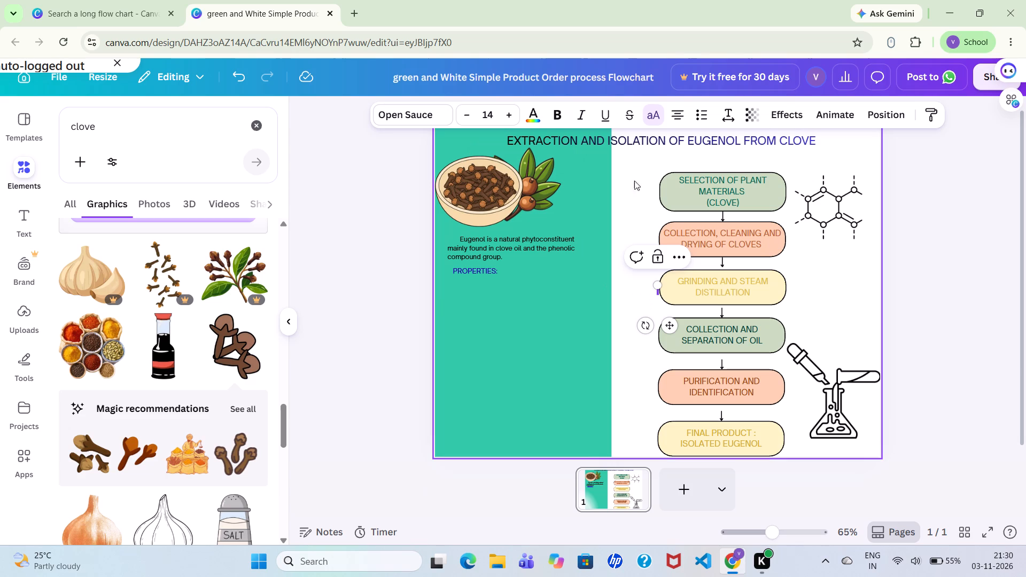
pyautogui.click(702, 114)
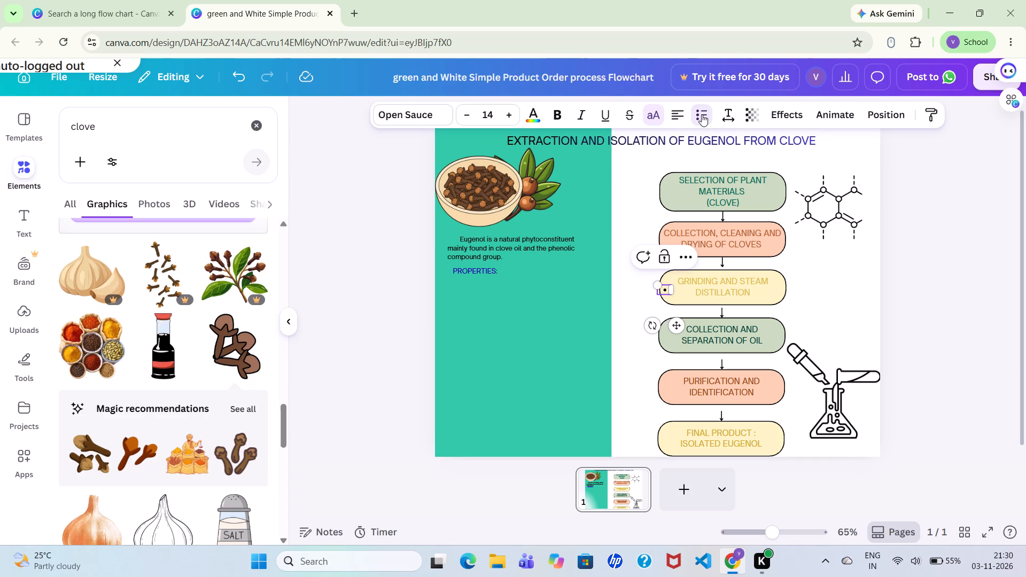
pyautogui.click(702, 114)
pyautogui.click(656, 116)
pyautogui.write('it')
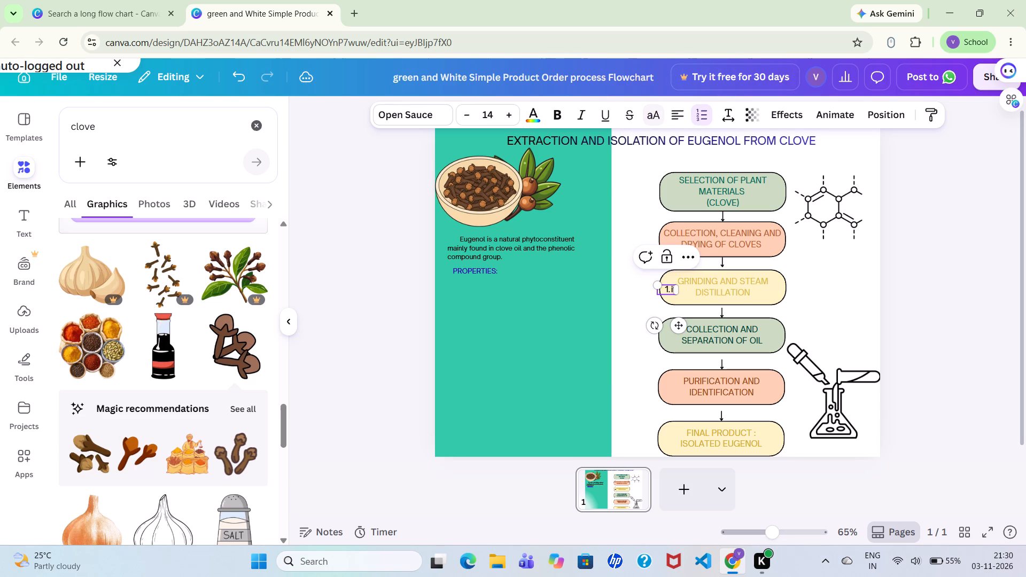
pyautogui.press('BackSpace')
pyautogui.press('BackSpace')
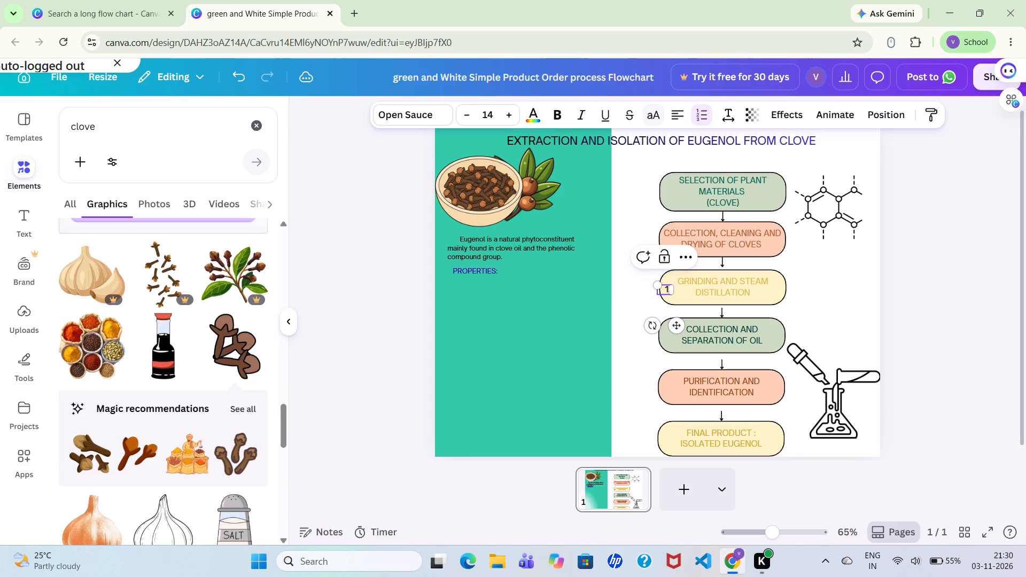
pyautogui.press('BackSpace')
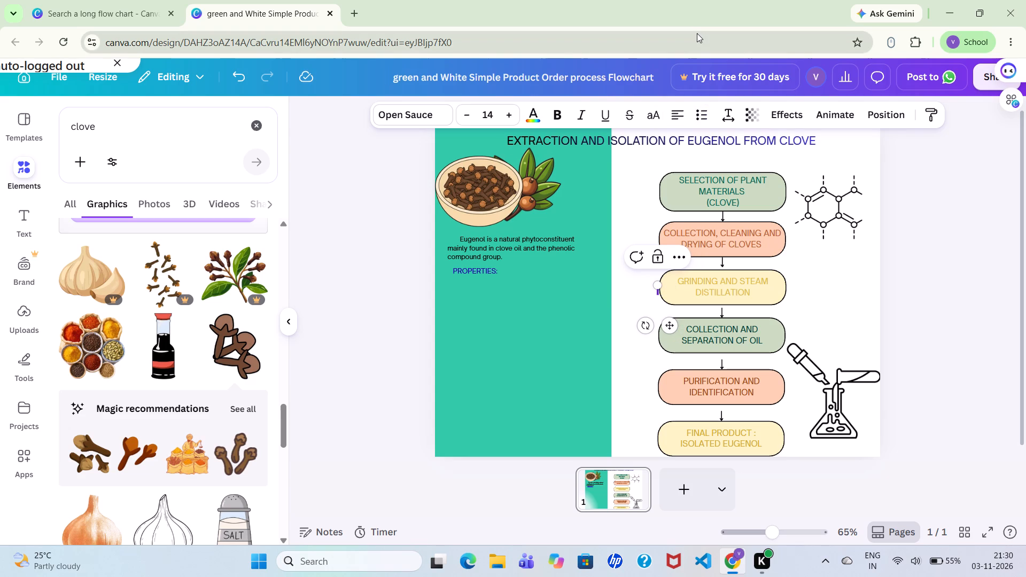
pyautogui.click(705, 116)
pyautogui.click(705, 116)
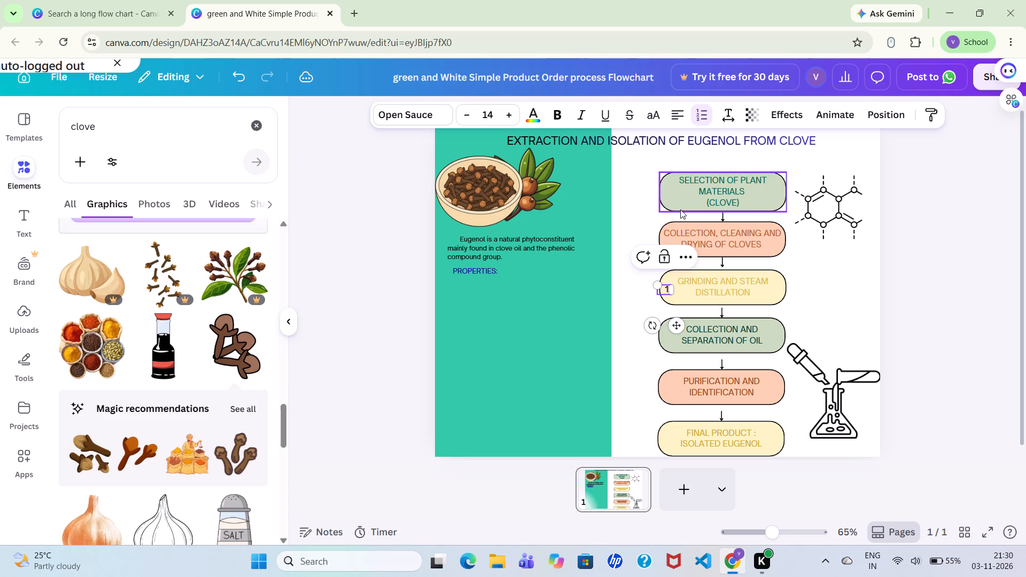
# Enter "It is a colourless to pale yellowish oily liqid." as the first item of the numbered list.
pyautogui.press('i')
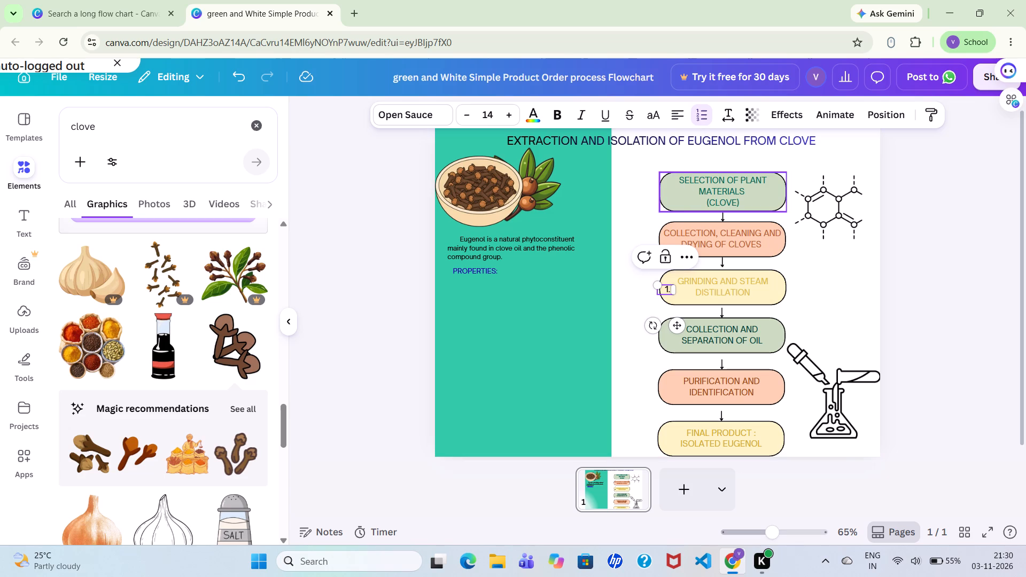
pyautogui.click(670, 289)
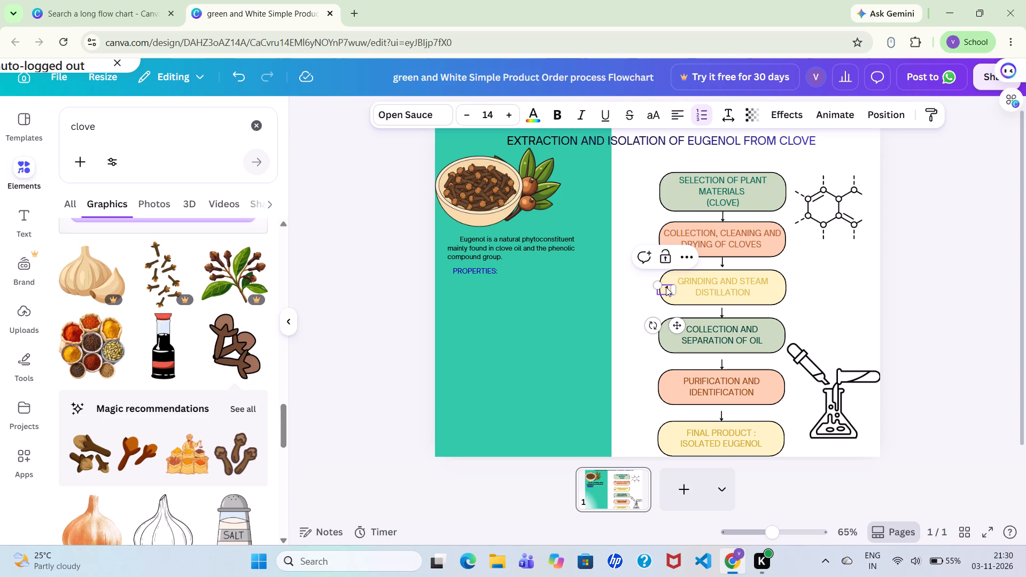
pyautogui.click(666, 287)
pyautogui.write('IT')
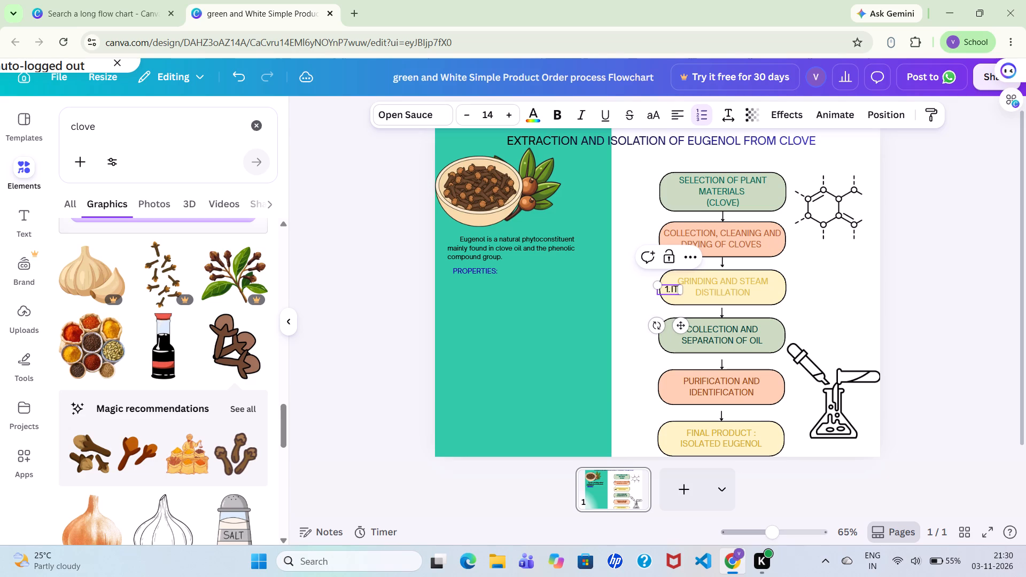
pyautogui.press('BackSpace')
pyautogui.press('t')
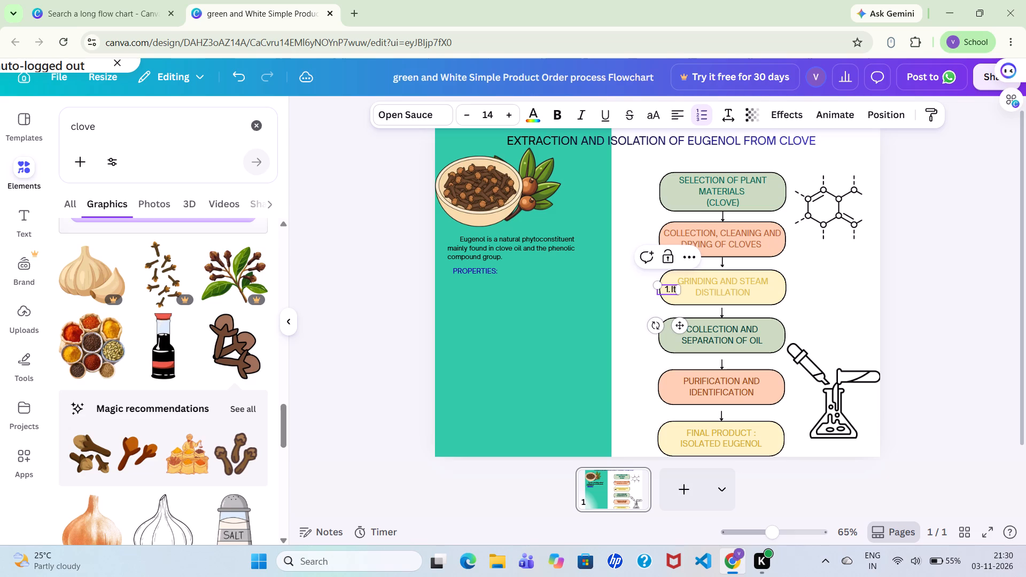
pyautogui.press('space')
pyautogui.write('is used as')
pyautogui.press('space')
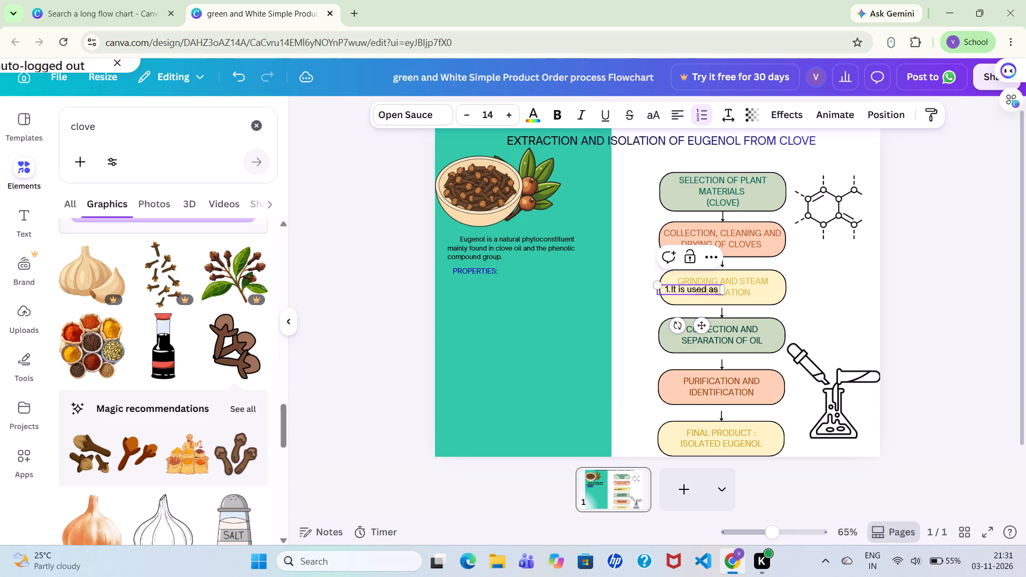
pyautogui.press('BackSpace')
pyautogui.press('BackSpace')
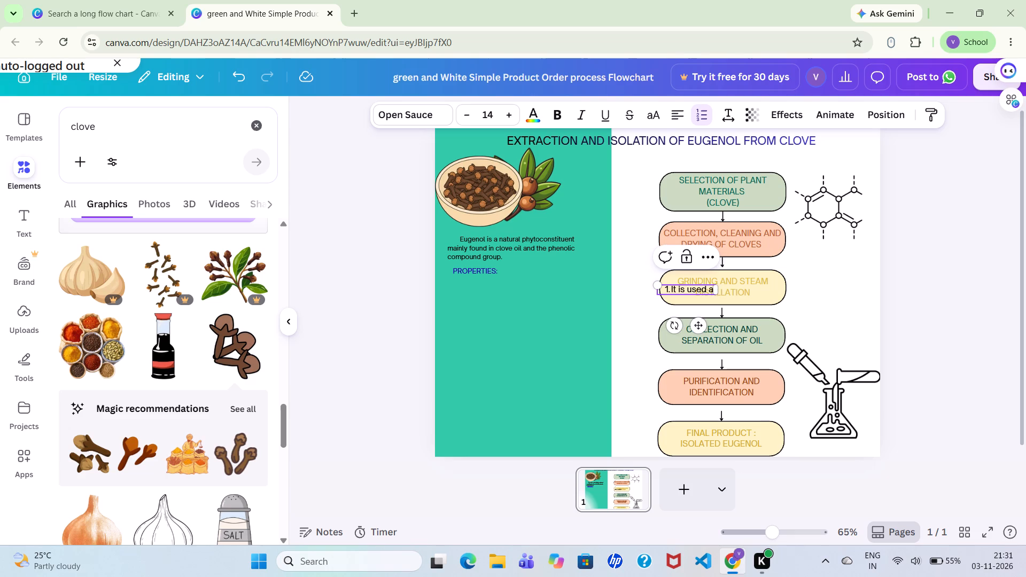
pyautogui.press('BackSpace')
pyautogui.press('BackSpace')
pyautogui.press('BackSpace')
pyautogui.press('BackSpace')
pyautogui.press('BackSpace')
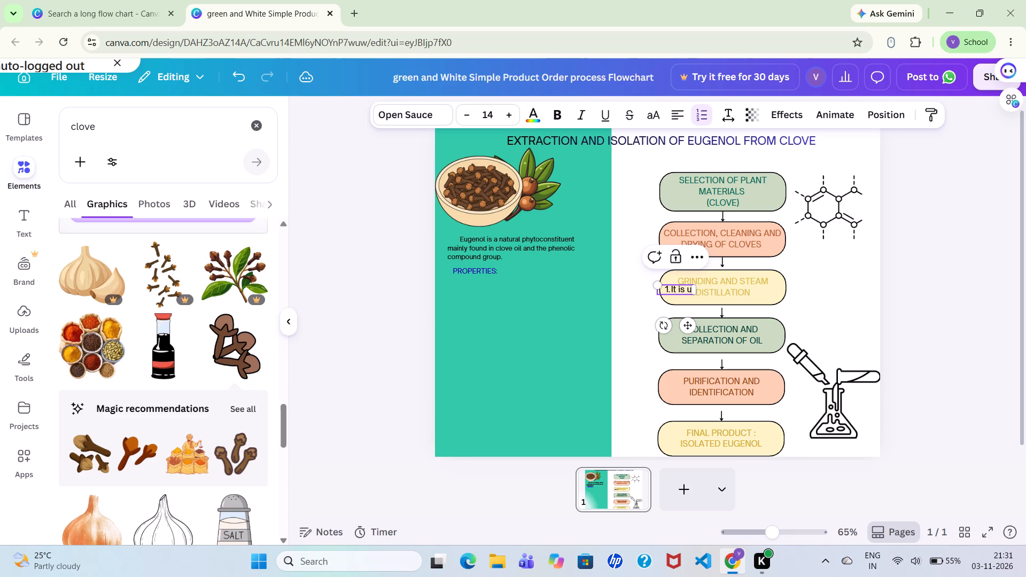
pyautogui.press('BackSpace')
pyautogui.write('a colourless')
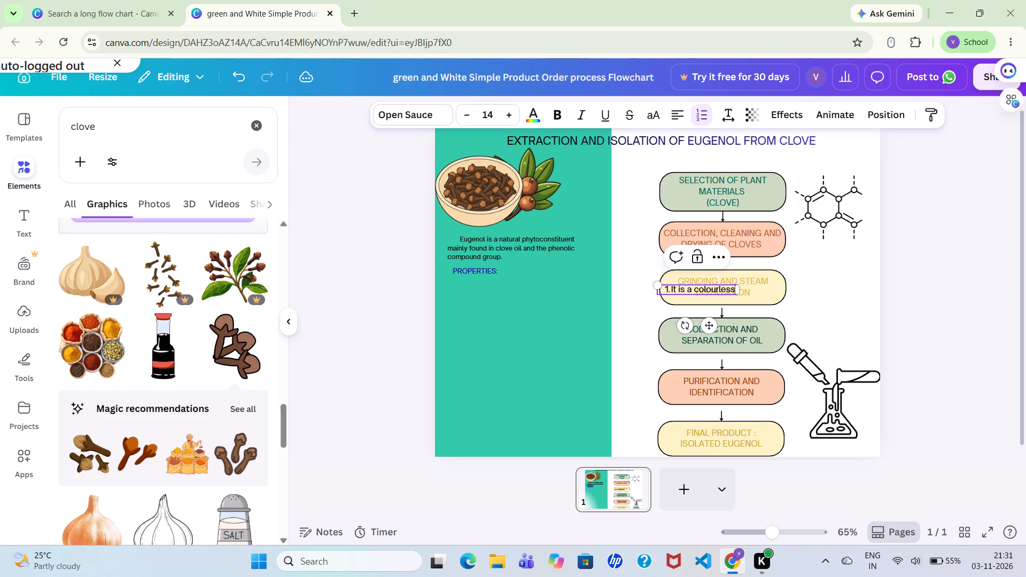
pyautogui.press('space')
pyautogui.write('to')
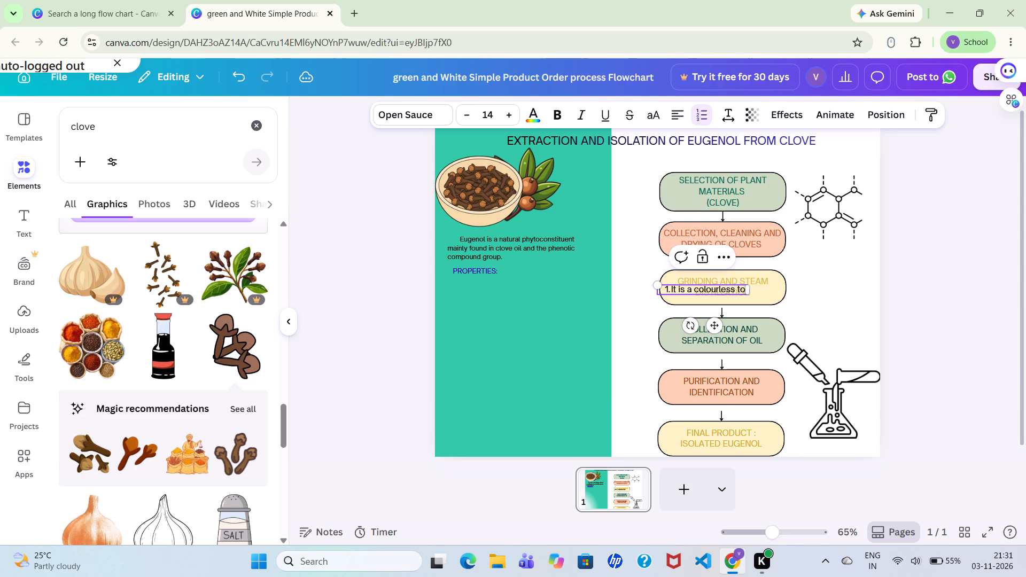
pyautogui.press('space')
pyautogui.write('pale')
pyautogui.press('space')
pyautogui.write('yellow')
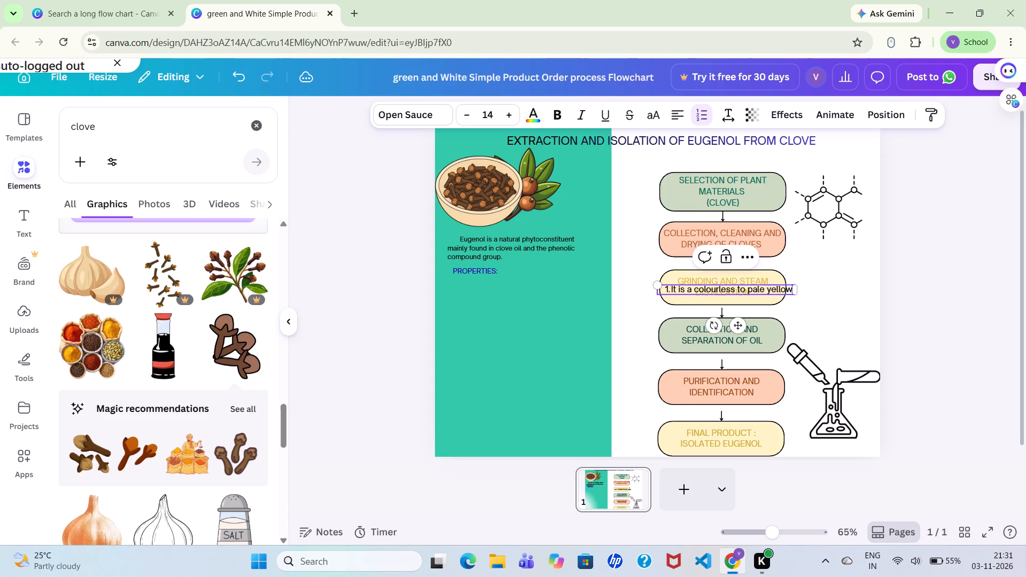
pyautogui.write('ish')
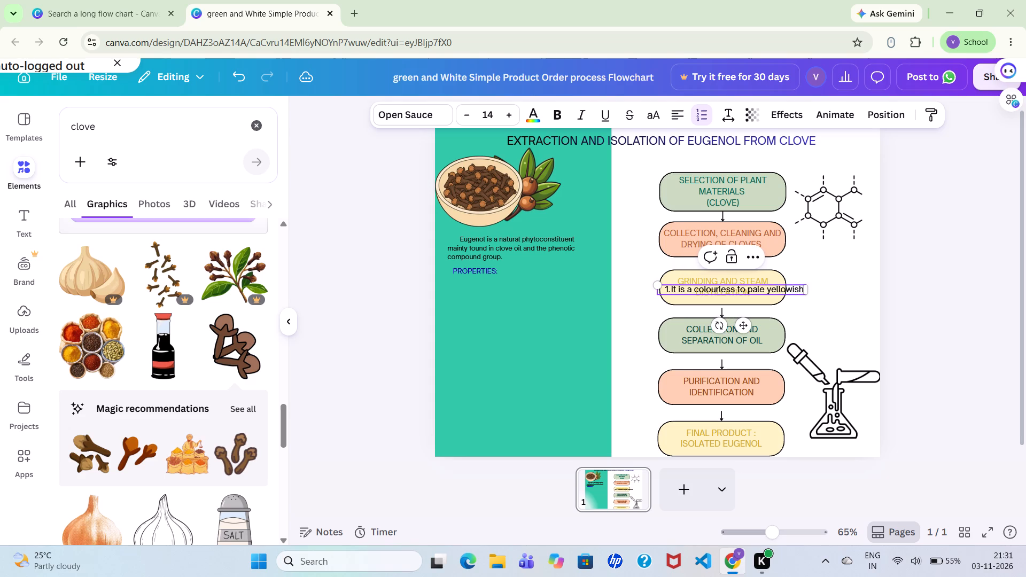
pyautogui.press('space')
pyautogui.write('oily li')
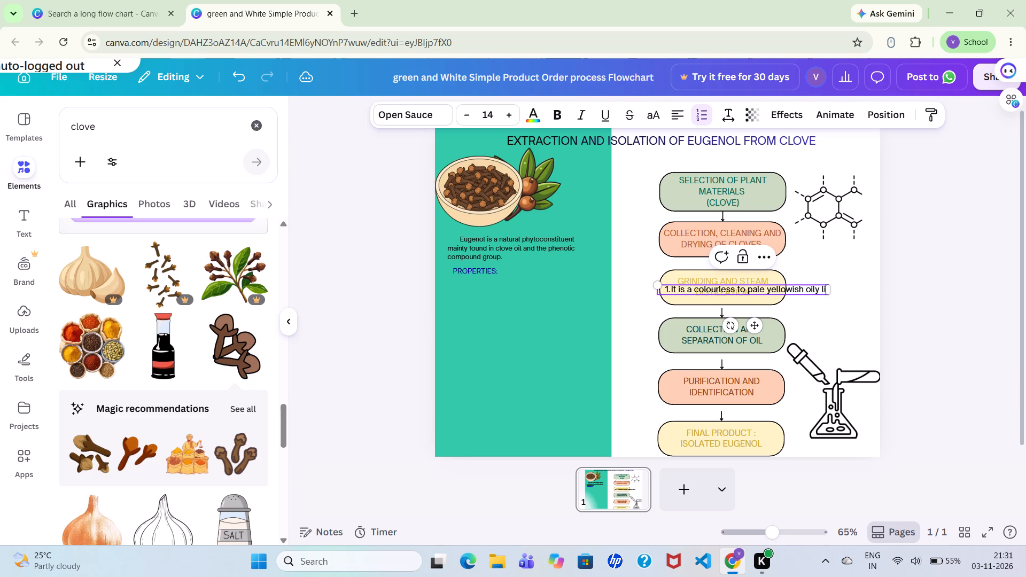
pyautogui.press('q')
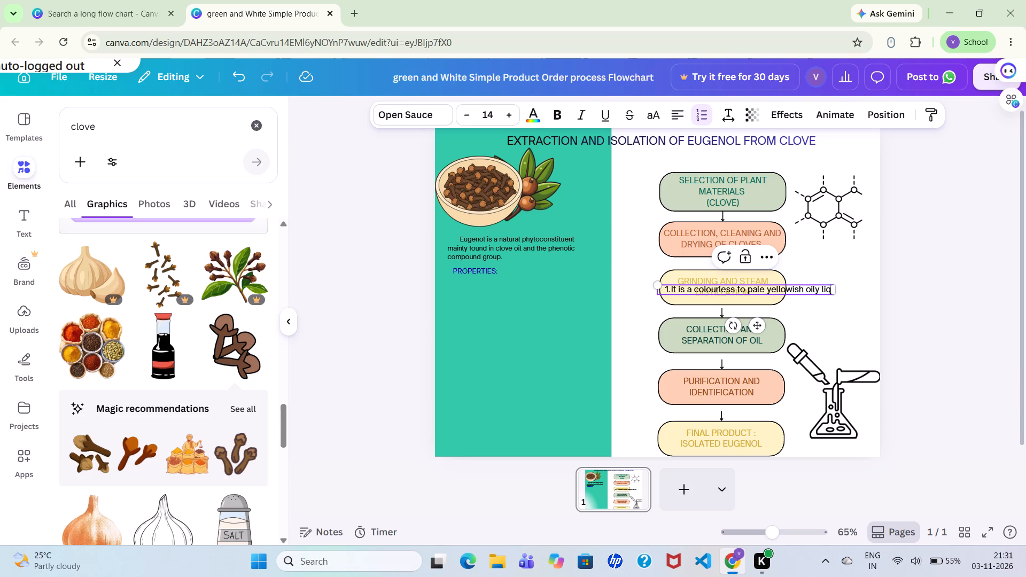
pyautogui.write('id')
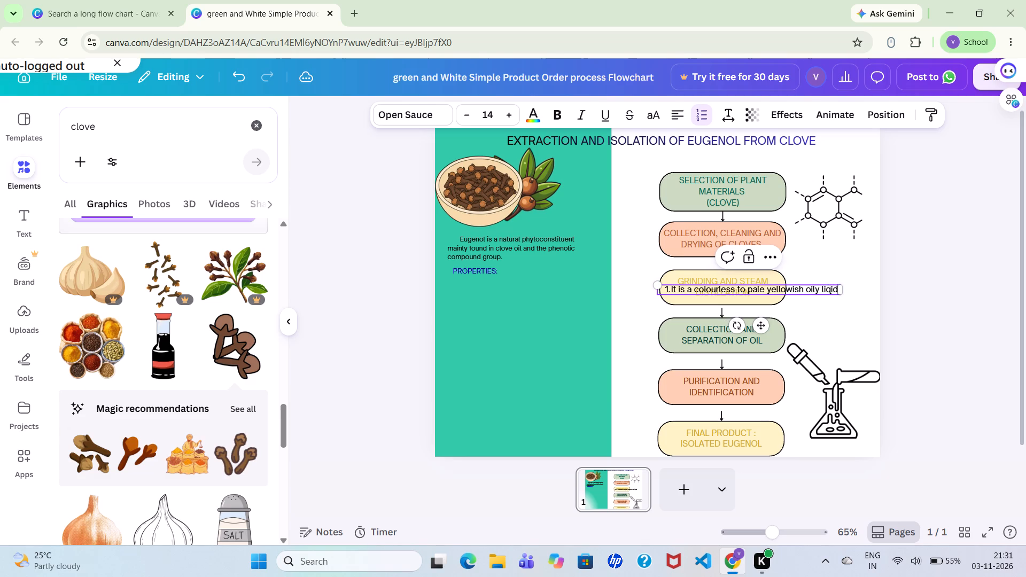
pyautogui.press('.')
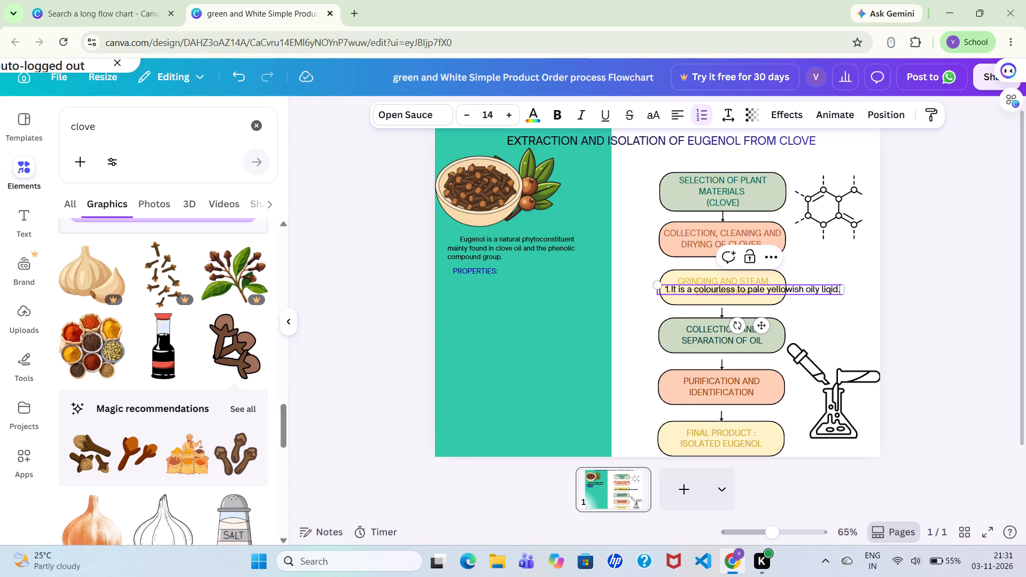
# Add a second numbered item reading "It has a characterstic clove- like aroma".
pyautogui.press('Return')
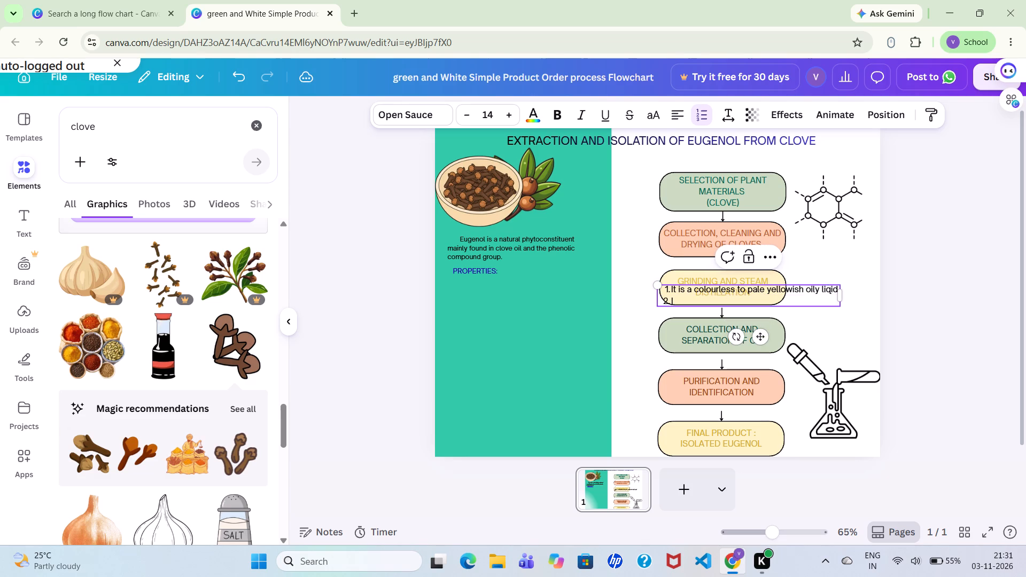
pyautogui.press('i')
pyautogui.write('t')
pyautogui.press('space')
pyautogui.write('has a')
pyautogui.press('Right')
pyautogui.press('BackSpace')
pyautogui.press('space')
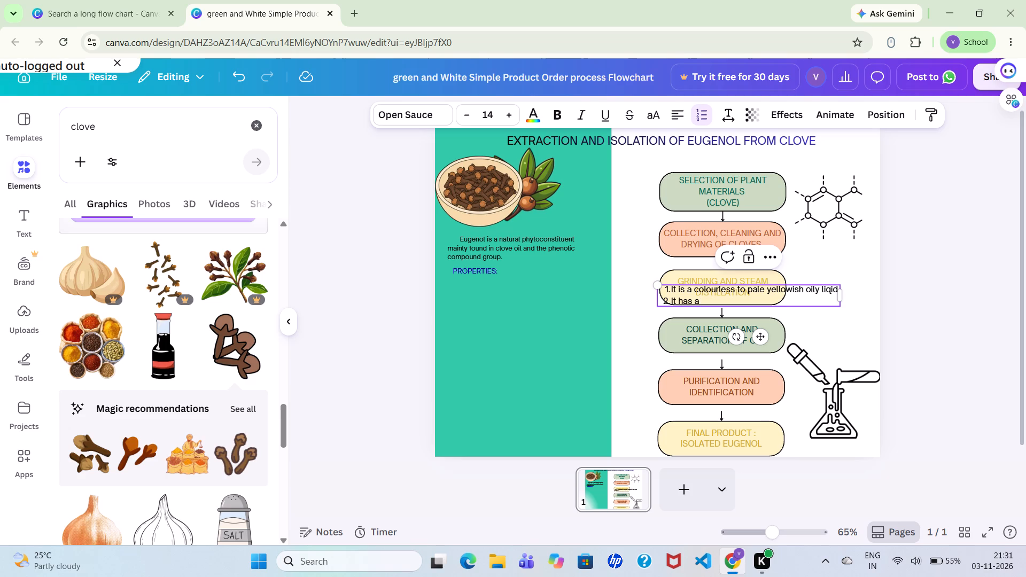
pyautogui.write('characterstic')
pyautogui.press('space')
pyautogui.write('clove')
pyautogui.press('-')
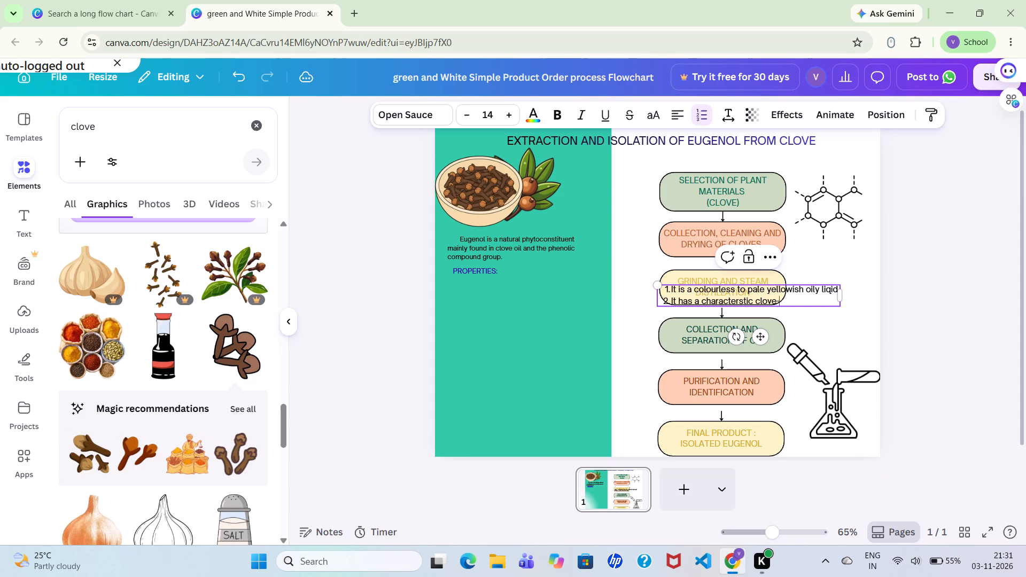
pyautogui.press('space')
pyautogui.write('like')
pyautogui.press('space')
pyautogui.write('aroma')
# Move the numbered list off the flowchart boxes onto the green panel, beneath the PROPERTIES: heading.
pyautogui.click(688, 294)
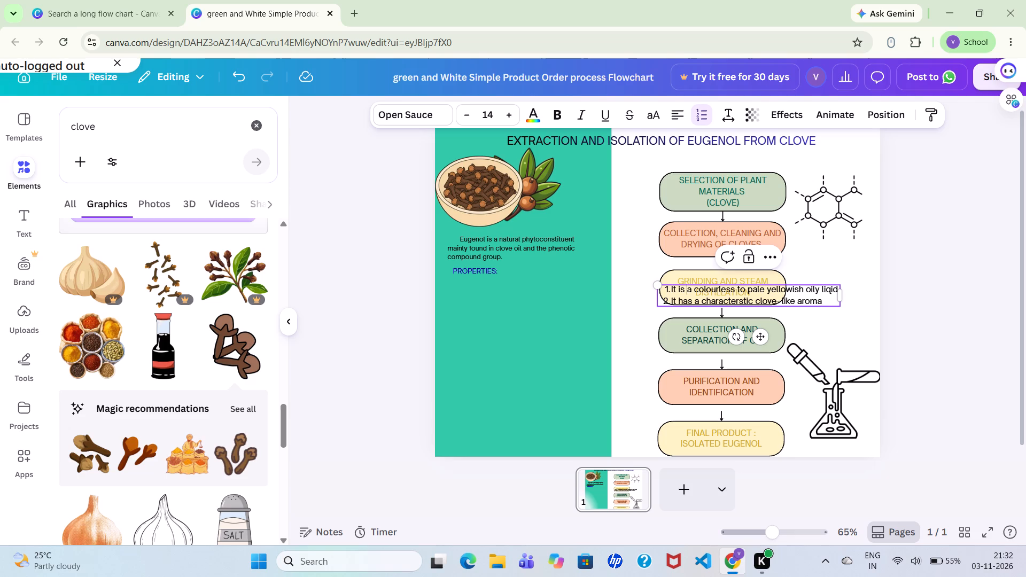
pyautogui.tripleClick(688, 294)
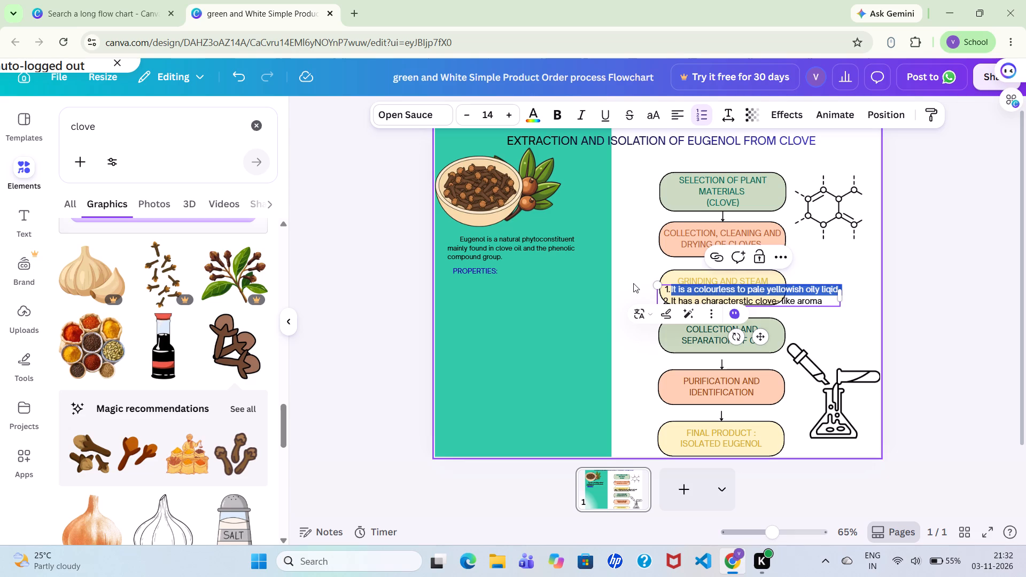
pyautogui.click(633, 283)
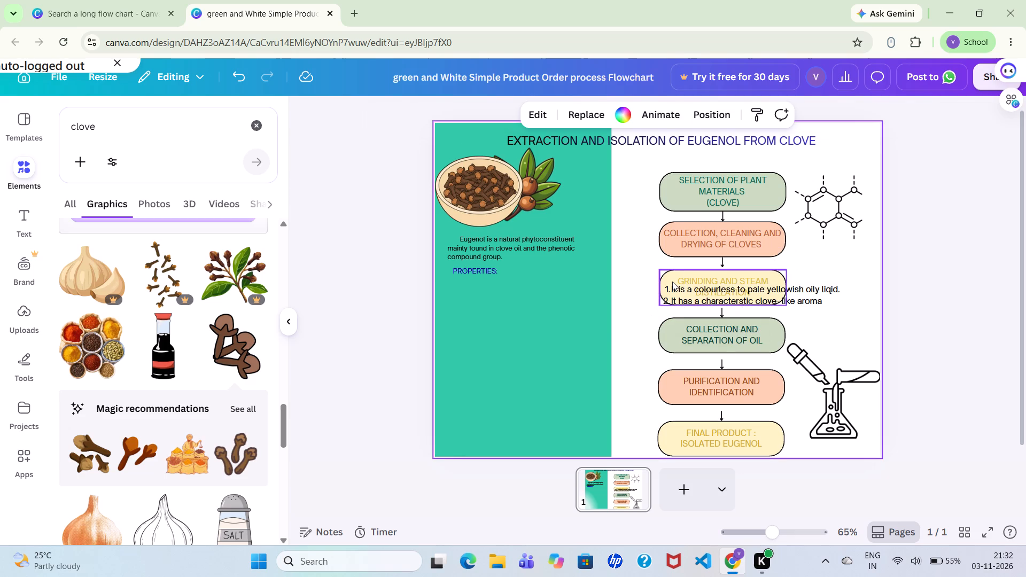
pyautogui.moveTo(678, 293); pyautogui.dragTo(671, 294)
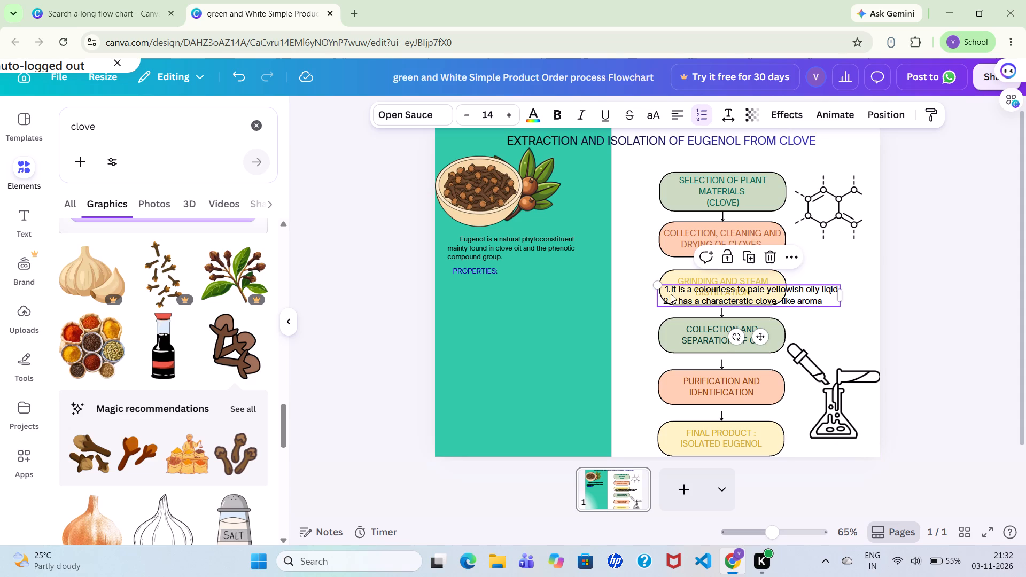
pyautogui.moveTo(671, 294); pyautogui.dragTo(467, 309)
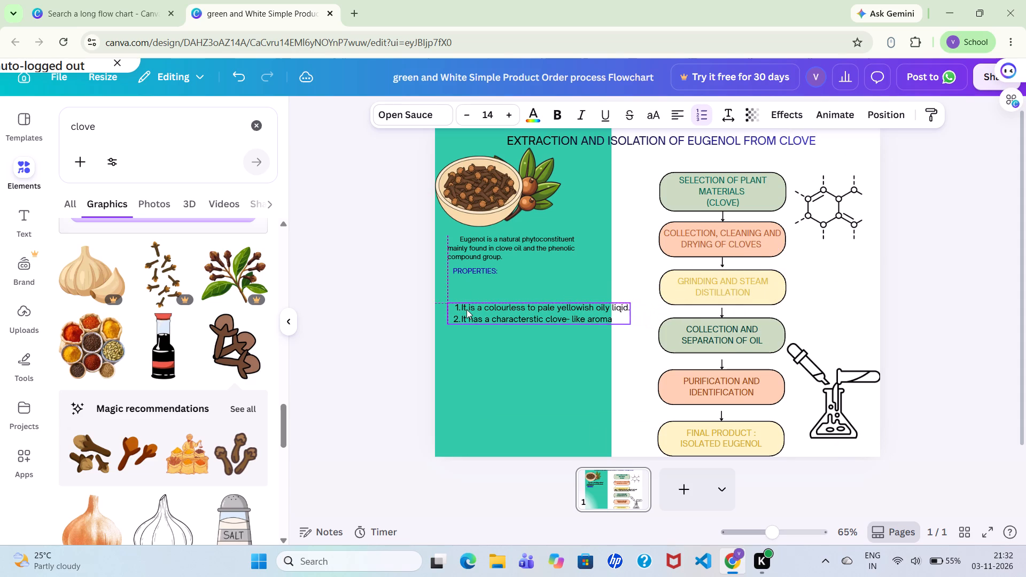
# Narrow the numbered list's text box to slightly under 352 wide so its lines wrap inside the green panel.
pyautogui.click(628, 320)
pyautogui.click(628, 320)
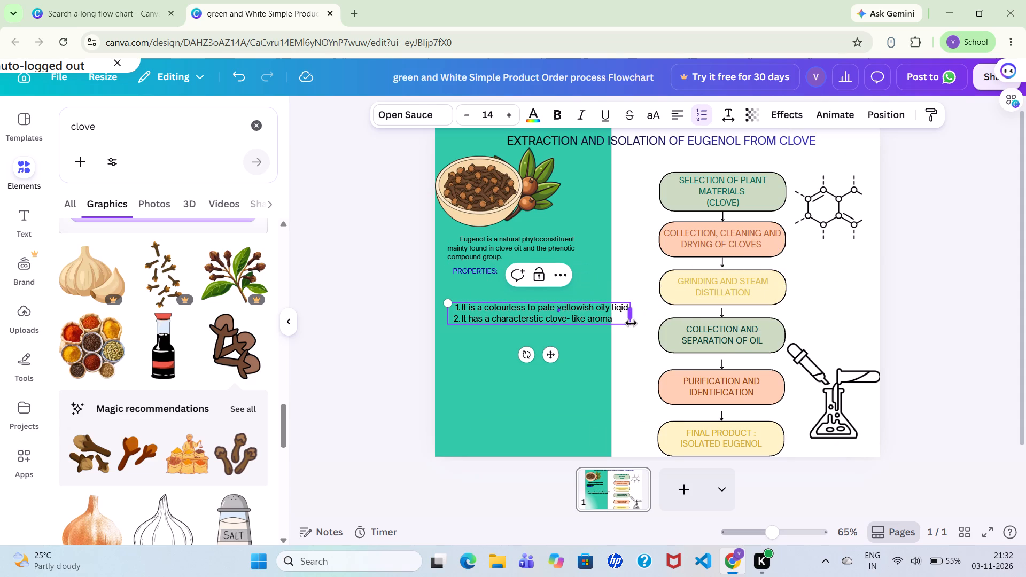
pyautogui.moveTo(631, 323); pyautogui.dragTo(601, 311)
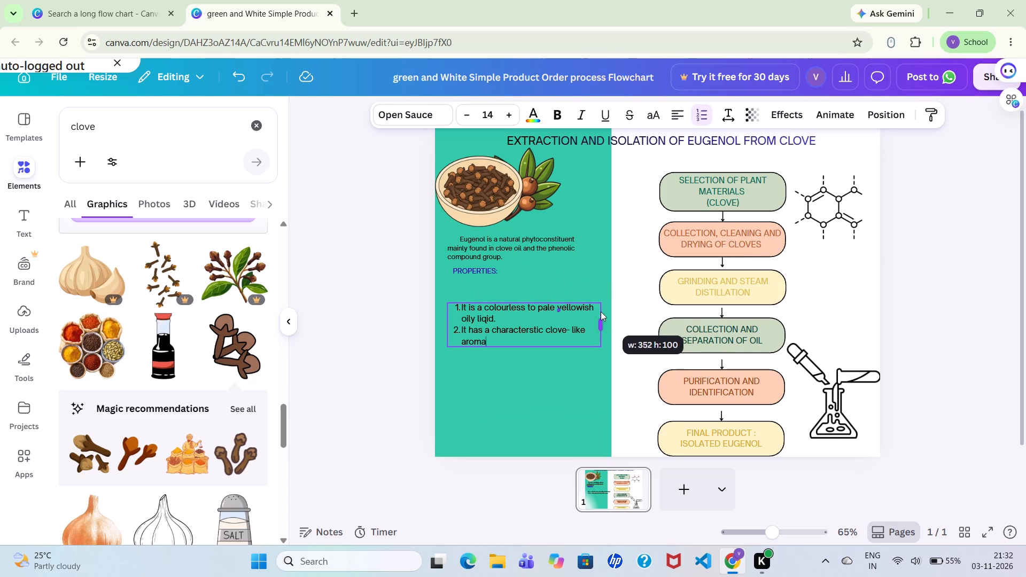
pyautogui.moveTo(601, 311); pyautogui.dragTo(596, 311)
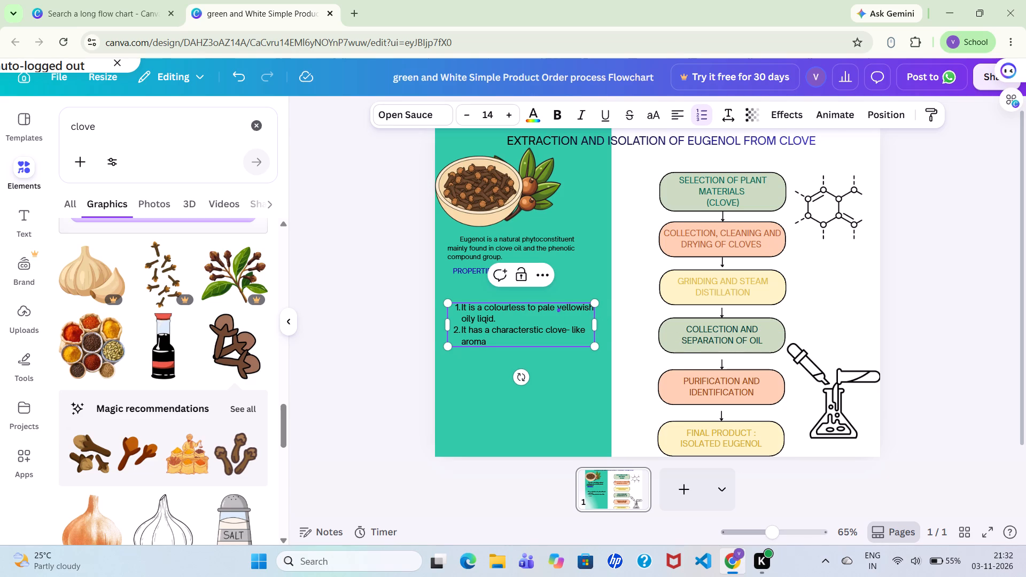
pyautogui.moveTo(551, 318); pyautogui.dragTo(547, 306)
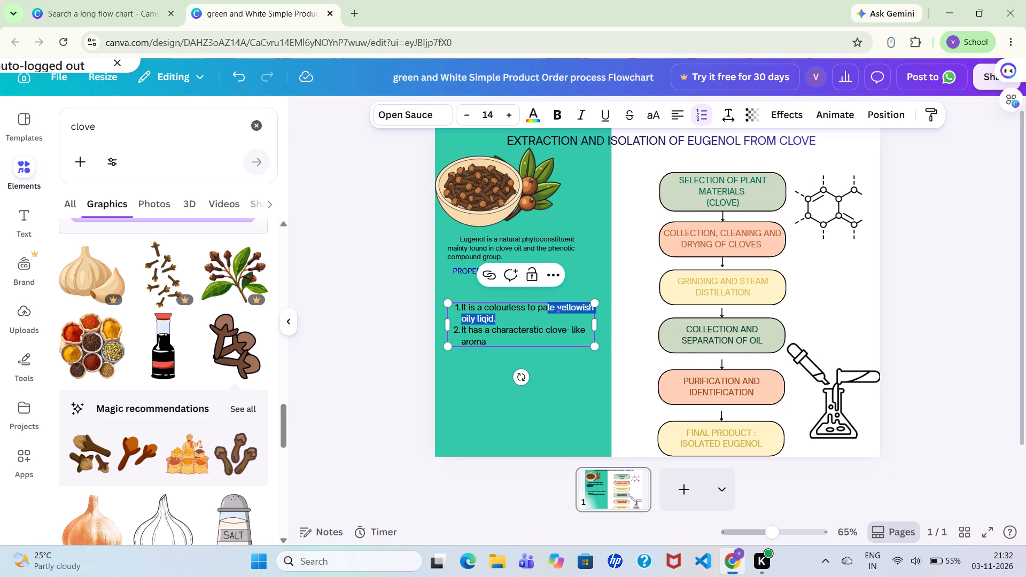
pyautogui.click(592, 366)
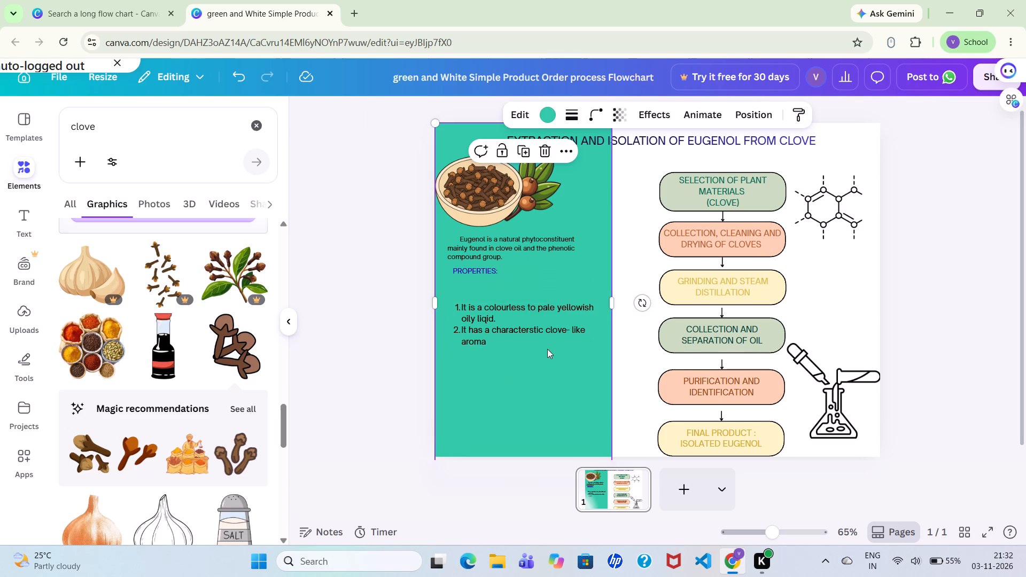
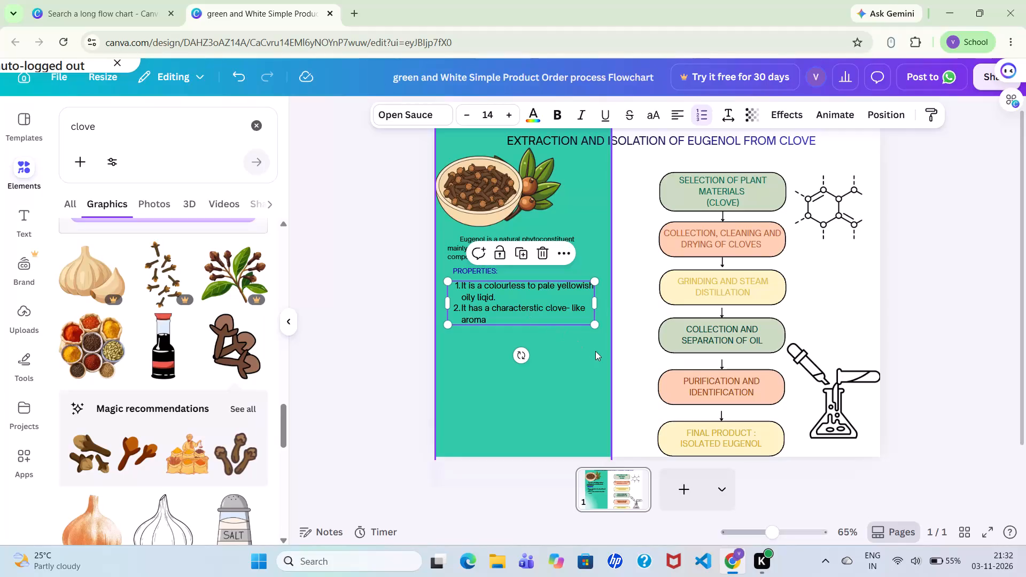
# Reduce the numbered properties list's font size to 11 to match the eugenol description.
pyautogui.click(595, 351)
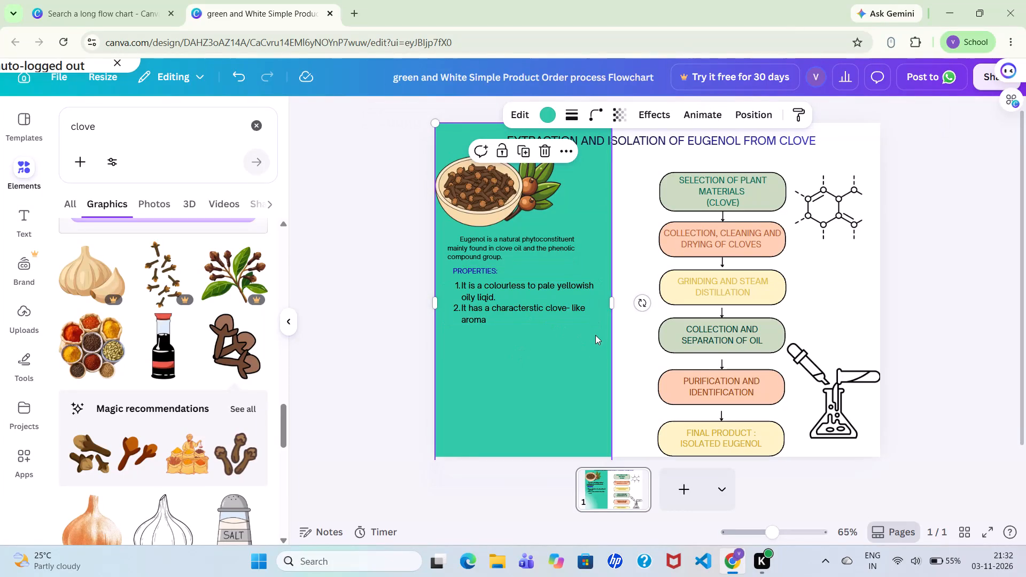
pyautogui.click(587, 324)
pyautogui.click(595, 324)
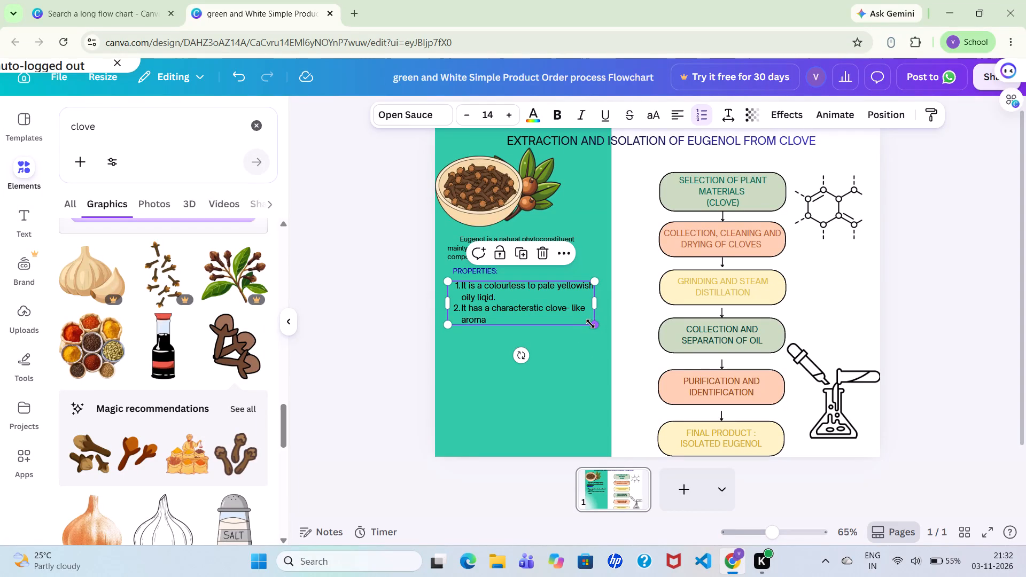
pyautogui.click(593, 371)
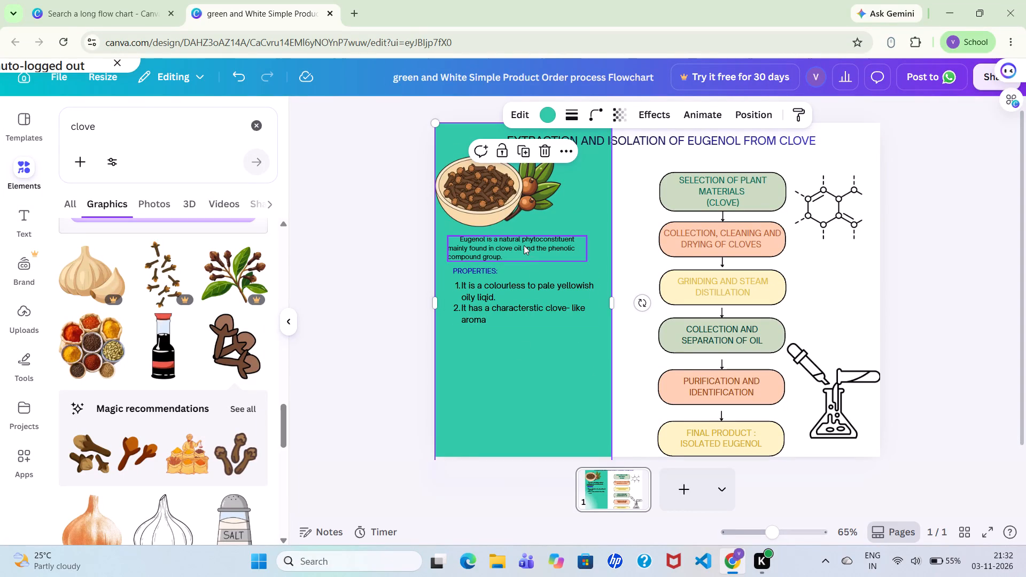
pyautogui.click(524, 245)
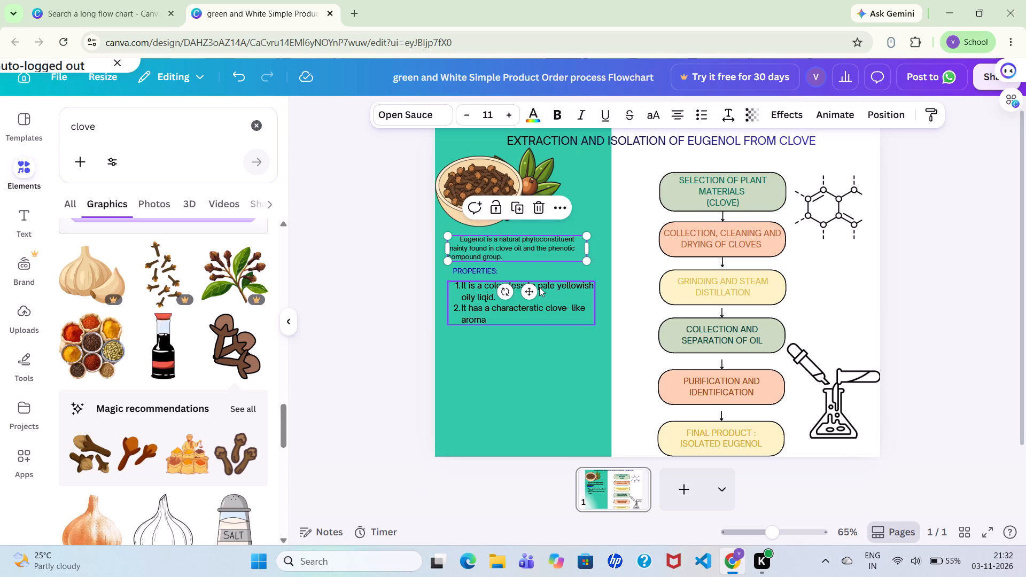
pyautogui.click(540, 292)
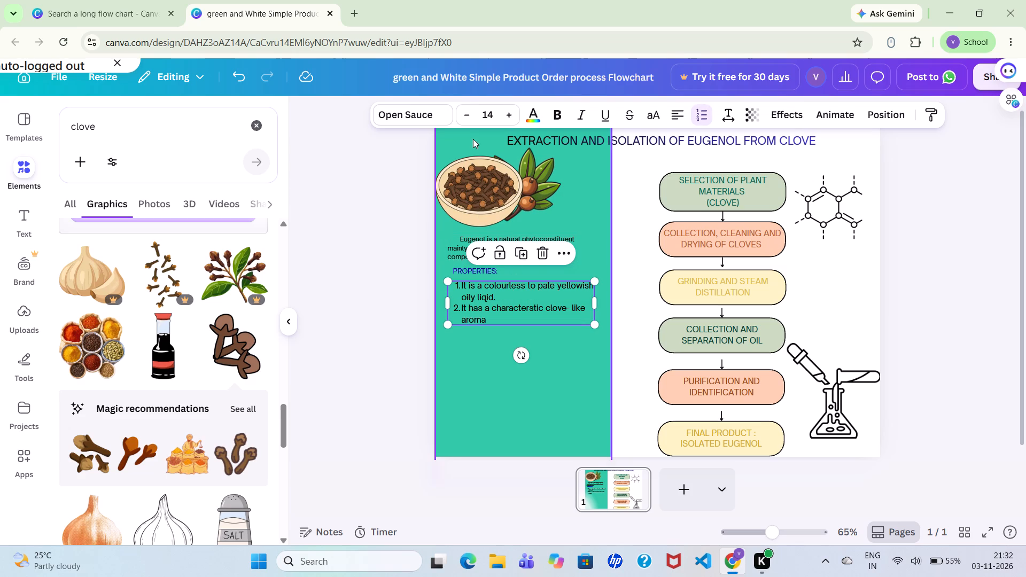
pyautogui.click(466, 121)
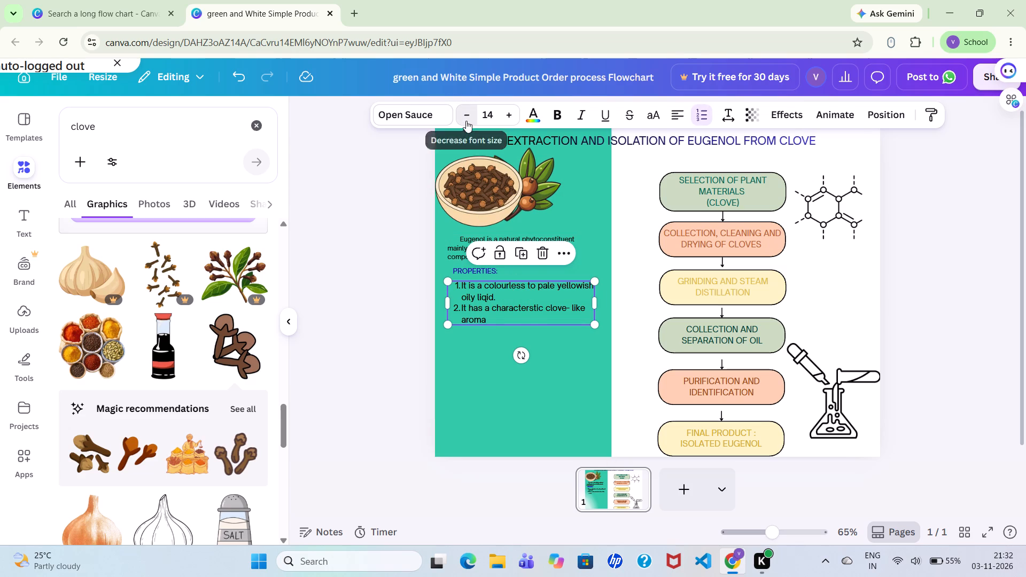
pyautogui.click(466, 121)
pyautogui.click(466, 121)
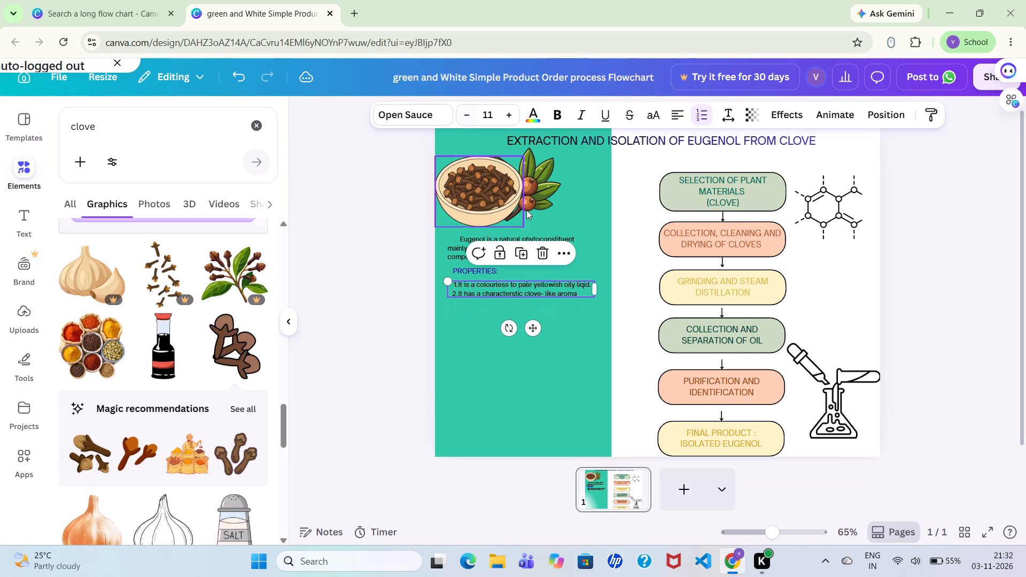
pyautogui.click(581, 325)
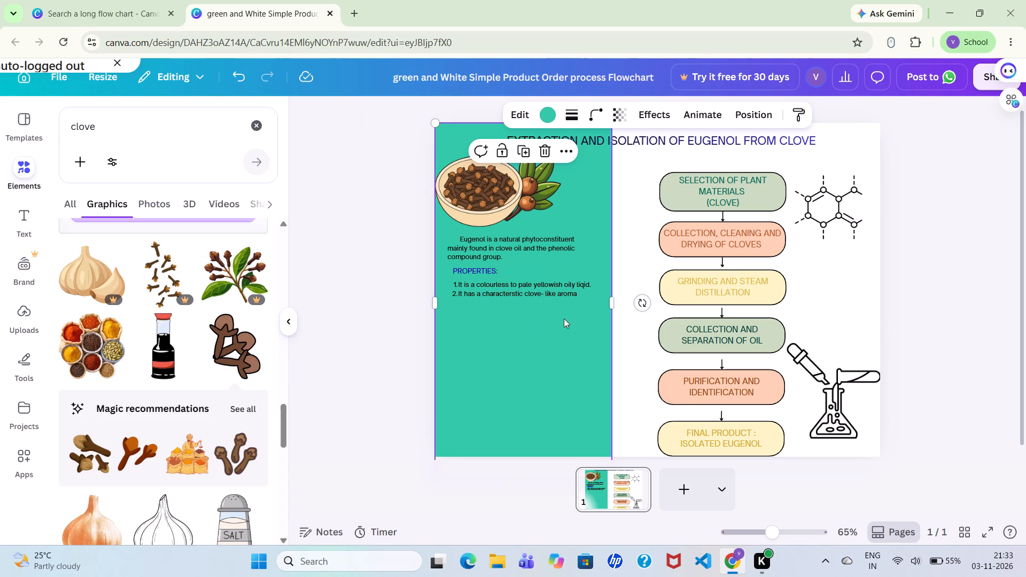
# Reposition the numbered list just beneath the PROPERTIES: heading, lining up its left edge with the eugenol description.
pyautogui.click(540, 289)
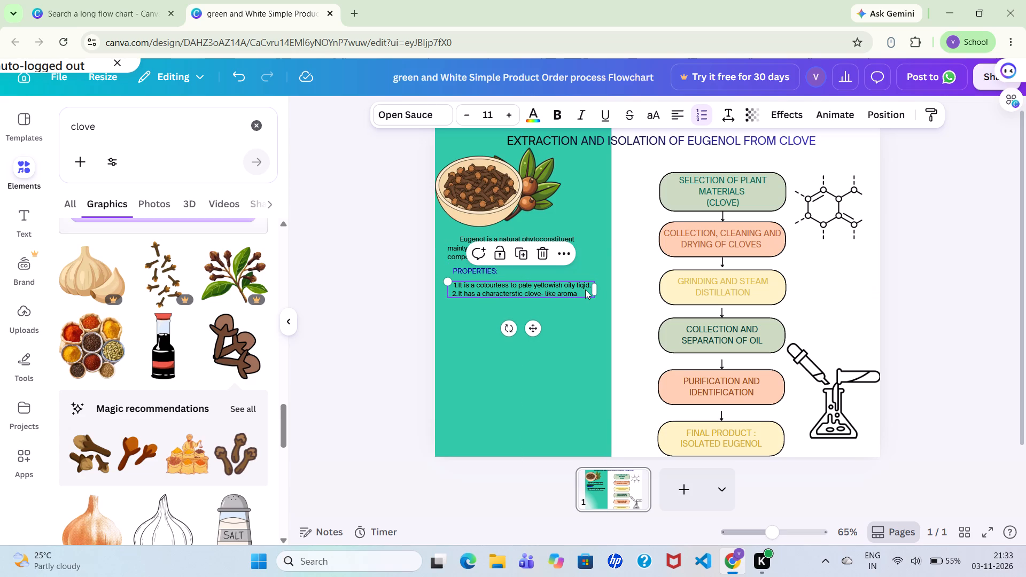
pyautogui.moveTo(592, 286); pyautogui.dragTo(595, 286)
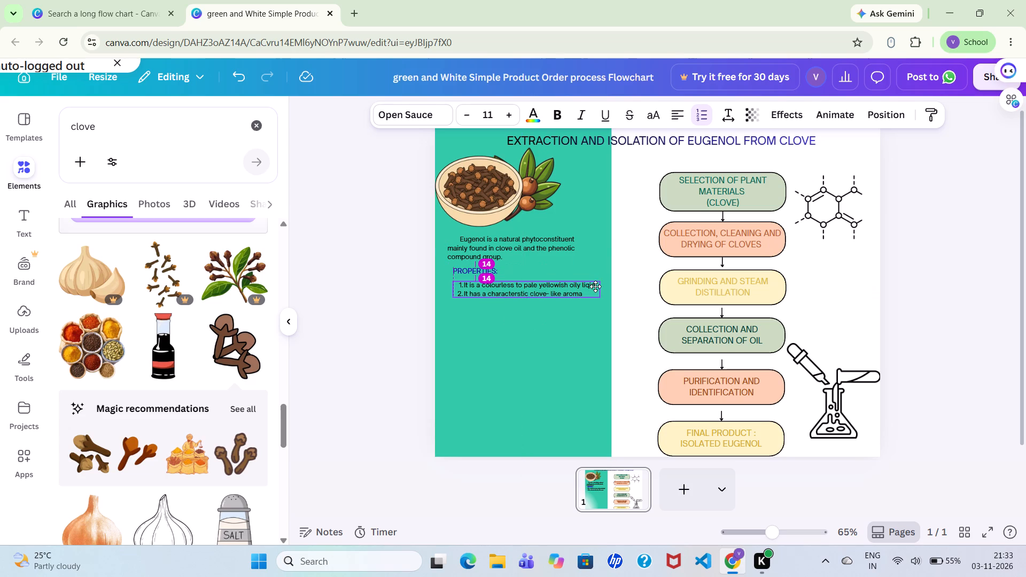
pyautogui.moveTo(595, 286); pyautogui.dragTo(588, 288)
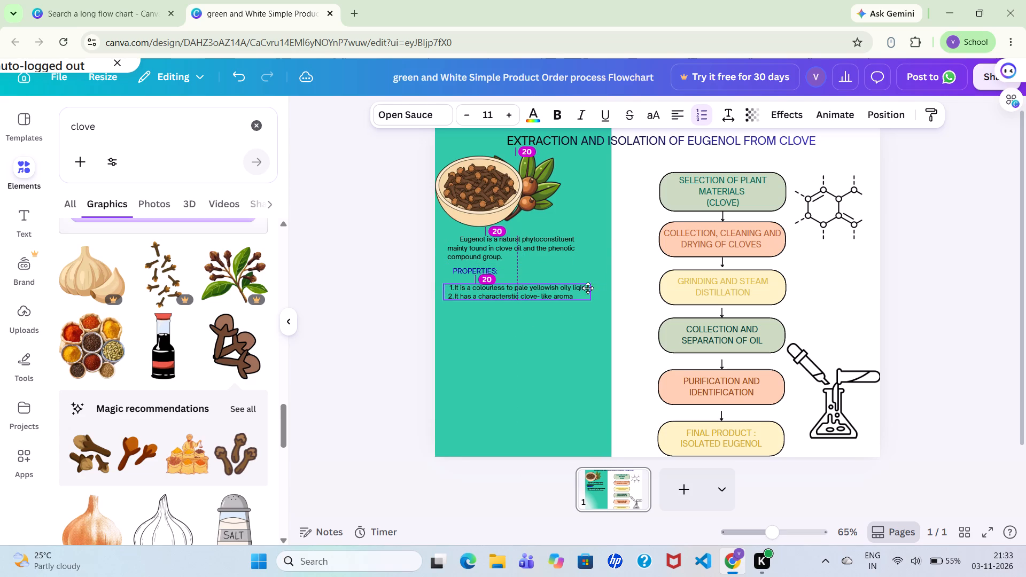
pyautogui.moveTo(588, 288); pyautogui.dragTo(586, 288)
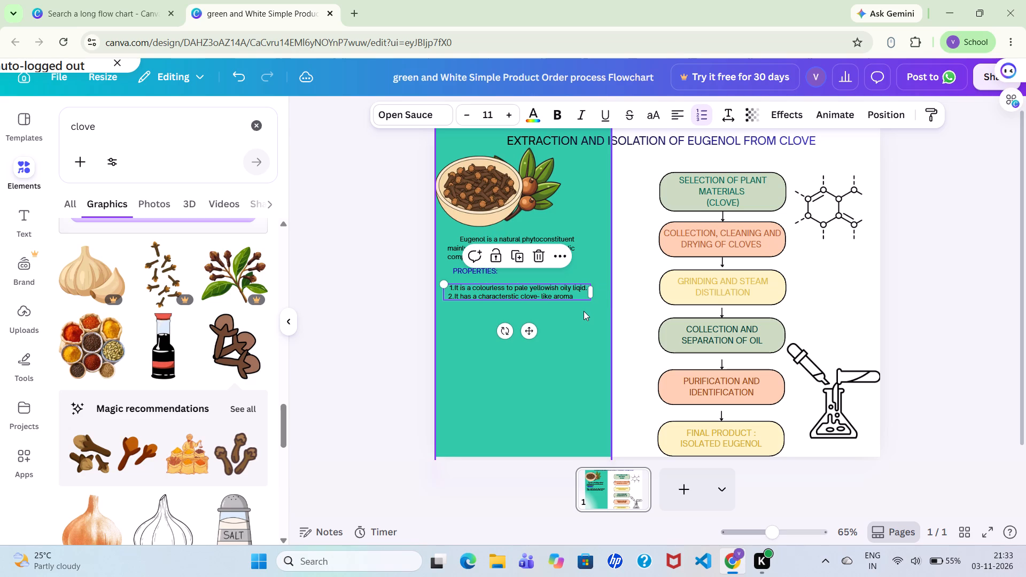
pyautogui.click(584, 311)
pyautogui.moveTo(574, 295); pyautogui.dragTo(577, 287)
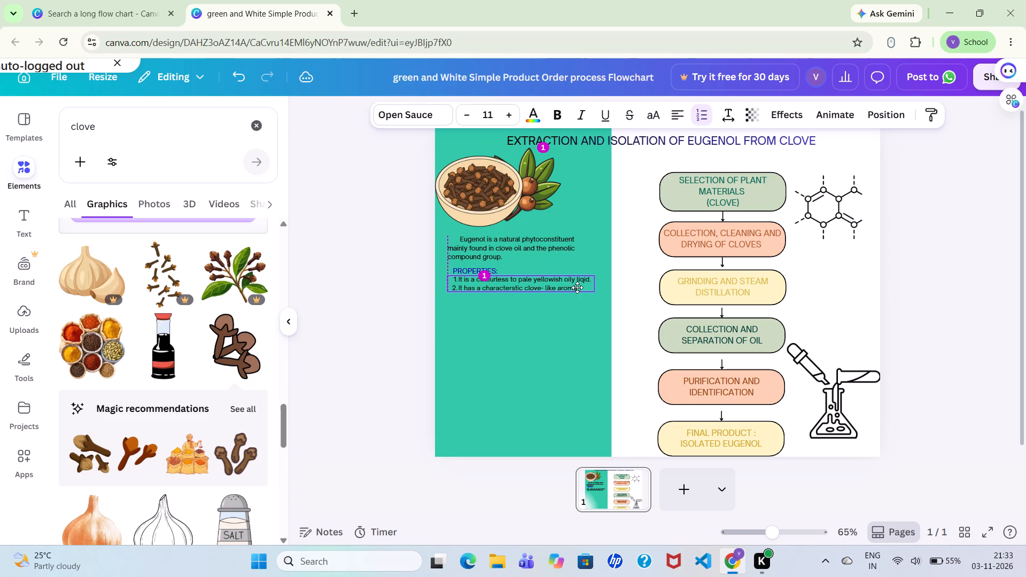
pyautogui.moveTo(577, 287); pyautogui.dragTo(577, 288)
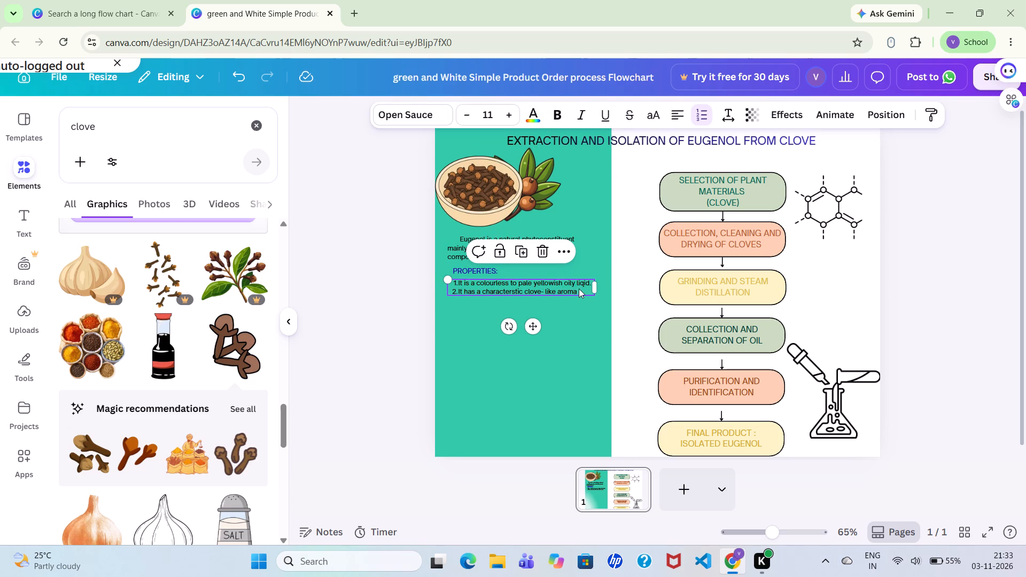
pyautogui.click(595, 284)
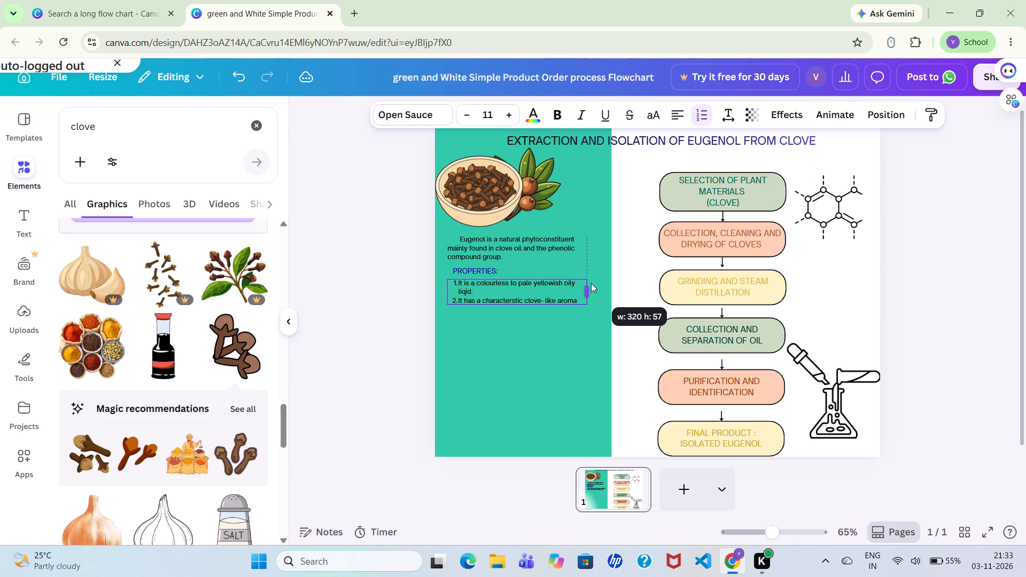
pyautogui.click(556, 359)
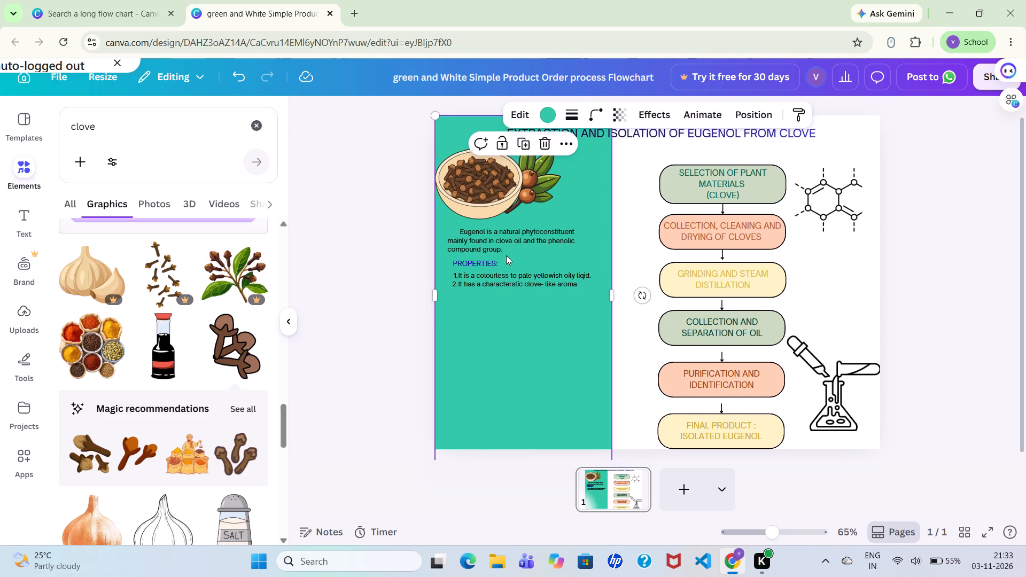
# Shift the PROPERTIES: heading to line up with the left edge of the eugenol description.
pyautogui.click(483, 260)
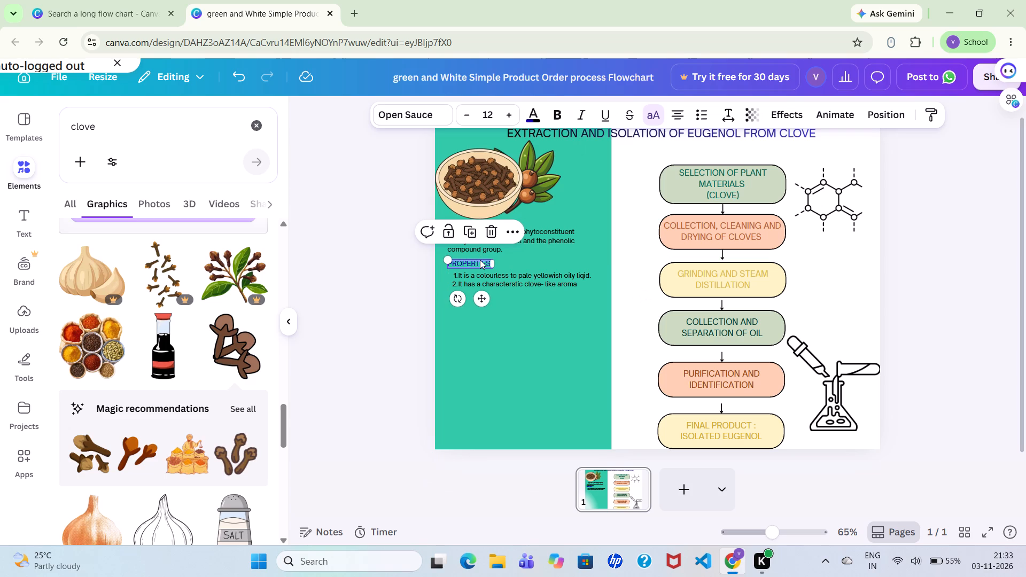
pyautogui.click(537, 320)
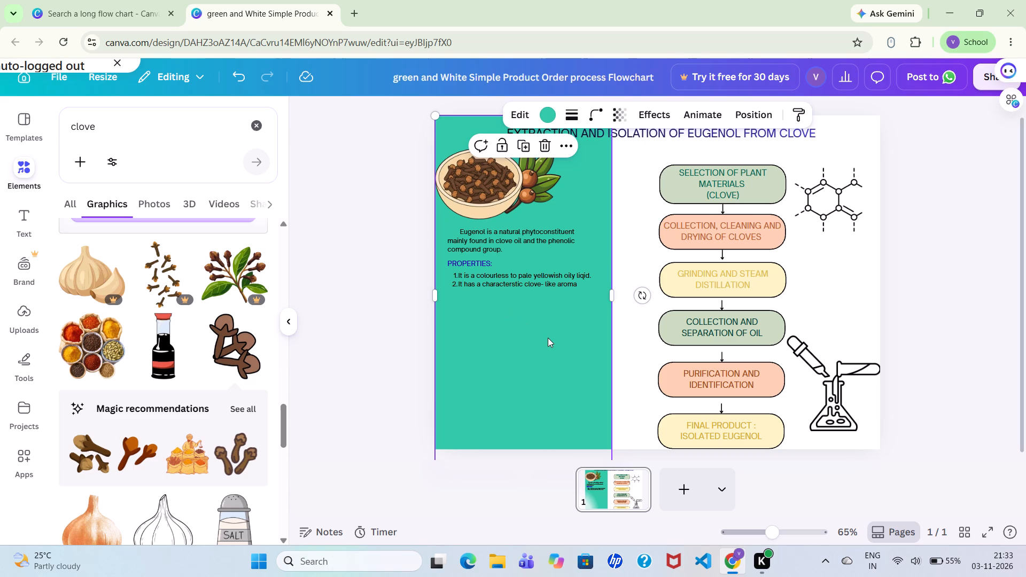
# Add a new text box reading "USES:".
pyautogui.press('t')
pyautogui.press('BackSpace')
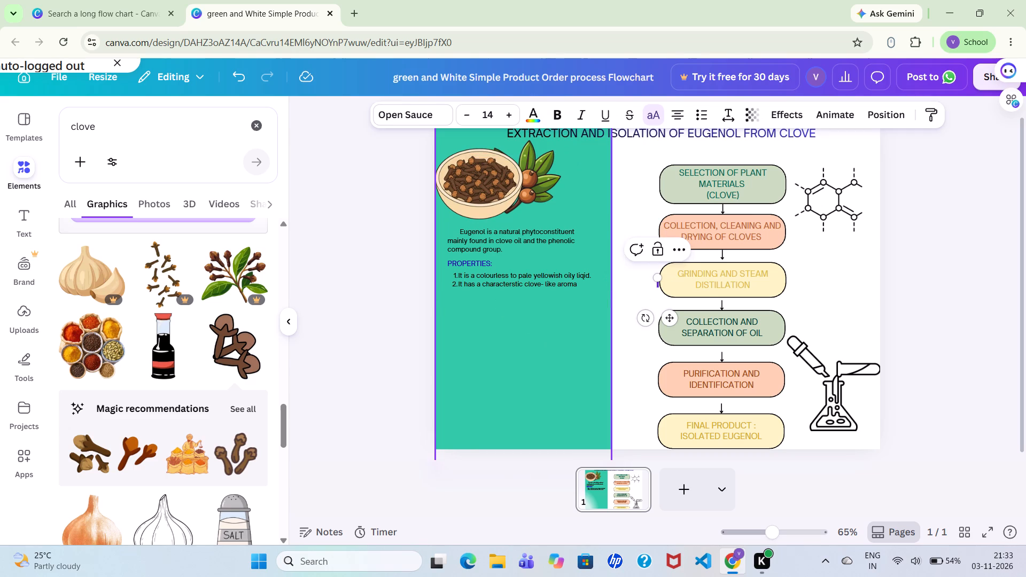
pyautogui.write('uses')
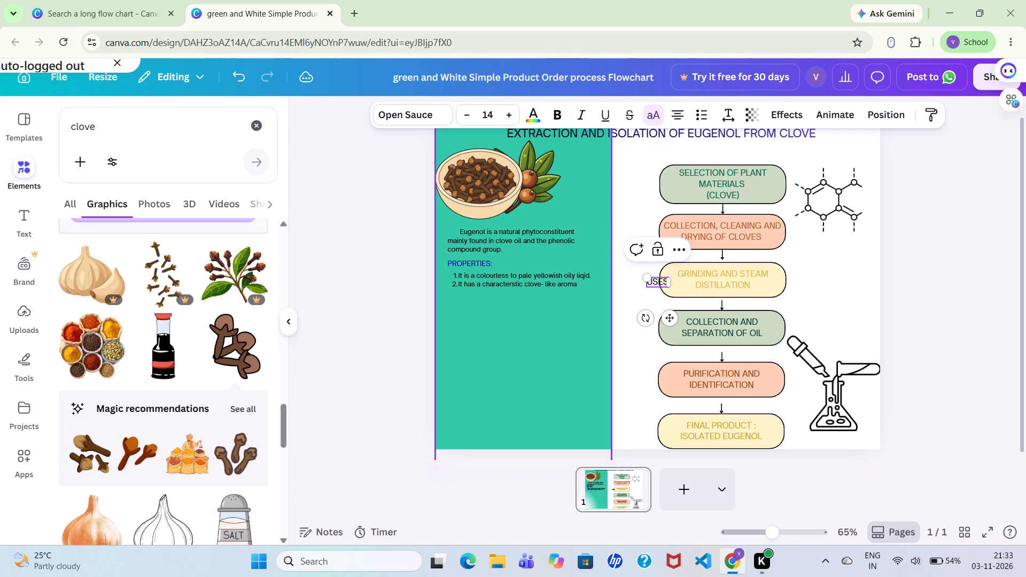
pyautogui.hotkey('shift', ':')
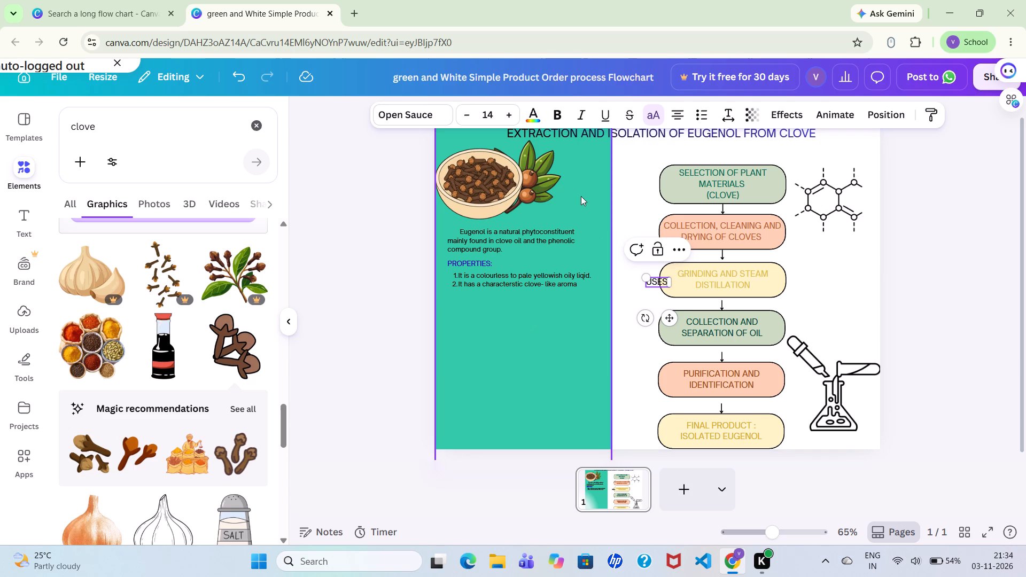
# Colour the USES: text the same dark blue as the PROPERTIES: heading.
pyautogui.click(657, 281)
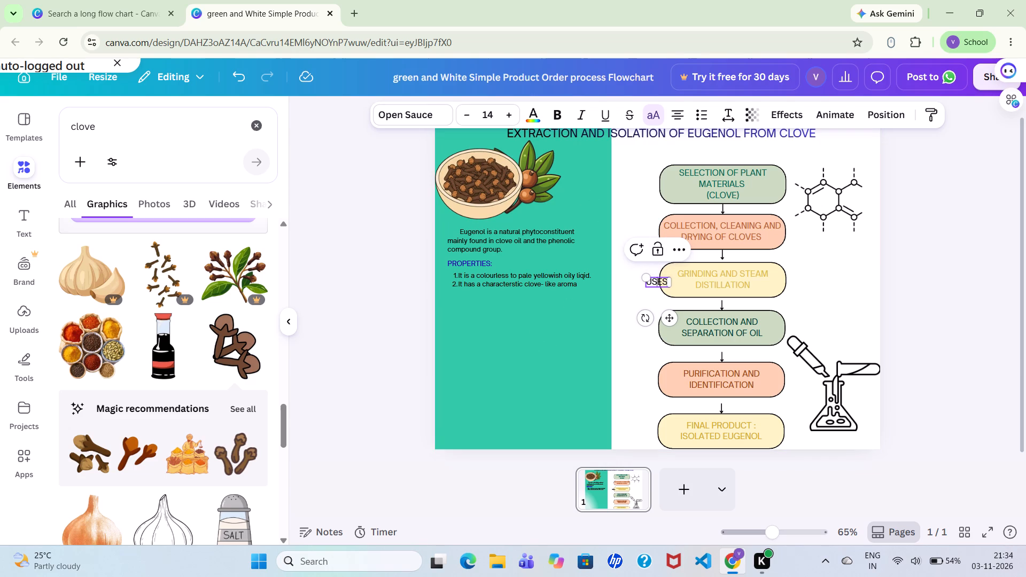
pyautogui.doubleClick(657, 281)
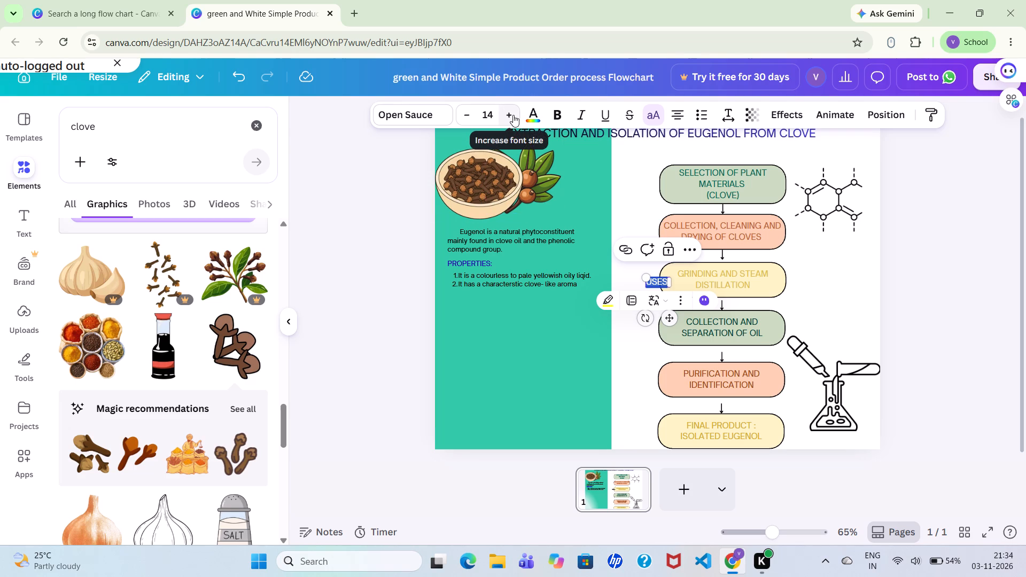
pyautogui.click(539, 116)
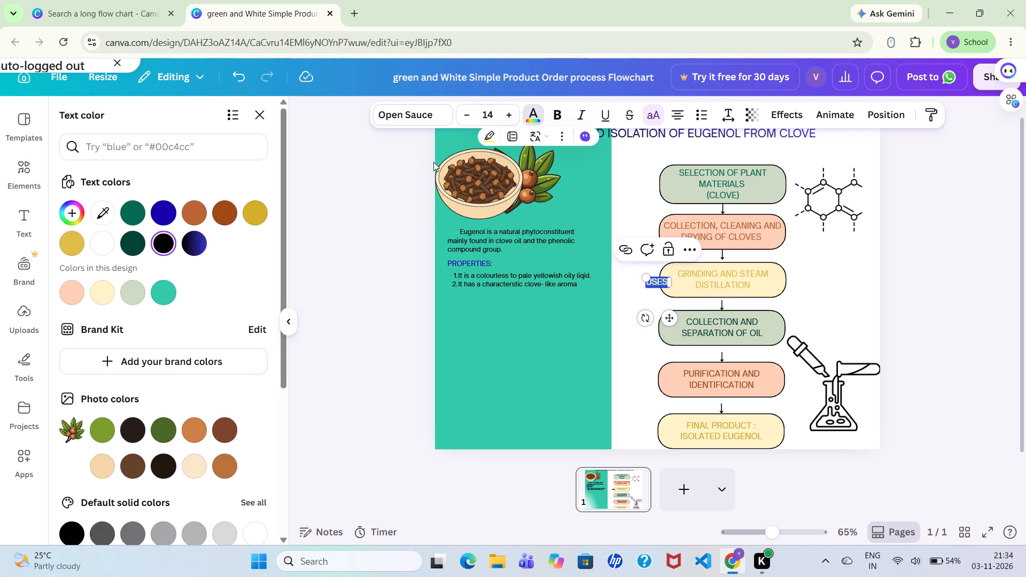
pyautogui.click(166, 208)
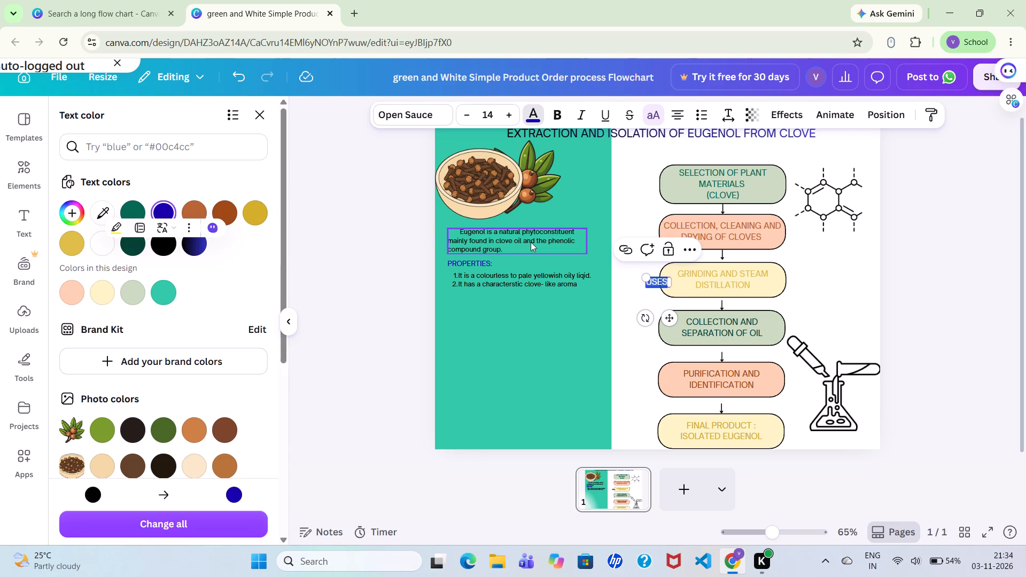
# Move the USES: heading onto the green panel, just below the numbered list and left-aligned with the PROPERTIES: heading.
pyautogui.moveTo(632, 272); pyautogui.dragTo(650, 279)
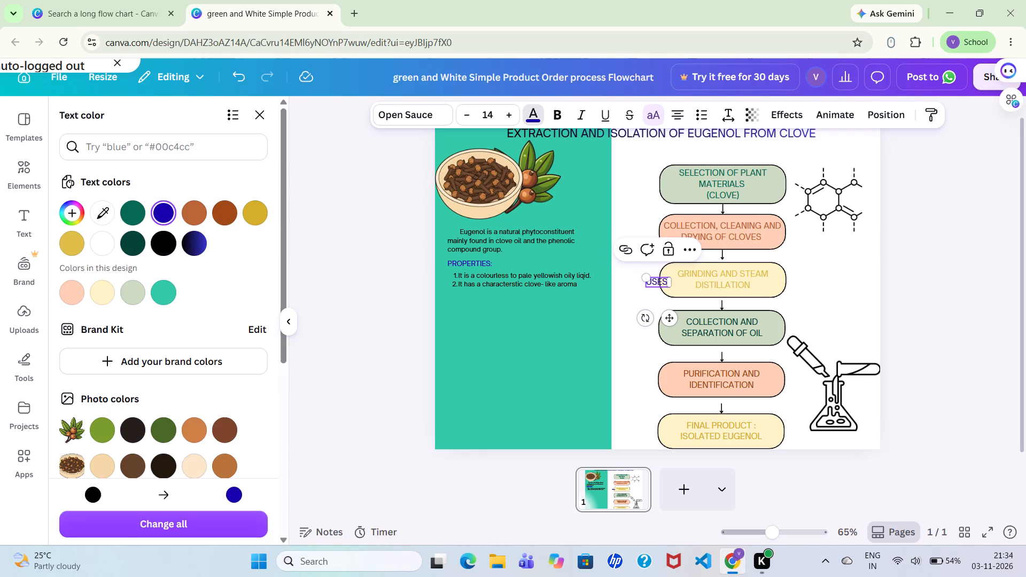
pyautogui.moveTo(657, 287); pyautogui.dragTo(647, 290)
pyautogui.moveTo(647, 290); pyautogui.dragTo(461, 307)
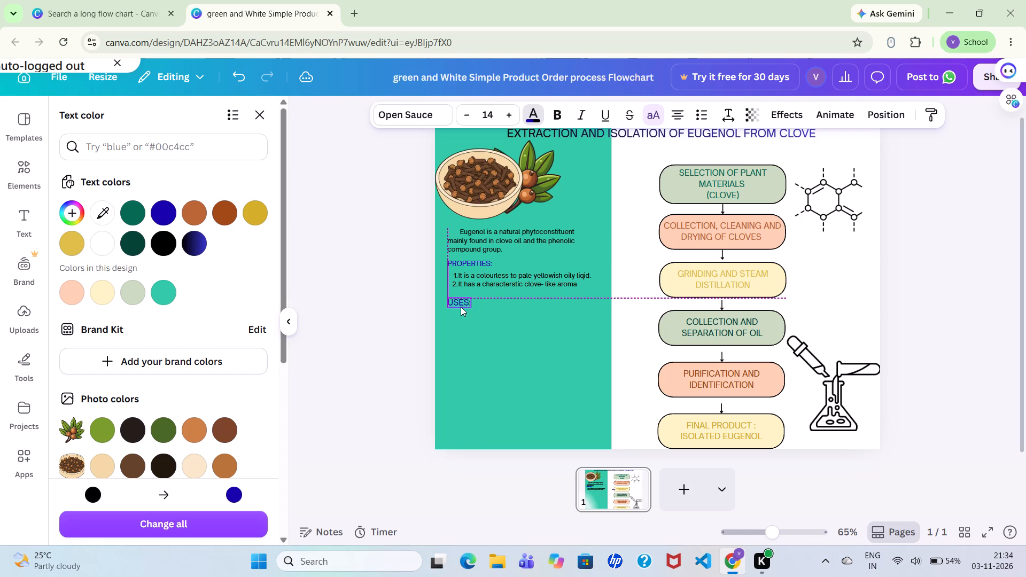
pyautogui.moveTo(461, 307); pyautogui.dragTo(460, 302)
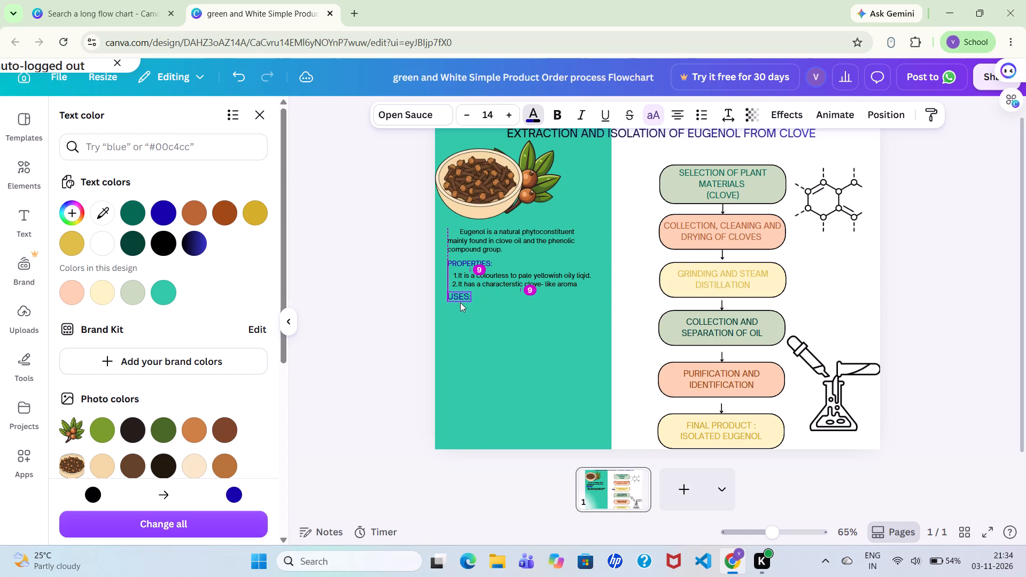
pyautogui.moveTo(460, 302); pyautogui.dragTo(460, 302)
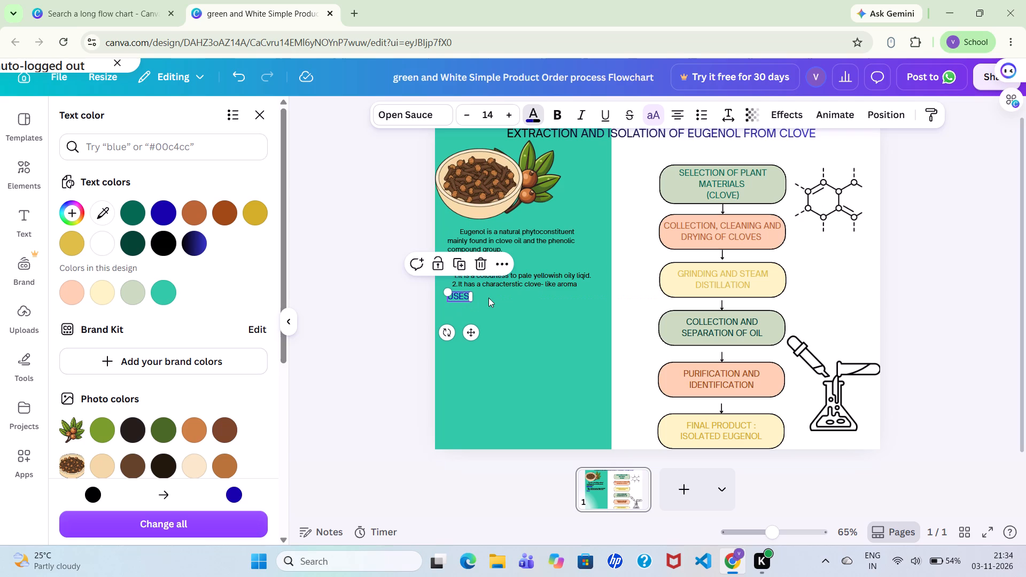
pyautogui.click(499, 299)
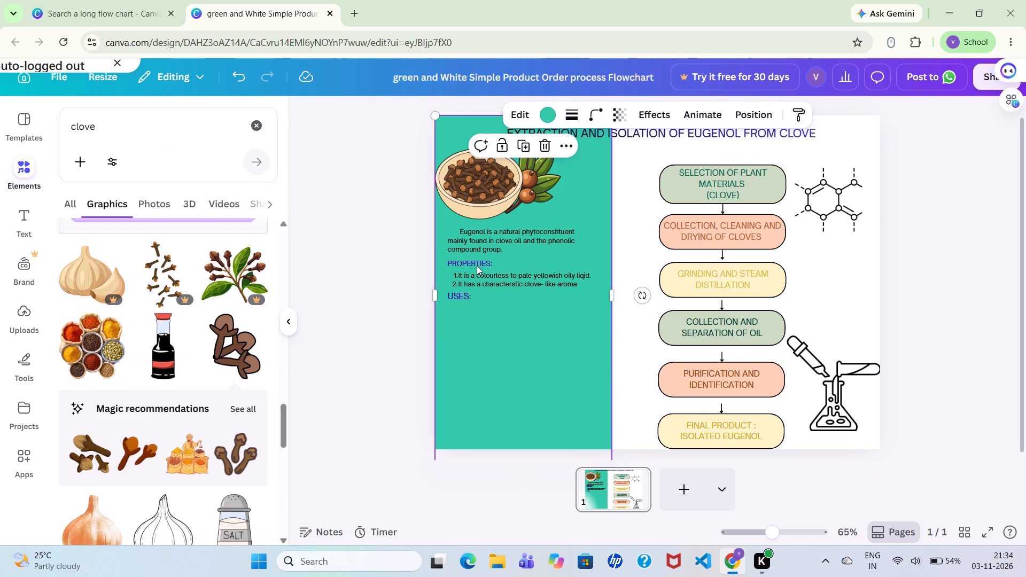
# Reduce the USES: heading's font size to 12 to match the PROPERTIES: heading.
pyautogui.click(472, 263)
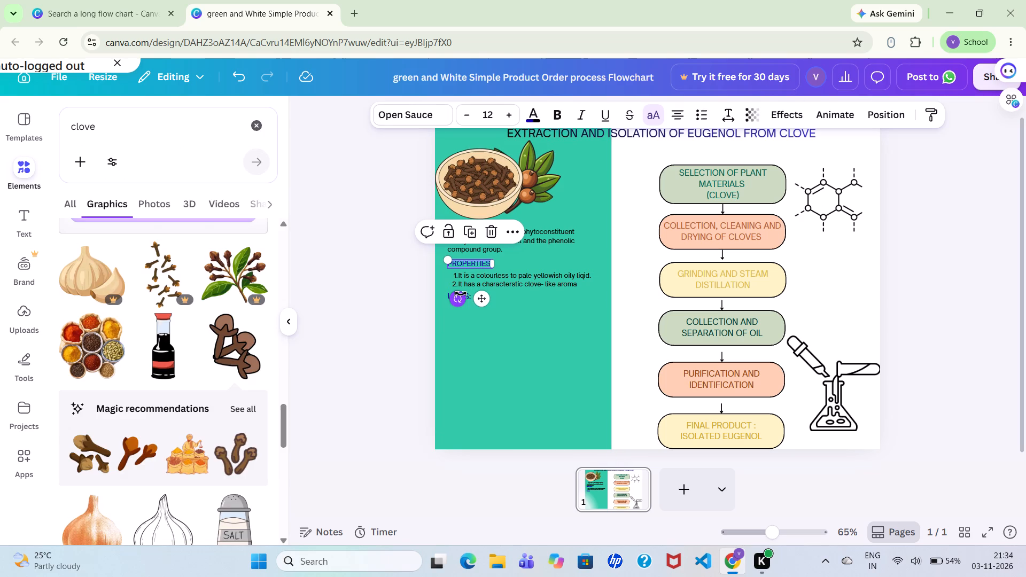
pyautogui.click(494, 329)
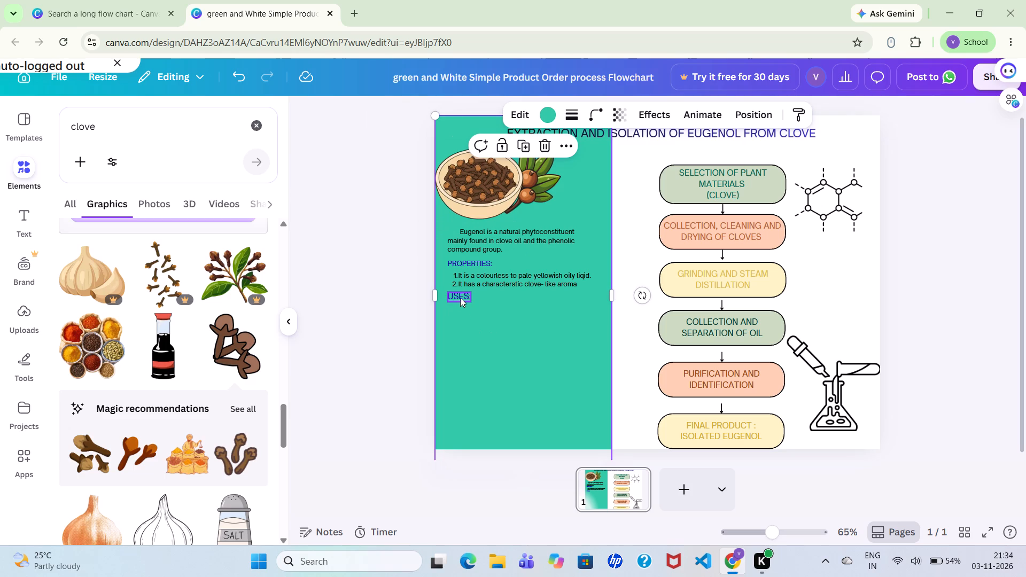
pyautogui.click(460, 294)
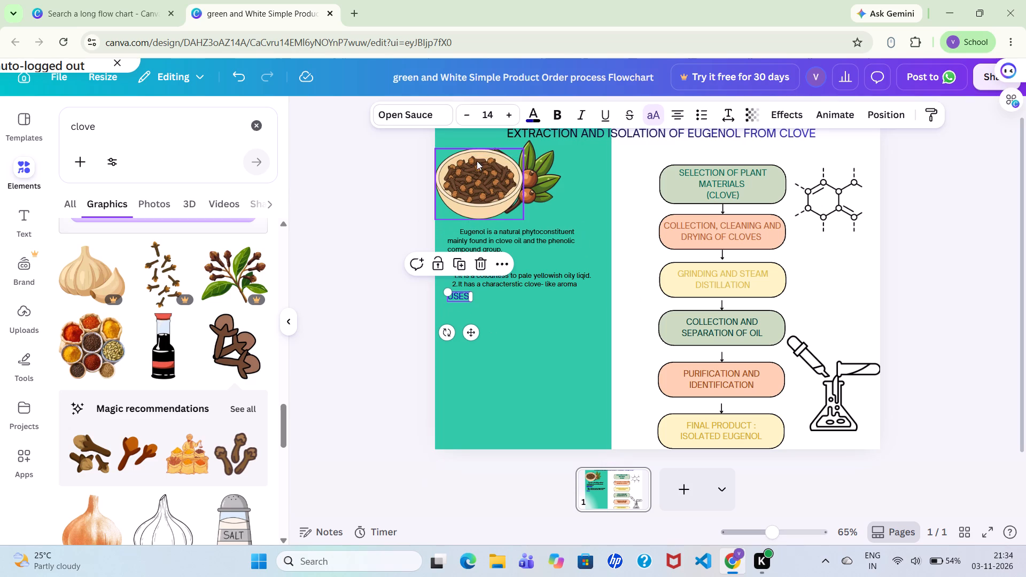
pyautogui.click(465, 114)
pyautogui.click(465, 114)
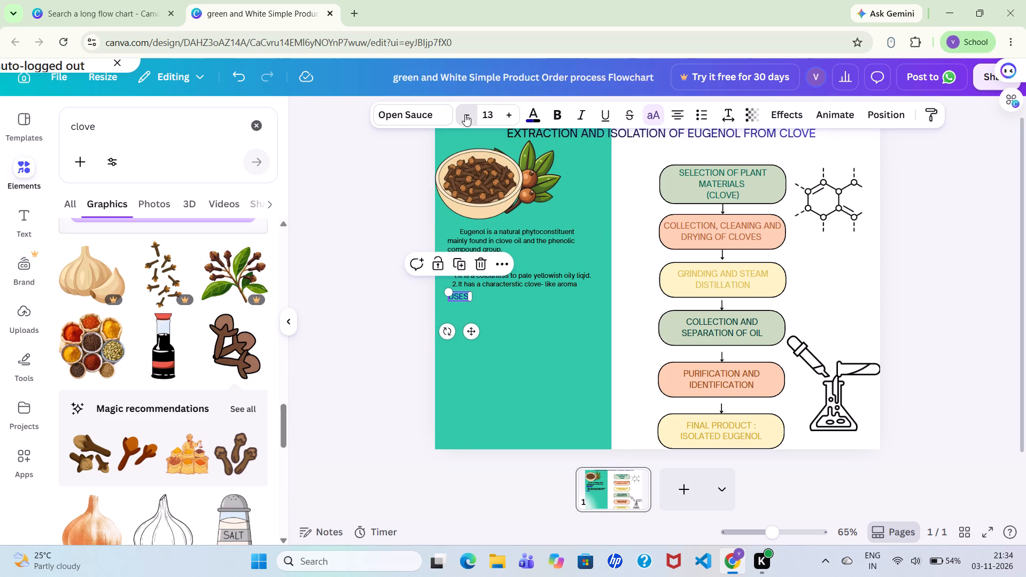
# Nudge the USES: heading slightly left so it lines up with the PROPERTIES: heading.
pyautogui.click(523, 322)
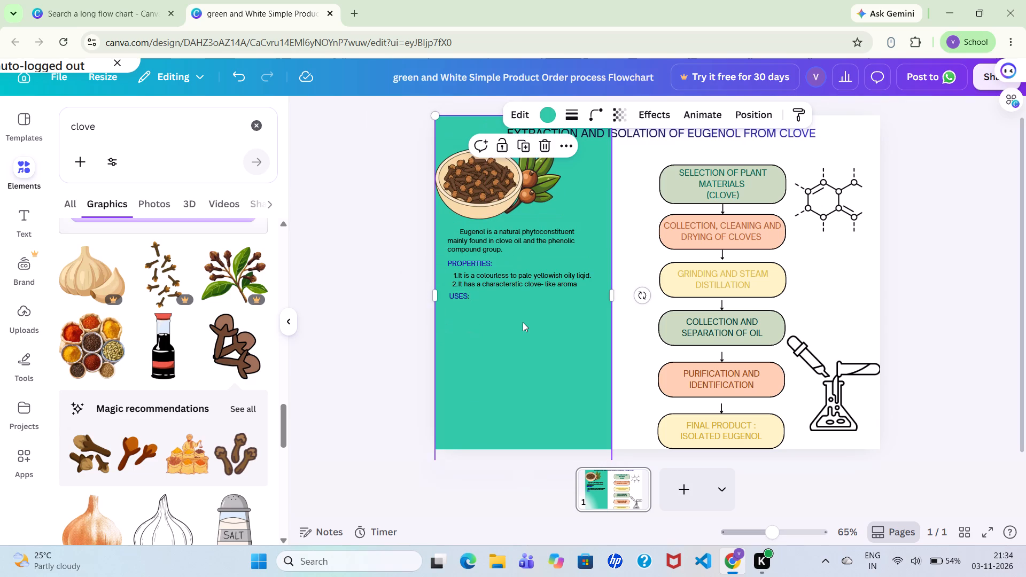
pyautogui.click(467, 297)
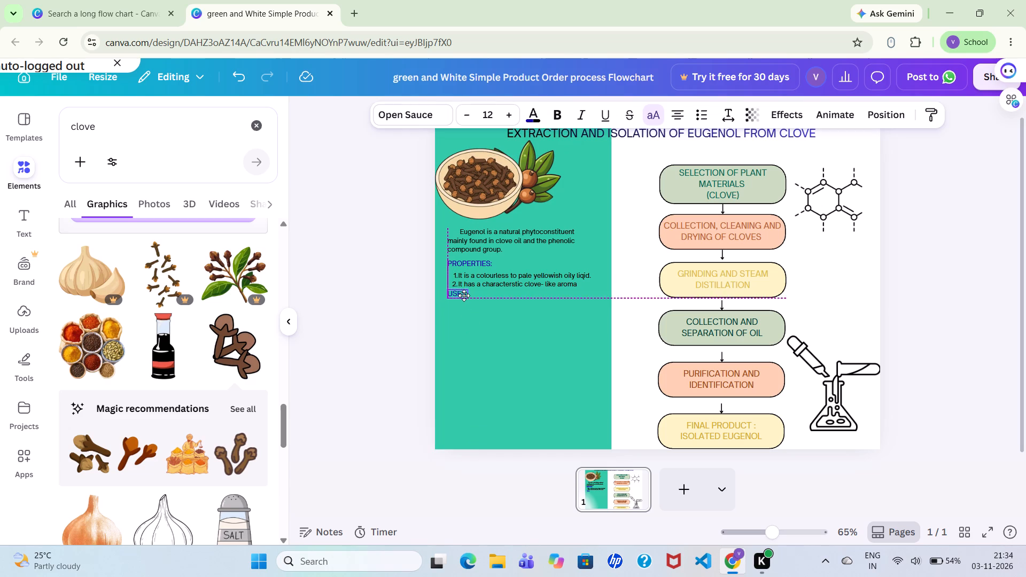
pyautogui.click(496, 306)
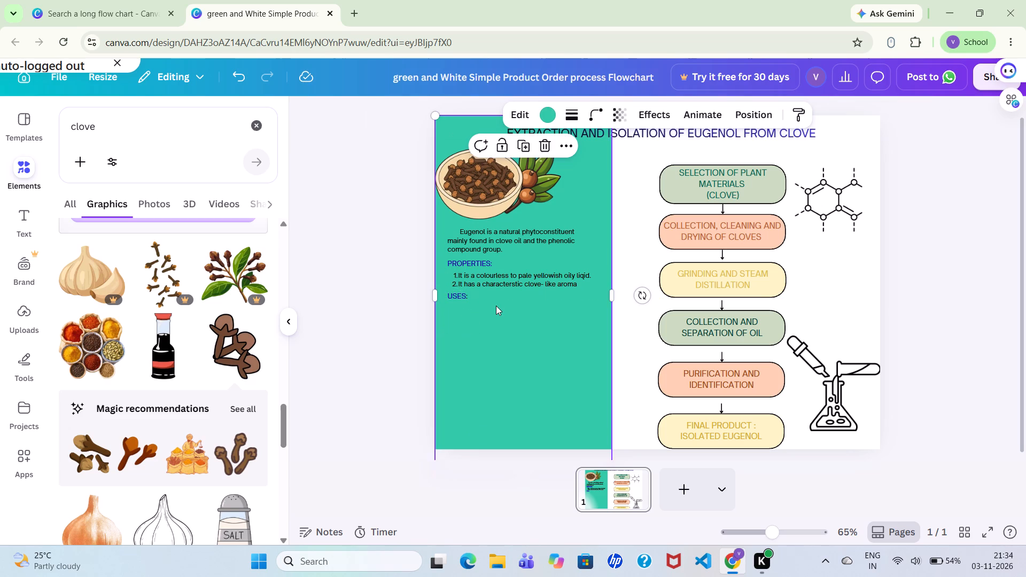
# Add a new text box, clear its placeholder text and format it as a bulleted list.
pyautogui.press('t')
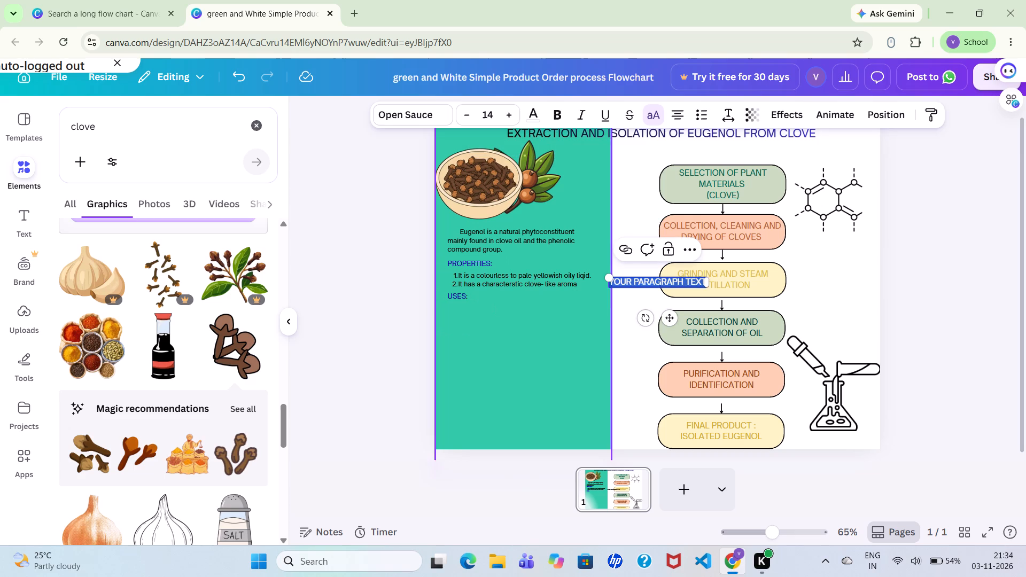
pyautogui.press('BackSpace')
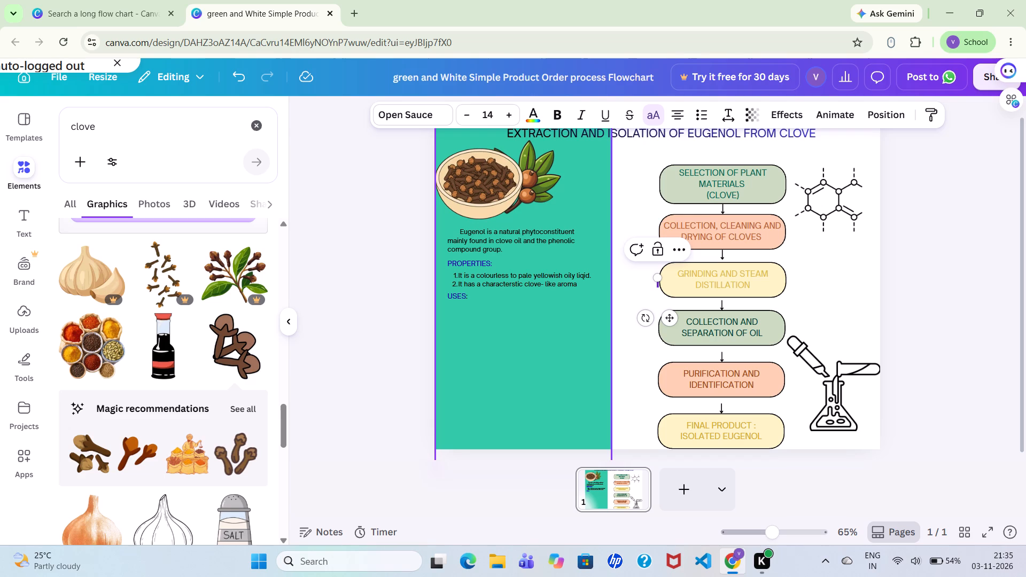
pyautogui.moveTo(655, 122); pyautogui.dragTo(694, 113)
pyautogui.click(694, 113)
pyautogui.click(694, 113)
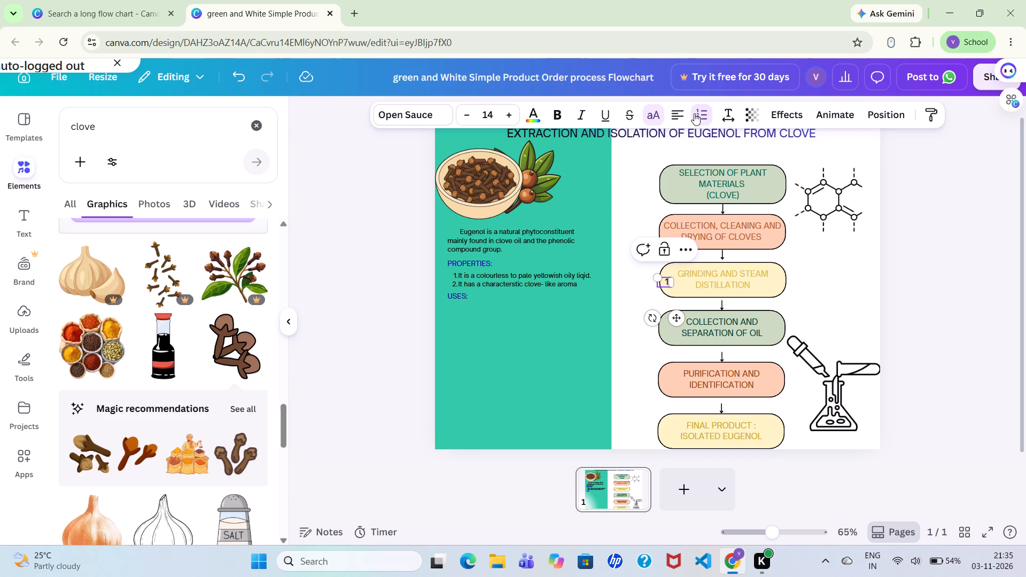
pyautogui.click(694, 113)
pyautogui.click(694, 113)
# Enter "used in identification for its analagesic" as the list item and switch the list to numbered.
pyautogui.press('u')
pyautogui.write('sed')
pyautogui.press('space')
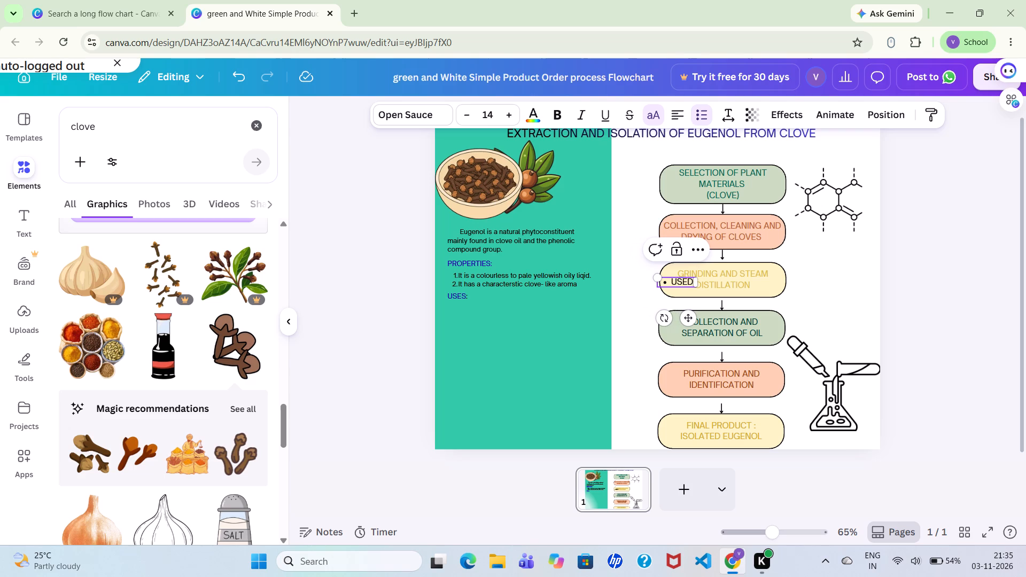
pyautogui.write('in')
pyautogui.press('space')
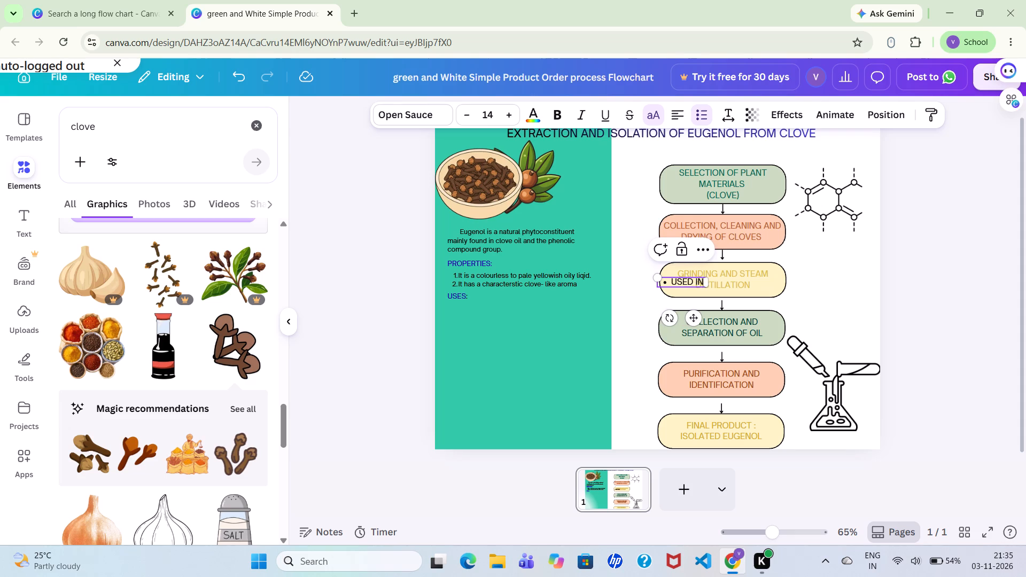
pyautogui.write('identification')
pyautogui.press('space')
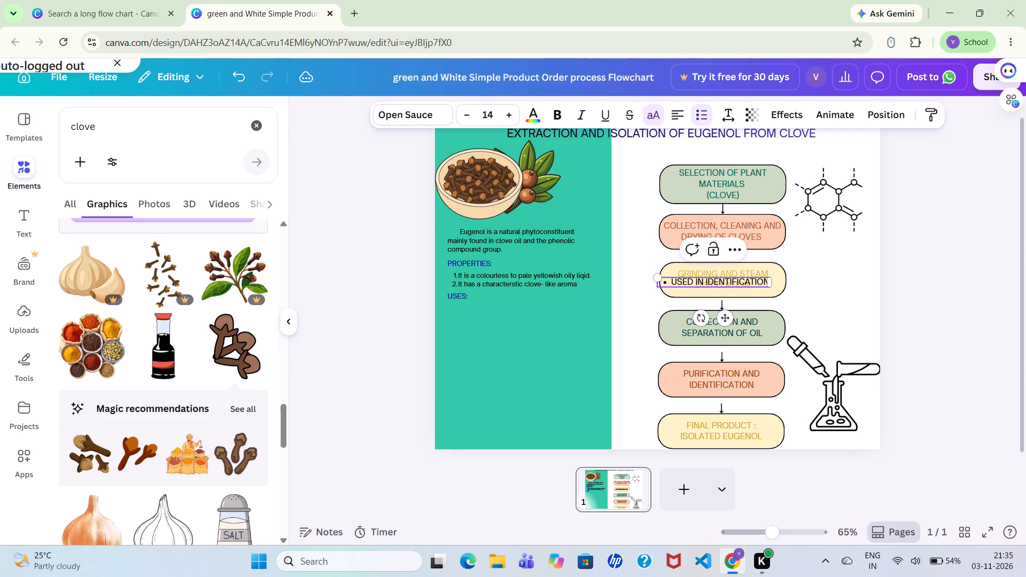
pyautogui.write('for')
pyautogui.press('space')
pyautogui.write('its')
pyautogui.press('space')
pyautogui.write('an')
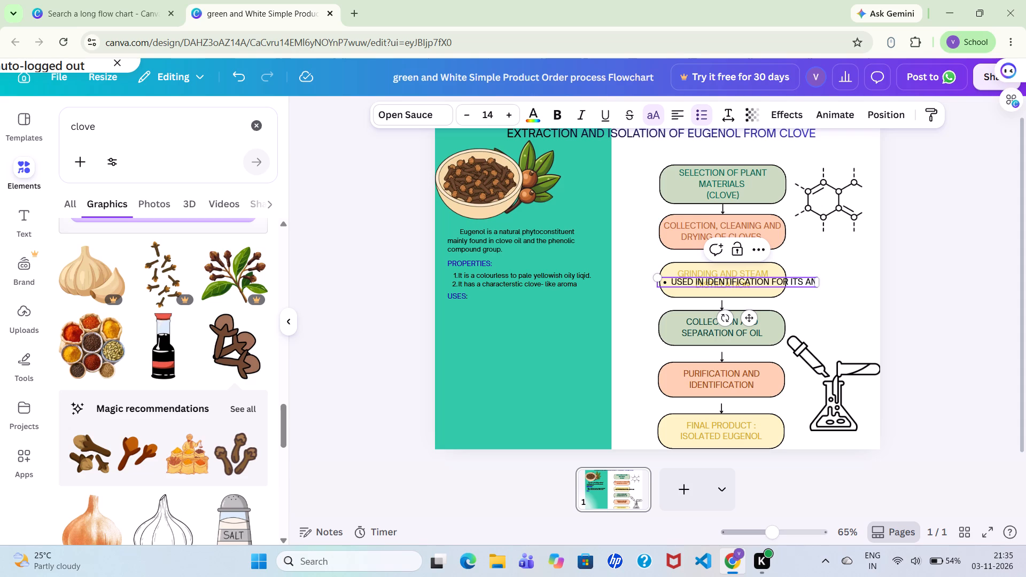
pyautogui.click(694, 113)
pyautogui.write('alagesic')
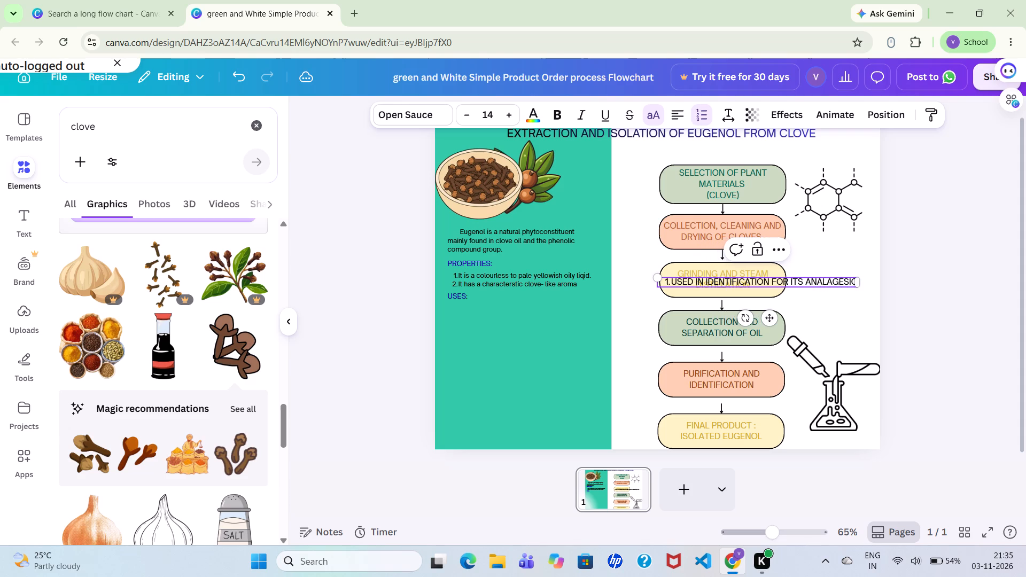
# Turn off the all-caps formatting on the new list item.
pyautogui.click(657, 114)
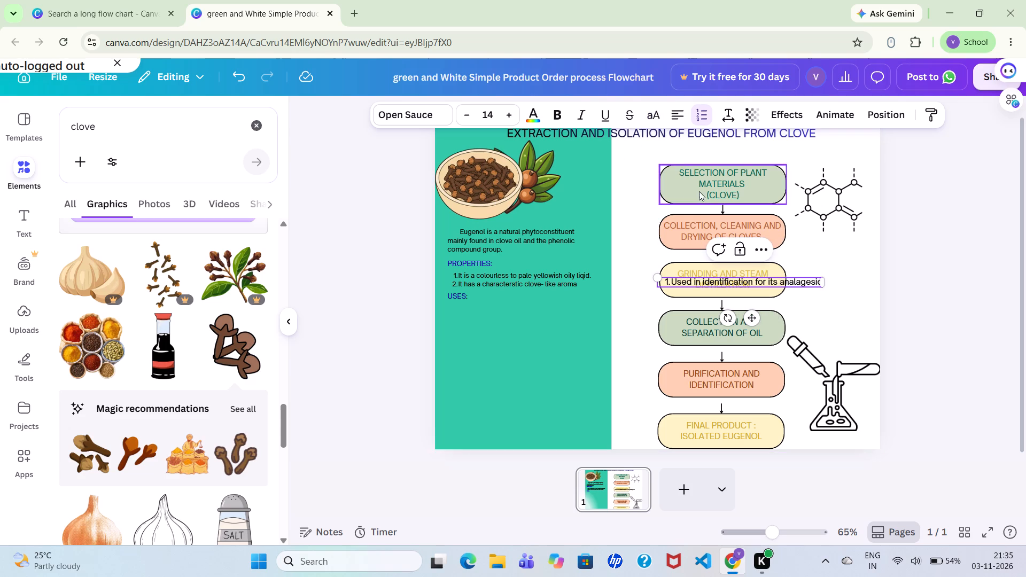
pyautogui.click(817, 280)
pyautogui.press('Right')
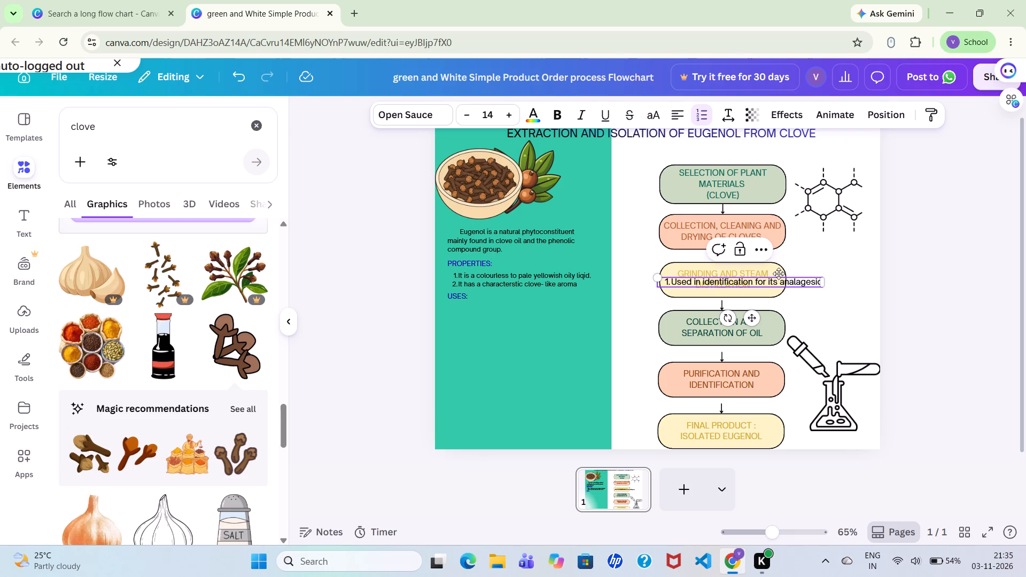
# Move the numbered list item onto the green panel, a little below the USES: heading.
pyautogui.moveTo(779, 274); pyautogui.dragTo(597, 337)
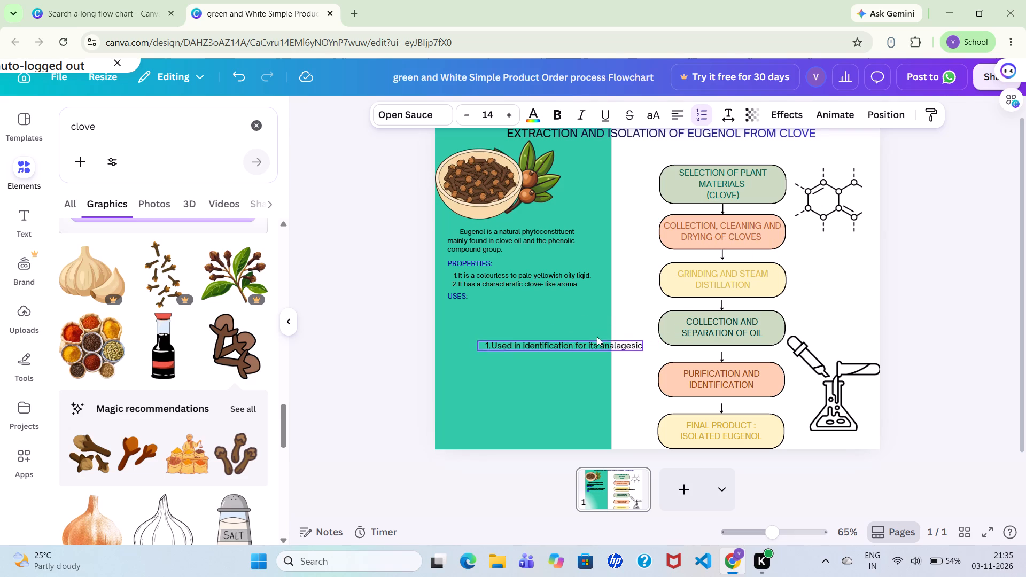
pyautogui.moveTo(597, 337); pyautogui.dragTo(558, 329)
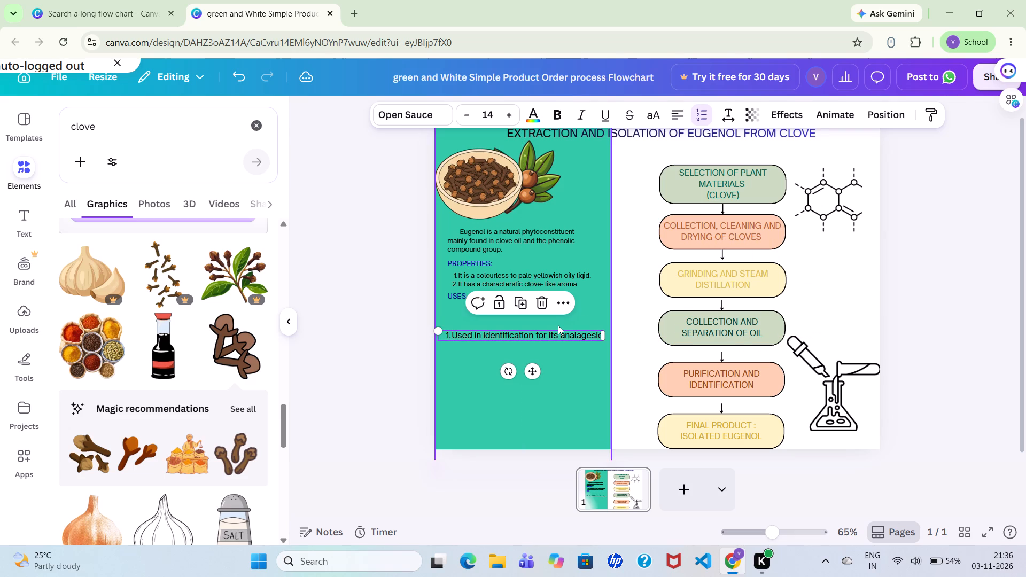
# Append "and" to the end of the list item under USES:.
pyautogui.click(600, 330)
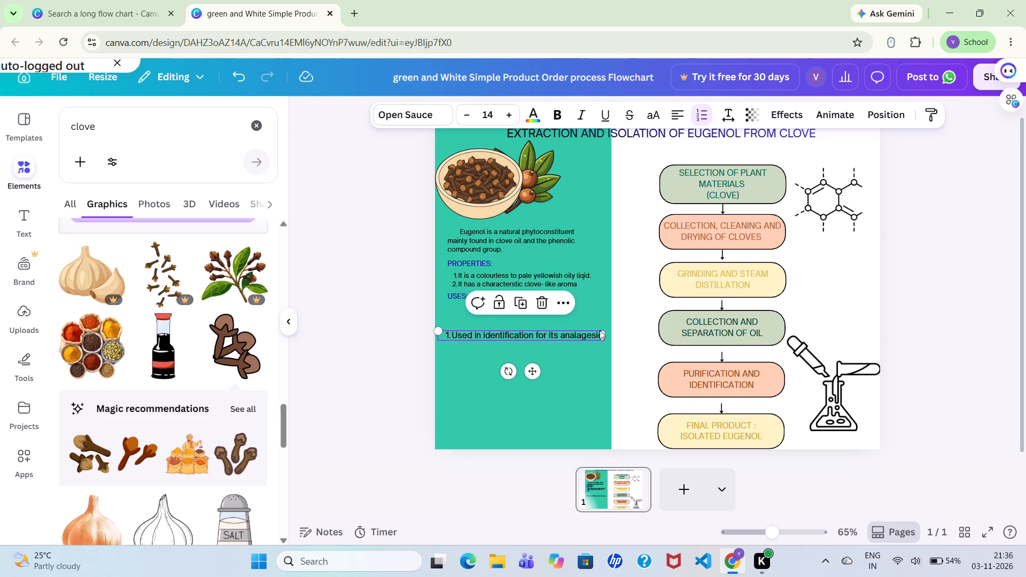
pyautogui.click(597, 338)
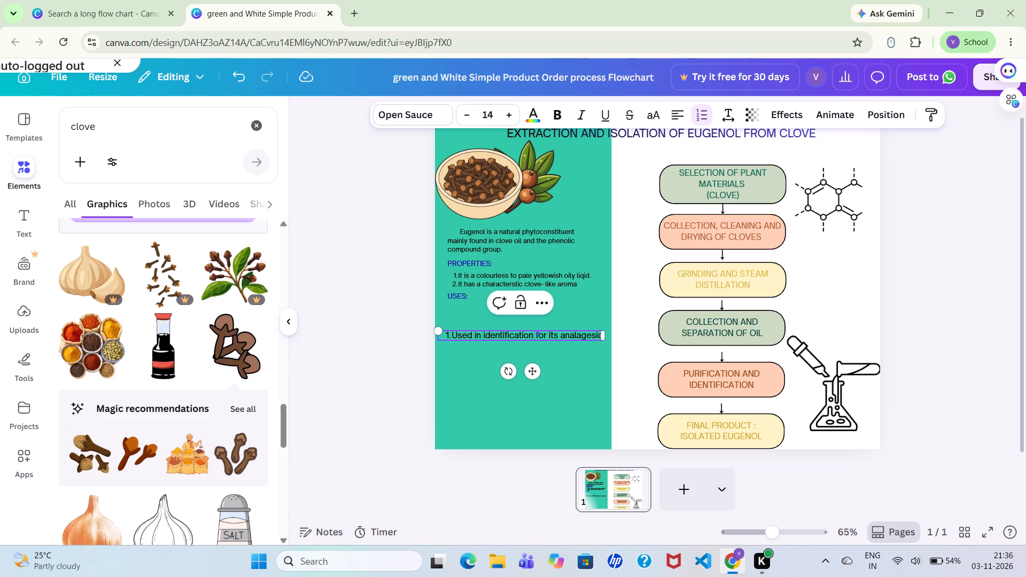
pyautogui.press('Right')
pyautogui.press('space')
pyautogui.write('and')
pyautogui.press('space')
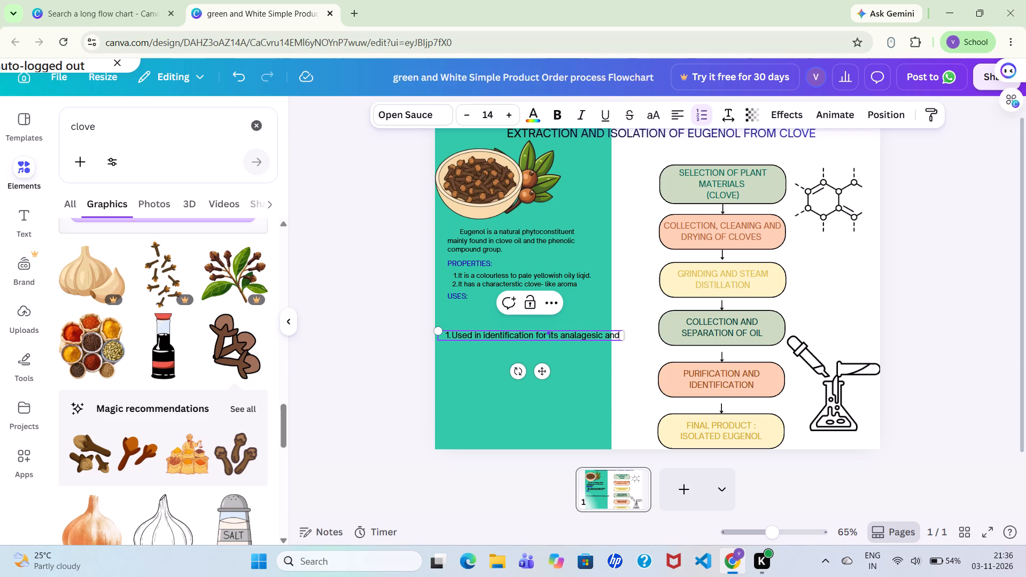
# Reduce the uses list item's font size to 11 to match the numbered properties list.
pyautogui.click(464, 118)
pyautogui.click(464, 118)
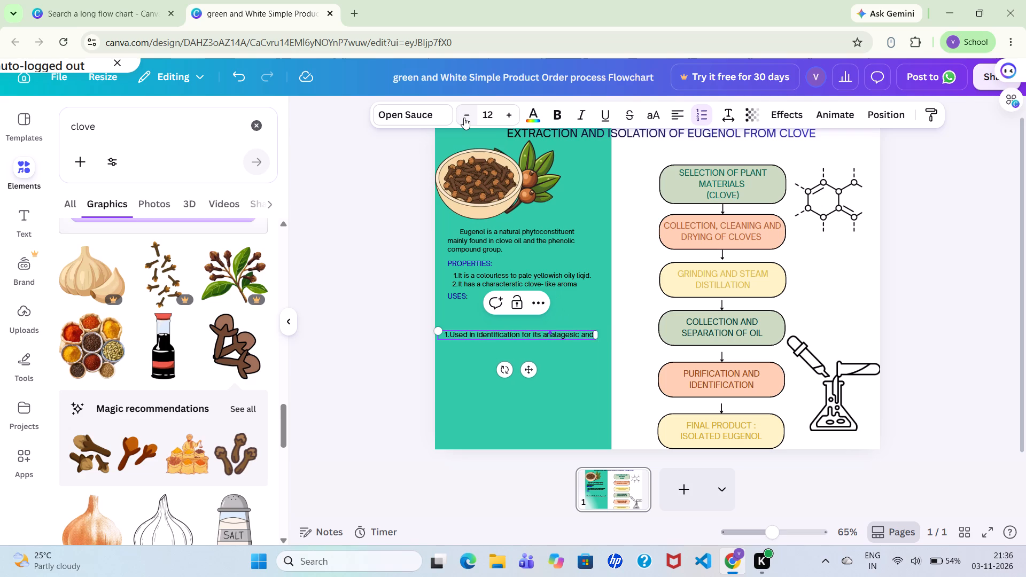
pyautogui.click(464, 118)
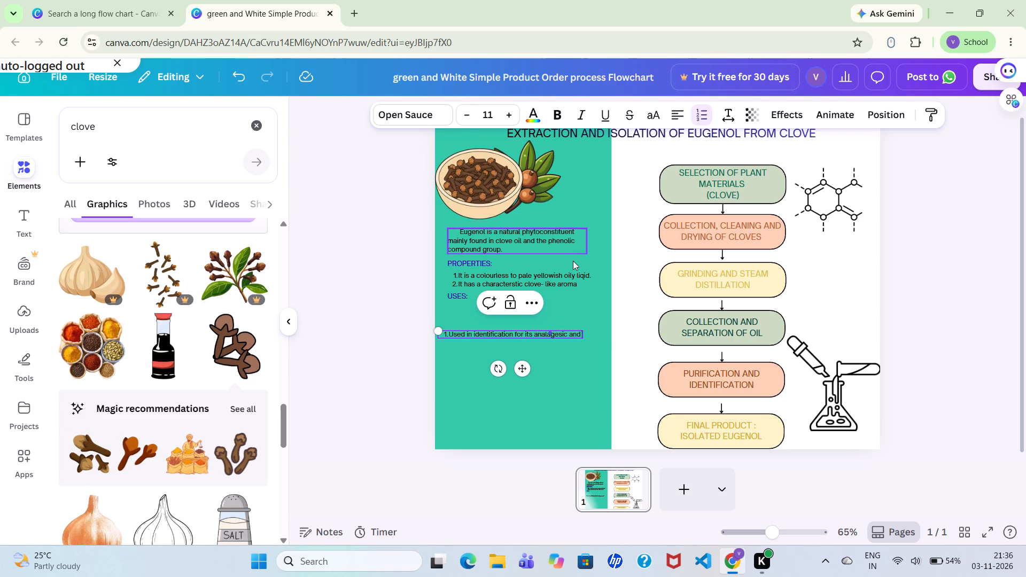
pyautogui.click(560, 276)
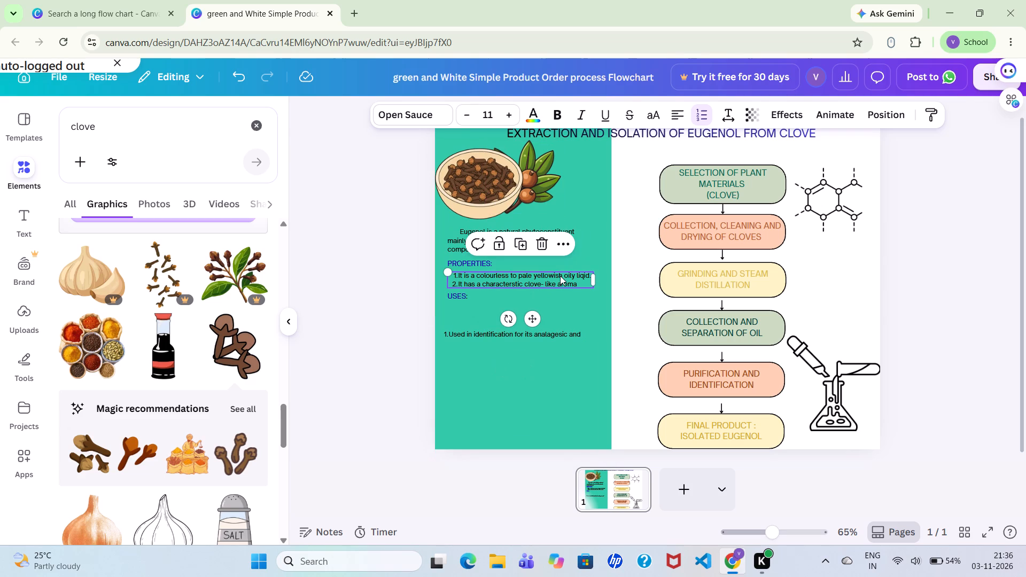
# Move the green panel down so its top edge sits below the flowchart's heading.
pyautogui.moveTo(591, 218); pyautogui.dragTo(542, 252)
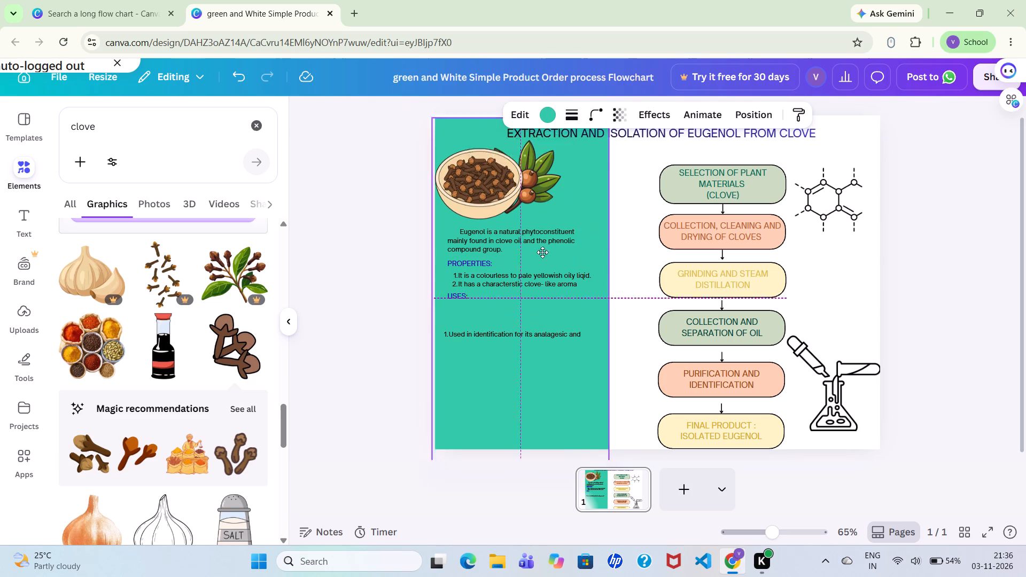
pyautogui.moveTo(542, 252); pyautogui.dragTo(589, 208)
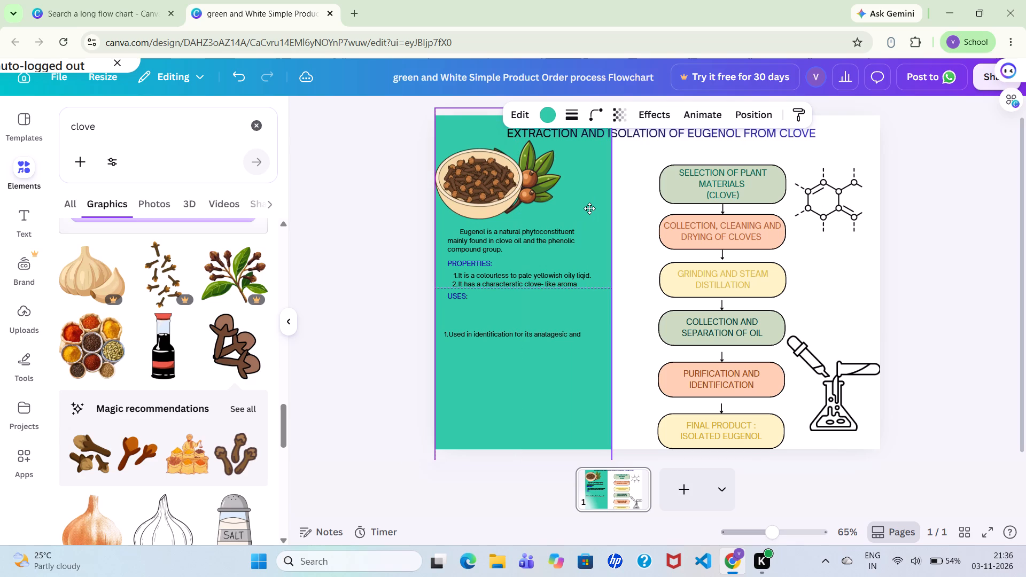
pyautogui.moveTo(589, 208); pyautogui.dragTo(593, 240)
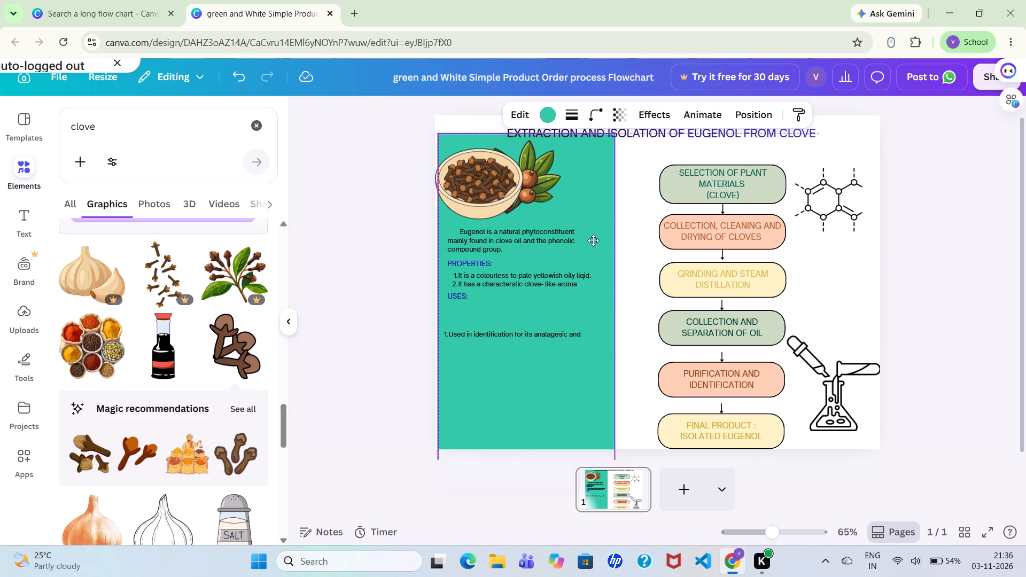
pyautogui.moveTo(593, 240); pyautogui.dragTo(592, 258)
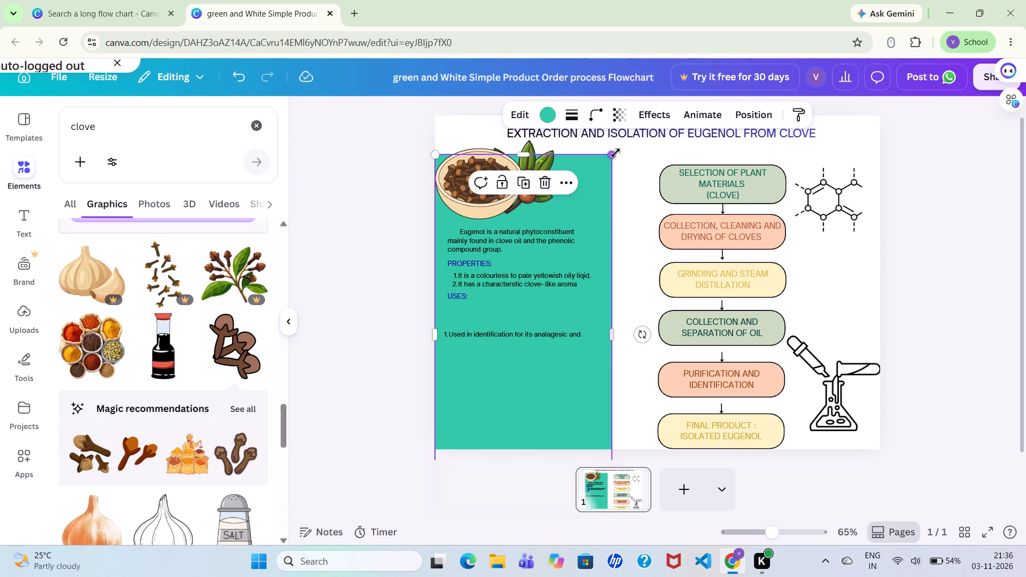
# Shrink the green panel from its upper corner so it is slightly narrower and starts partway down the clove bowl.
pyautogui.moveTo(616, 153); pyautogui.dragTo(612, 169)
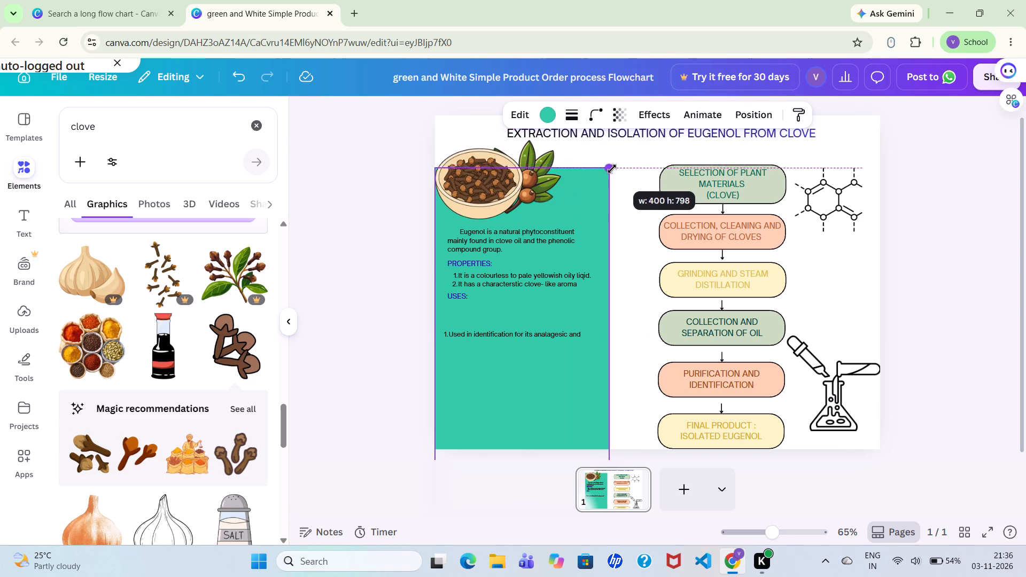
pyautogui.moveTo(612, 169); pyautogui.dragTo(606, 185)
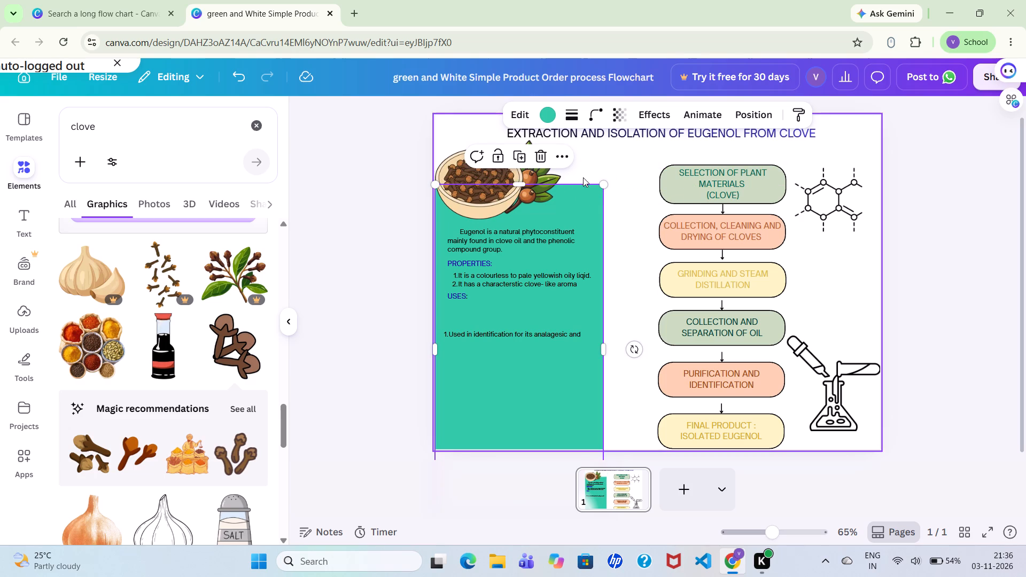
# Move the green panel back up to the page's top edge, behind the clove bowl and heading.
pyautogui.moveTo(591, 201); pyautogui.dragTo(585, 169)
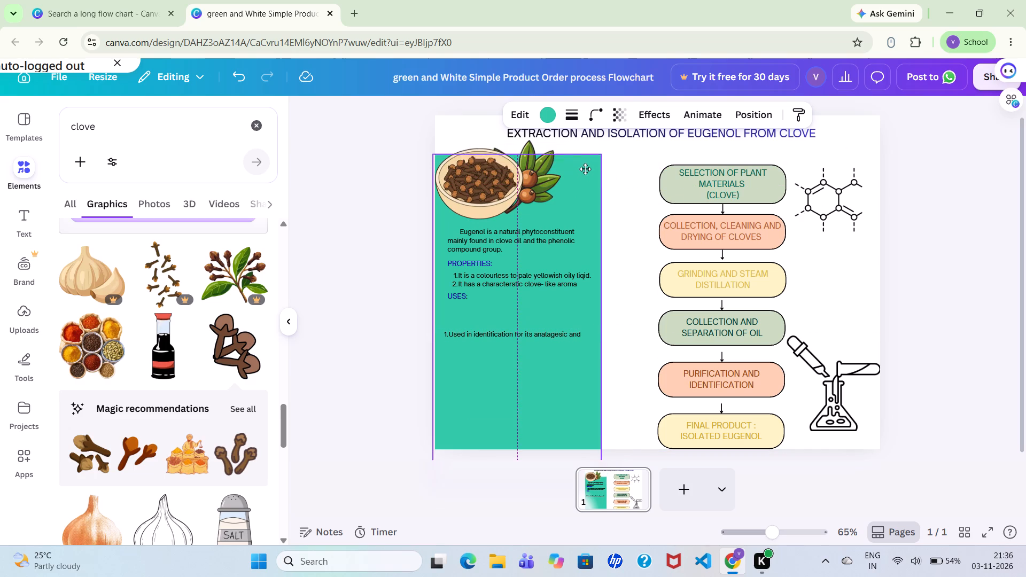
pyautogui.moveTo(585, 169); pyautogui.dragTo(587, 131)
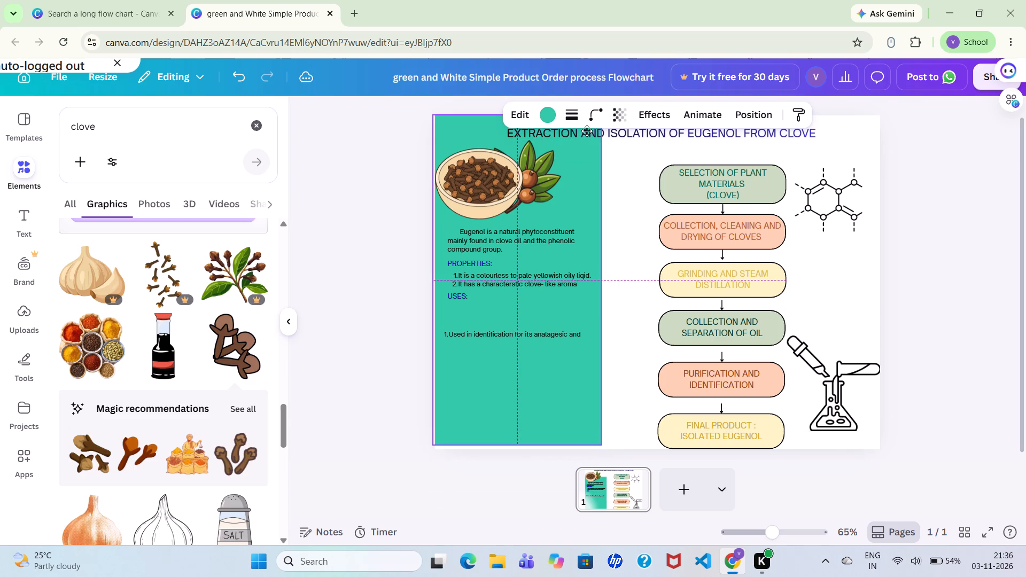
pyautogui.moveTo(587, 131); pyautogui.dragTo(589, 133)
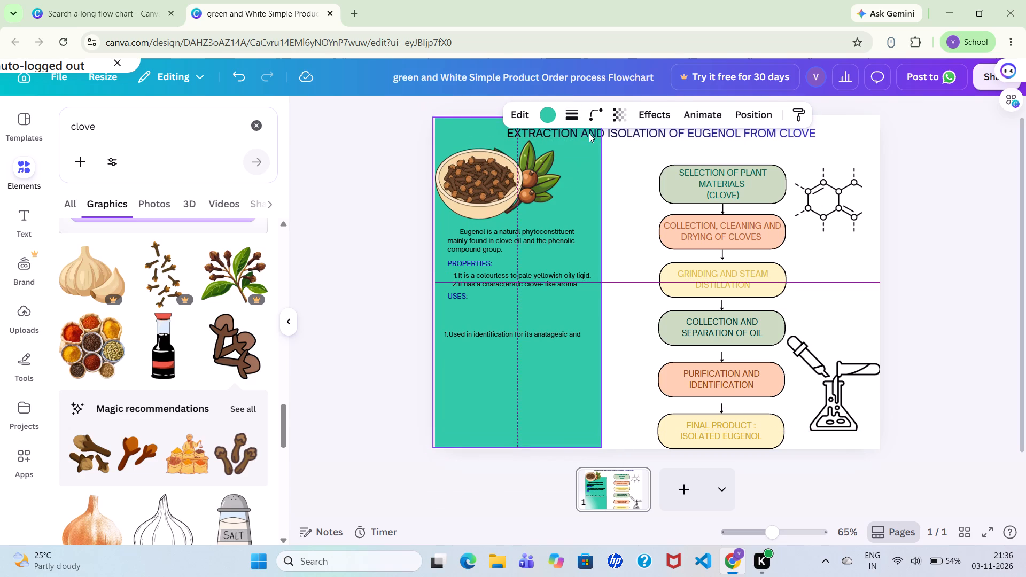
# Enlarge the green panel slightly from its lower corner so it reaches the page's bottom edge.
pyautogui.click(621, 156)
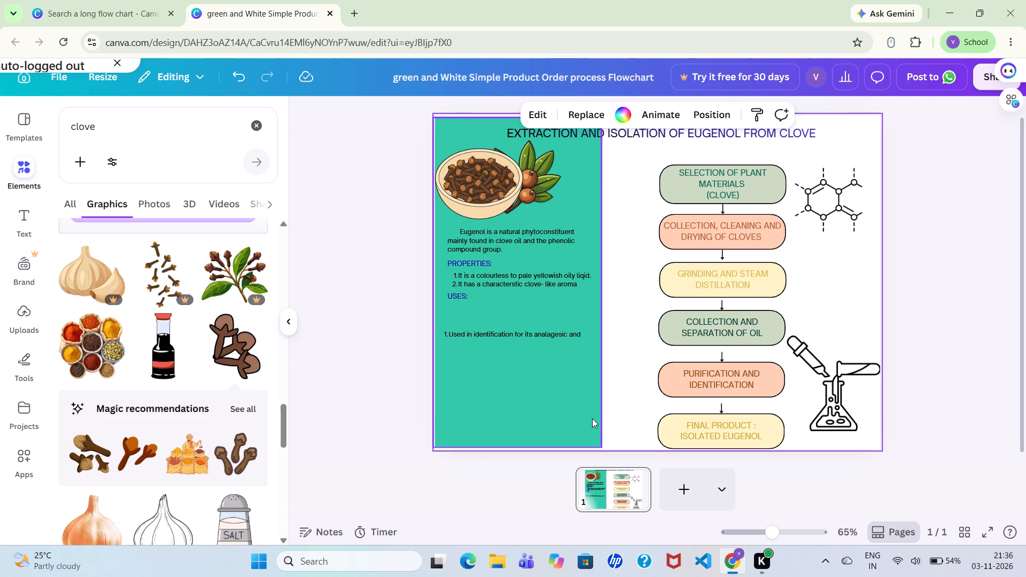
pyautogui.doubleClick(597, 445)
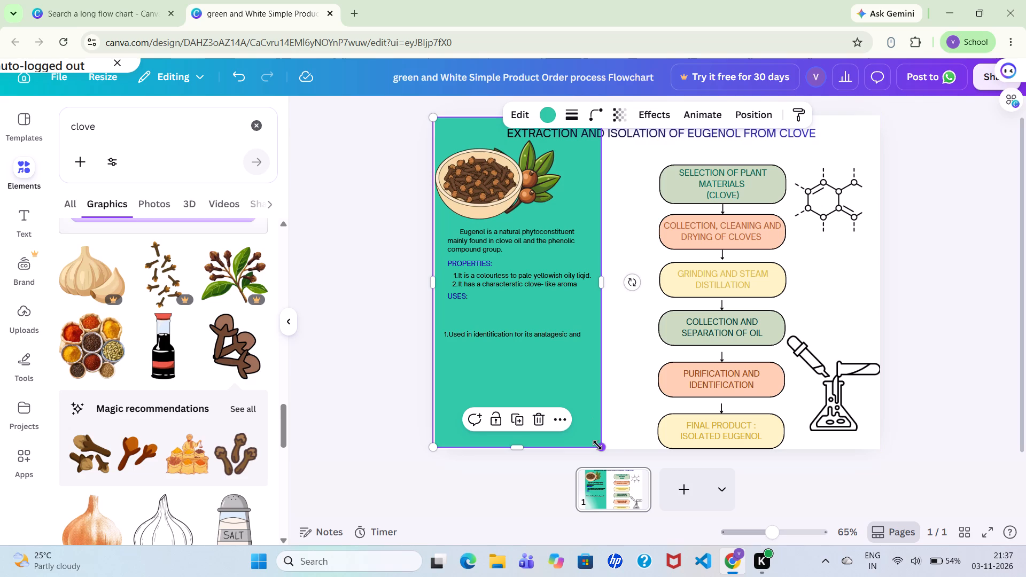
pyautogui.click(597, 445)
pyautogui.click(597, 445)
pyautogui.moveTo(603, 450); pyautogui.dragTo(609, 455)
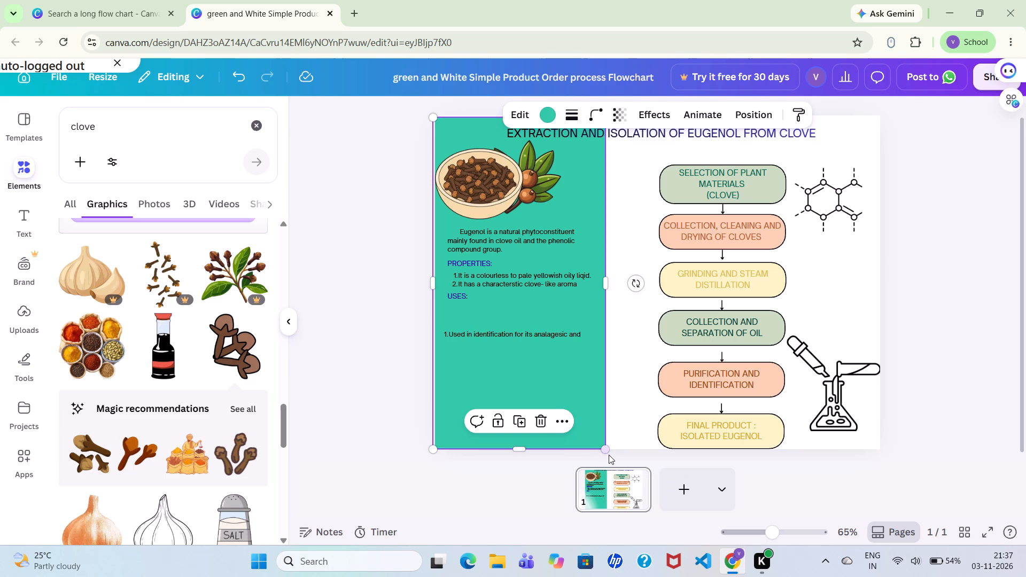
# Enlarge the green panel by a tiny amount from its lower corner, keeping it along the page's bottom edge.
pyautogui.click(634, 409)
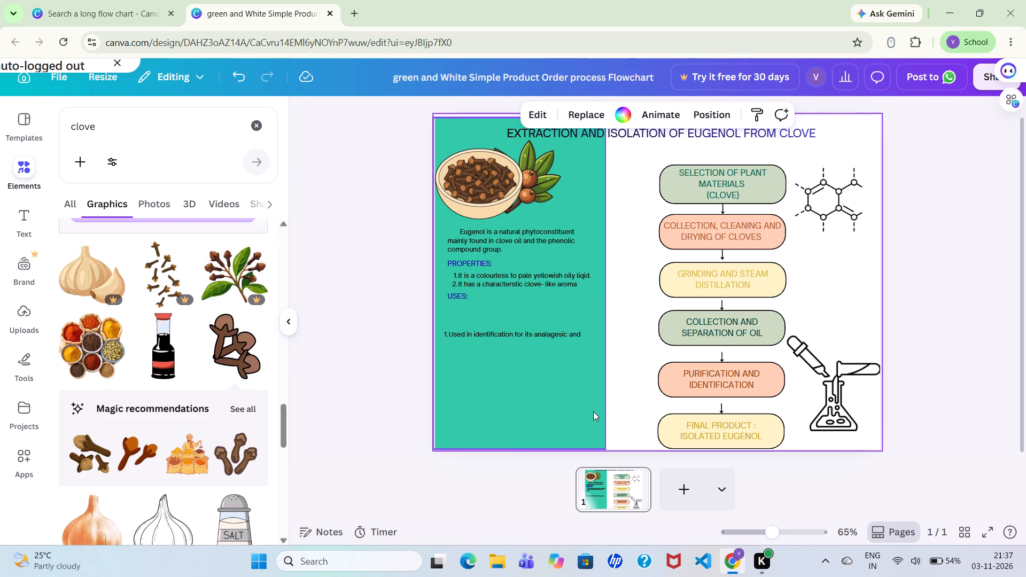
pyautogui.click(592, 411)
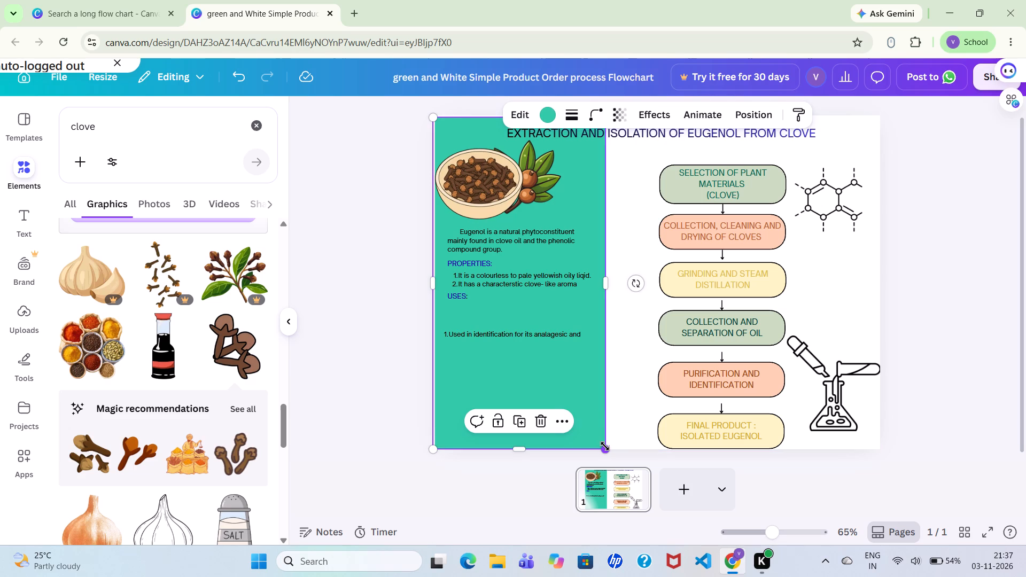
pyautogui.click(605, 446)
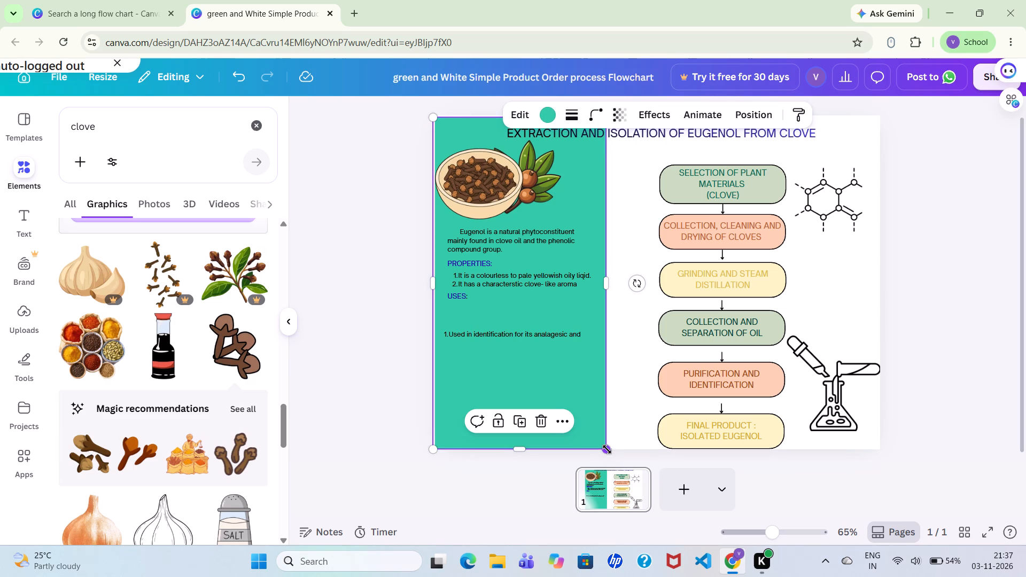
pyautogui.click(619, 426)
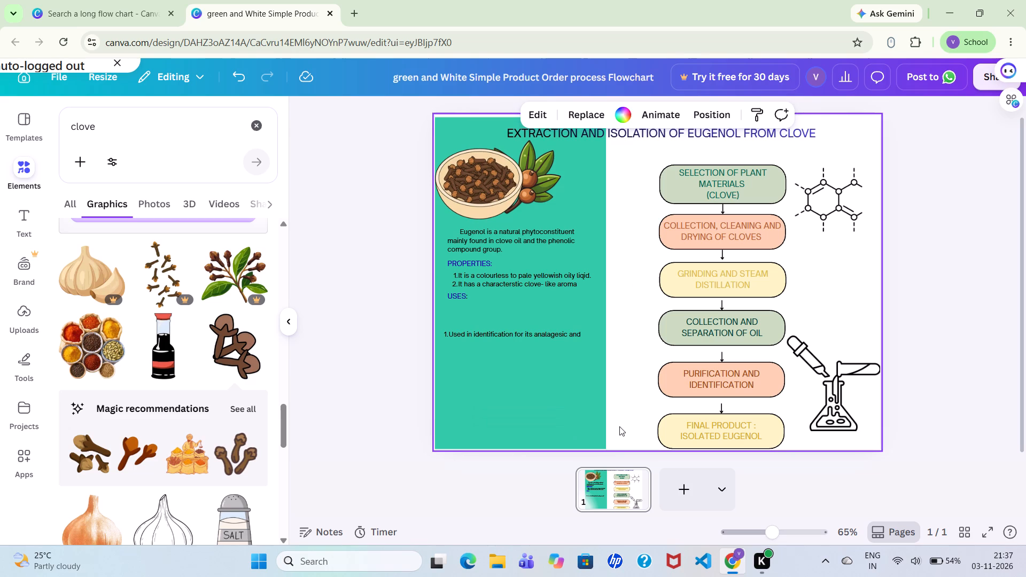
pyautogui.doubleClick(619, 426)
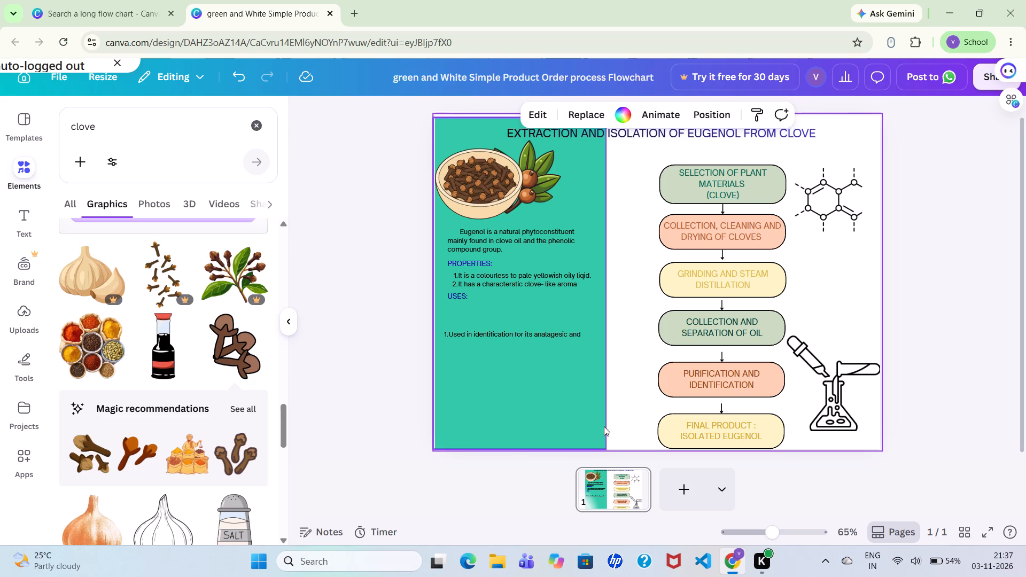
# Nudge the green panel slightly inward and up so it lines up with the page's left edge.
pyautogui.click(586, 426)
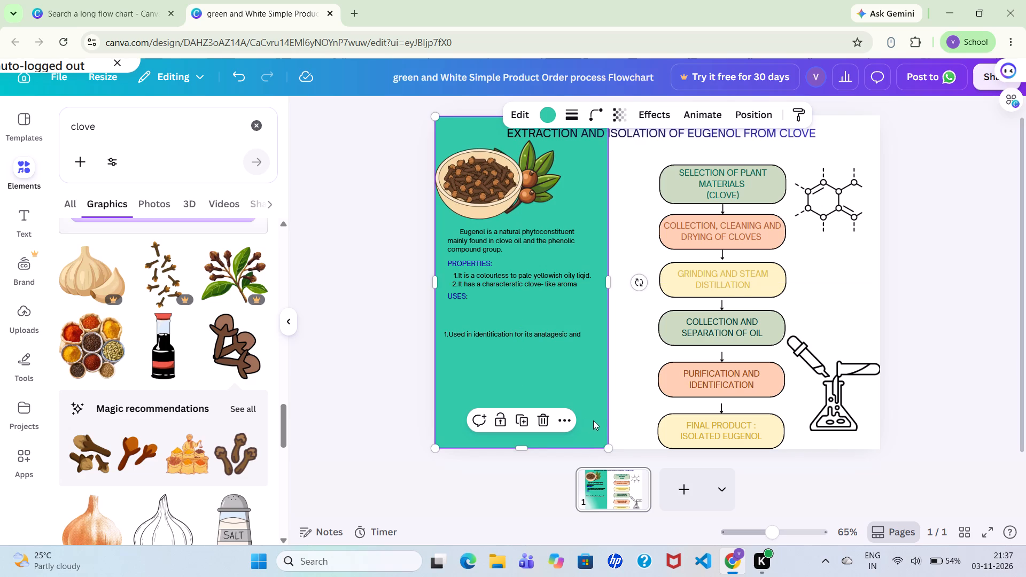
pyautogui.click(626, 385)
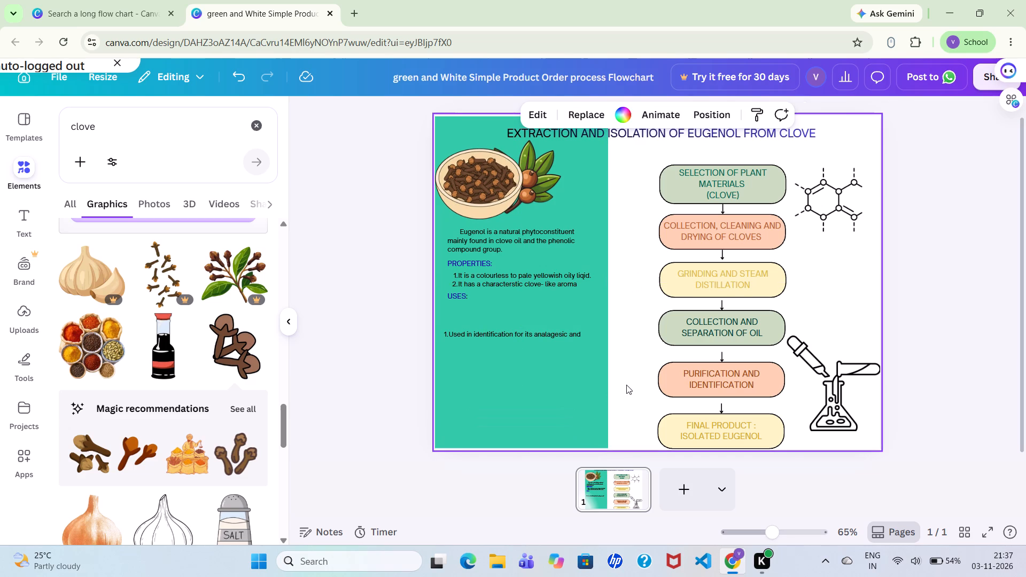
# Enlarge the green panel slightly from its lower corner so it is a little wider and meets the page's bottom edge.
pyautogui.click(604, 428)
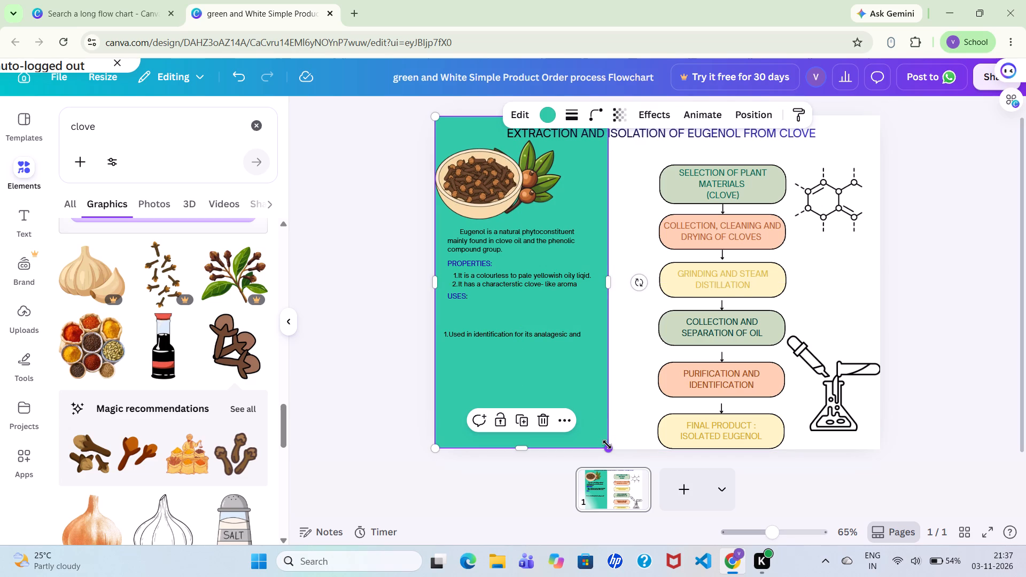
pyautogui.moveTo(607, 445); pyautogui.dragTo(612, 450)
pyautogui.click(633, 422)
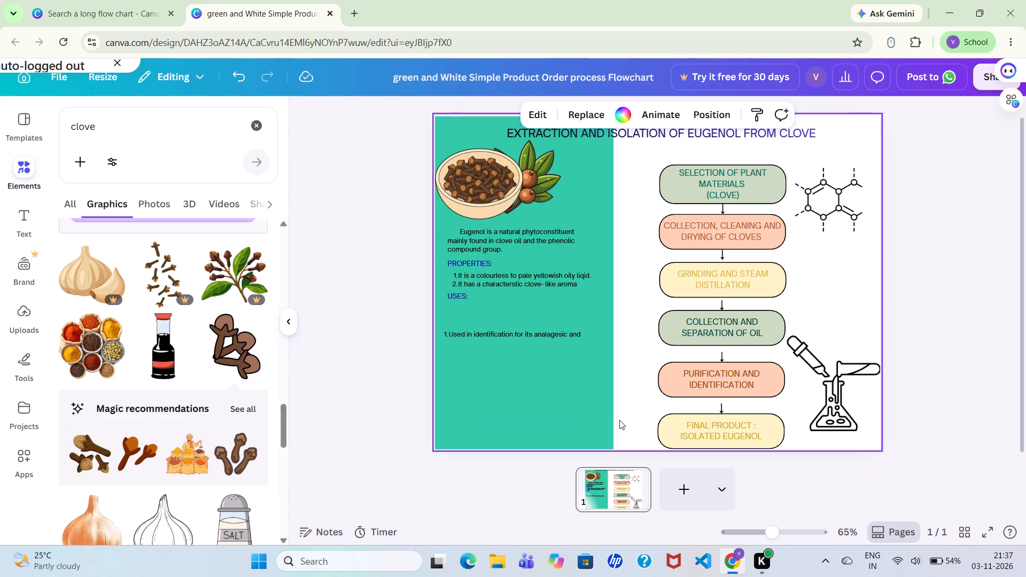
# Move the green panel slightly up and outward so it overlaps the page's top and left edges, leaving no white gap.
pyautogui.moveTo(591, 414); pyautogui.dragTo(582, 408)
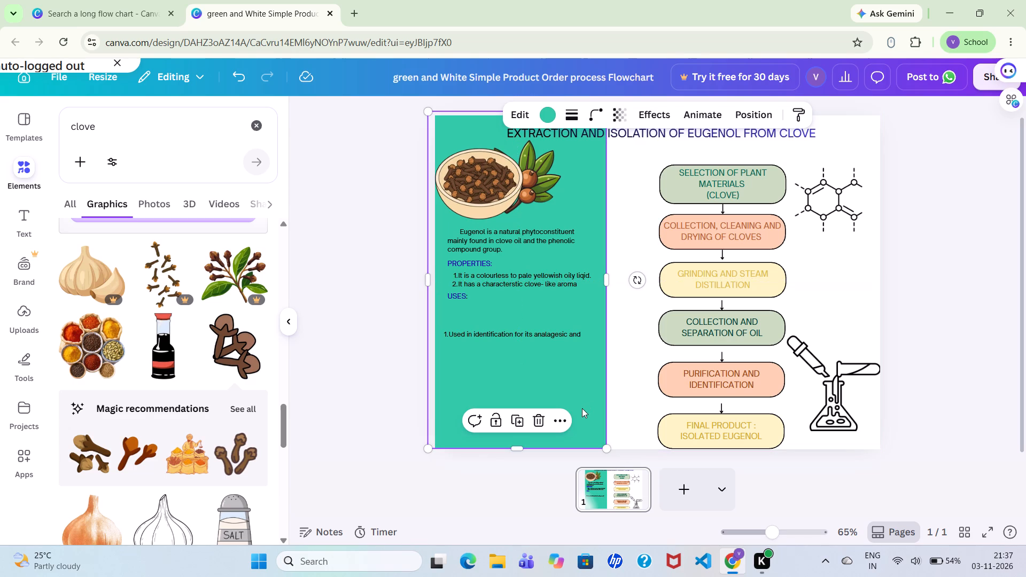
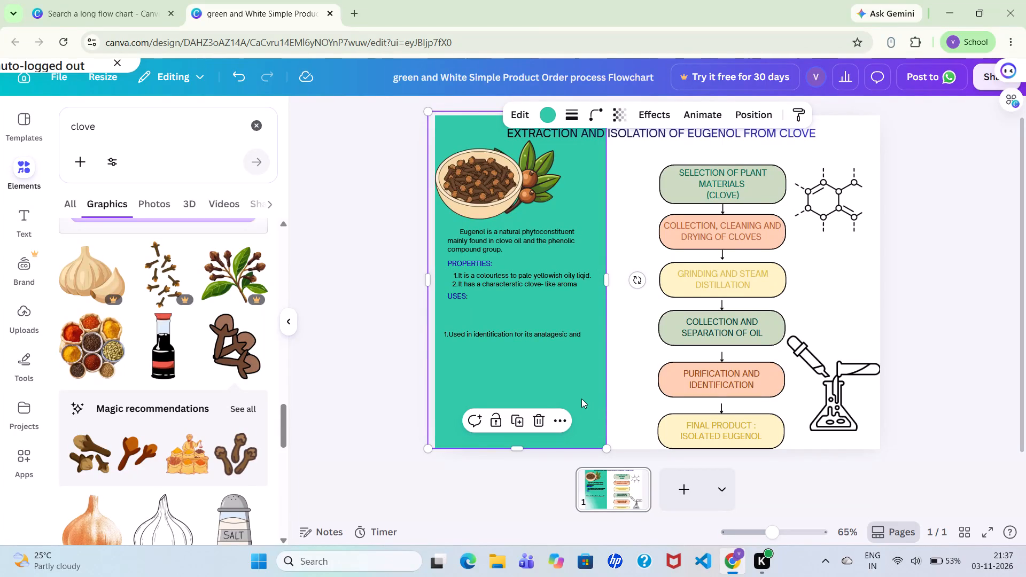
# Reposition and slightly shrink the green background rectangle so it fits flush with the page's left and bottom edges.
pyautogui.moveTo(581, 399); pyautogui.dragTo(592, 395)
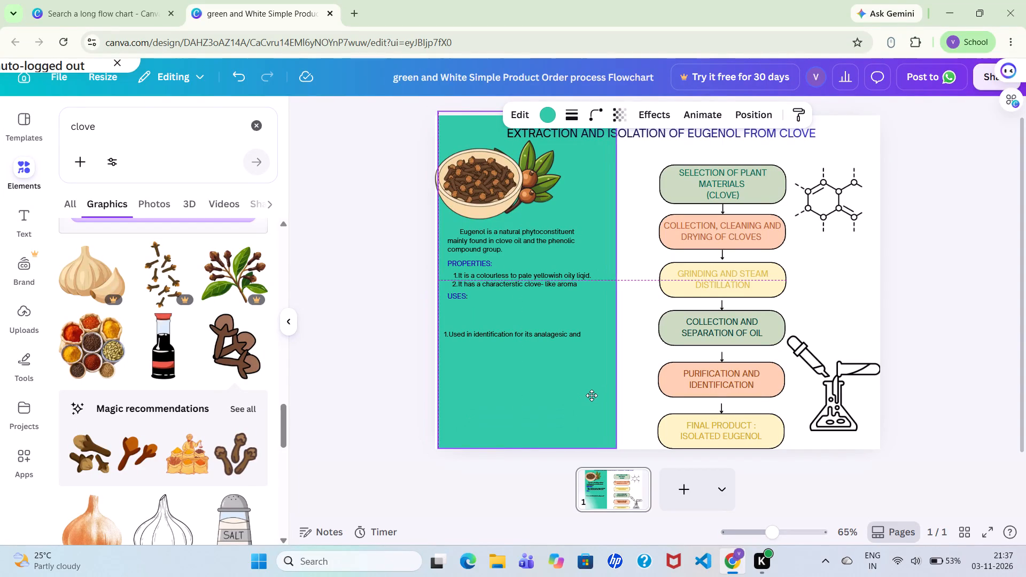
pyautogui.moveTo(592, 395); pyautogui.dragTo(587, 400)
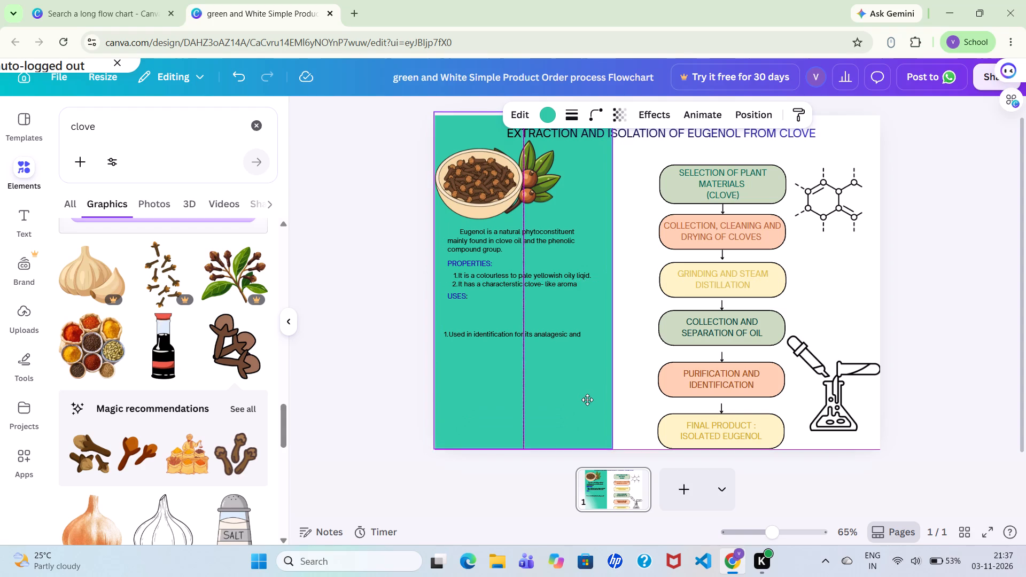
pyautogui.moveTo(587, 400); pyautogui.dragTo(587, 400)
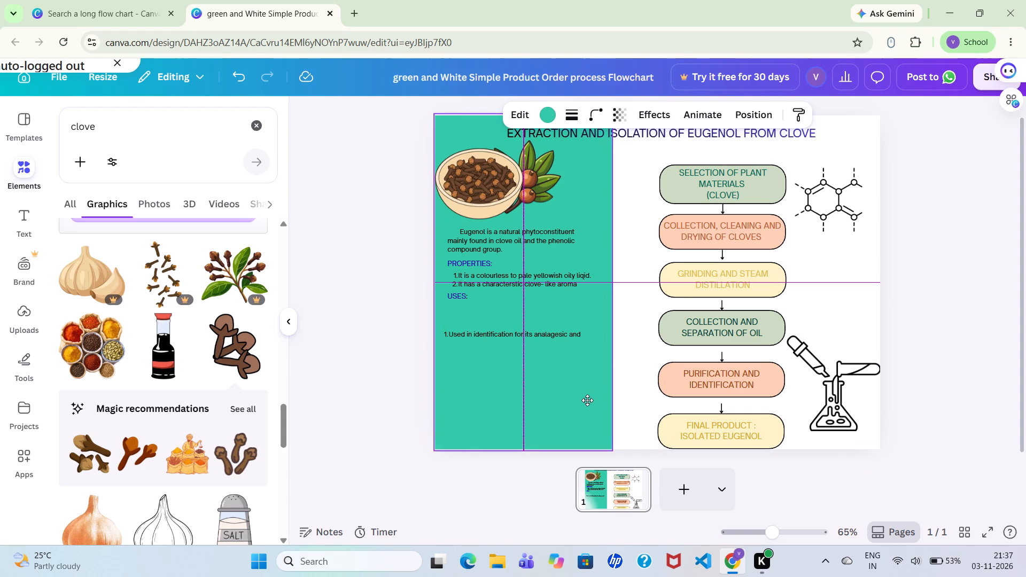
pyautogui.moveTo(587, 400); pyautogui.dragTo(587, 400)
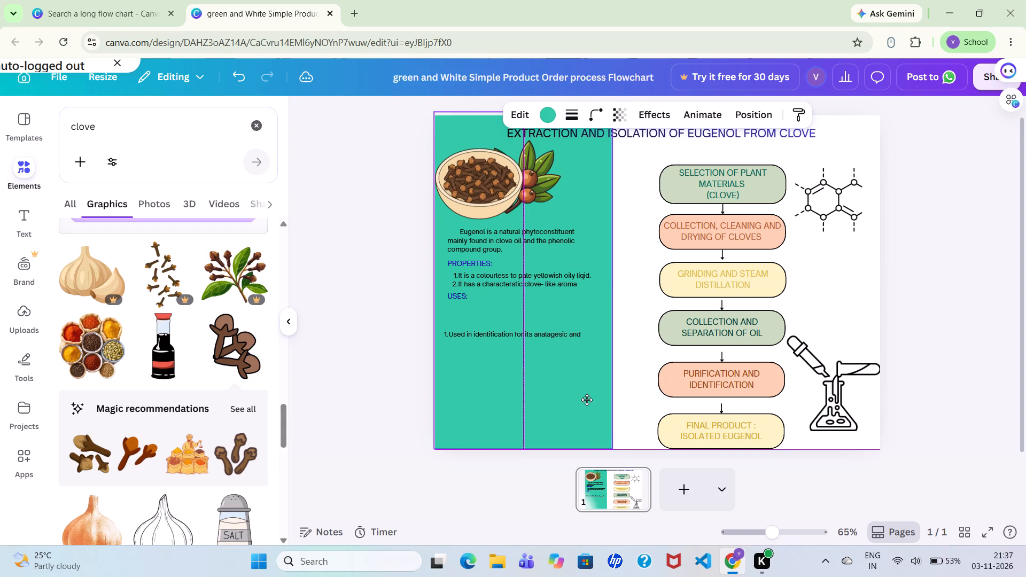
pyautogui.moveTo(587, 400); pyautogui.dragTo(587, 401)
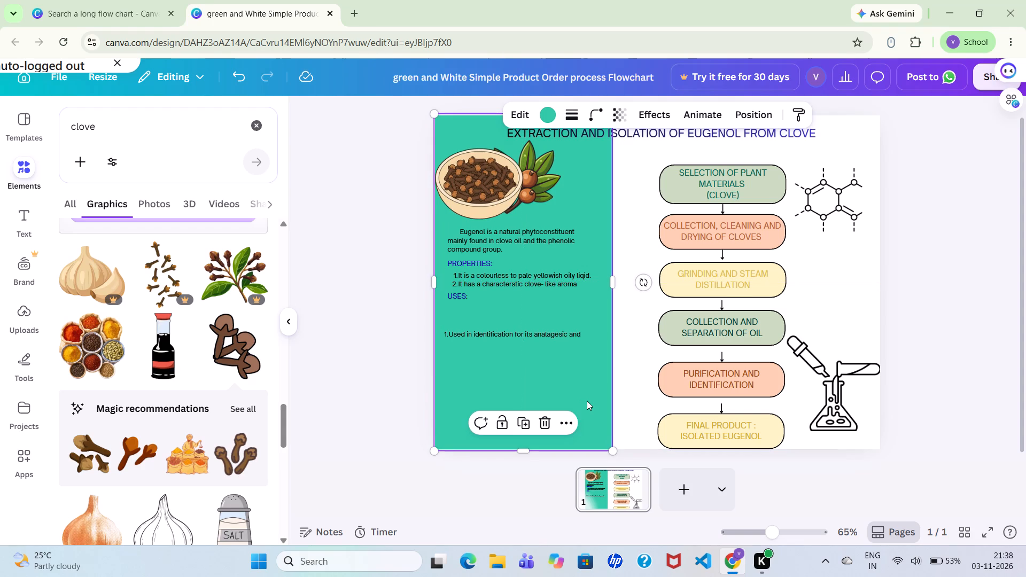
pyautogui.click(615, 448)
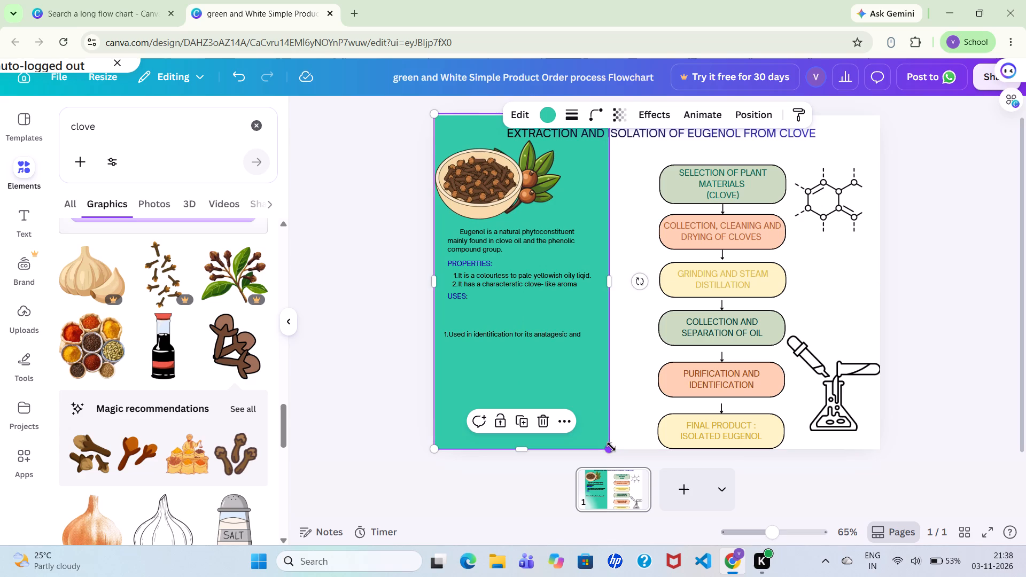
pyautogui.click(622, 446)
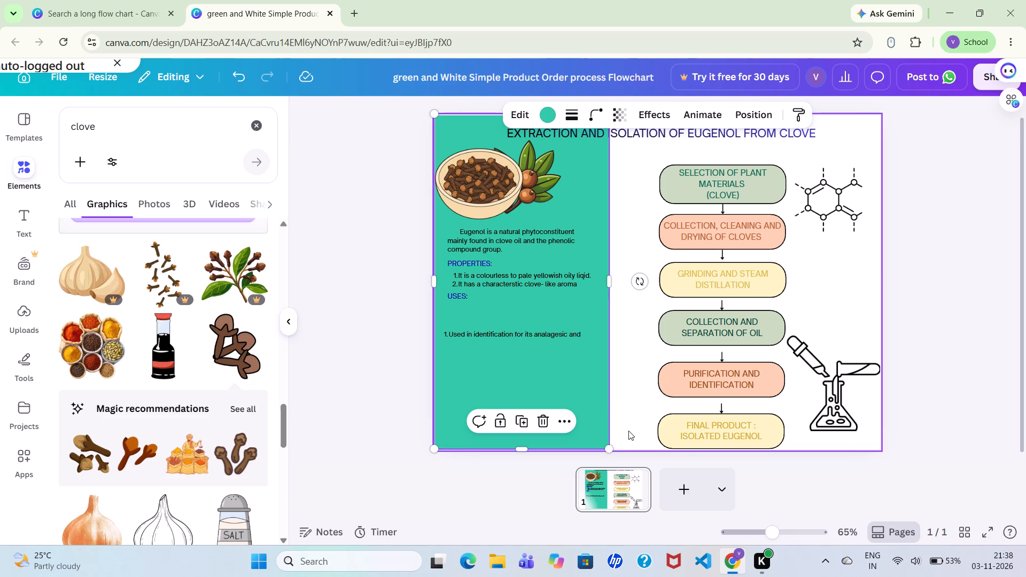
pyautogui.click(632, 427)
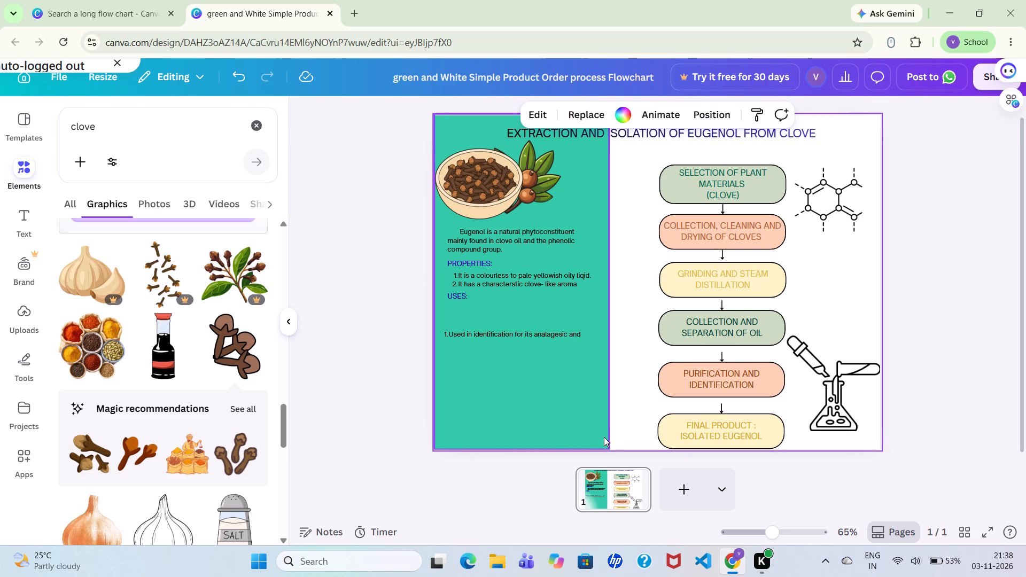
pyautogui.click(586, 412)
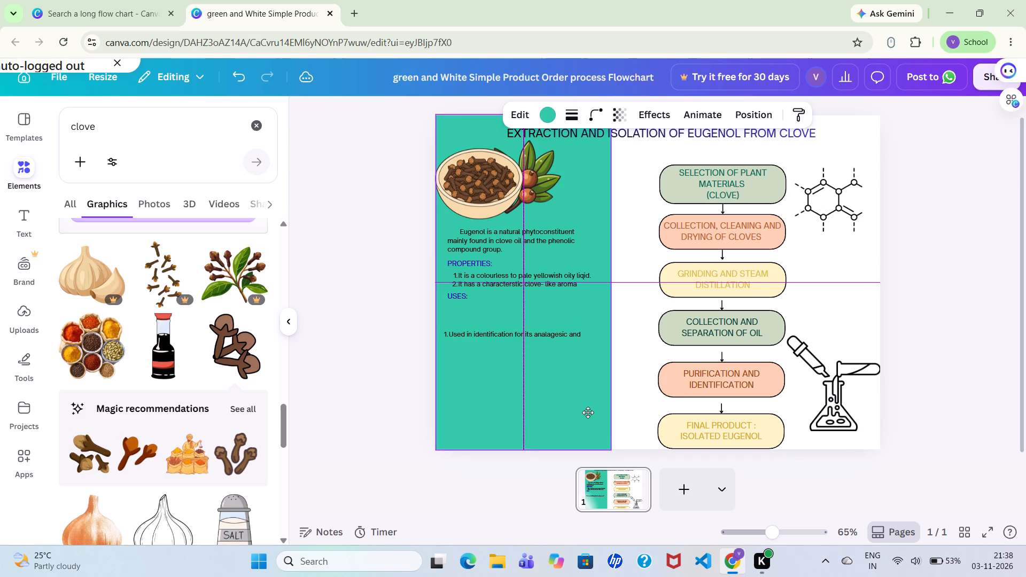
pyautogui.click(632, 403)
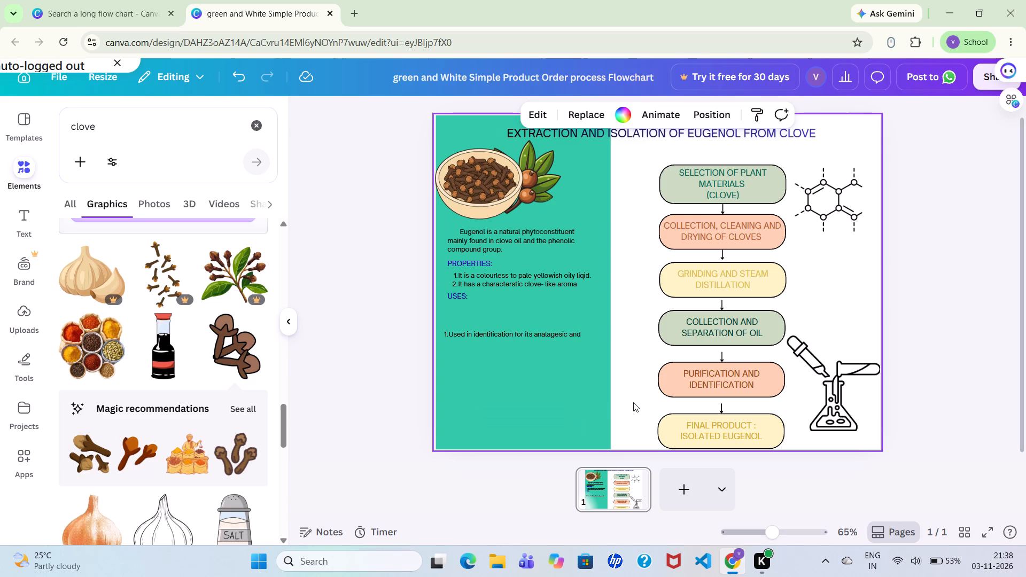
pyautogui.click(601, 429)
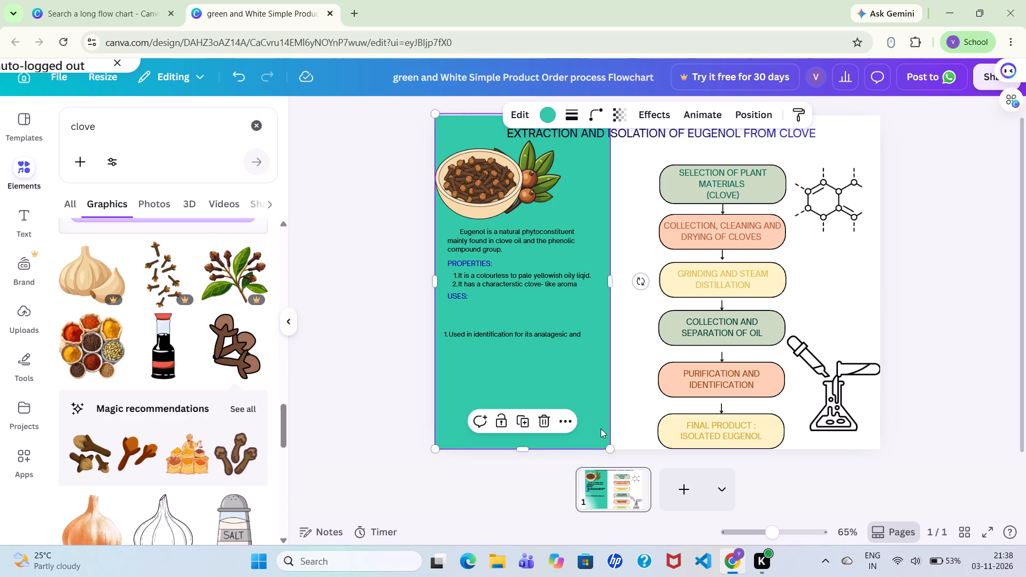
pyautogui.click(628, 412)
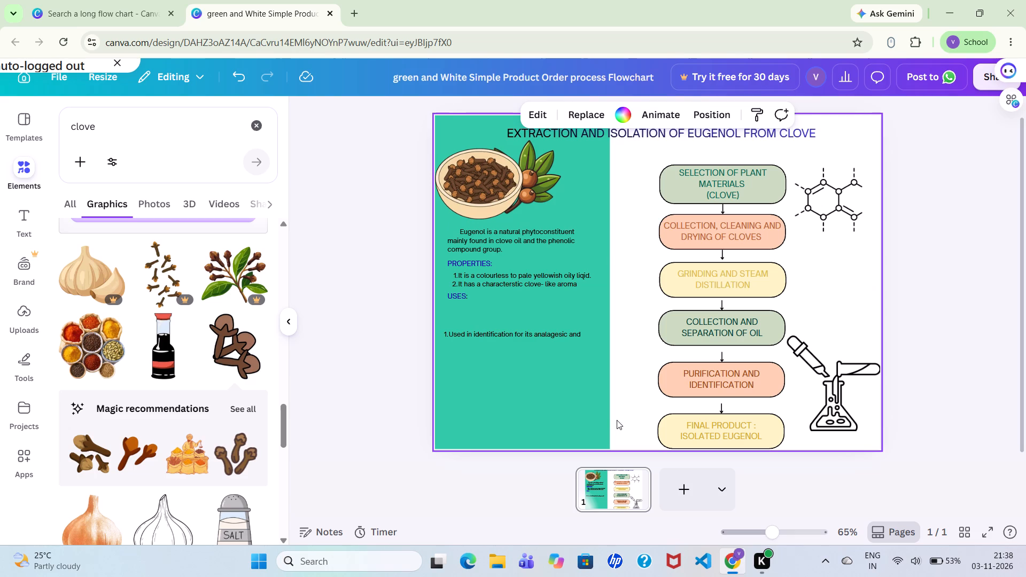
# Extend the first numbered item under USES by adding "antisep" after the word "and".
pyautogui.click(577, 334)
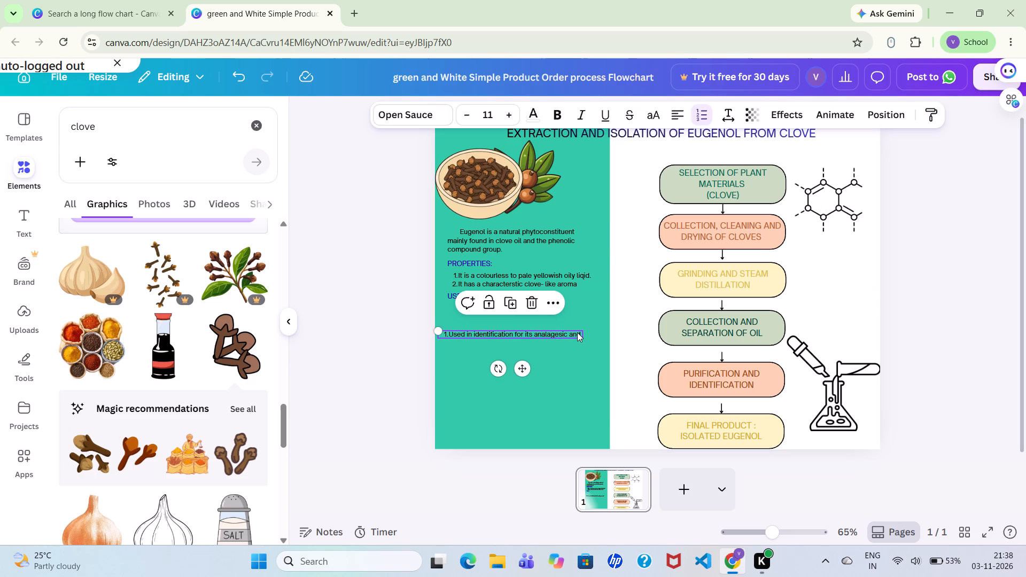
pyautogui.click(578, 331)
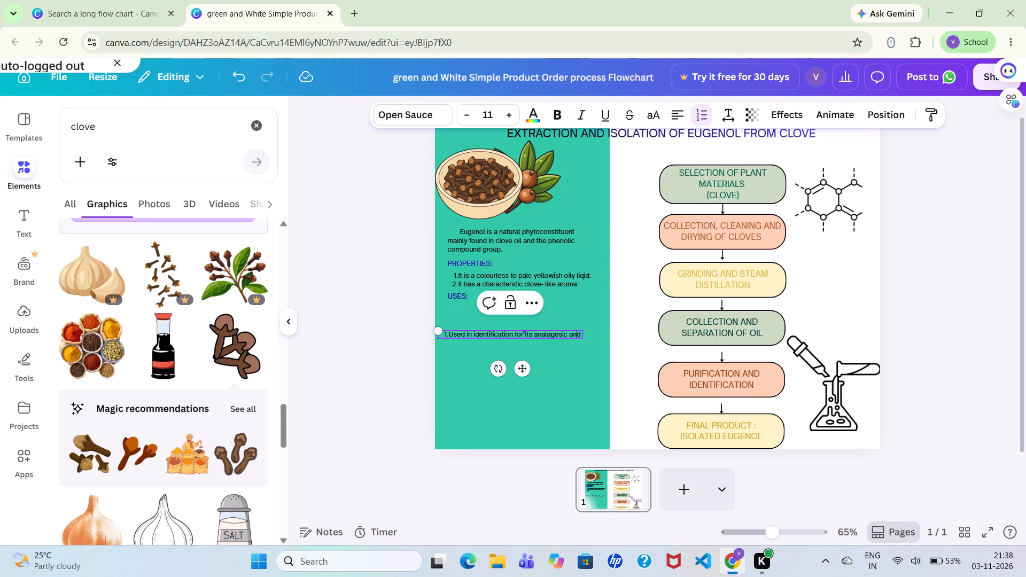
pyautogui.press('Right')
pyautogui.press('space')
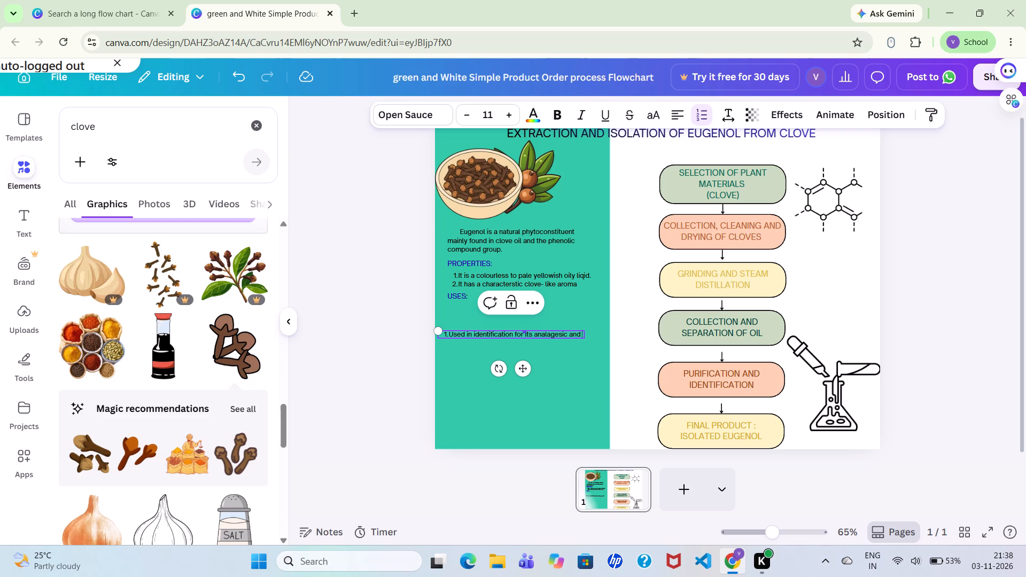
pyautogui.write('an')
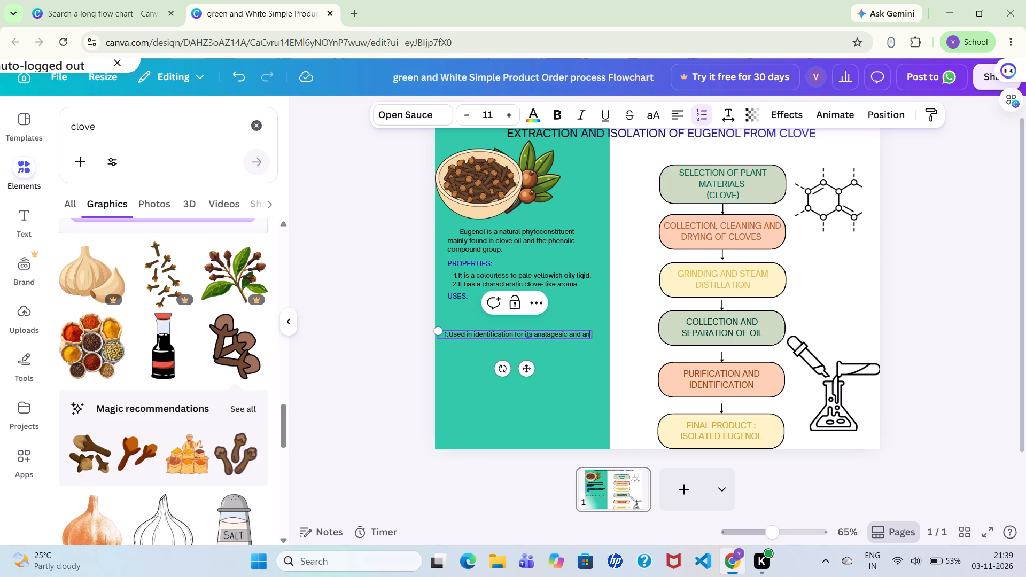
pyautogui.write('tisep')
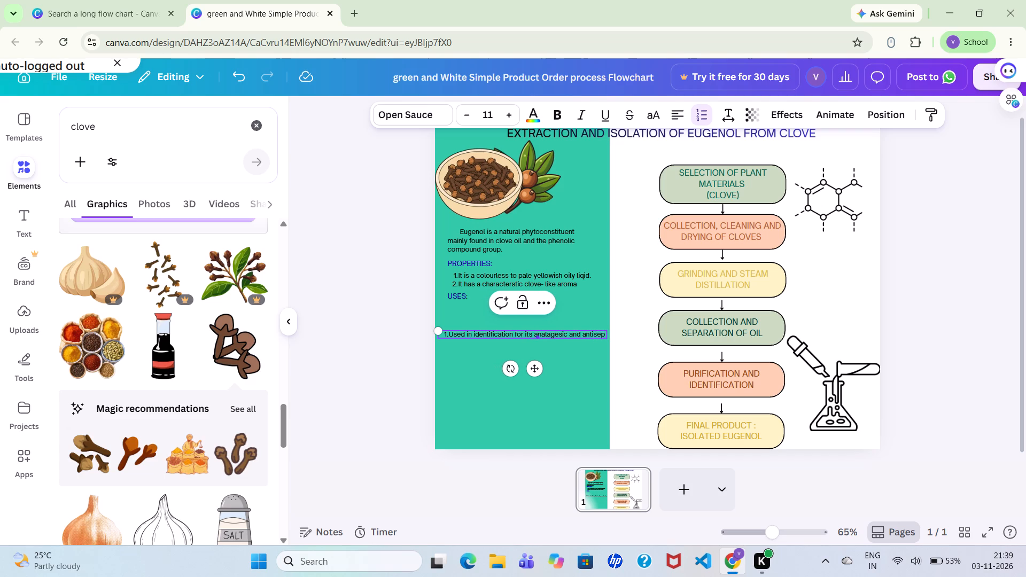
# Delete "and antisep" from the end of the first USES item so the line ends at "analagesic".
pyautogui.press('BackSpace')
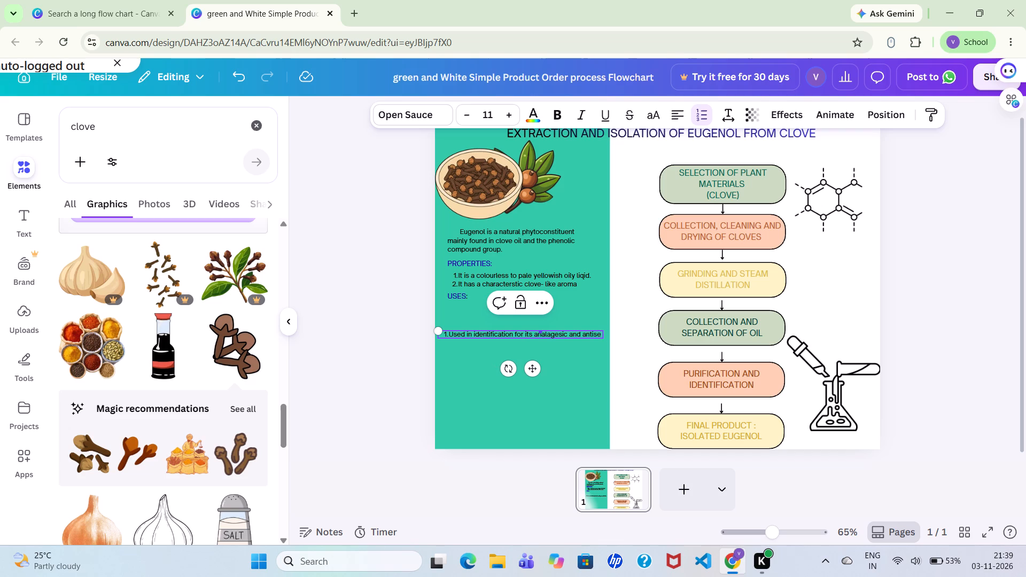
pyautogui.press('BackSpace')
pyautogui.press('BackSpace')
pyautogui.press('BackSpace')
pyautogui.press('BackSpace')
pyautogui.press('BackSpace')
pyautogui.press('BackSpace')
pyautogui.press('BackSpace')
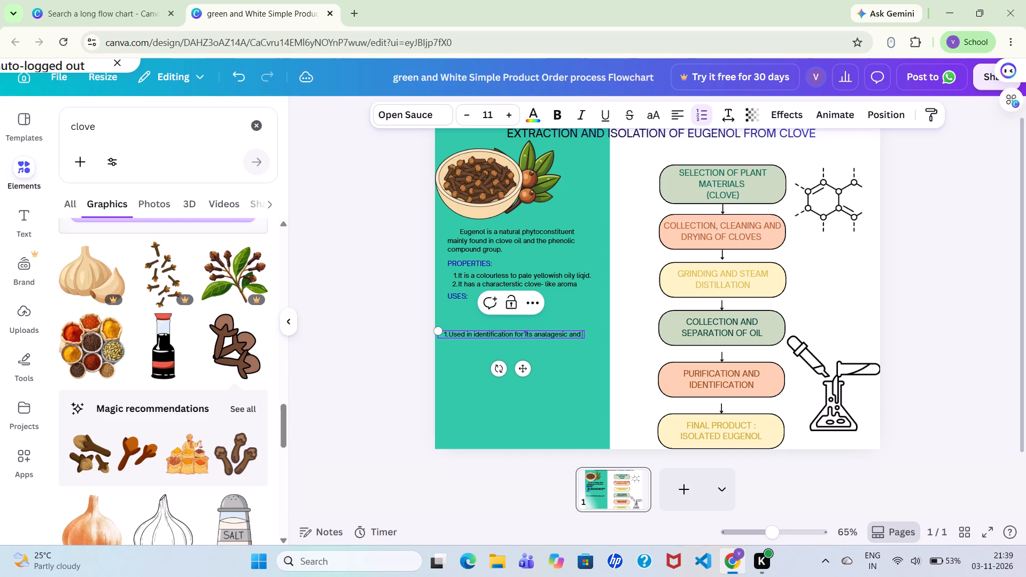
pyautogui.press('BackSpace')
pyautogui.press('BackSpace')
pyautogui.press('BackSpace')
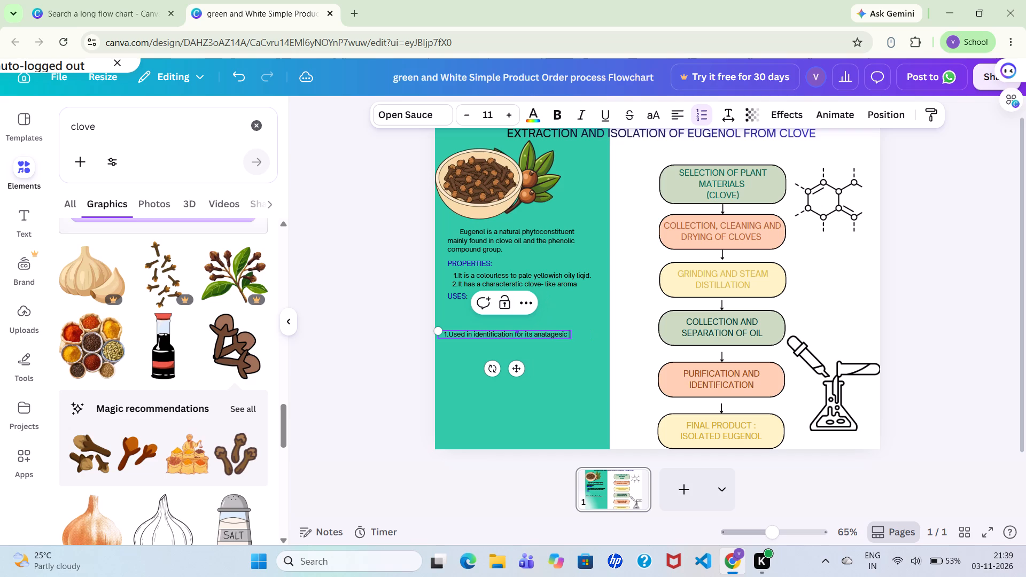
# Add a second numbered item to the USES list reading "used in pharmaceutical preparation.".
pyautogui.press('Return')
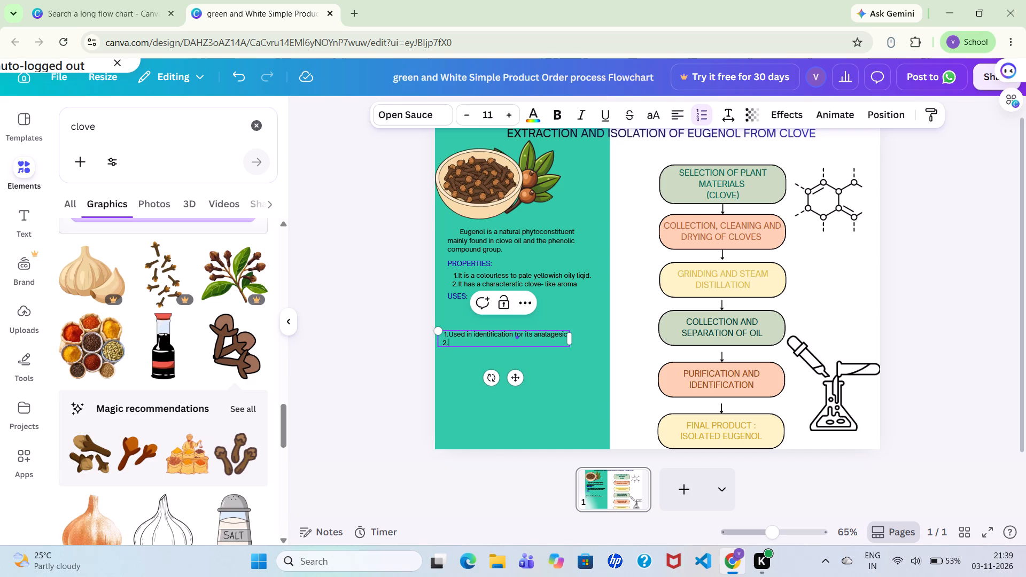
pyautogui.press('u')
pyautogui.write('sed in')
pyautogui.press('space')
pyautogui.write('pharmace')
pyautogui.write('utical')
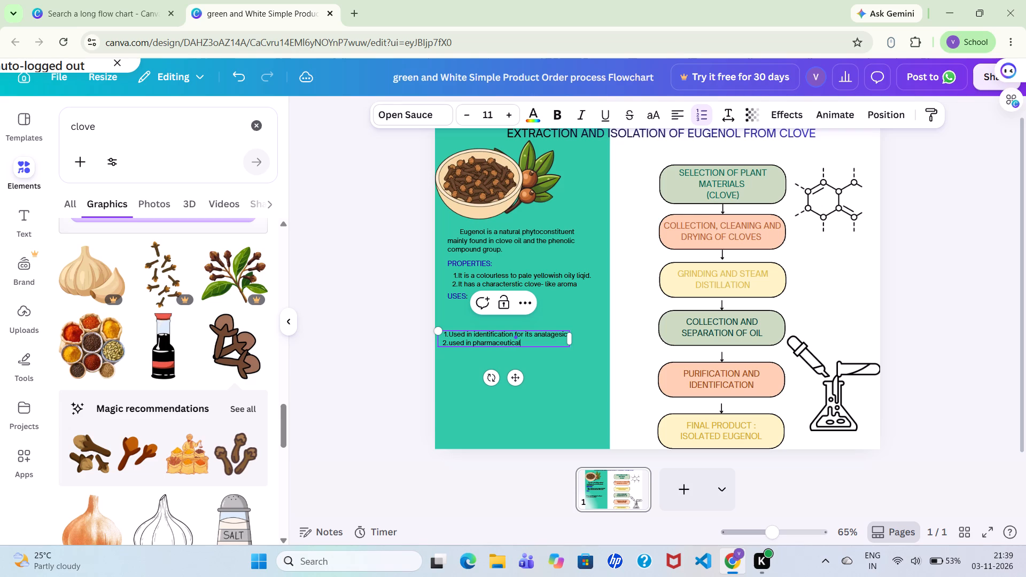
pyautogui.press('space')
pyautogui.write('preparatio')
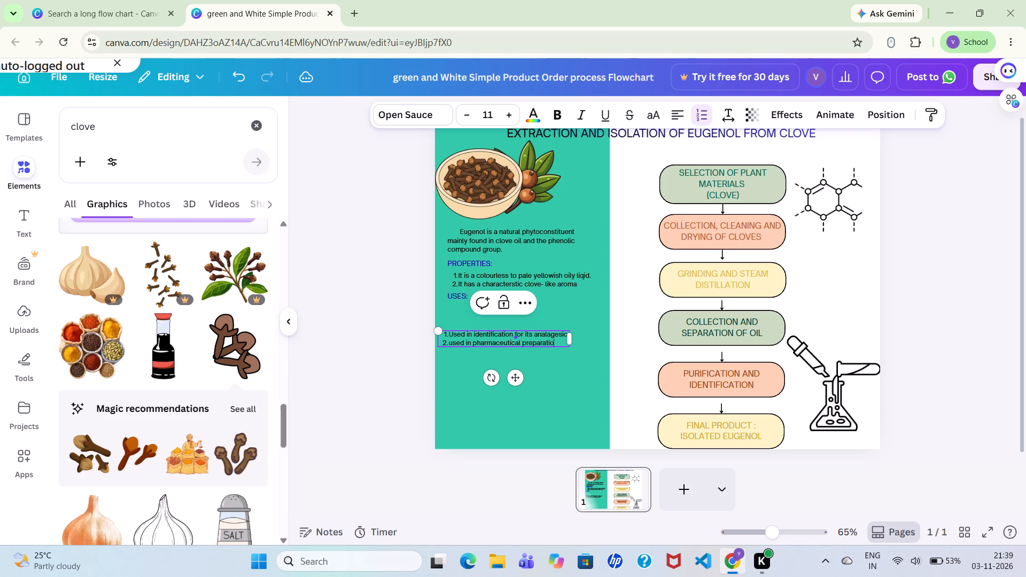
pyautogui.press('n')
pyautogui.press('.')
# Add a third numbered item to the USES list reading "it also used in dental products" and leave text editing.
pyautogui.press('Return')
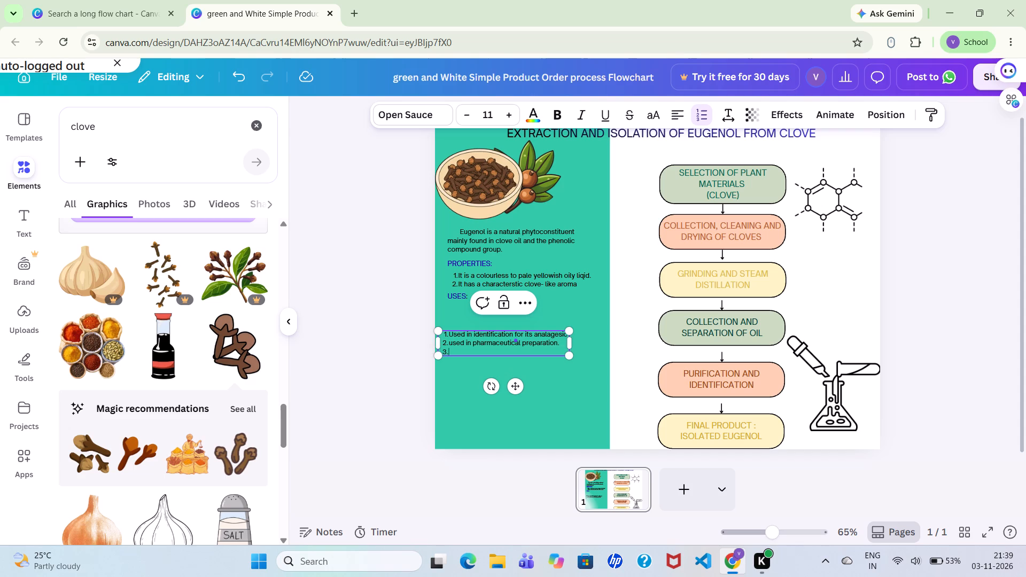
pyautogui.write('it also')
pyautogui.press('space')
pyautogui.write('used in')
pyautogui.press('space')
pyautogui.write('dental products')
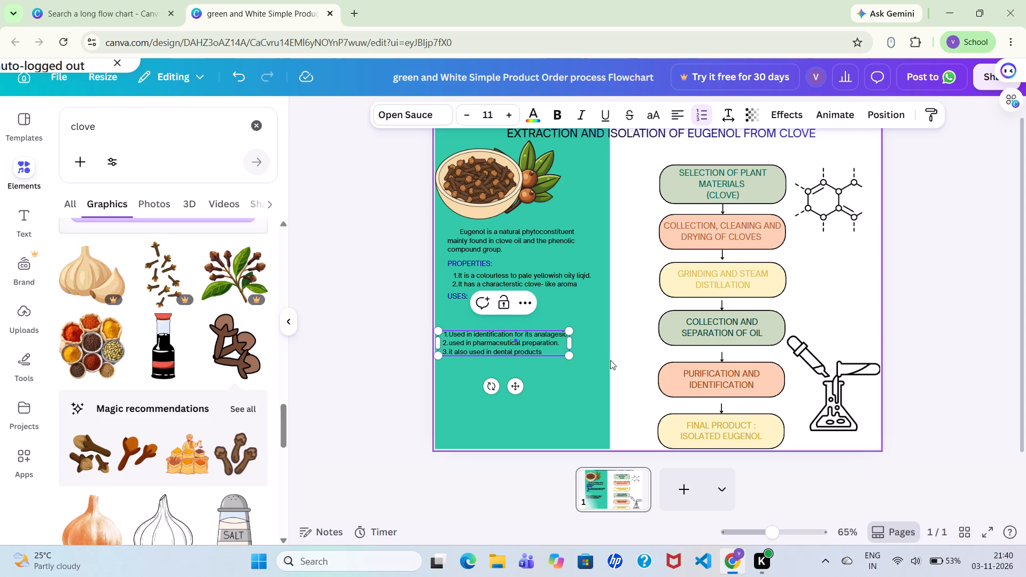
pyautogui.click(573, 363)
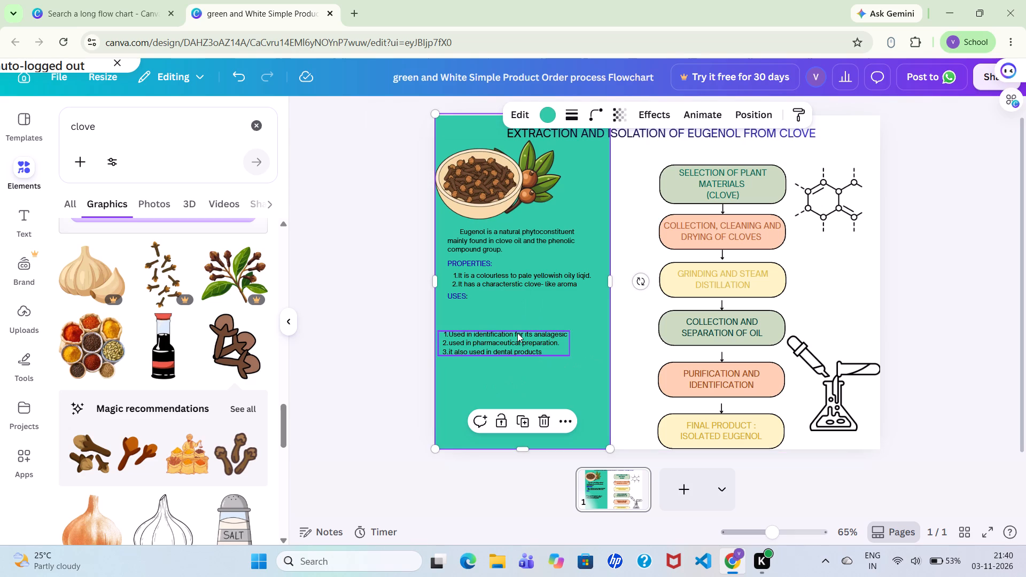
# Move the three-item numbered list directly beneath the USES heading, inside the green side panel.
pyautogui.moveTo(517, 333); pyautogui.dragTo(415, 341)
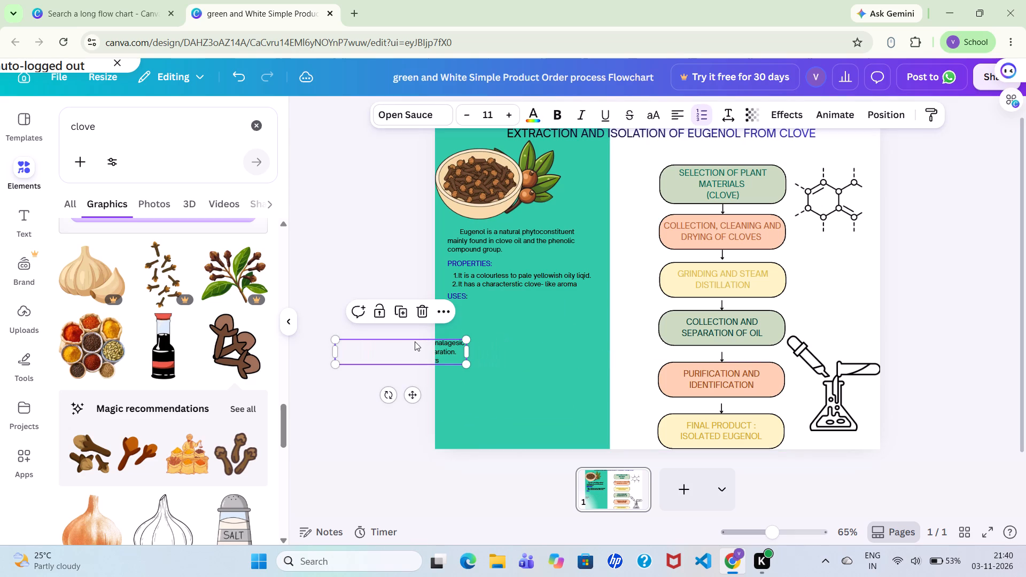
pyautogui.click(415, 341)
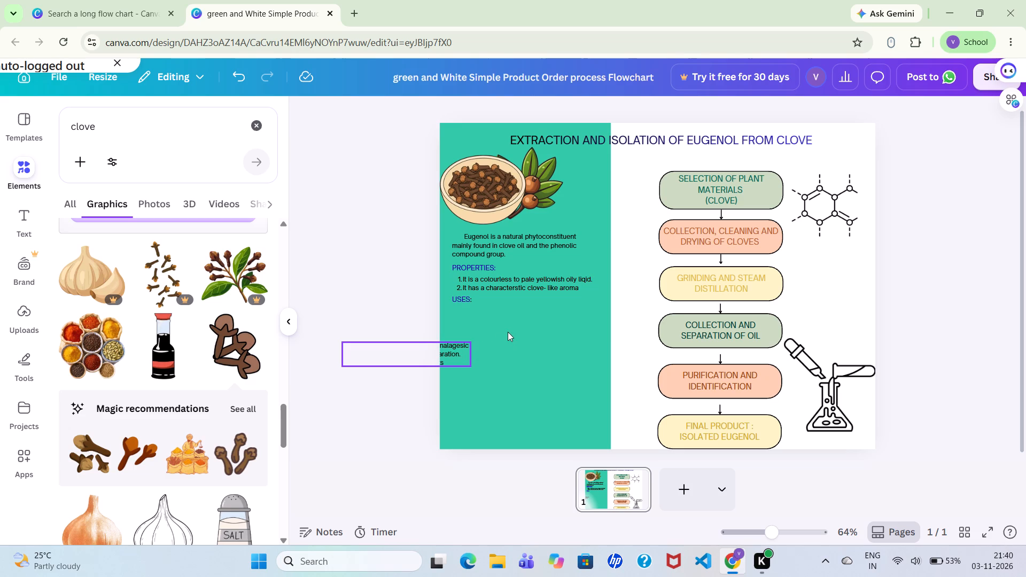
pyautogui.click(461, 350)
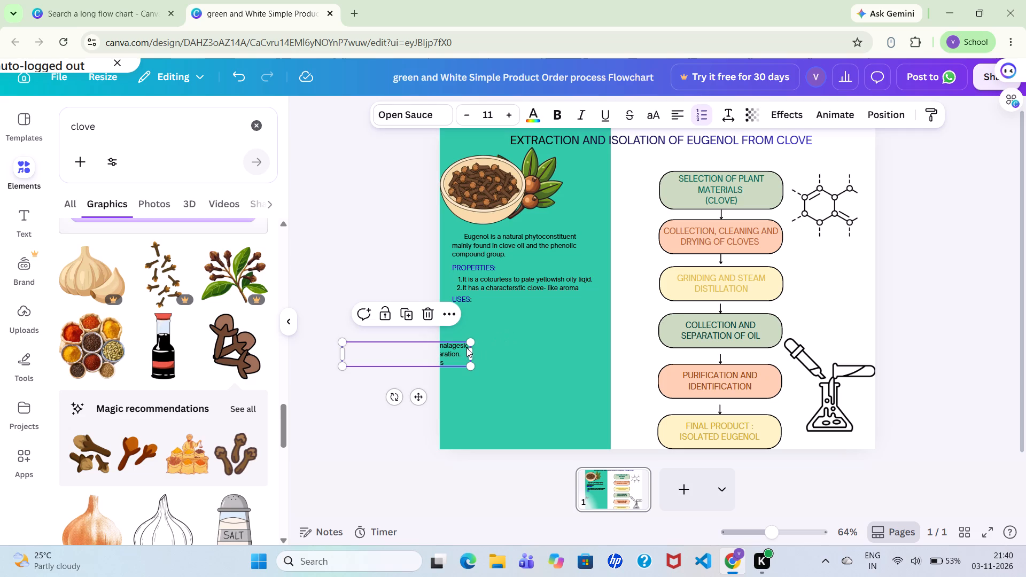
pyautogui.doubleClick(419, 394)
pyautogui.doubleClick(415, 395)
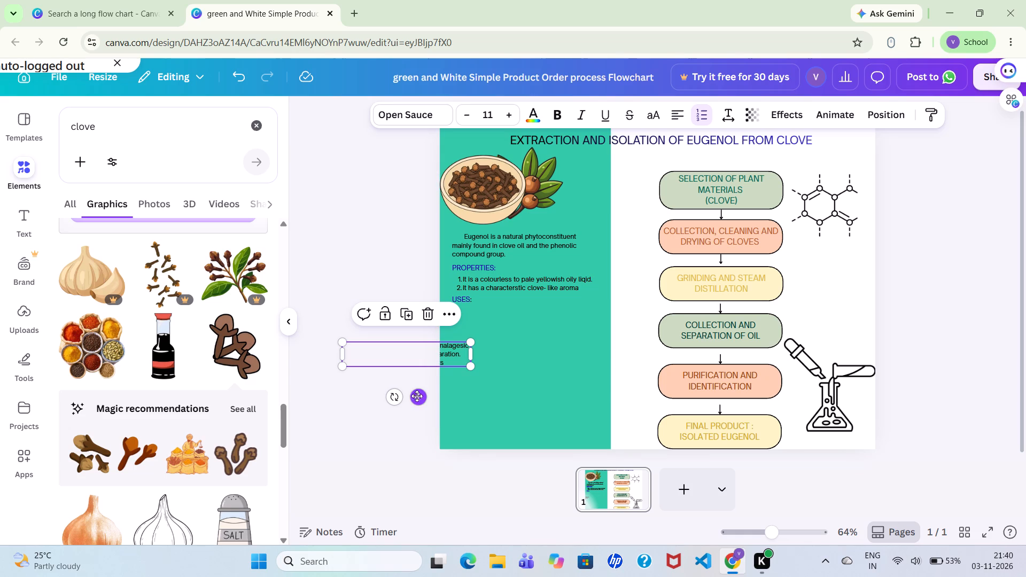
pyautogui.click(420, 396)
pyautogui.moveTo(424, 393); pyautogui.dragTo(476, 346, button='right')
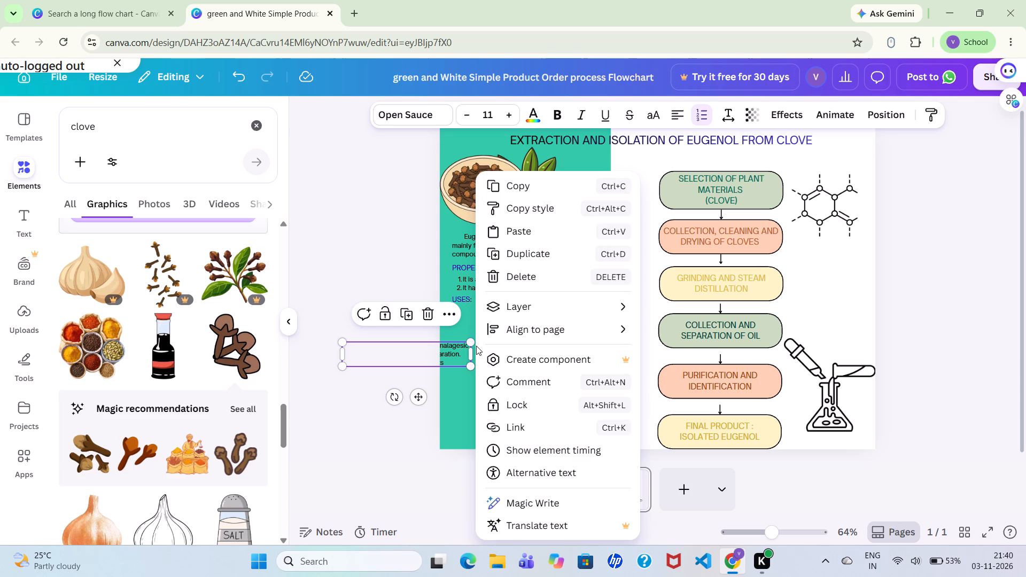
pyautogui.click(448, 393)
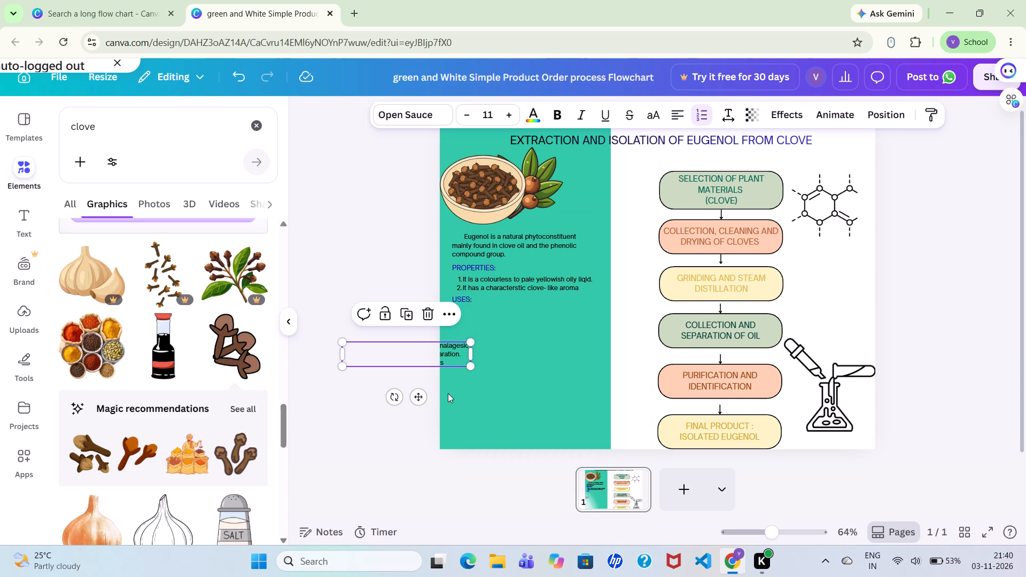
pyautogui.moveTo(462, 355); pyautogui.dragTo(498, 340)
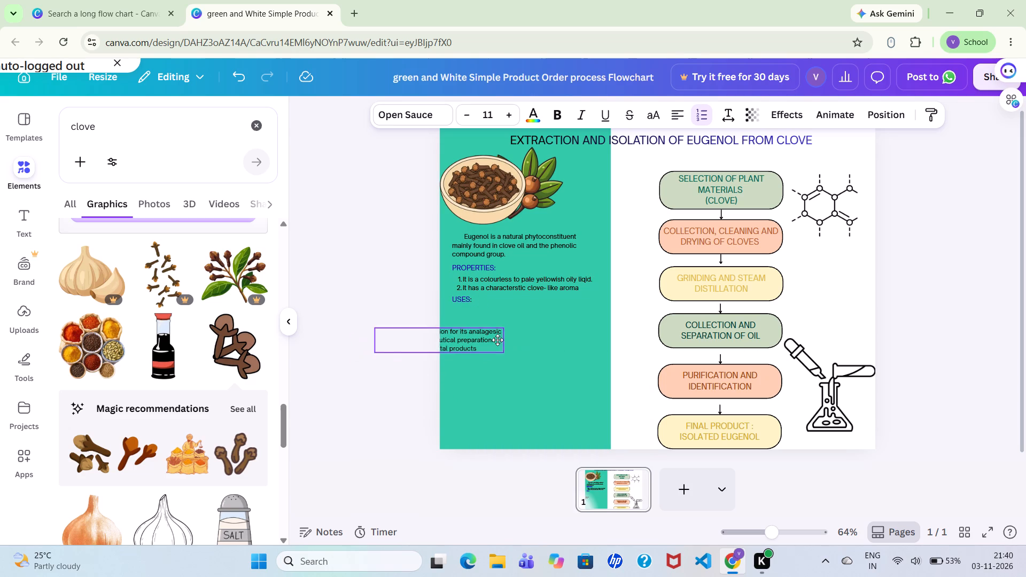
pyautogui.moveTo(498, 340); pyautogui.dragTo(564, 320)
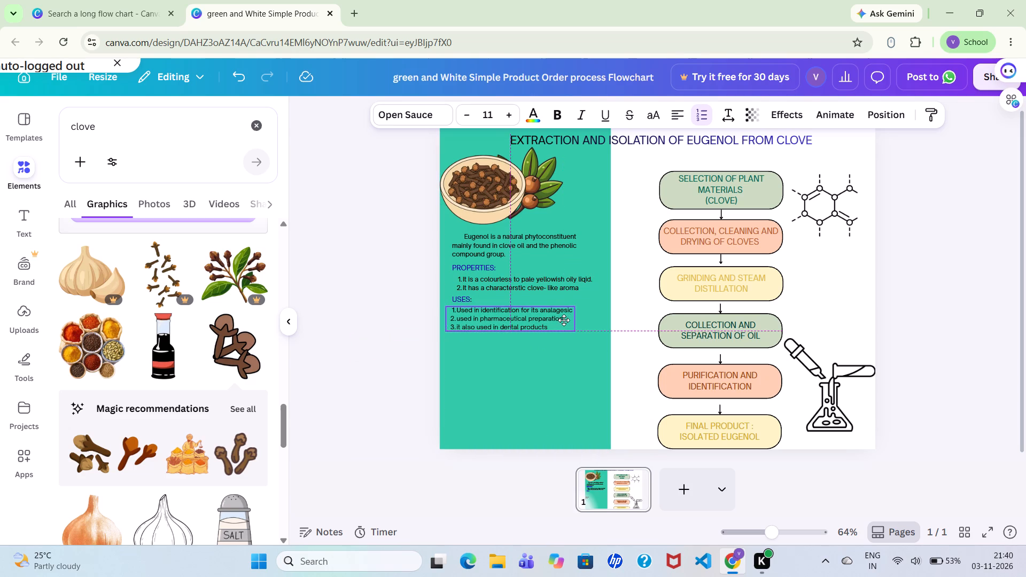
pyautogui.moveTo(564, 320); pyautogui.dragTo(574, 320)
pyautogui.click(574, 320)
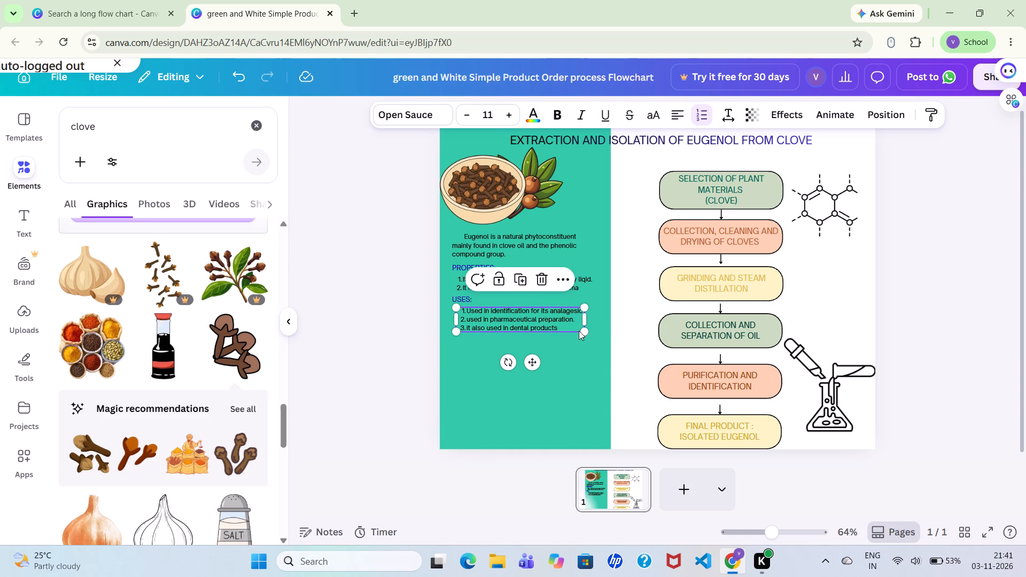
pyautogui.click(580, 352)
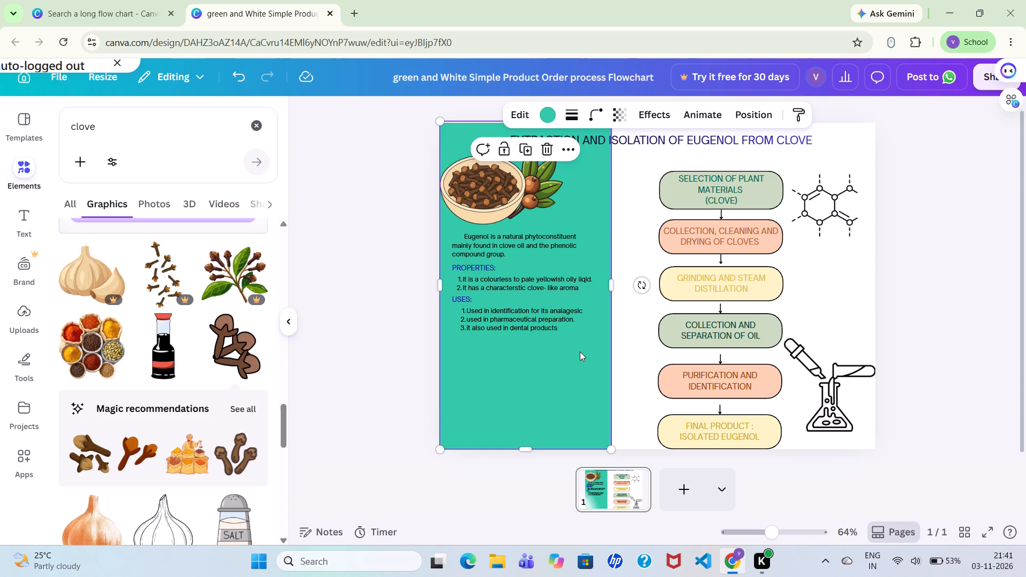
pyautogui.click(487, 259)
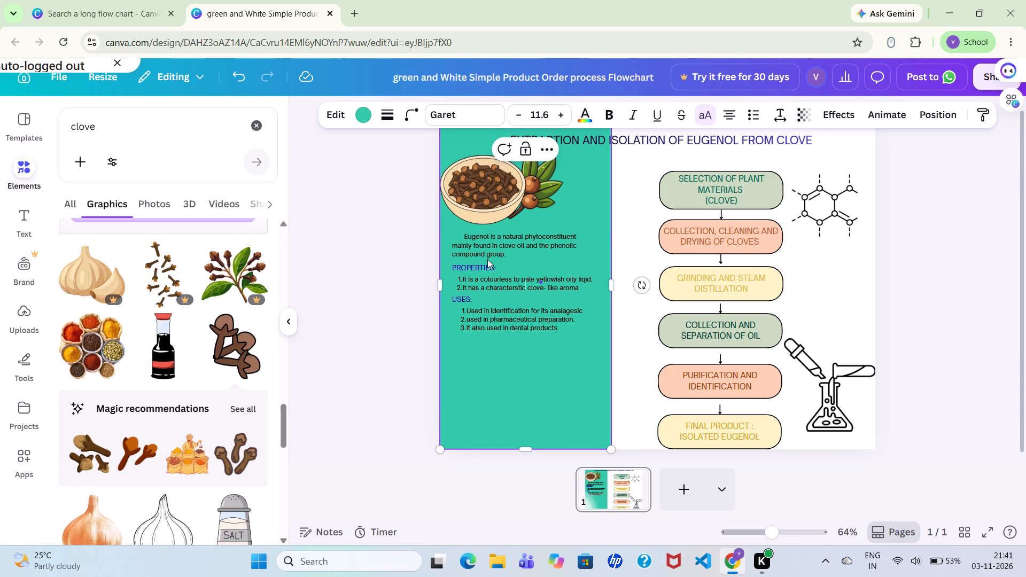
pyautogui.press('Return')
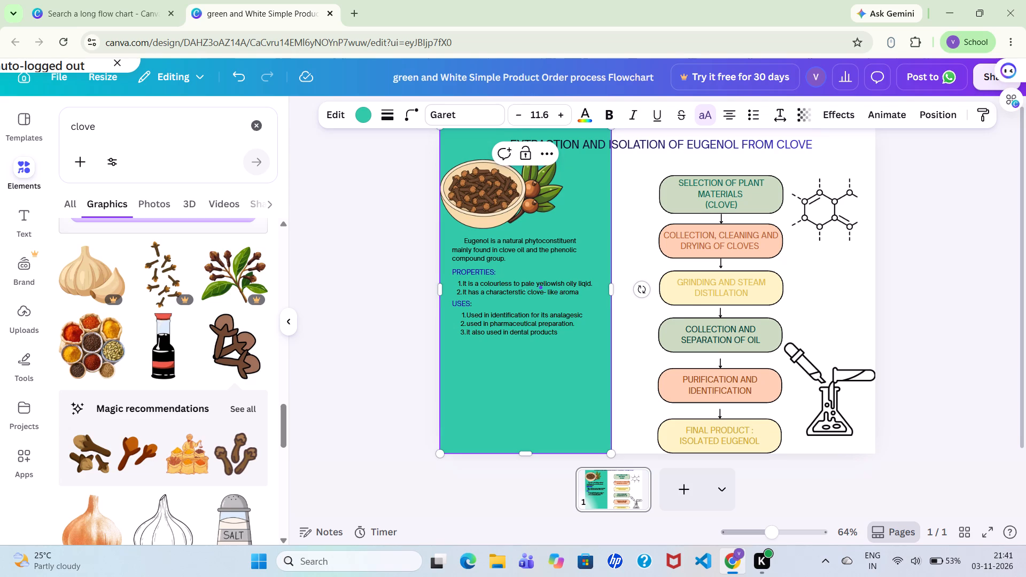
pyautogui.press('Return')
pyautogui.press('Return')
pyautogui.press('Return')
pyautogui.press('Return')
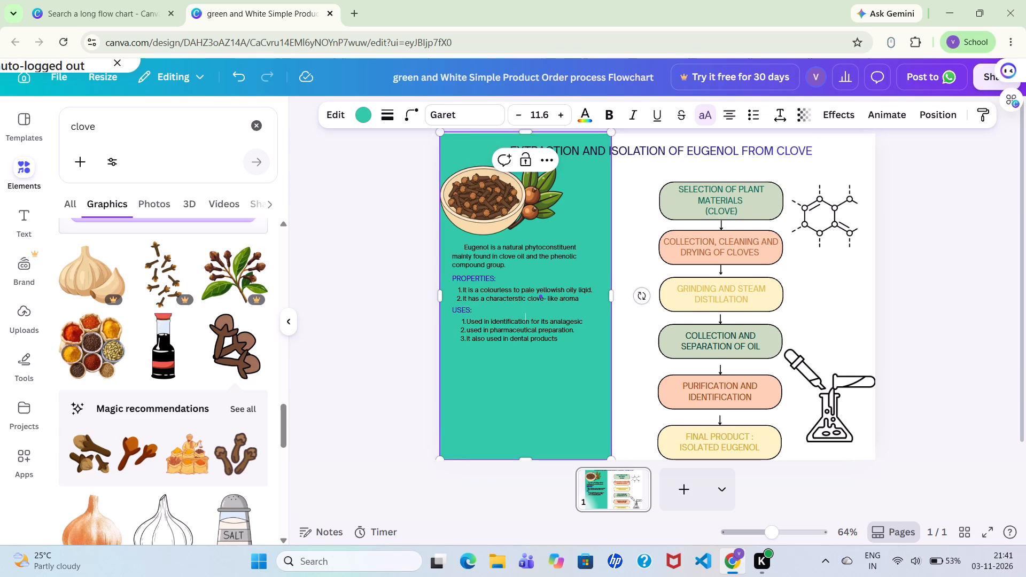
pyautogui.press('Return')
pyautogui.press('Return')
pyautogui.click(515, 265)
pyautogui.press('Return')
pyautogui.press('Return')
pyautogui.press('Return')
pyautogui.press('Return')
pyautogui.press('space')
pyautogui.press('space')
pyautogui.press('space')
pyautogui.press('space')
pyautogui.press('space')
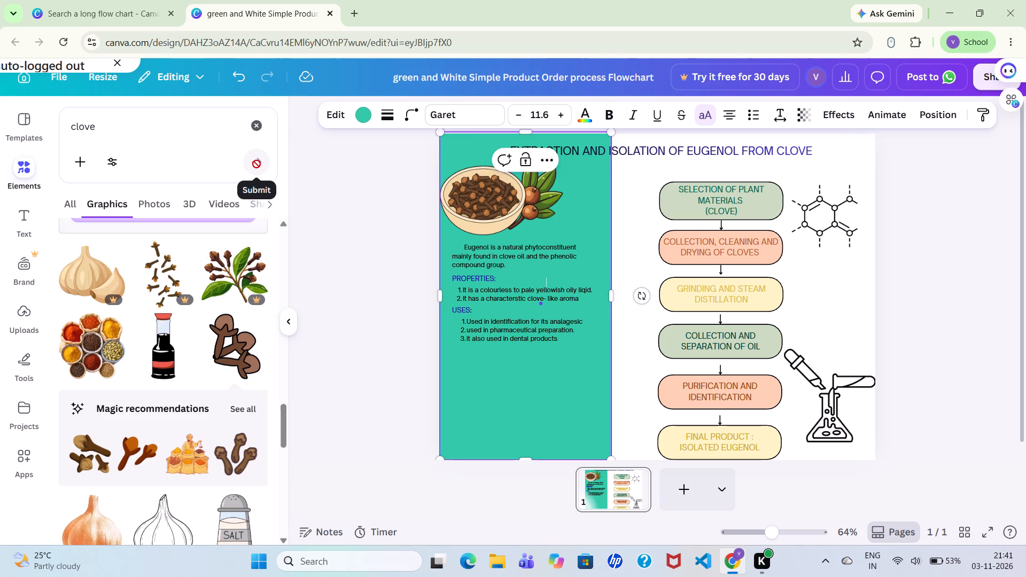
# Search the elements for "leaves of eugenol" and add the pale grey-green leafy branch graphic to the poster.
pyautogui.click(255, 123)
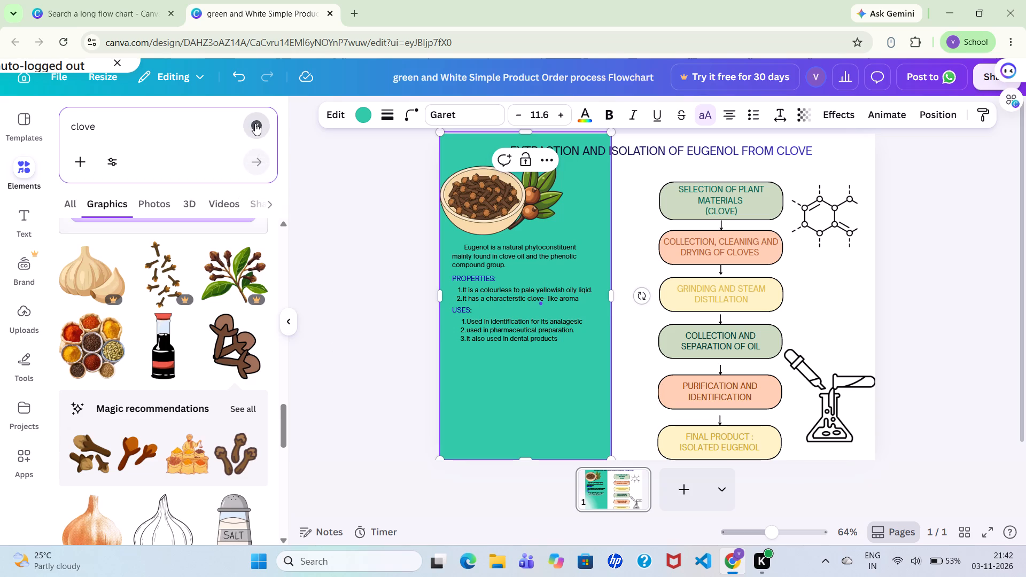
pyautogui.click(131, 110)
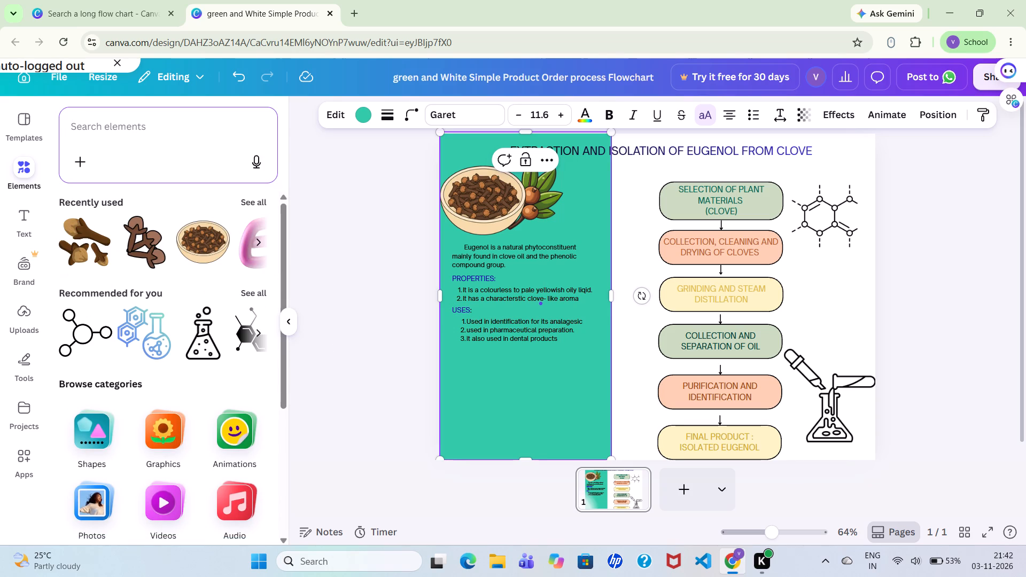
pyautogui.click(127, 126)
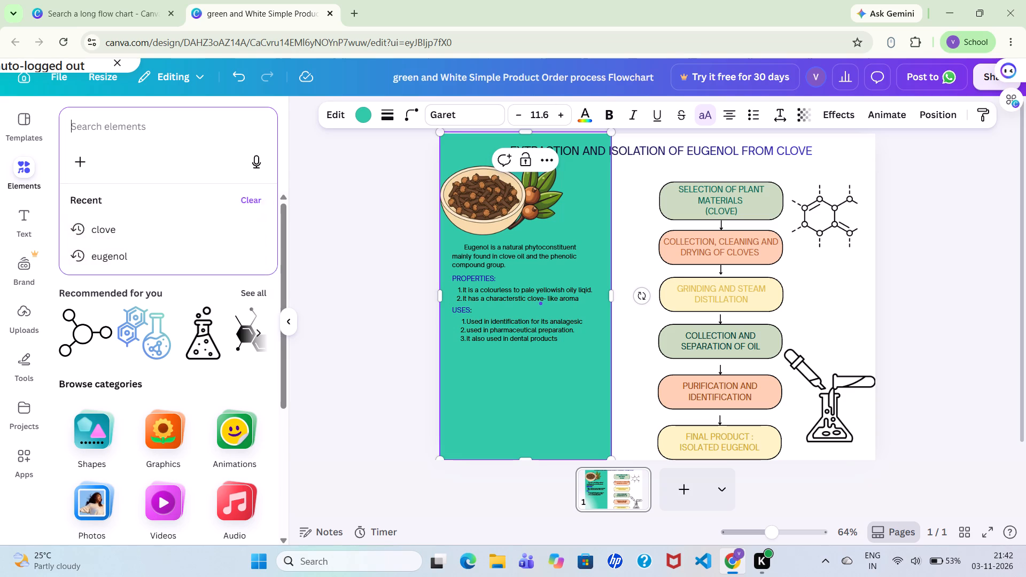
pyautogui.write('leaves of eugenol')
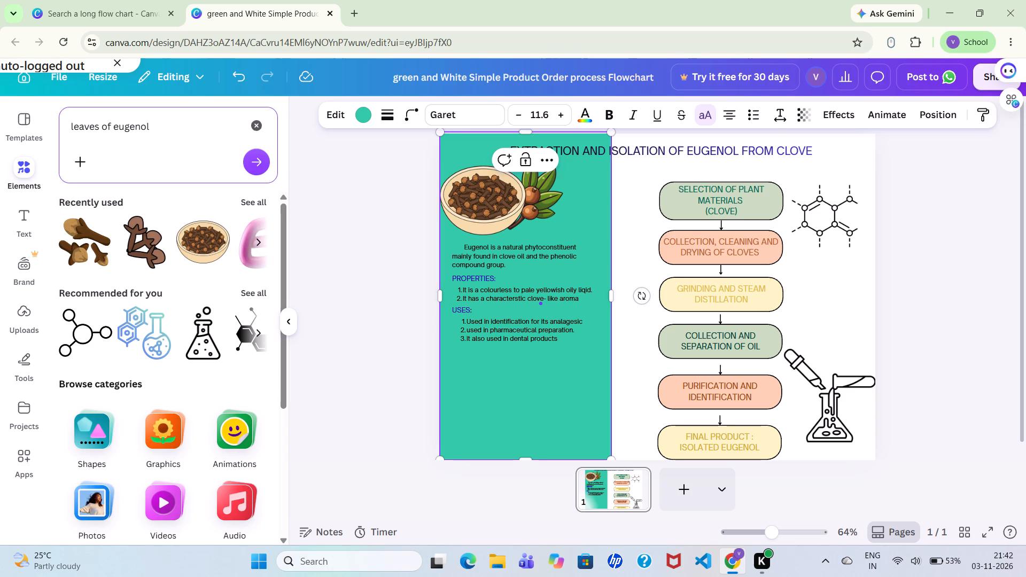
pyautogui.click(258, 174)
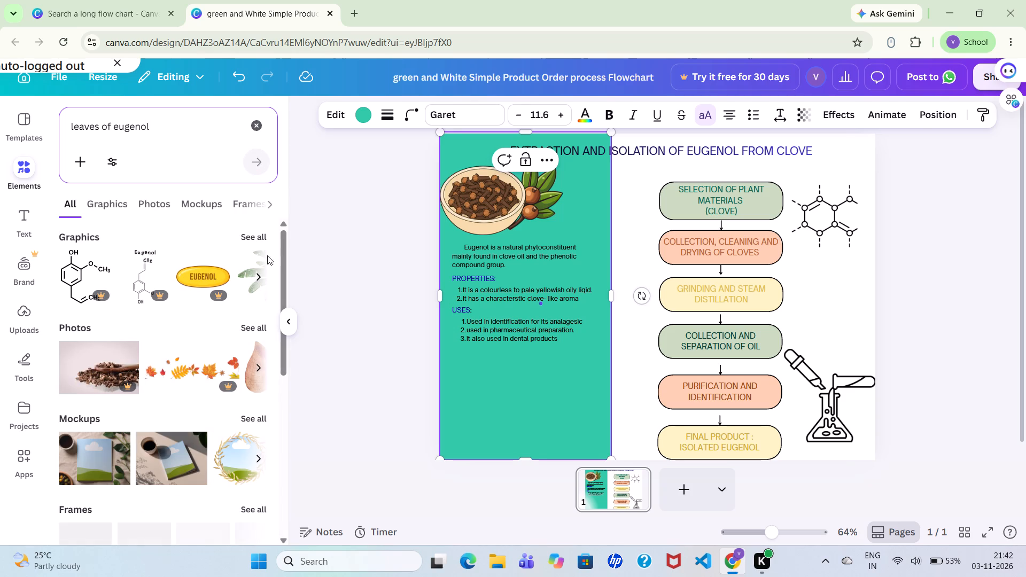
pyautogui.click(264, 238)
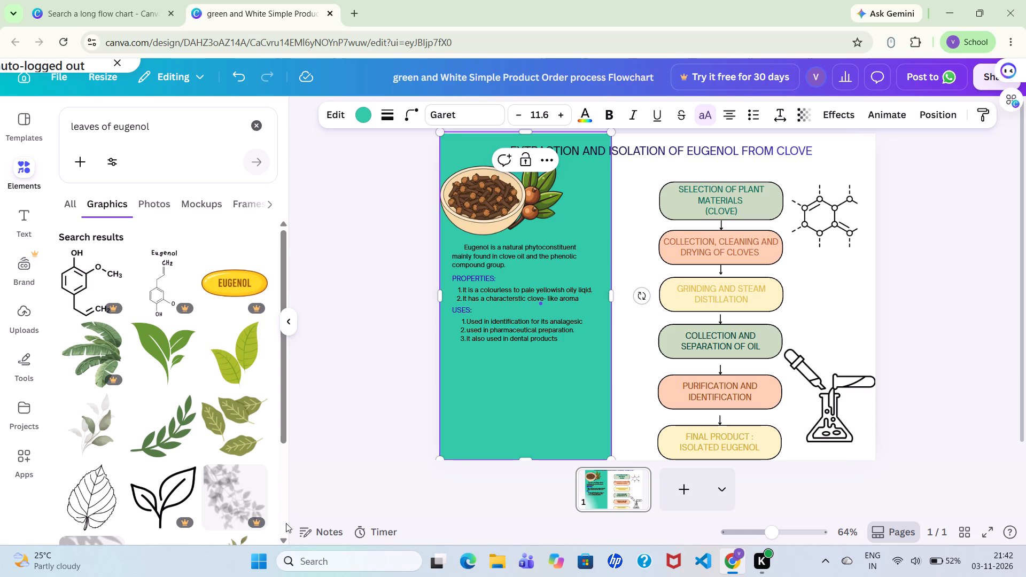
pyautogui.click(92, 437)
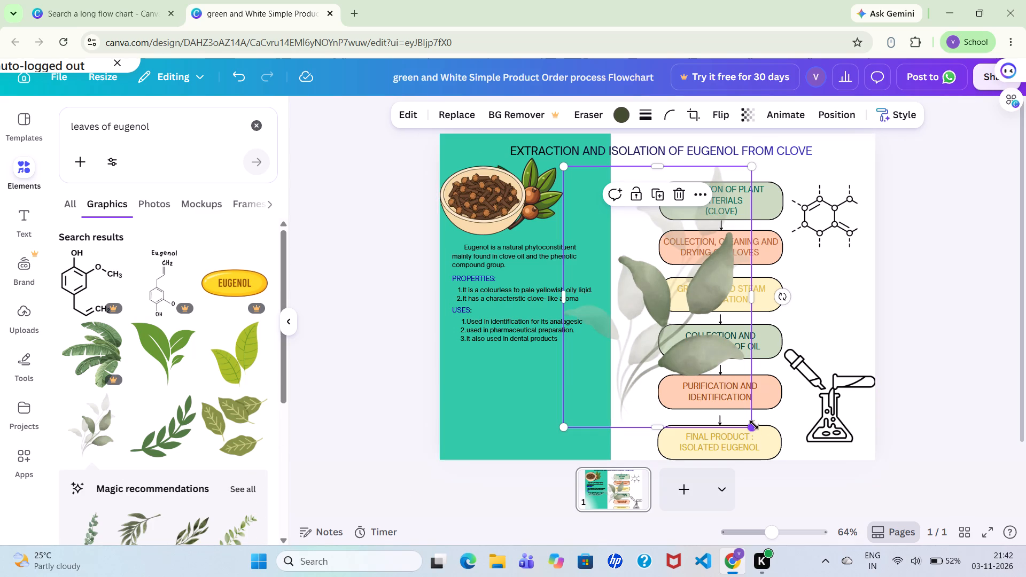
# Shrink the leafy branch graphic and place it across the green panel's edge, beside the PROPERTIES and USES text.
pyautogui.moveTo(754, 425); pyautogui.dragTo(662, 357)
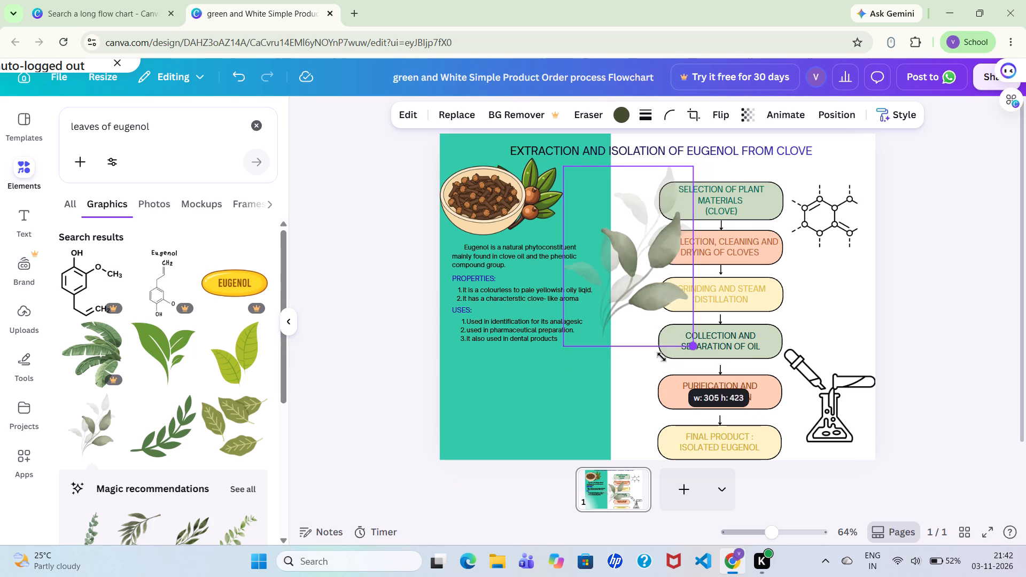
pyautogui.moveTo(662, 357); pyautogui.dragTo(651, 343)
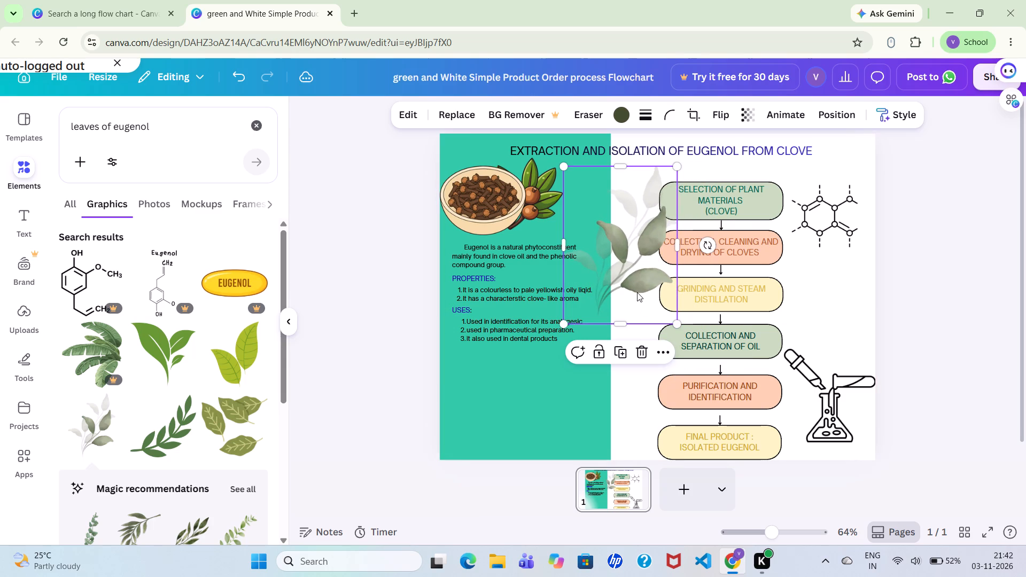
pyautogui.moveTo(637, 292); pyautogui.dragTo(647, 357)
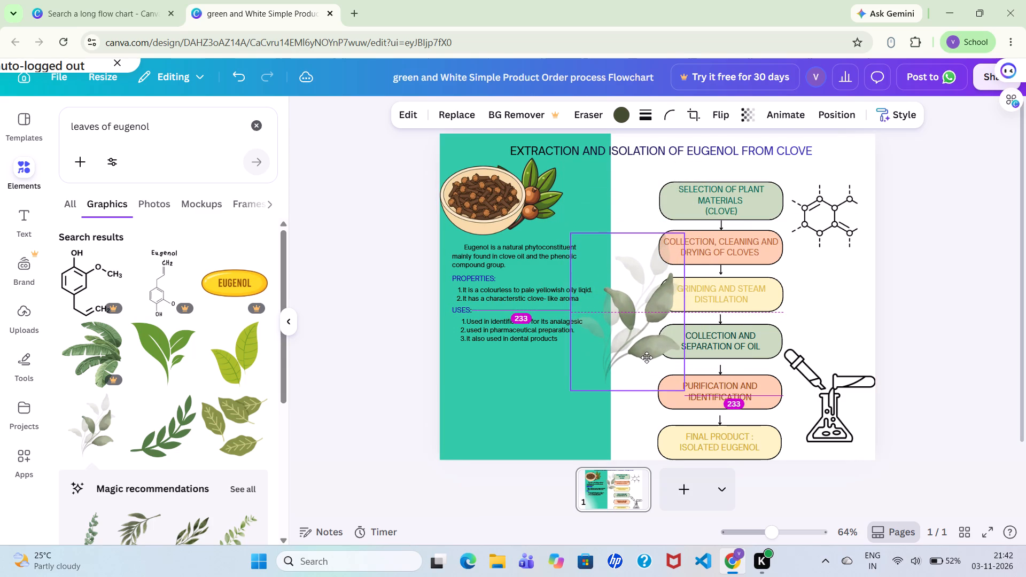
pyautogui.moveTo(647, 357); pyautogui.dragTo(634, 352)
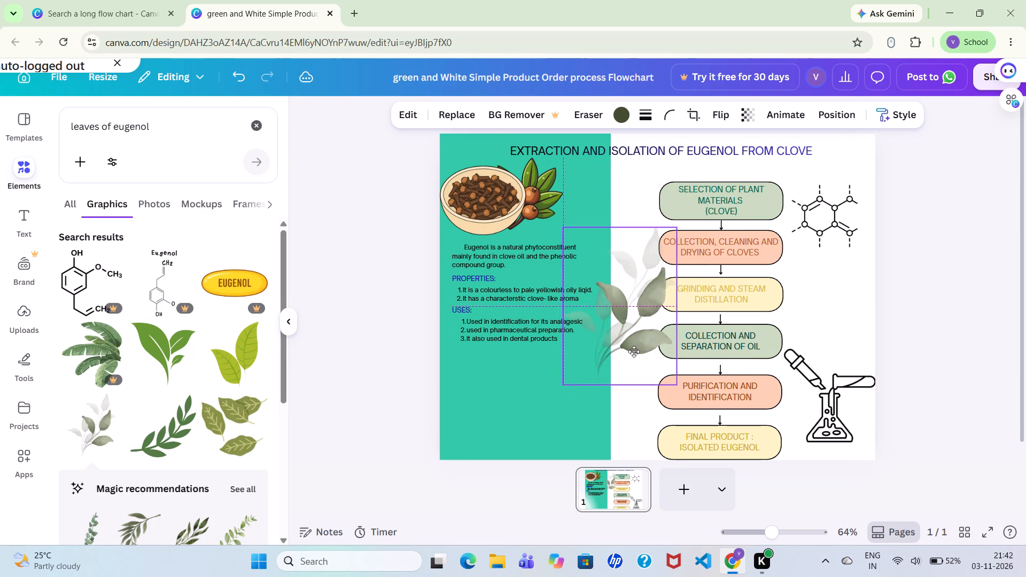
pyautogui.moveTo(634, 352); pyautogui.dragTo(629, 346)
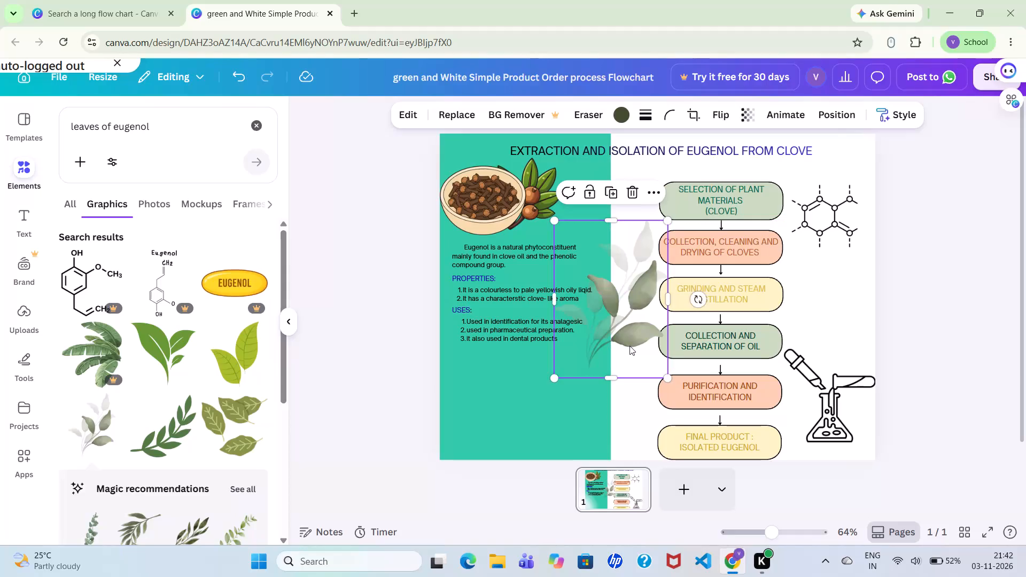
# Shrink the leafy branch graphic to about 186 wide by 258 high, keeping its proportions.
pyautogui.click(635, 403)
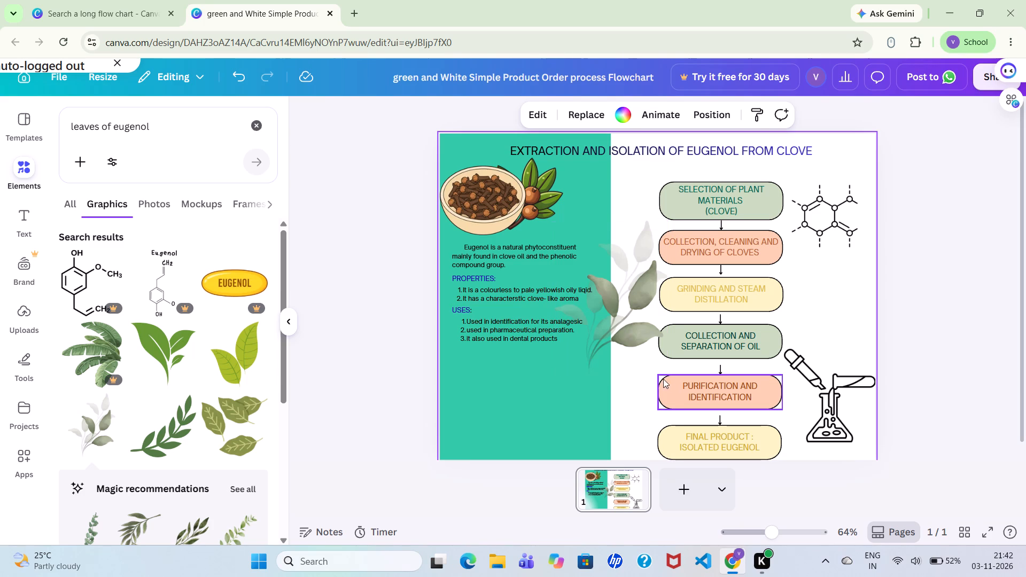
pyautogui.click(644, 353)
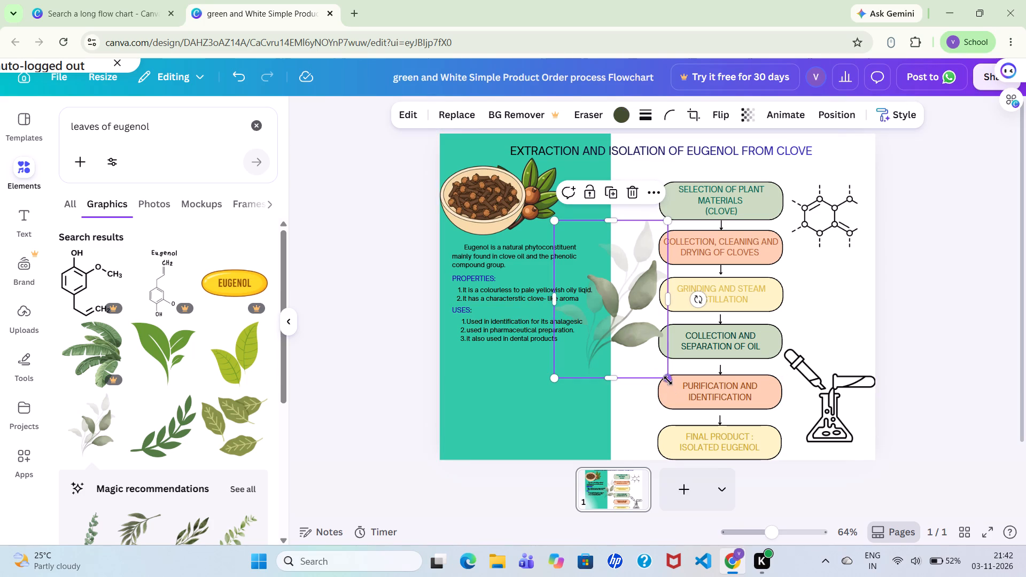
pyautogui.moveTo(668, 380); pyautogui.dragTo(625, 339)
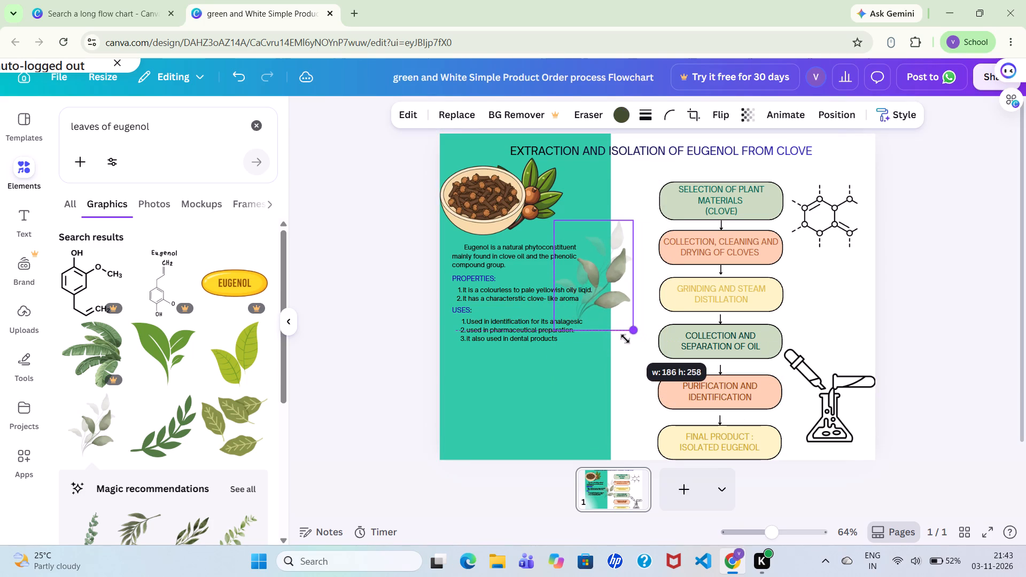
pyautogui.moveTo(625, 339); pyautogui.dragTo(621, 337)
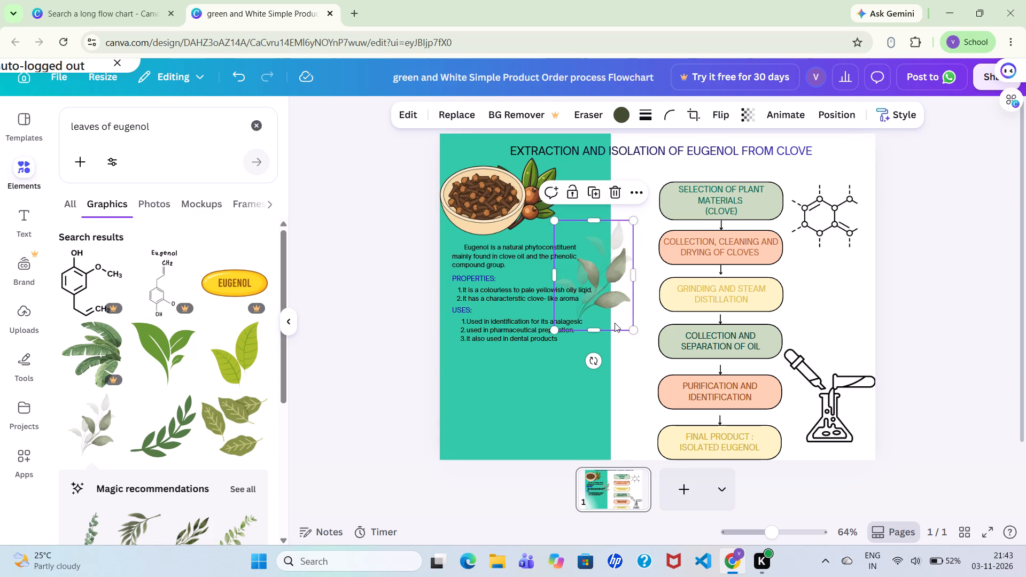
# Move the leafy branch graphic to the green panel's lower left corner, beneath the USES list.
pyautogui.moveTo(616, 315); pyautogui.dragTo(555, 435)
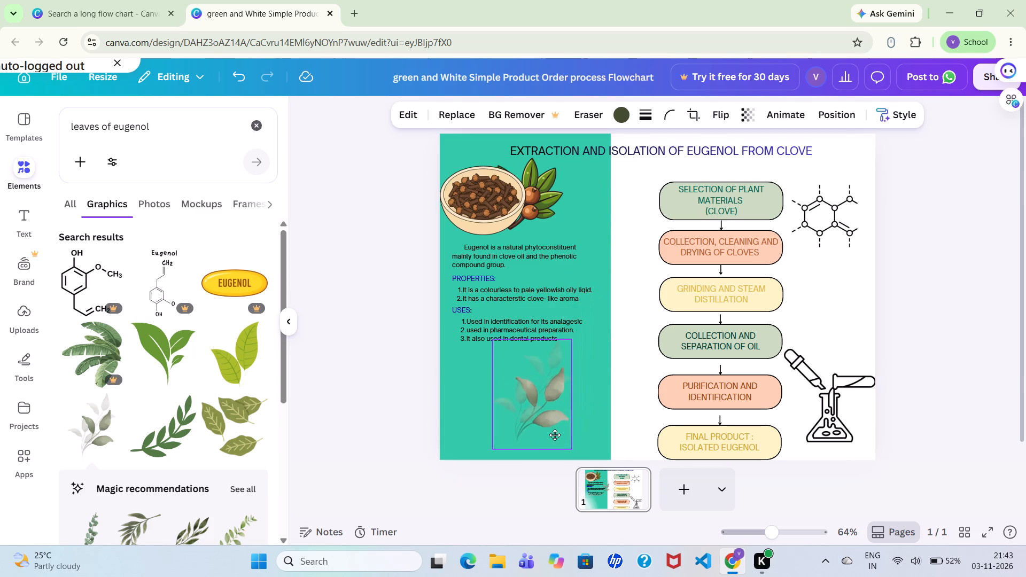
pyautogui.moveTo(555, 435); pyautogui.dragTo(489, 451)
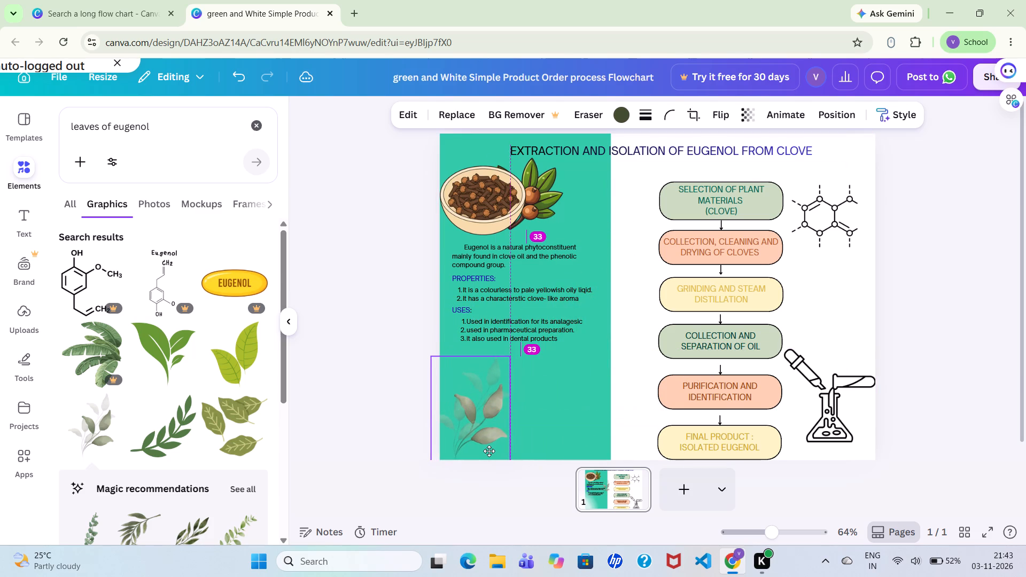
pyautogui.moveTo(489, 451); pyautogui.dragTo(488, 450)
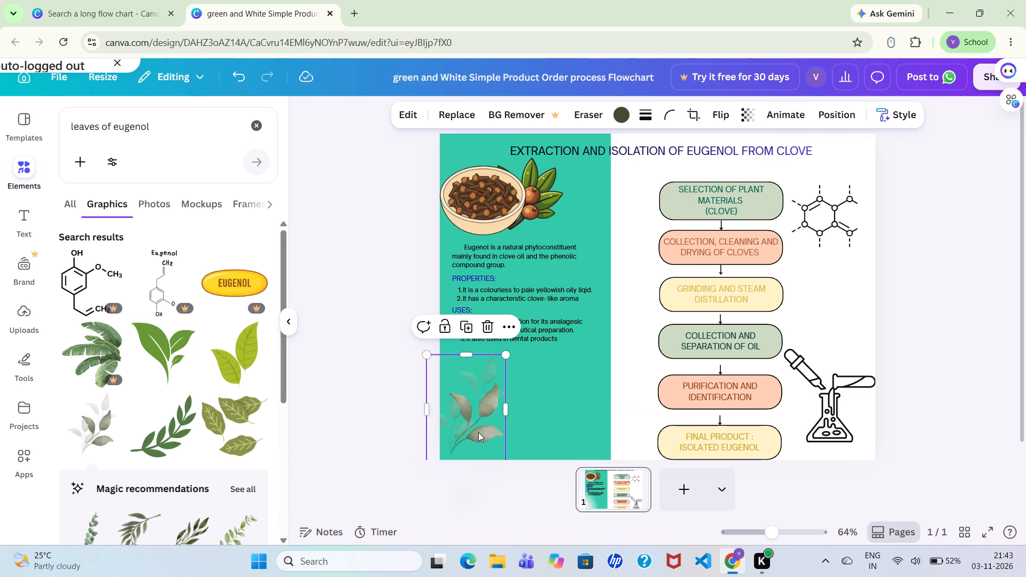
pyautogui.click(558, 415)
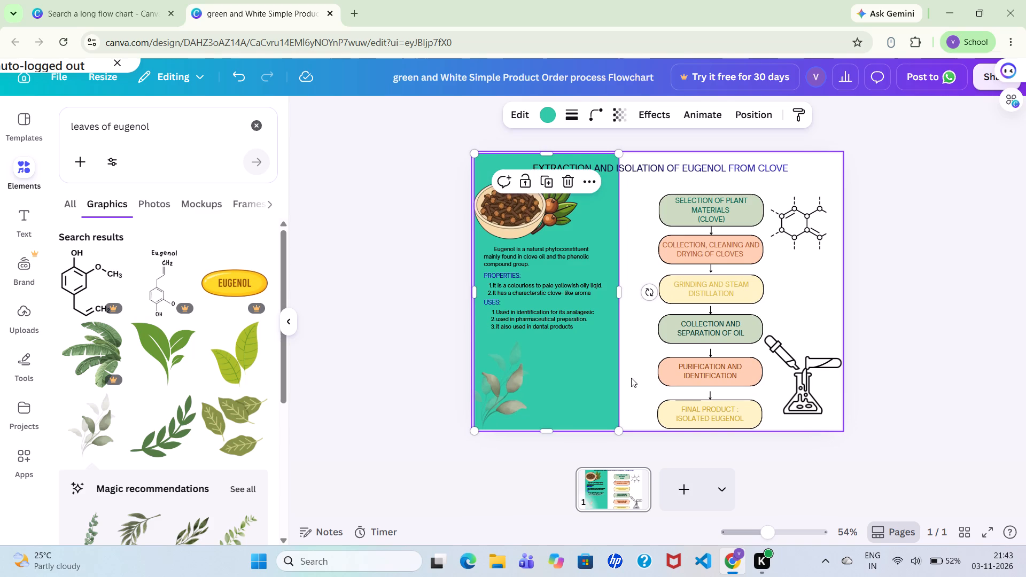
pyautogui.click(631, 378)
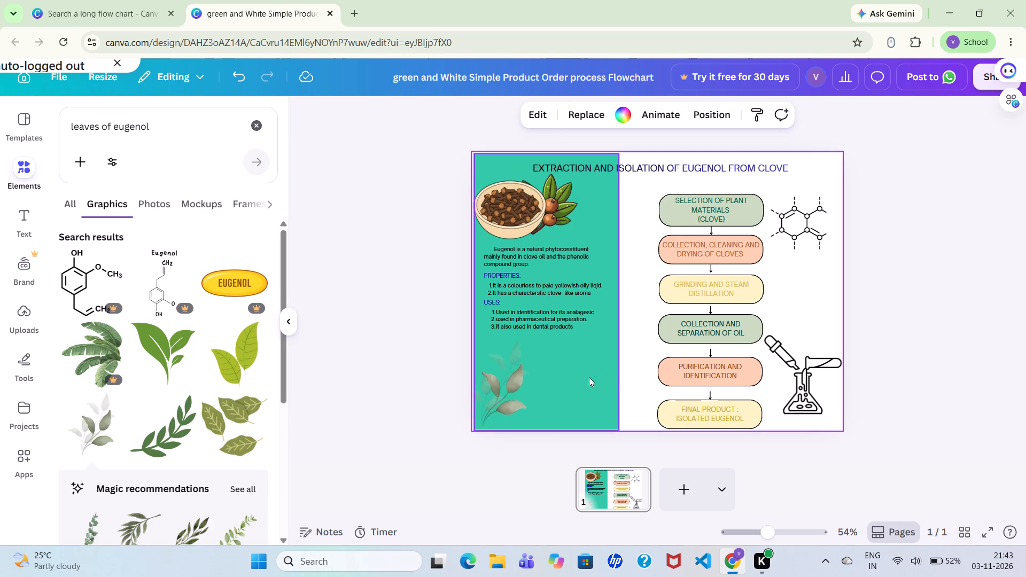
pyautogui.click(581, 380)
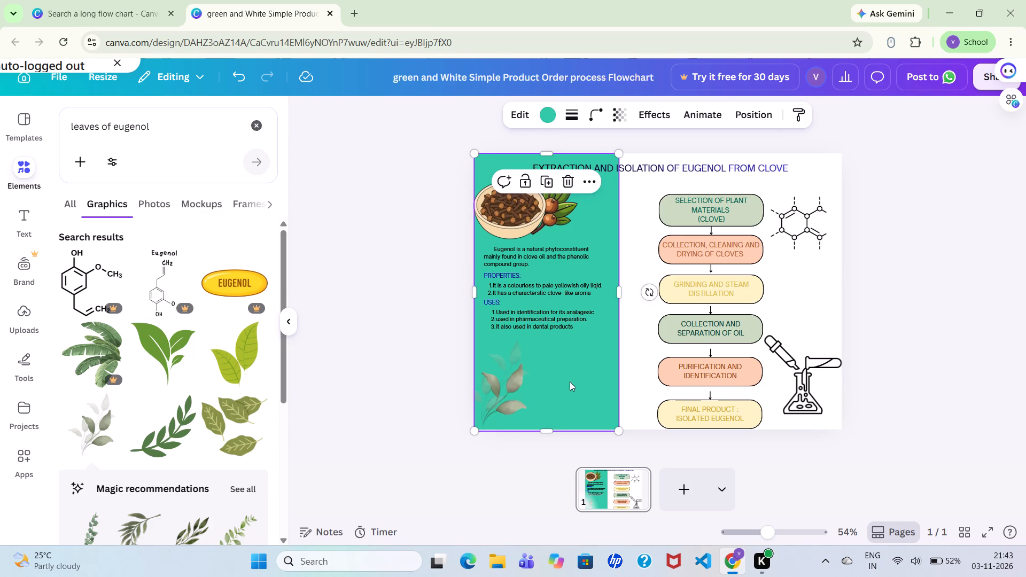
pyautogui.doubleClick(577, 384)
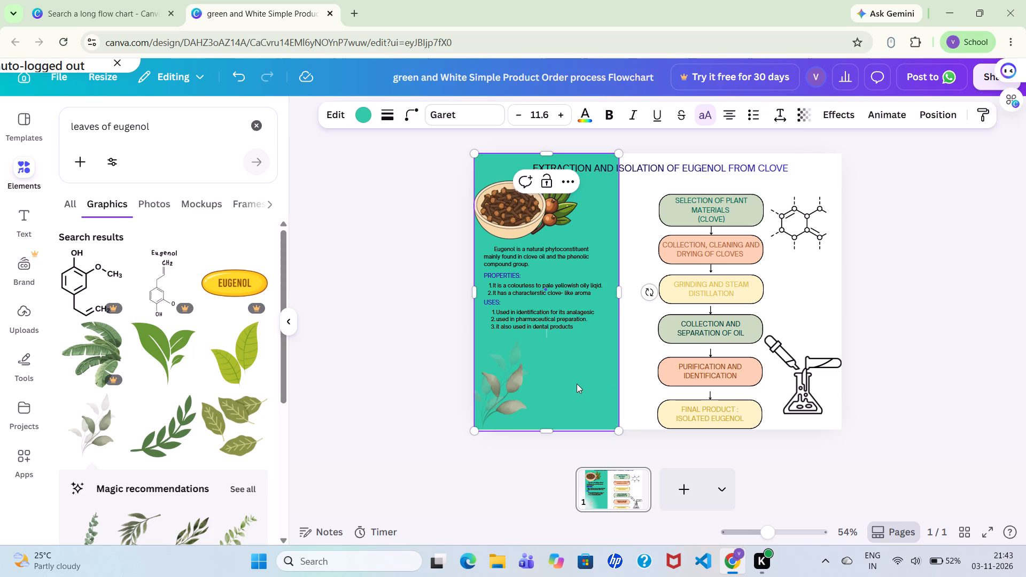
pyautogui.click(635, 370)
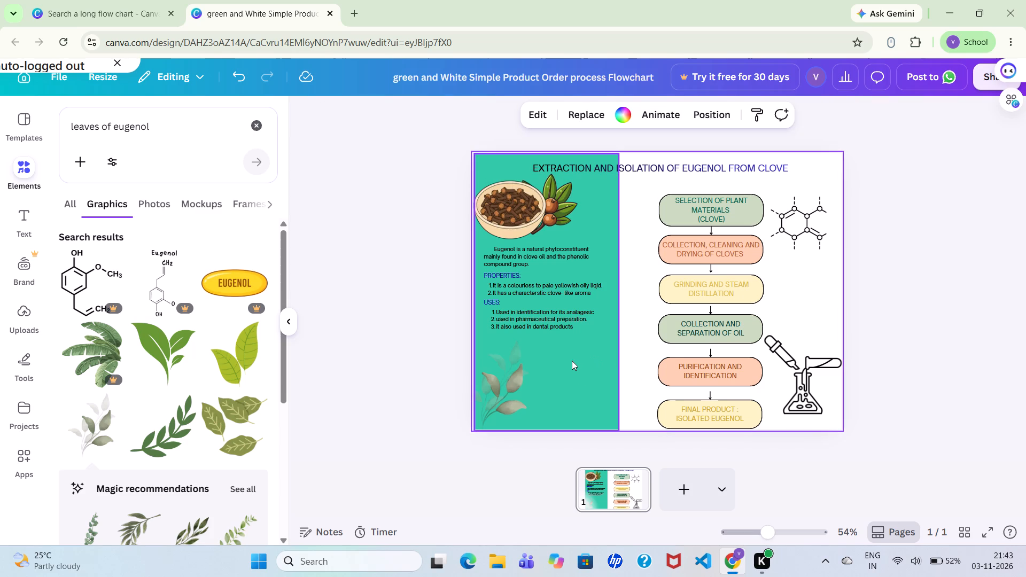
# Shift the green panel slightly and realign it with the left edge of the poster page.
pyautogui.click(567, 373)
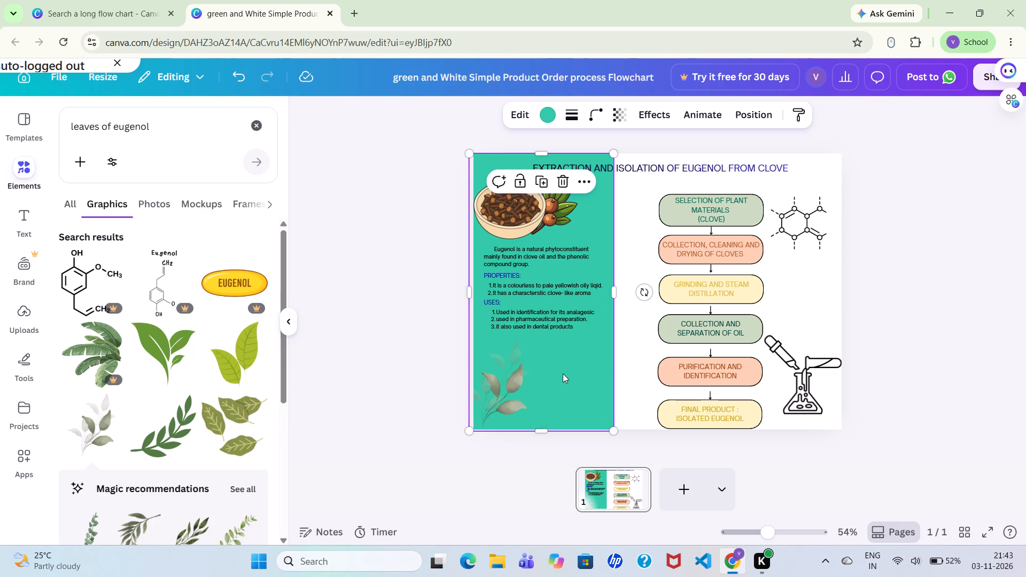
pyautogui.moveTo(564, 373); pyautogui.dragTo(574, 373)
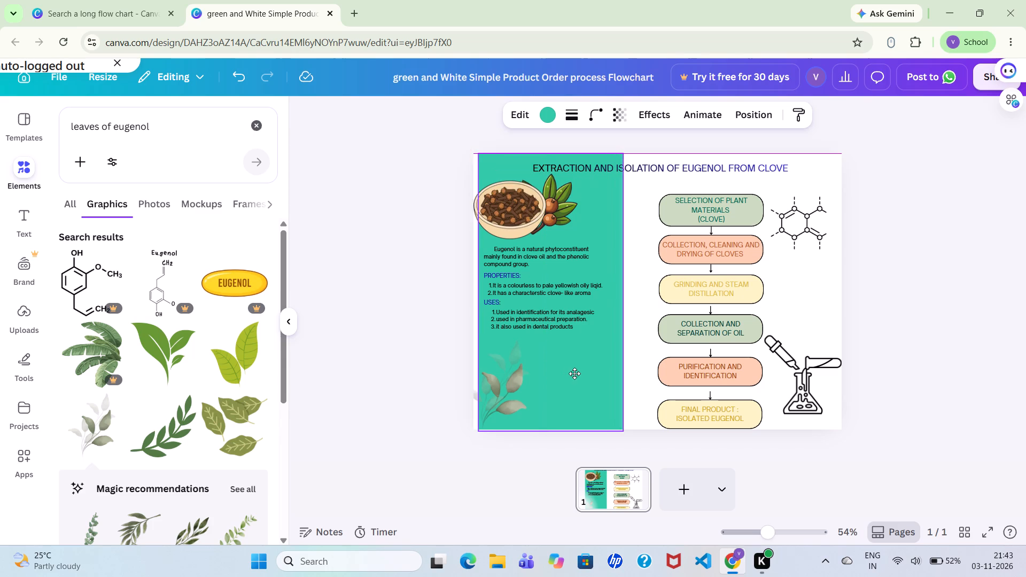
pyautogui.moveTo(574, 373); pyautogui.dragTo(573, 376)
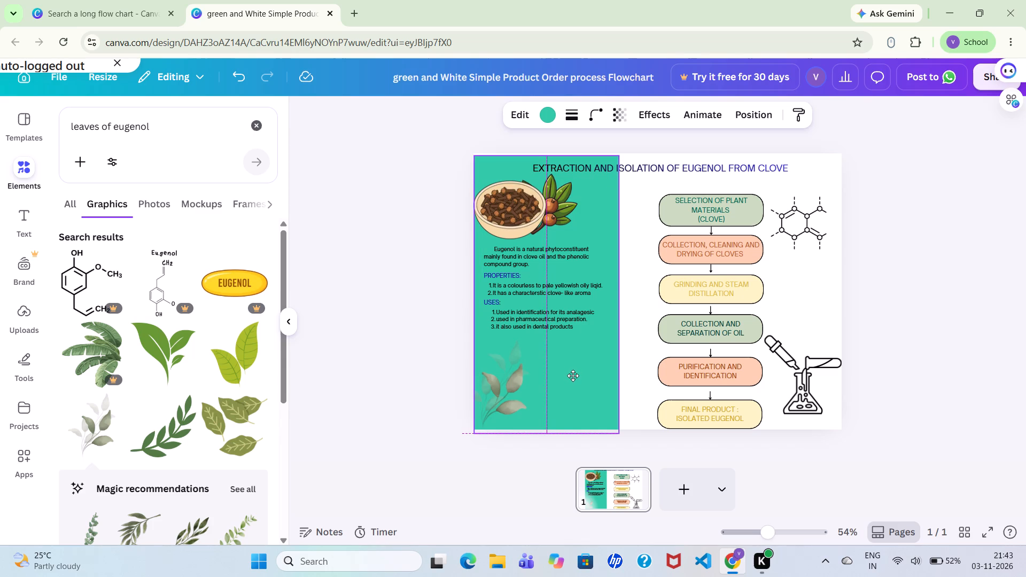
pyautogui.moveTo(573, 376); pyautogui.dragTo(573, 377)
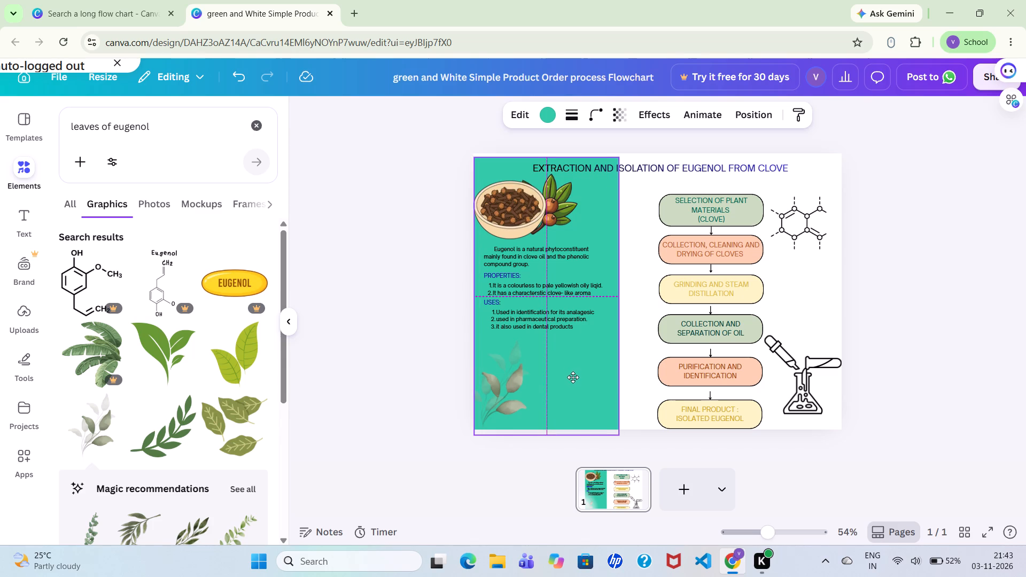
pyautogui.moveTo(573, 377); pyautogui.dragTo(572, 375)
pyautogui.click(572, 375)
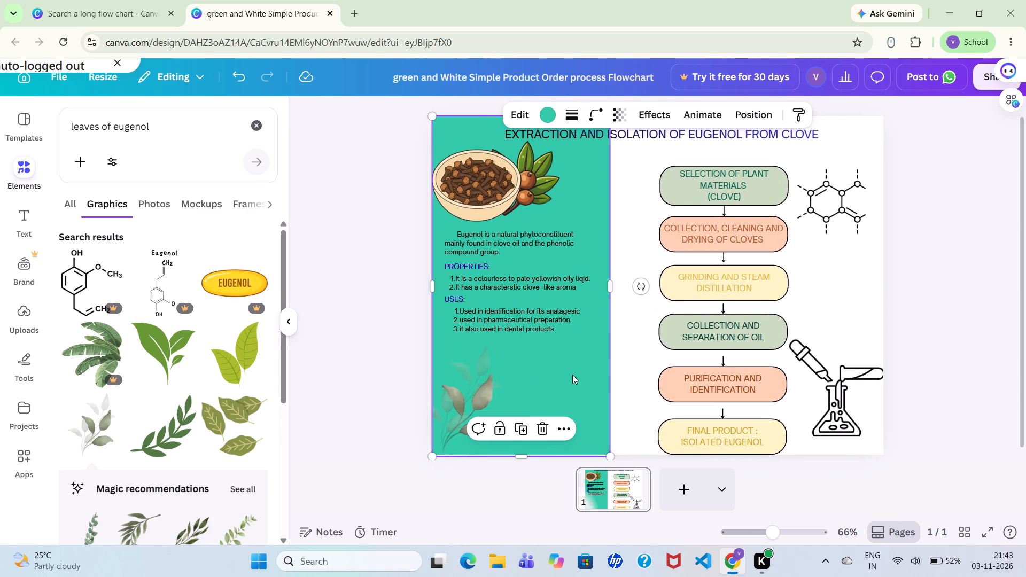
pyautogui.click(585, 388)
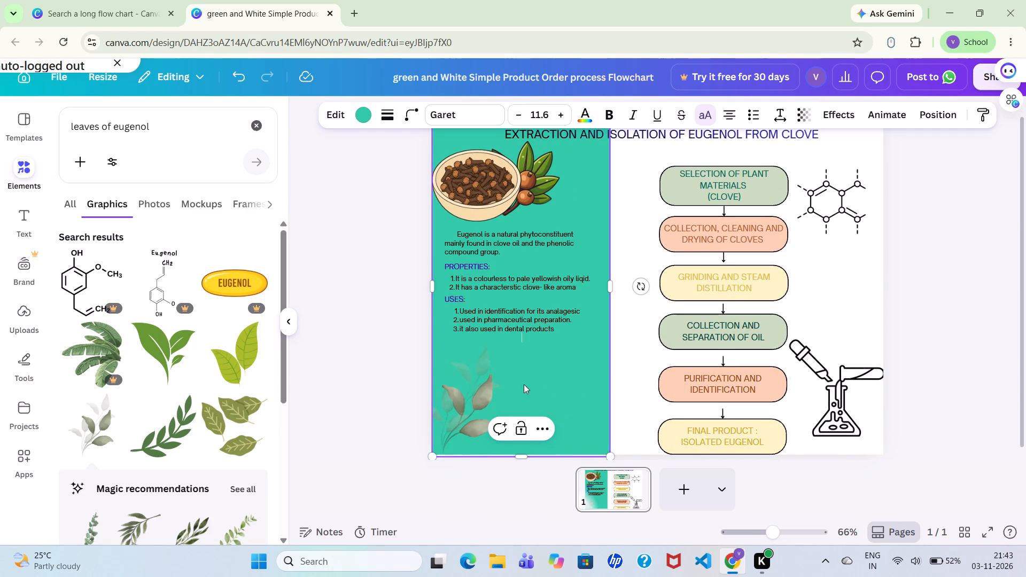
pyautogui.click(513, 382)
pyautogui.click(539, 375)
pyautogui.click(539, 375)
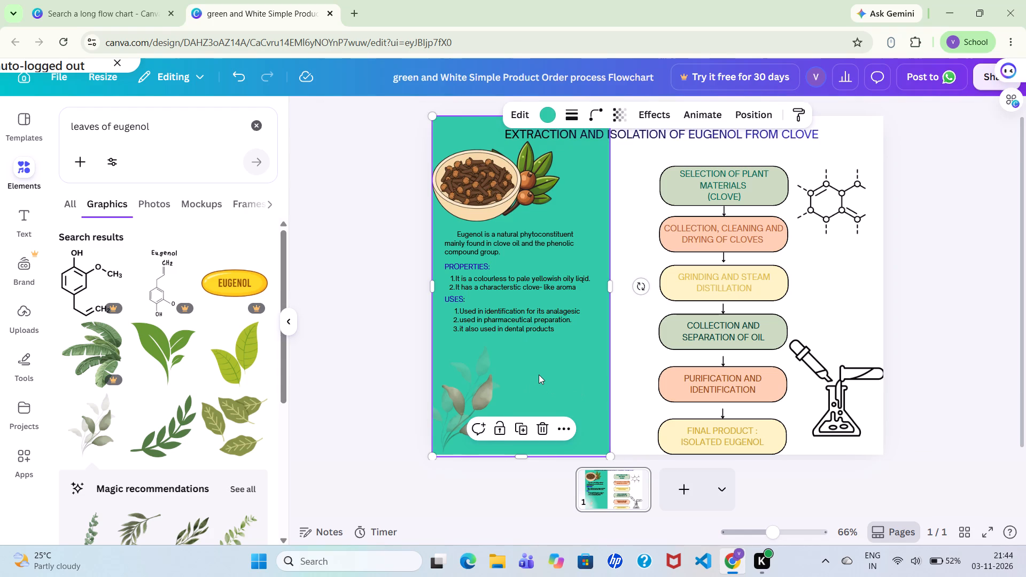
# Move the leafy branch graphic to the green panel's lower right corner, resting at the bottom edge of the page.
pyautogui.click(485, 389)
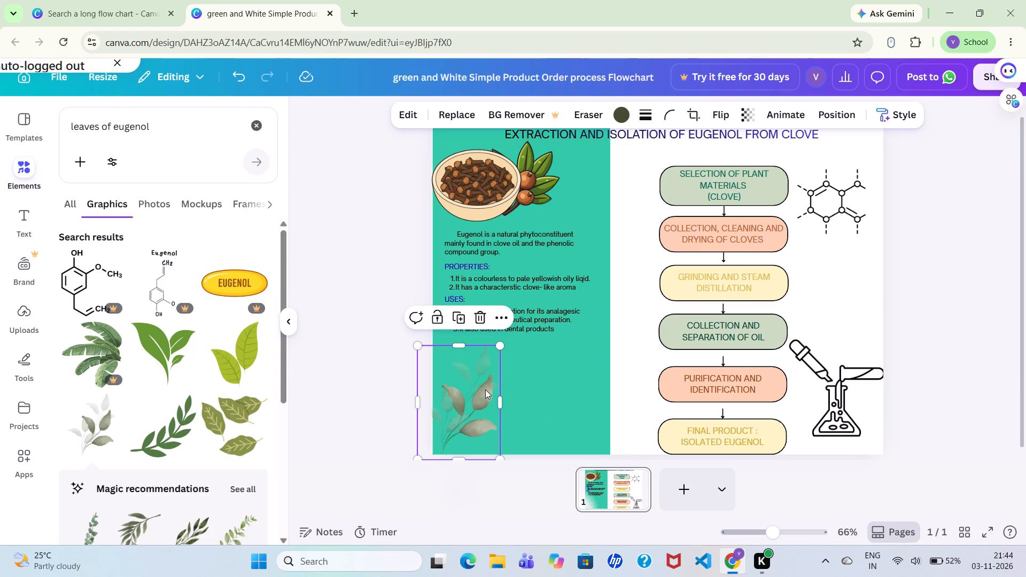
pyautogui.moveTo(485, 389); pyautogui.dragTo(587, 378)
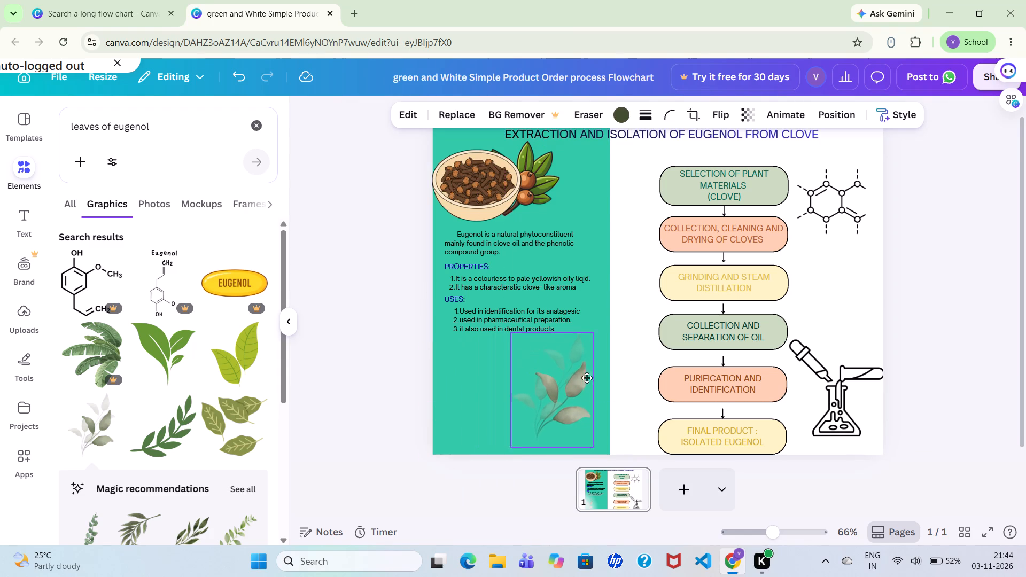
pyautogui.moveTo(587, 378); pyautogui.dragTo(604, 386)
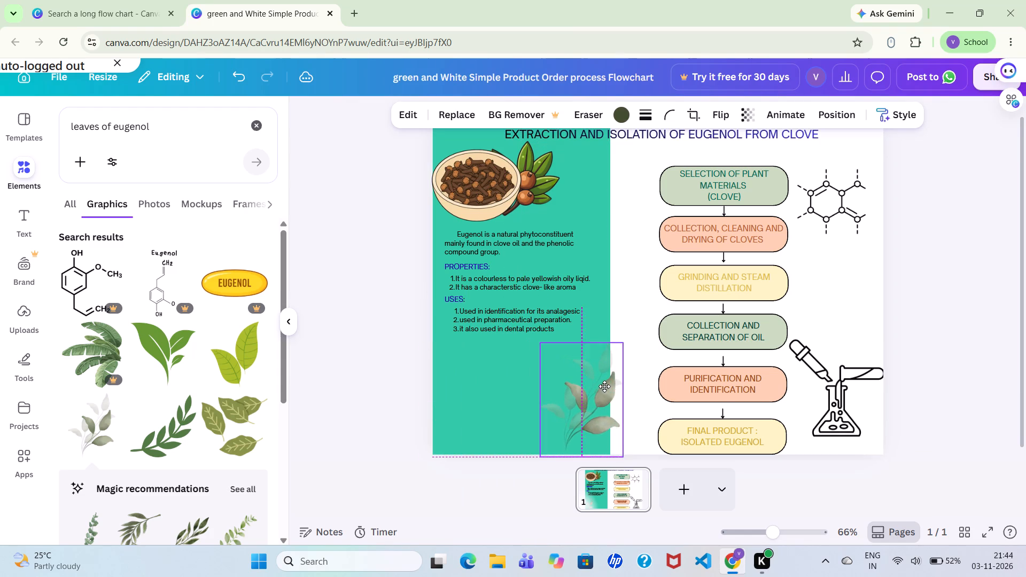
pyautogui.moveTo(604, 386); pyautogui.dragTo(629, 389)
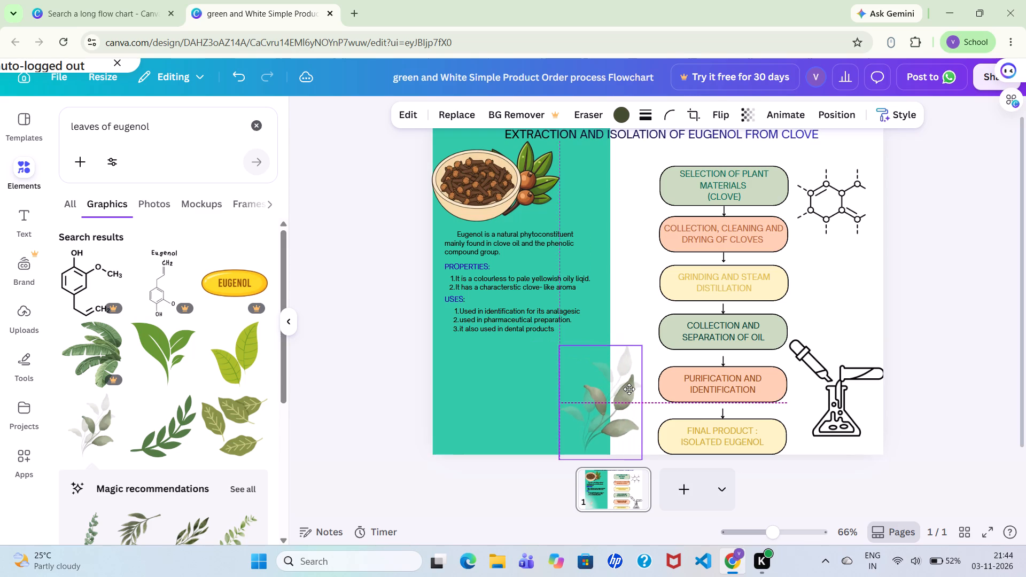
pyautogui.moveTo(629, 389); pyautogui.dragTo(591, 390)
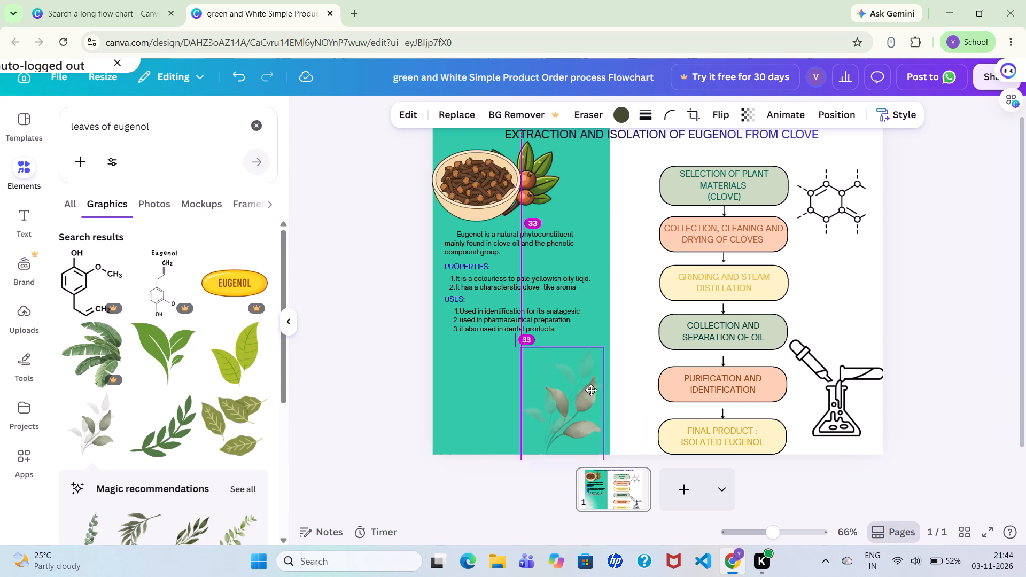
pyautogui.moveTo(591, 390); pyautogui.dragTo(603, 386)
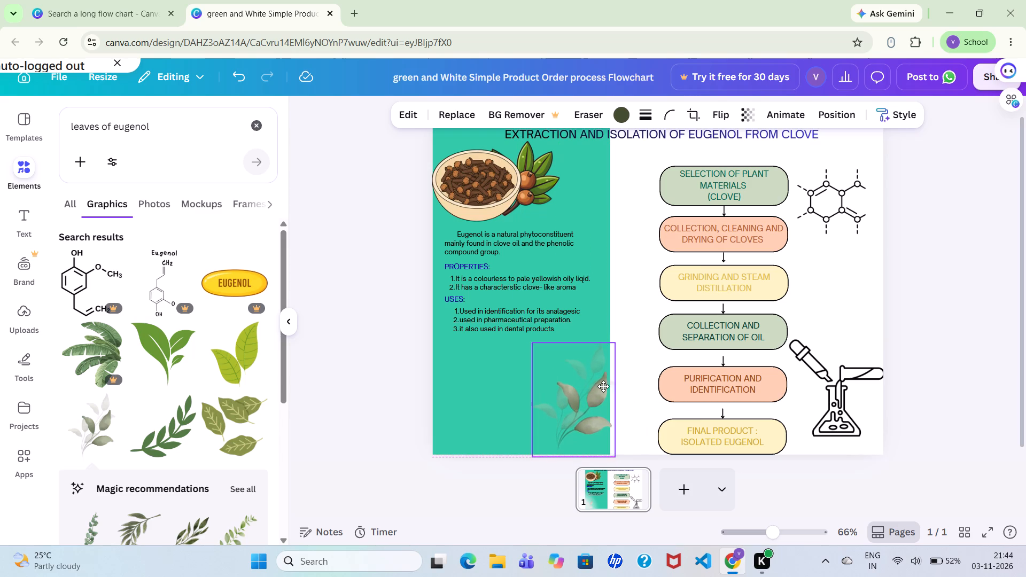
pyautogui.moveTo(603, 386); pyautogui.dragTo(601, 386)
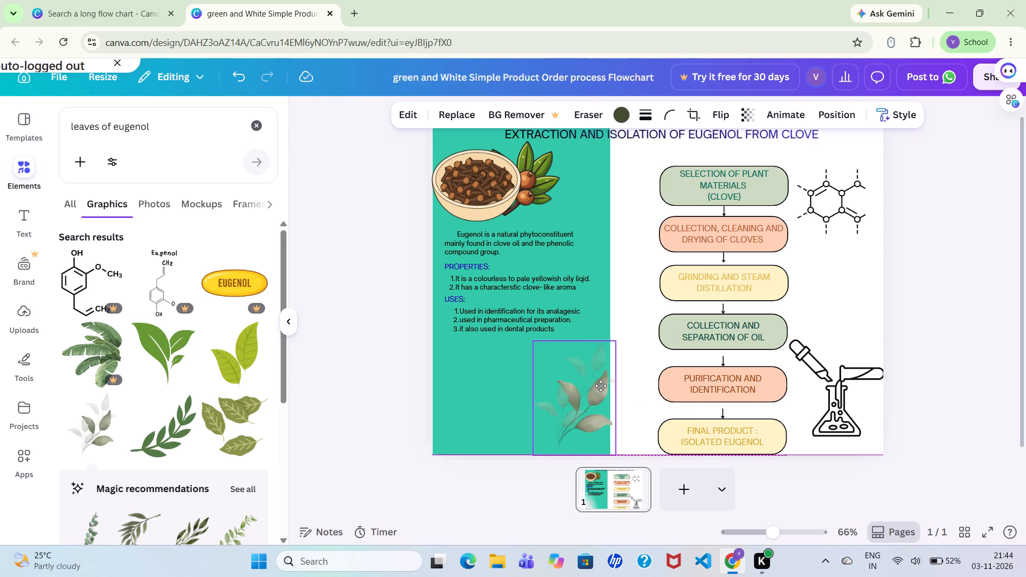
pyautogui.moveTo(601, 386); pyautogui.dragTo(602, 385)
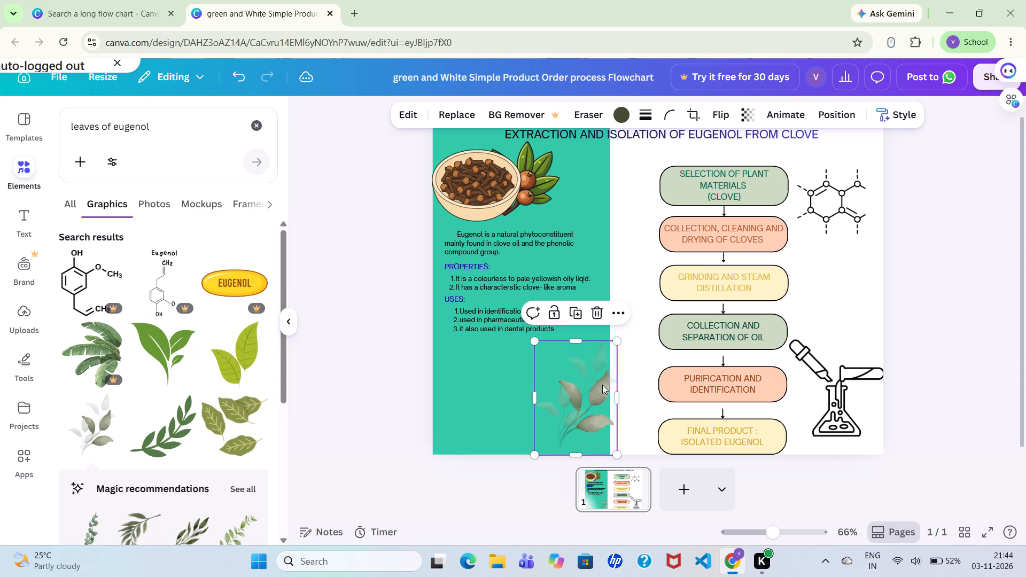
pyautogui.click(507, 396)
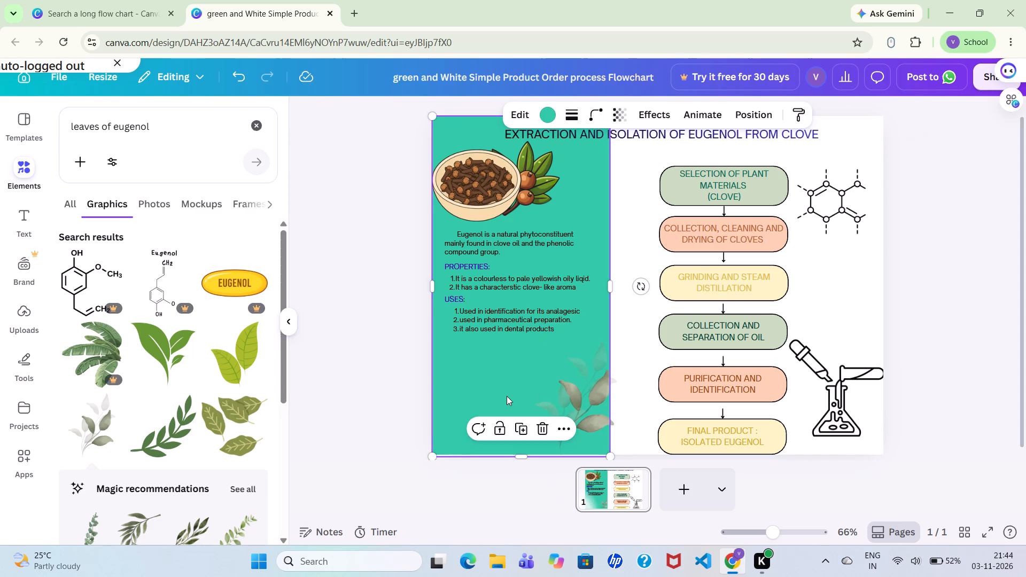
# Nudge the leafy branch graphic inward so its right side lines up with the green panel's right edge, and deselect it.
pyautogui.click(566, 387)
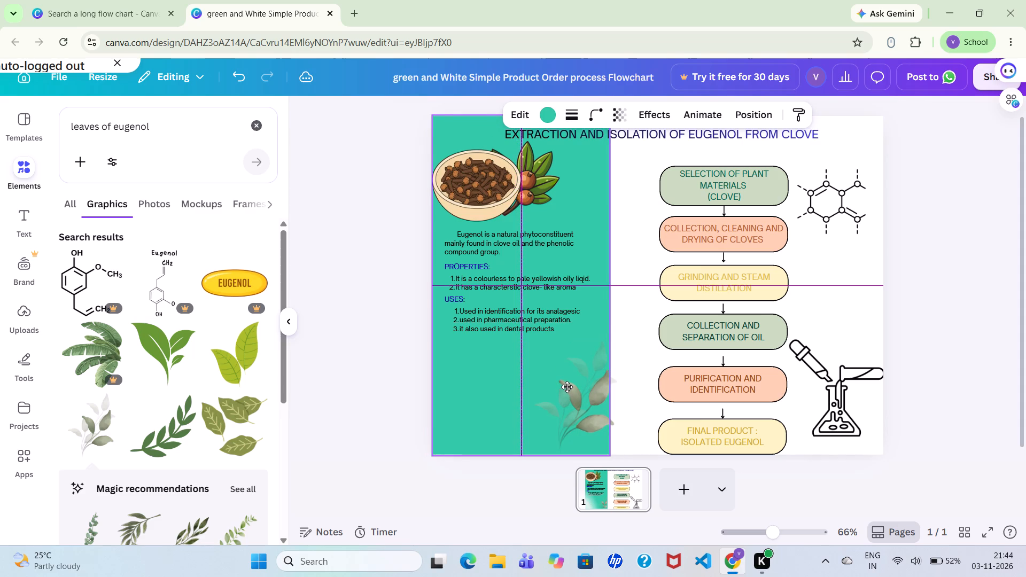
pyautogui.click(507, 390)
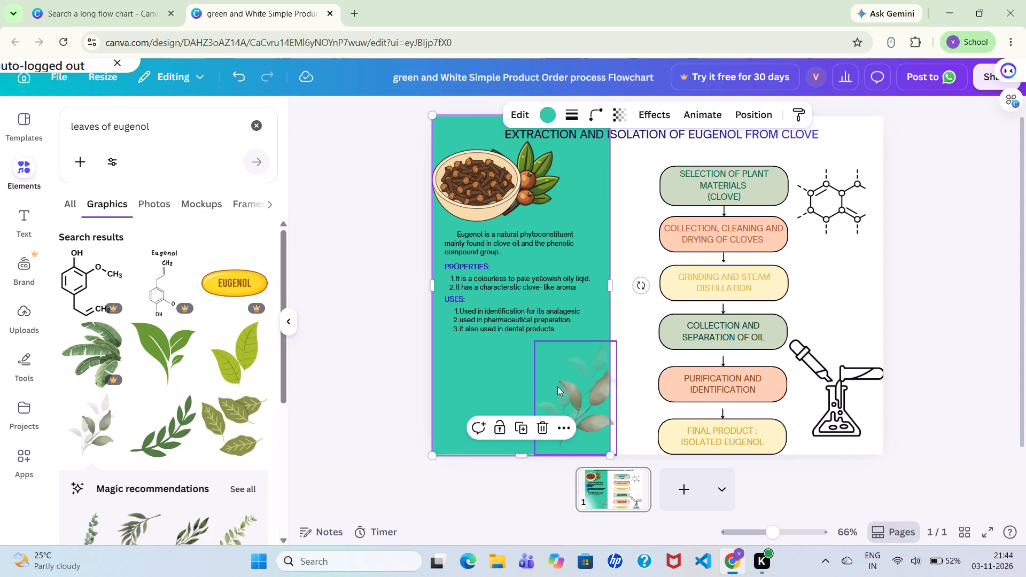
pyautogui.click(557, 386)
pyautogui.moveTo(557, 386); pyautogui.dragTo(554, 386)
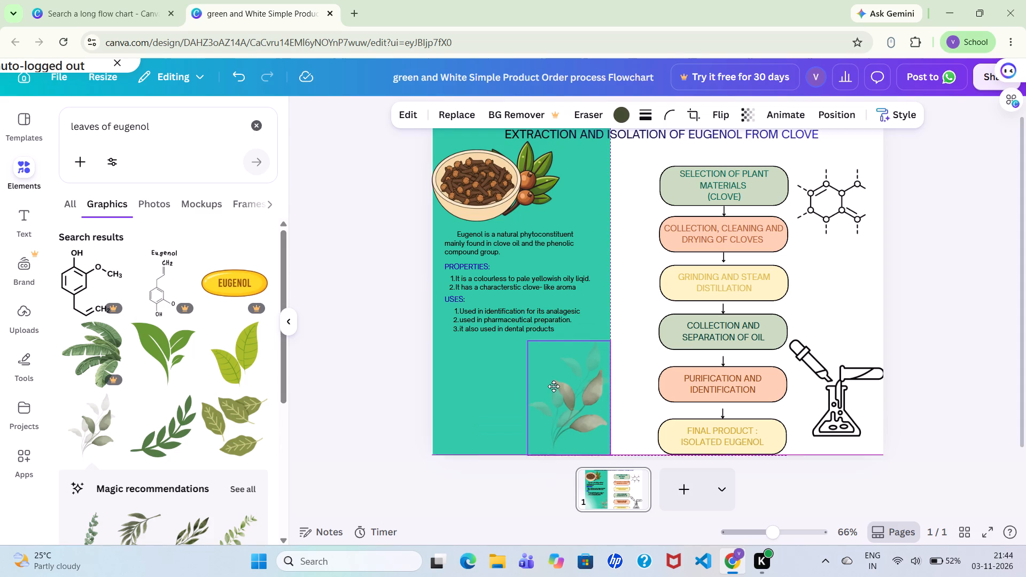
pyautogui.moveTo(554, 386); pyautogui.dragTo(551, 387)
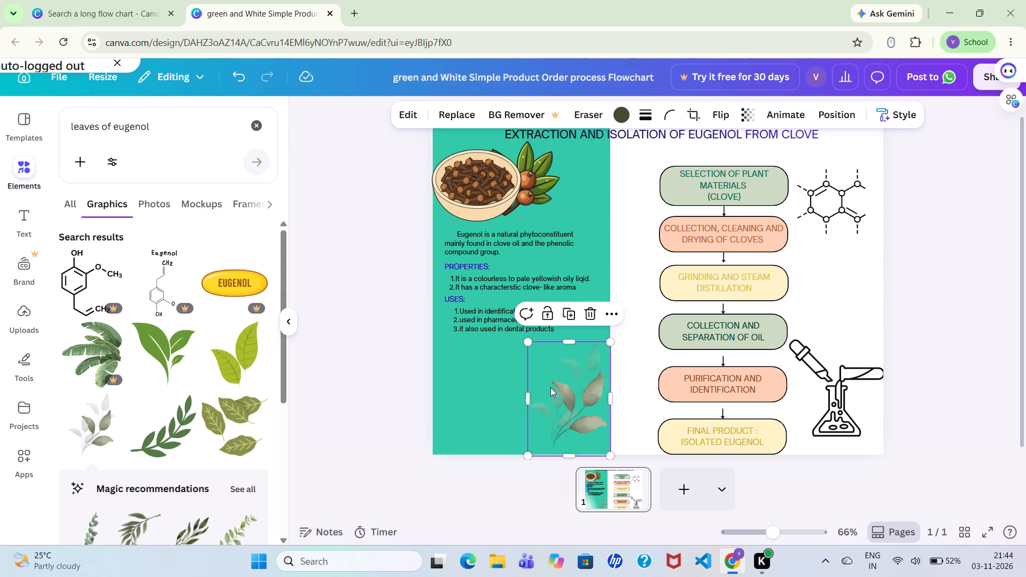
pyautogui.click(510, 384)
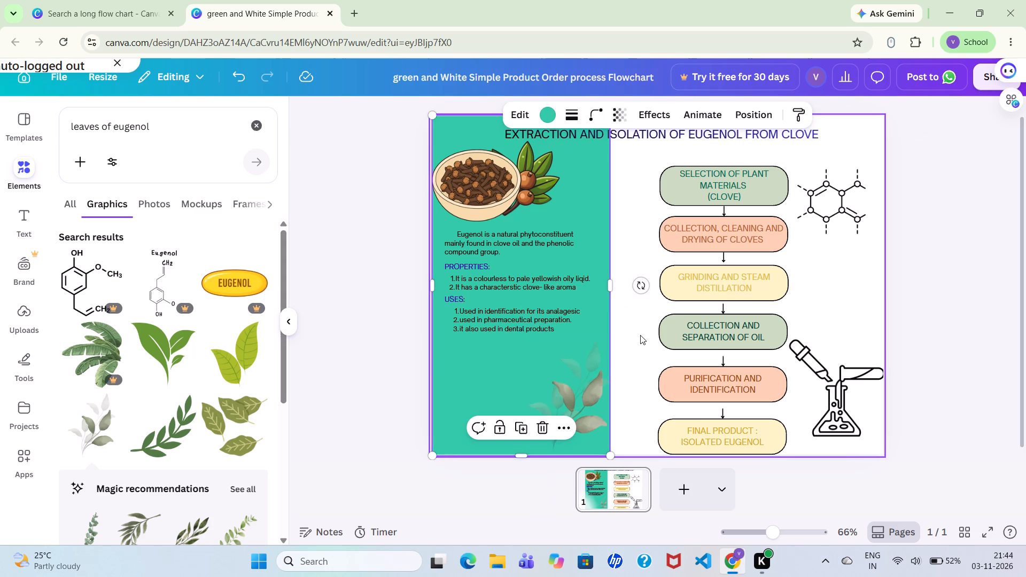
pyautogui.click(628, 250)
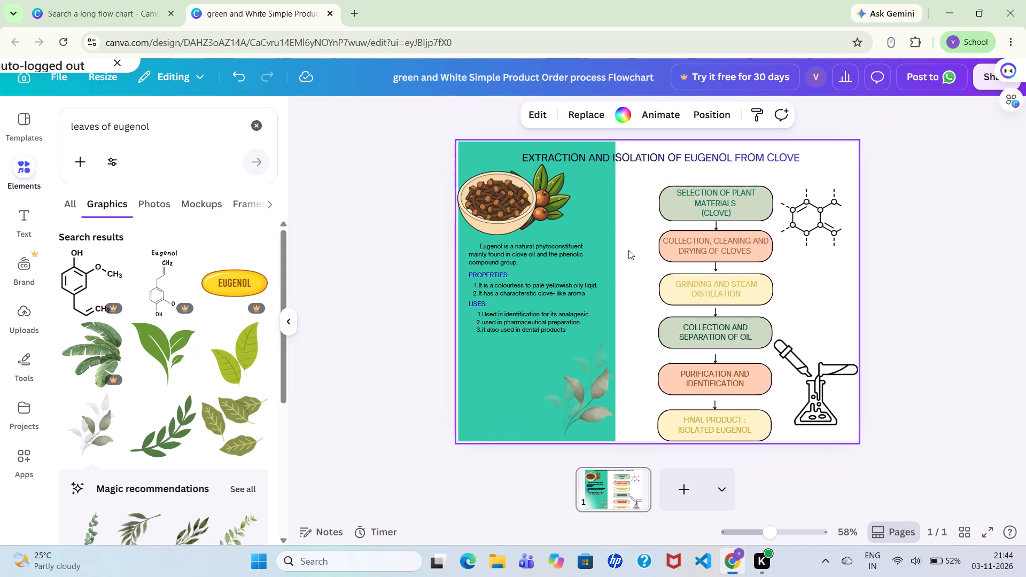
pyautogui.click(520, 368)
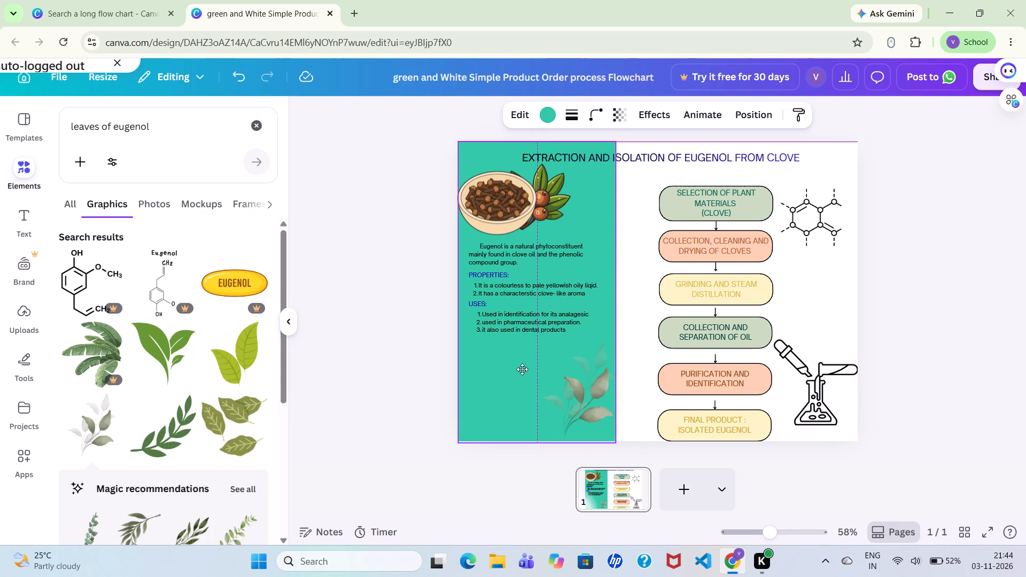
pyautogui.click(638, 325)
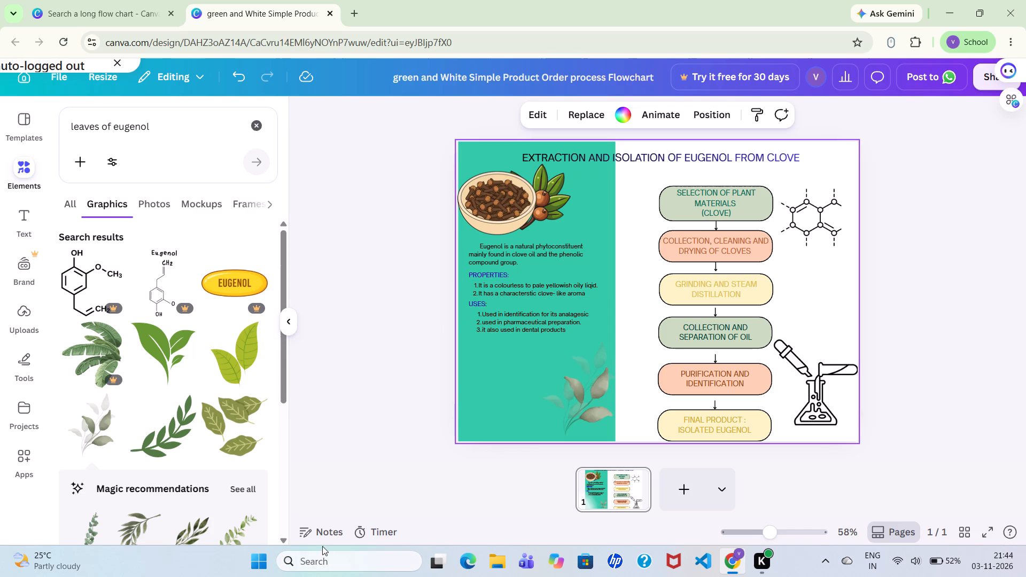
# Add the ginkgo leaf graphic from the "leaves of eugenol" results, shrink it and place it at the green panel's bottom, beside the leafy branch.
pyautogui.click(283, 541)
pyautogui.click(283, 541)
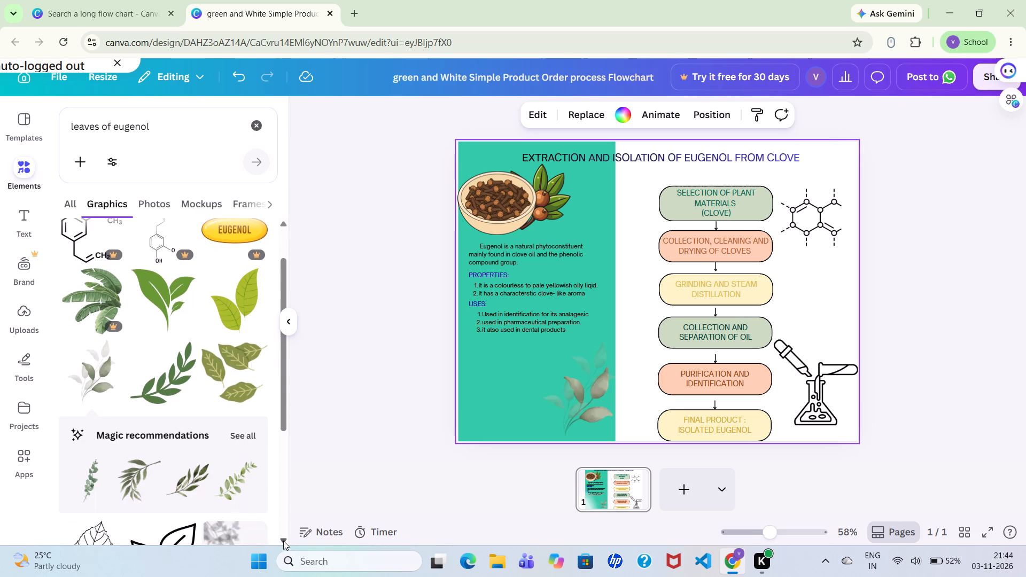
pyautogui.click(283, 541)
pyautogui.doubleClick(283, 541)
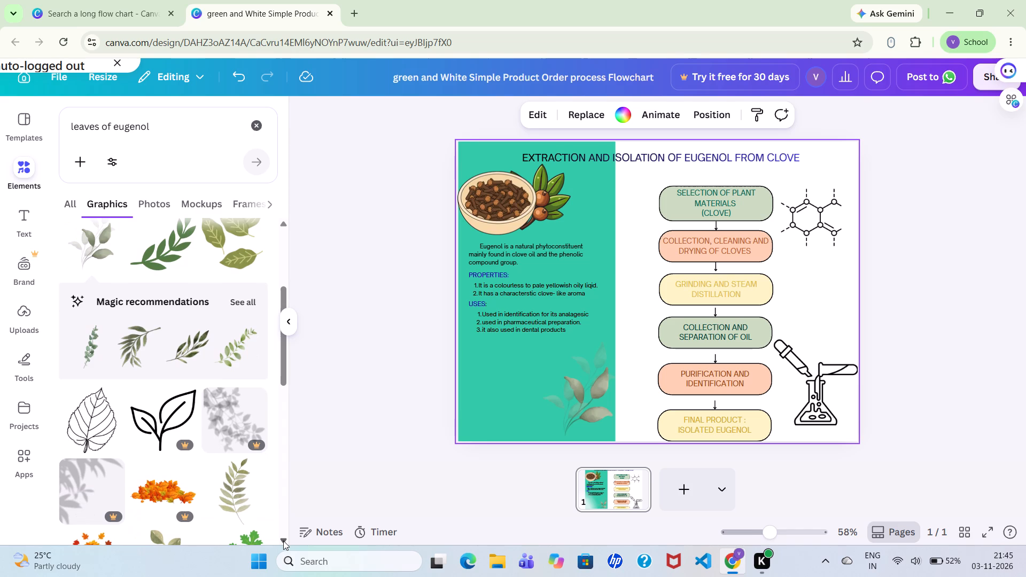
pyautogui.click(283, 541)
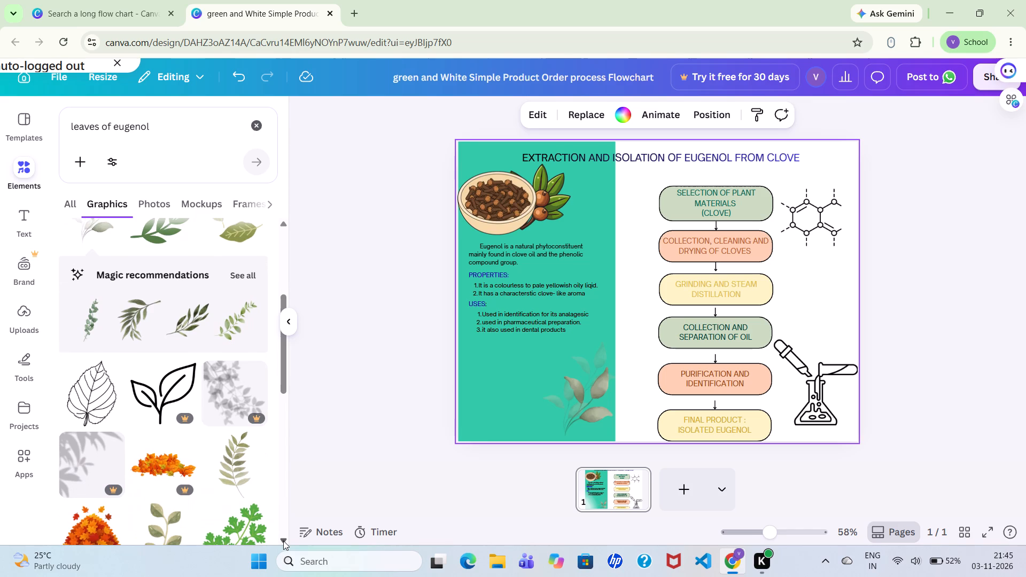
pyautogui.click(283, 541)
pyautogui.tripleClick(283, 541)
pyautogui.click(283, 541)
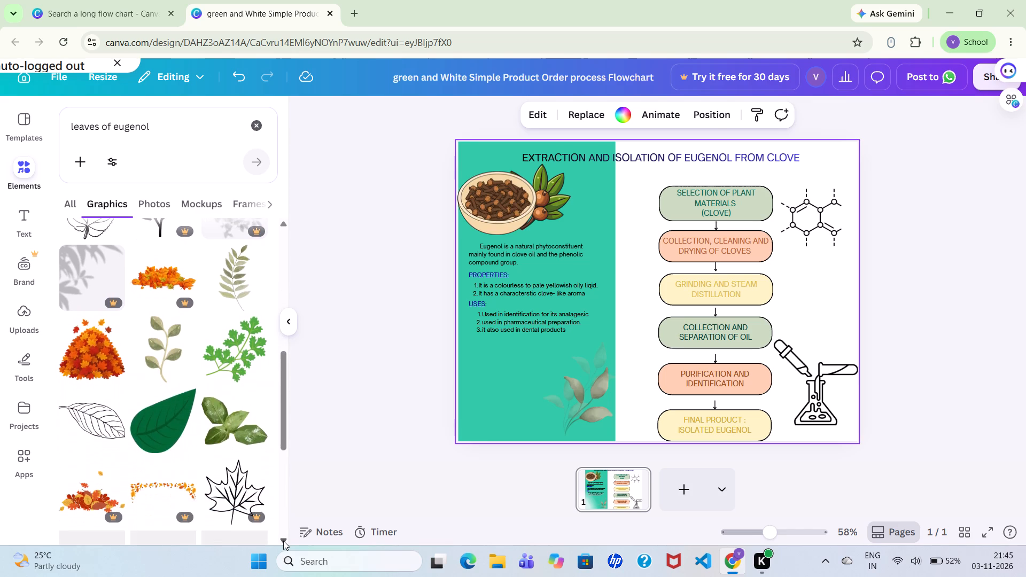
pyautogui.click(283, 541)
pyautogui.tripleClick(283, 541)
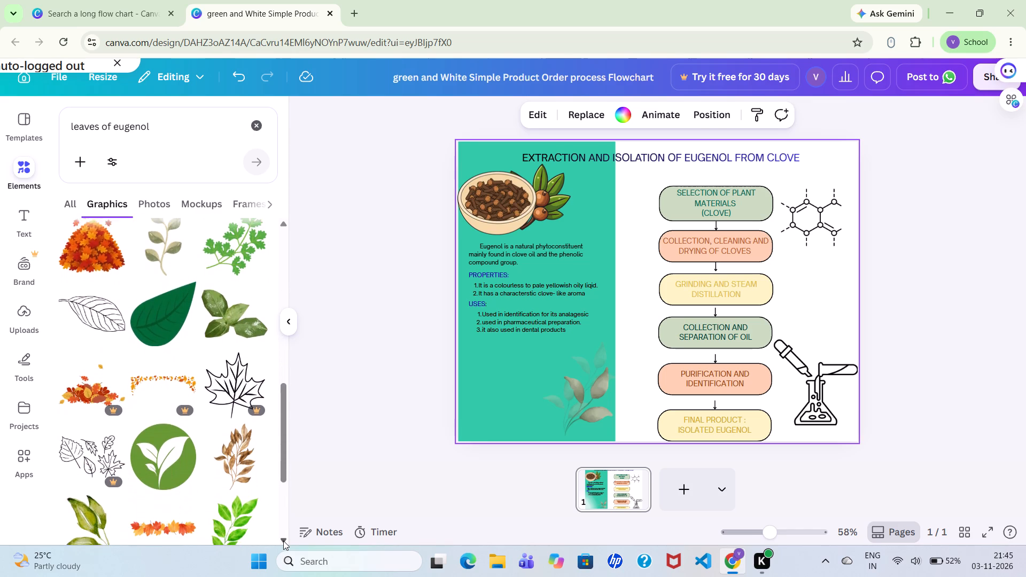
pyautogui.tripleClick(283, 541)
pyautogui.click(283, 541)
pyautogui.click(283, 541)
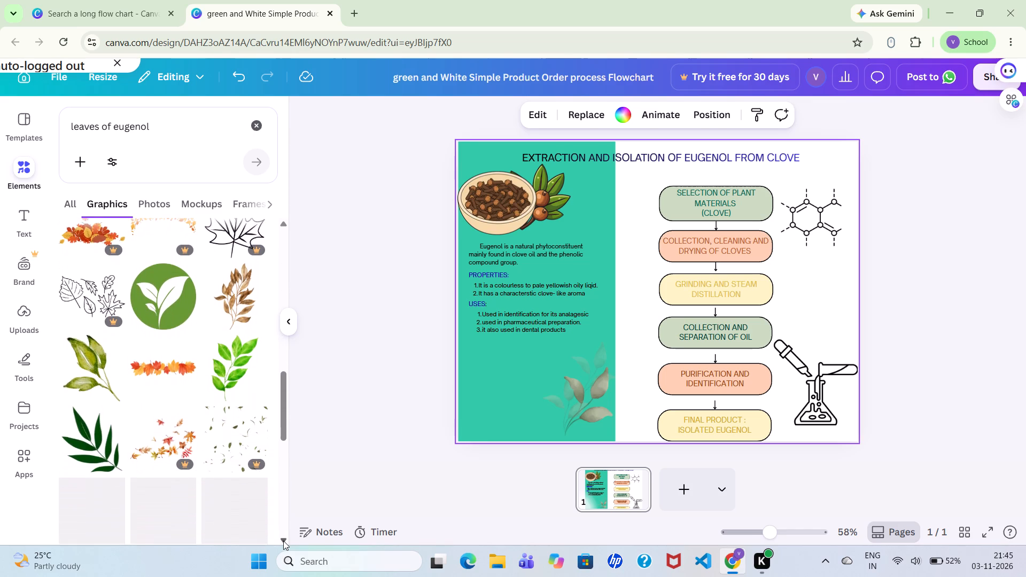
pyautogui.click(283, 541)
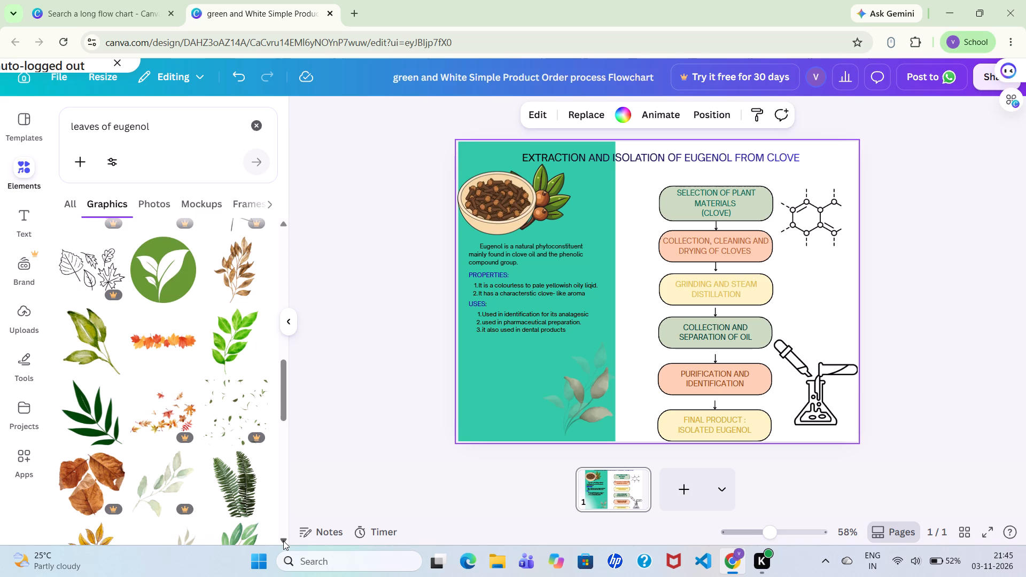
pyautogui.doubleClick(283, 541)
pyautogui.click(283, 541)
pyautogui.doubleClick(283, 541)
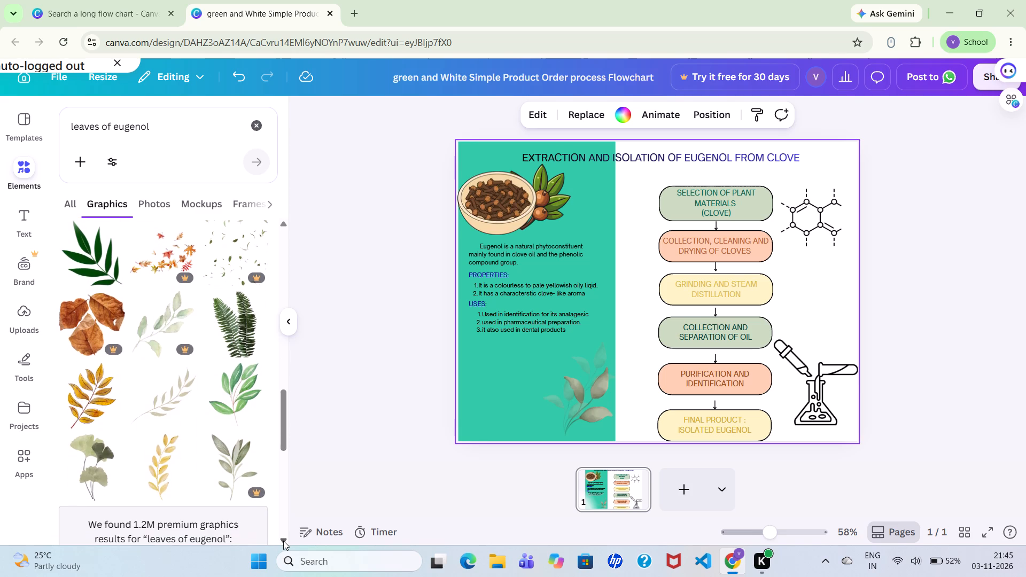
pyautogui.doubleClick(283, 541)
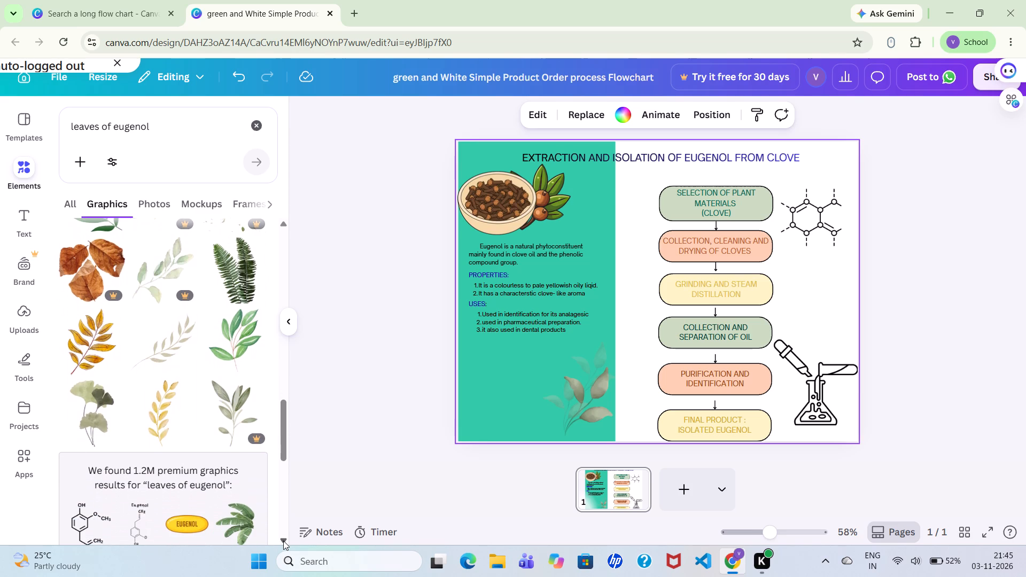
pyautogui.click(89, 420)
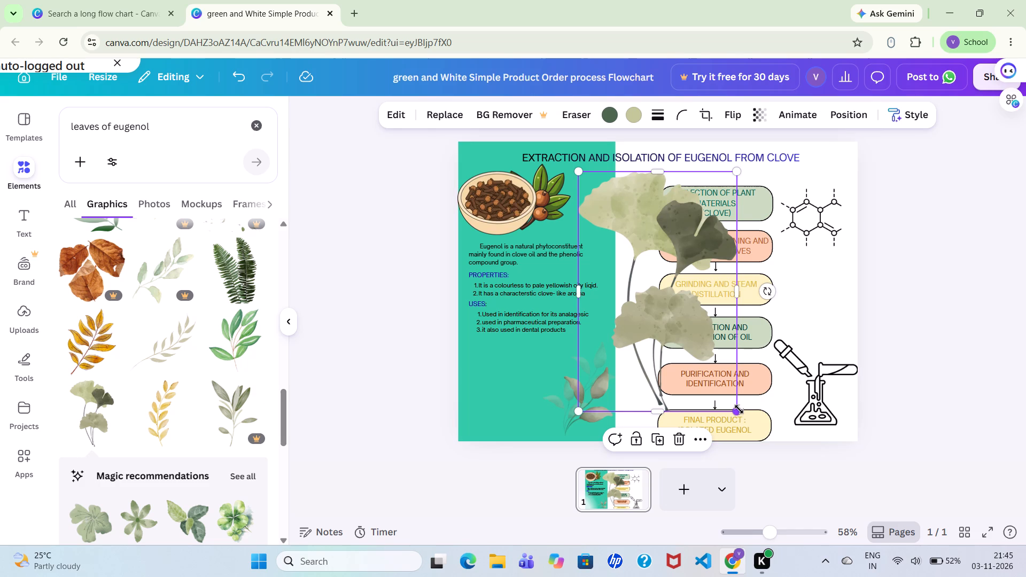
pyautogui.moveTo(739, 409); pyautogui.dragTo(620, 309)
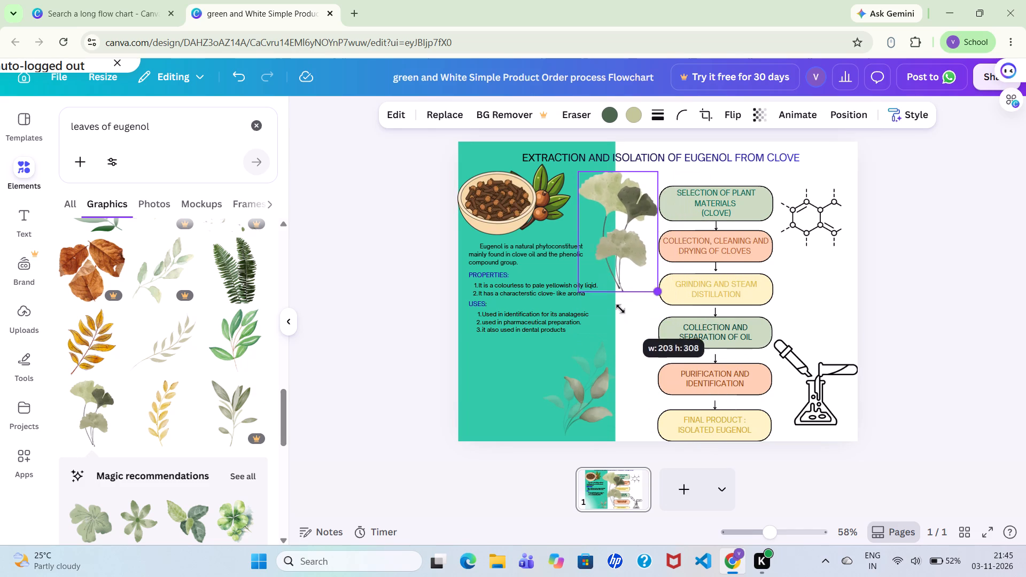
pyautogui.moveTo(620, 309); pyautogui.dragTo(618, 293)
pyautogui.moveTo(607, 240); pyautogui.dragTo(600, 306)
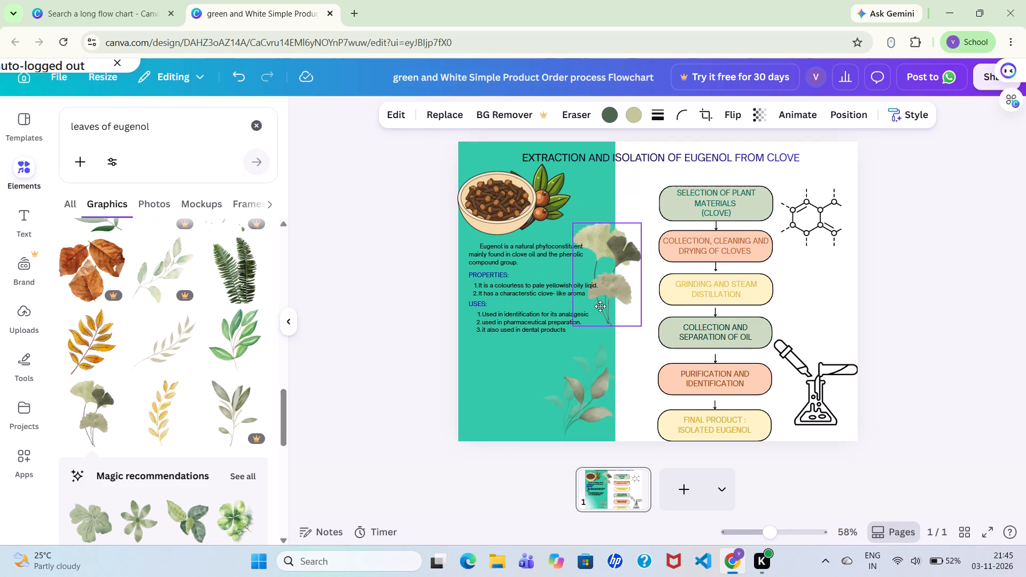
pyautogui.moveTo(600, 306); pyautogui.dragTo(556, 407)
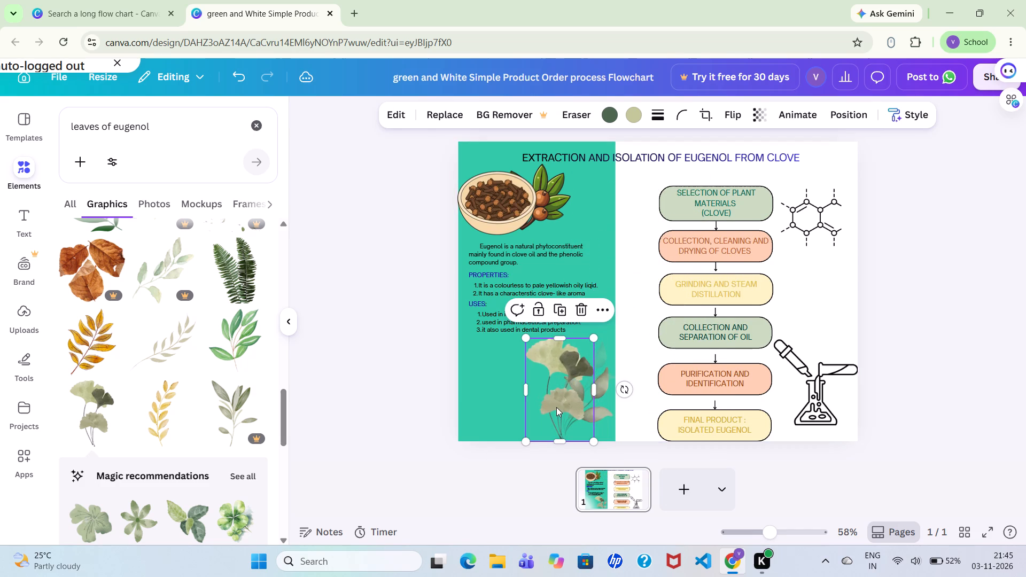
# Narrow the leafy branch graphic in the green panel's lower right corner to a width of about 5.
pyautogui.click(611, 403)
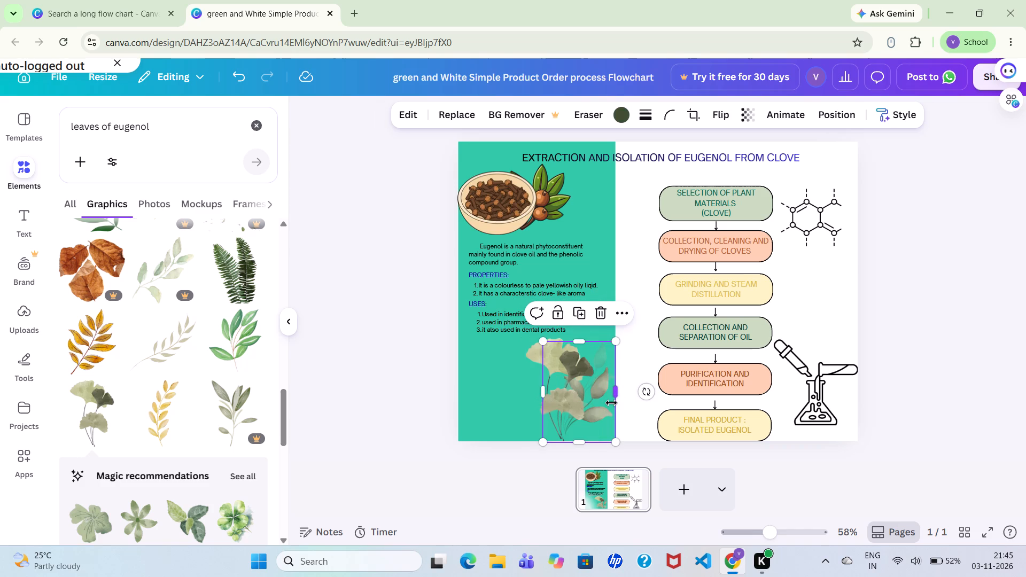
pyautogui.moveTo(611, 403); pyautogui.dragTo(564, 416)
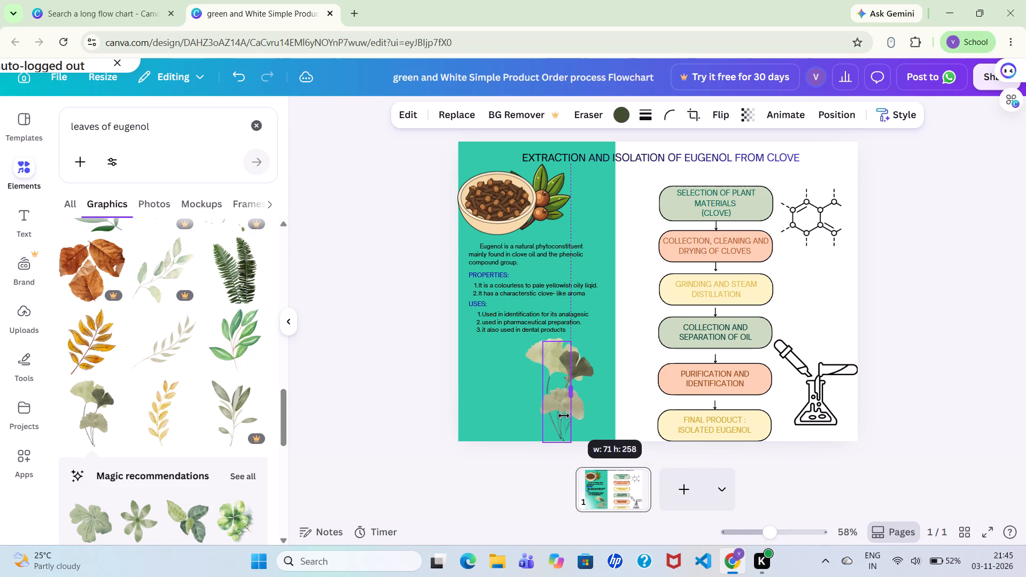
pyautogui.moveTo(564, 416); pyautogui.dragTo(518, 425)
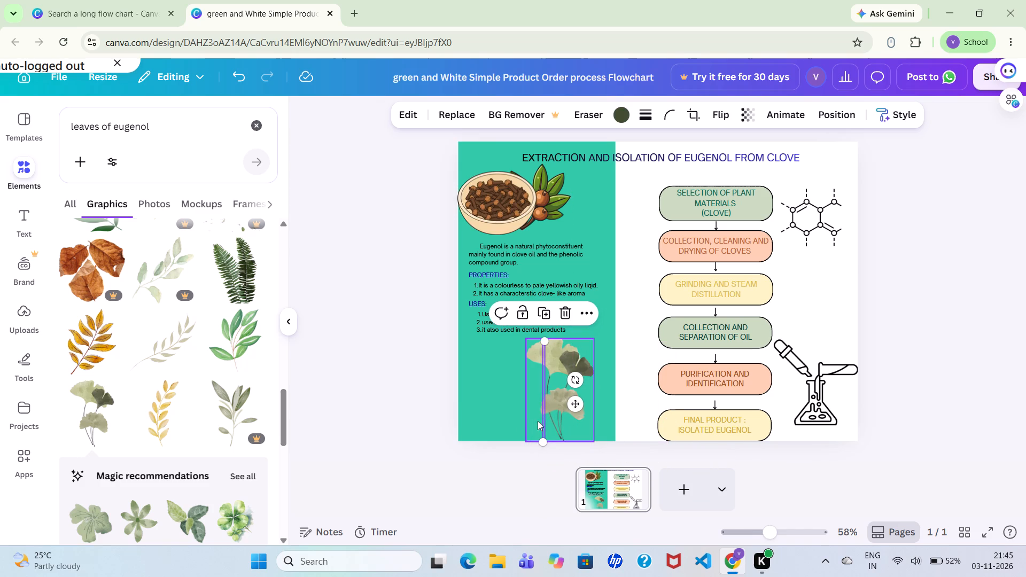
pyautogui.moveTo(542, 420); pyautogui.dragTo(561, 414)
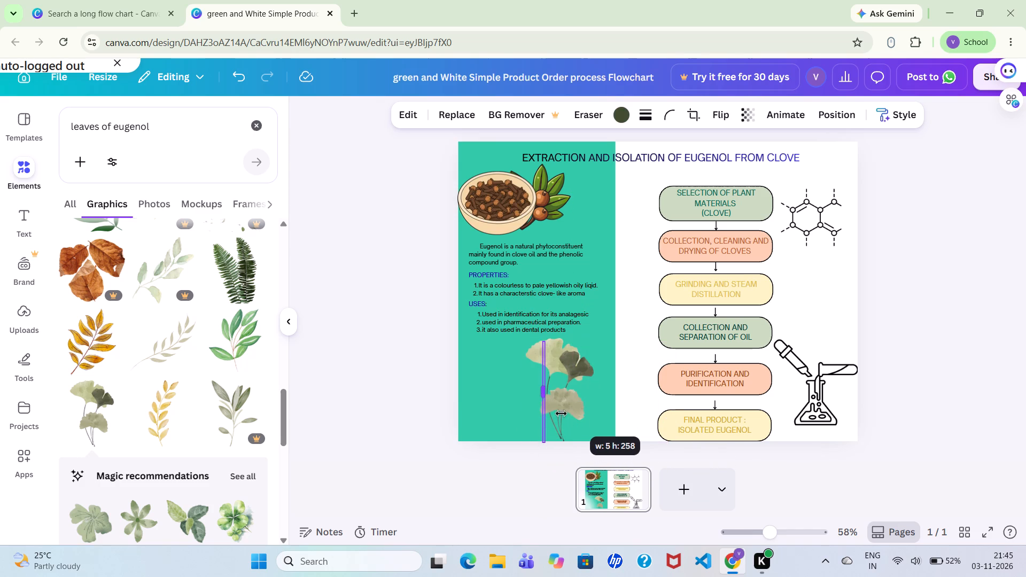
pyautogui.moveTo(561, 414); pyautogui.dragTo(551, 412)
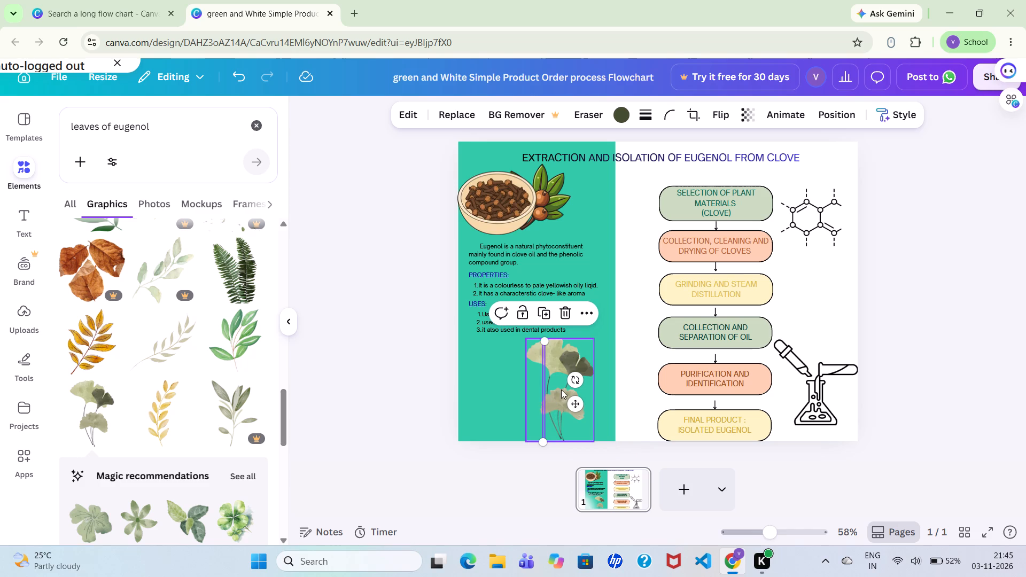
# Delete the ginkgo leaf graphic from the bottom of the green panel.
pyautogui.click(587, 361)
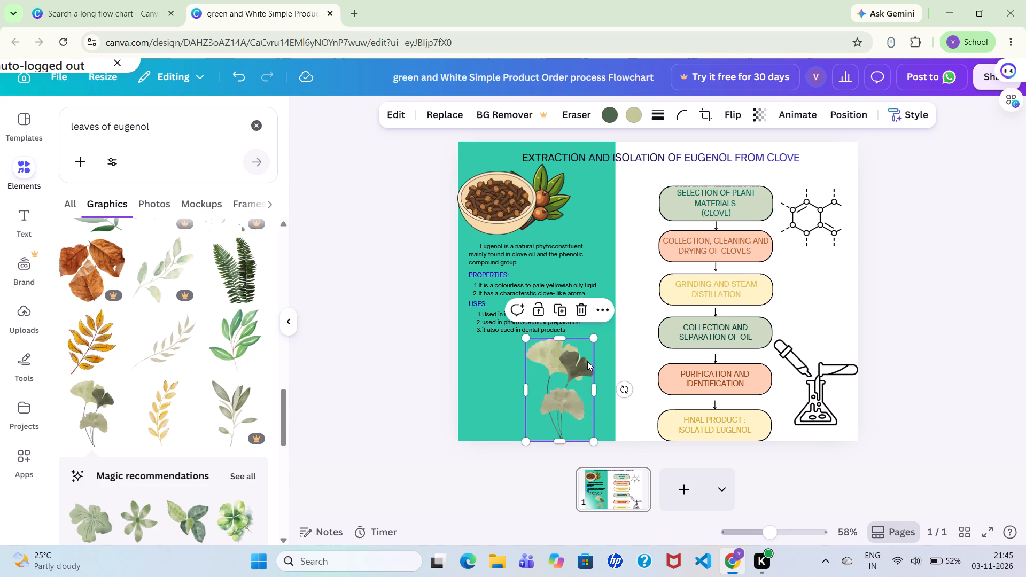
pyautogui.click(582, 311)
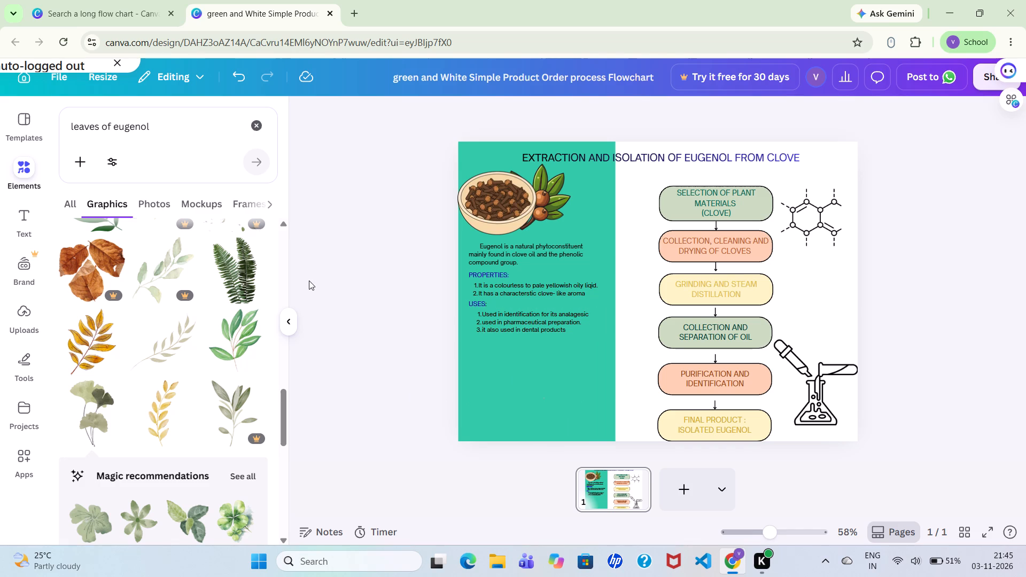
# Add the grey-green leafy branch graphic from the results again and place it in the green panel's lower right corner.
pyautogui.moveTo(280, 229); pyautogui.dragTo(281, 228)
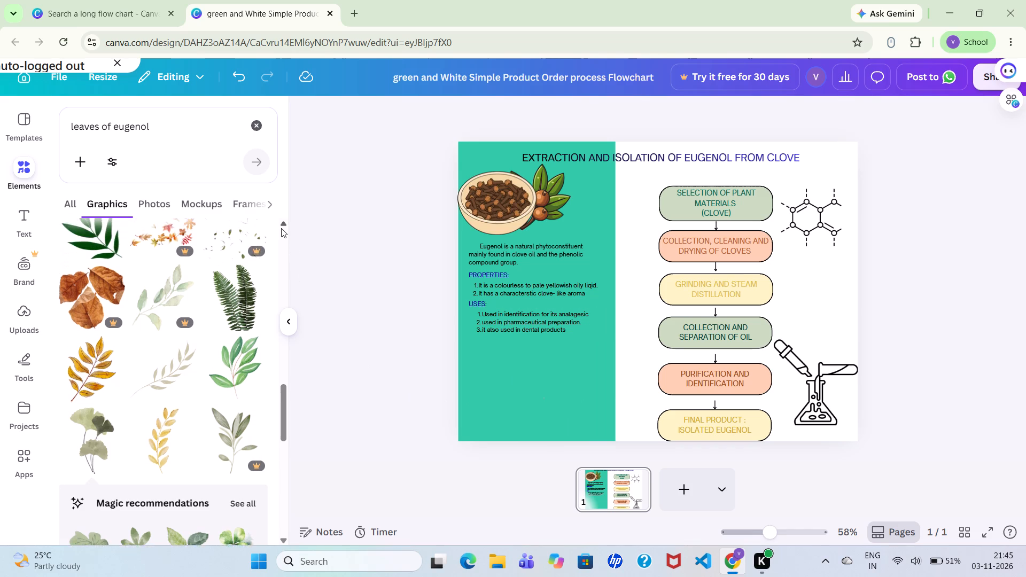
pyautogui.moveTo(281, 228); pyautogui.dragTo(285, 223)
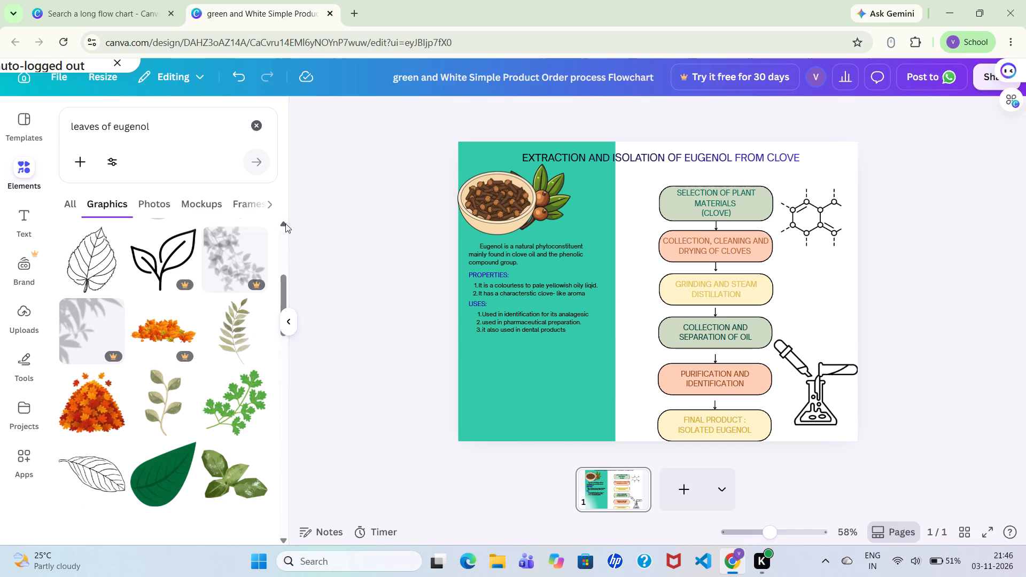
pyautogui.tripleClick(285, 223)
pyautogui.doubleClick(285, 223)
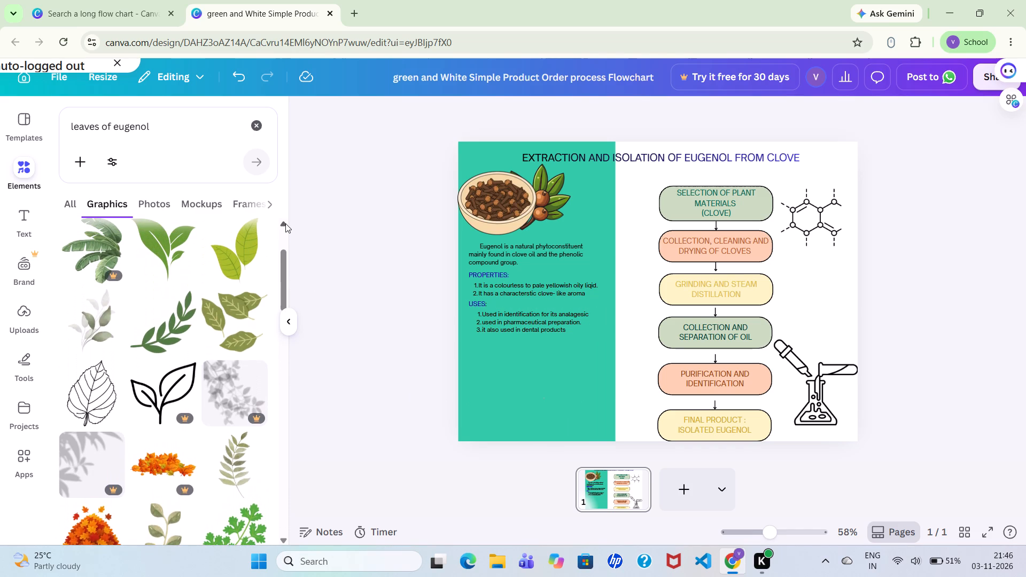
pyautogui.click(105, 303)
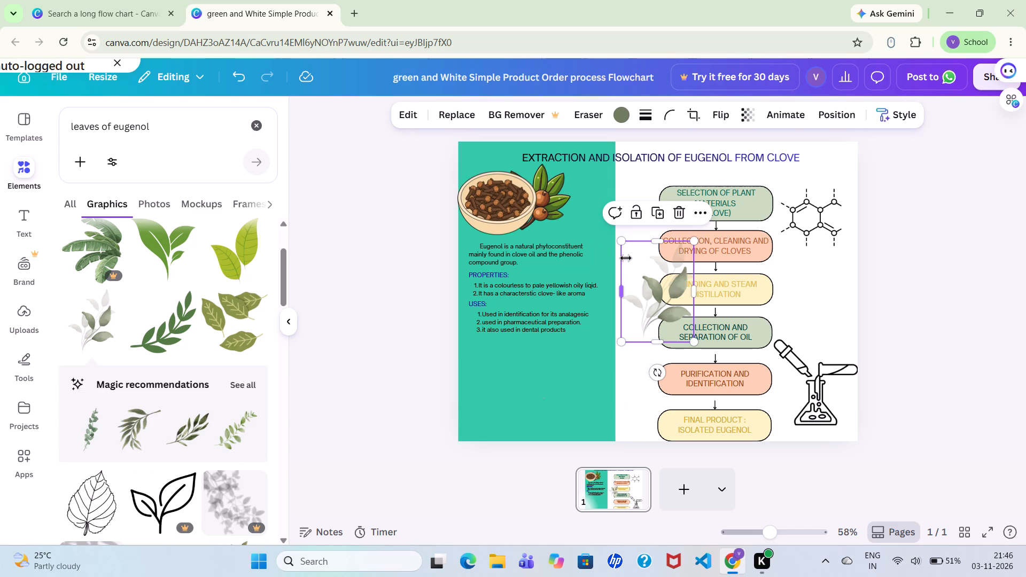
pyautogui.moveTo(641, 248); pyautogui.dragTo(566, 345)
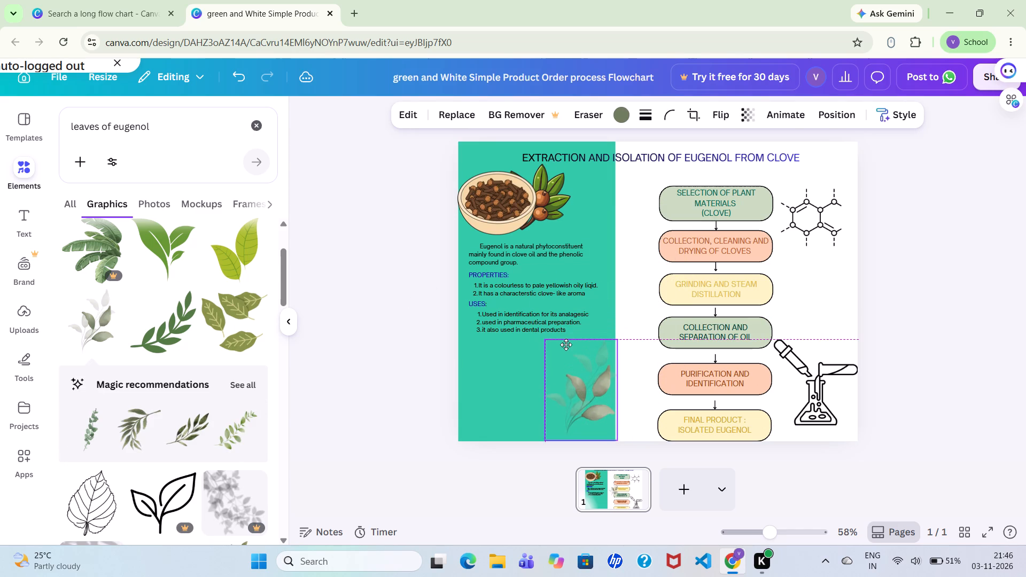
pyautogui.moveTo(566, 345); pyautogui.dragTo(566, 349)
pyautogui.click(525, 358)
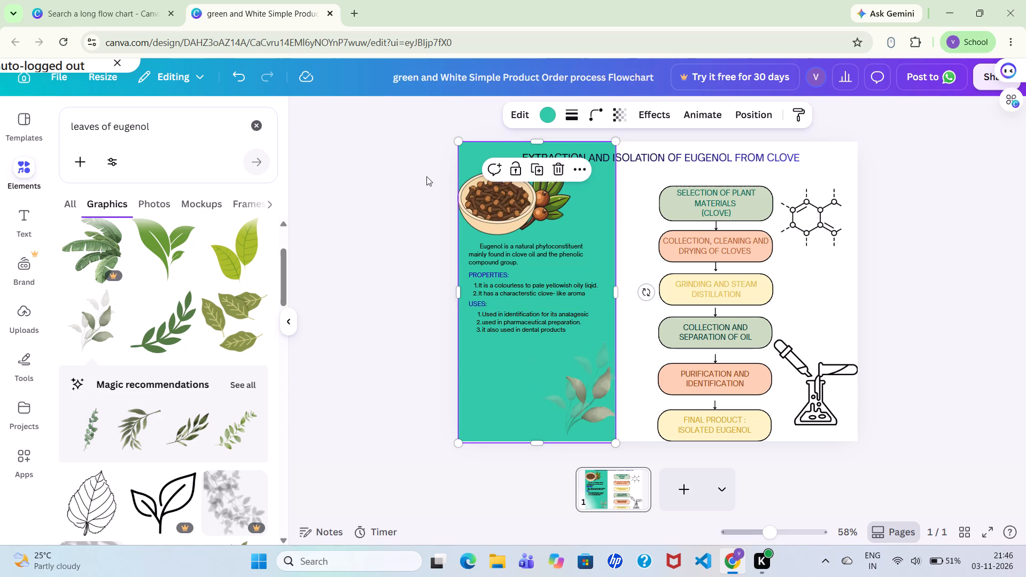
# Search the elements for "a message note box" and show all matching graphics.
pyautogui.click(260, 123)
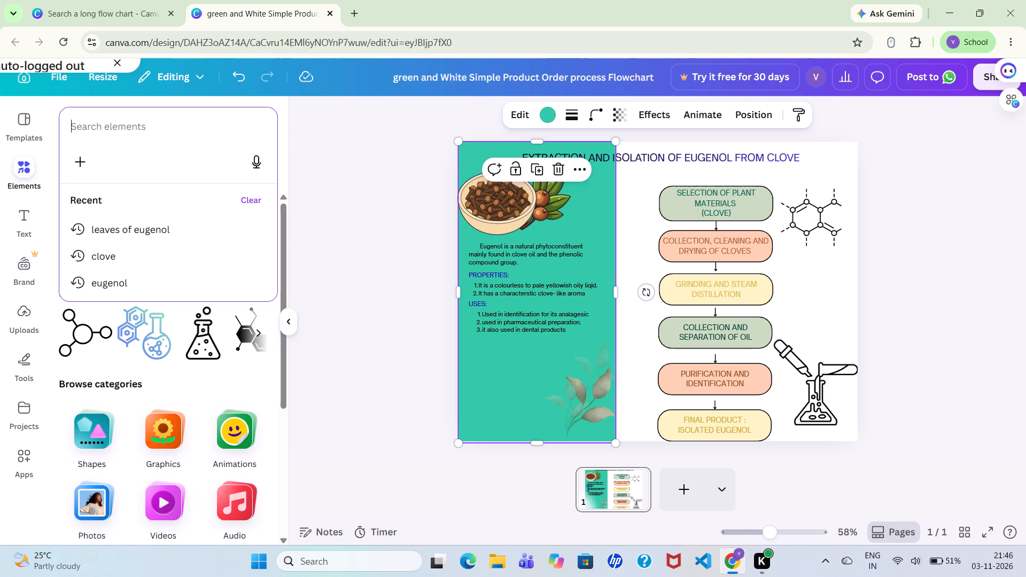
pyautogui.press('a')
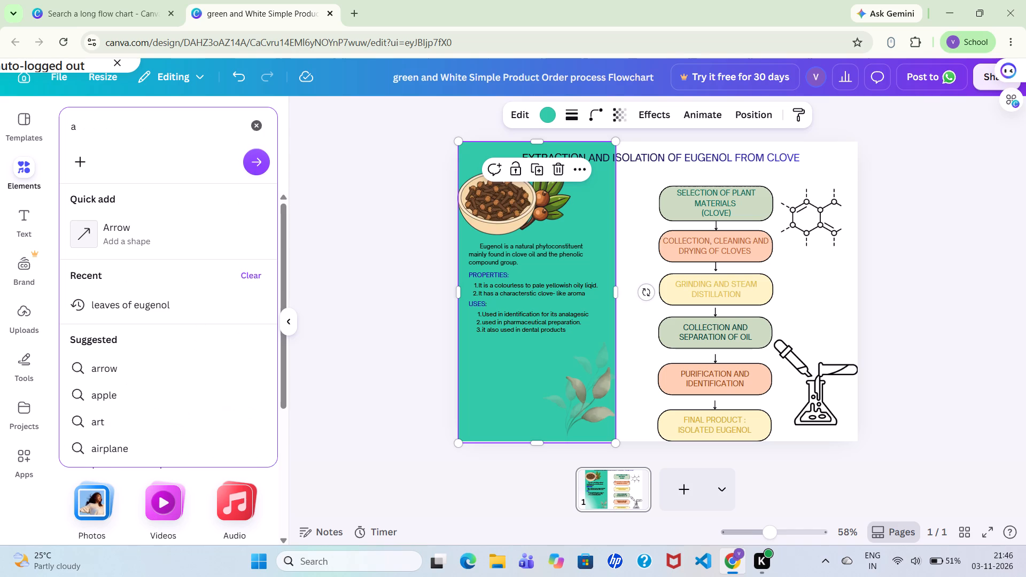
pyautogui.press('space')
pyautogui.write('messa')
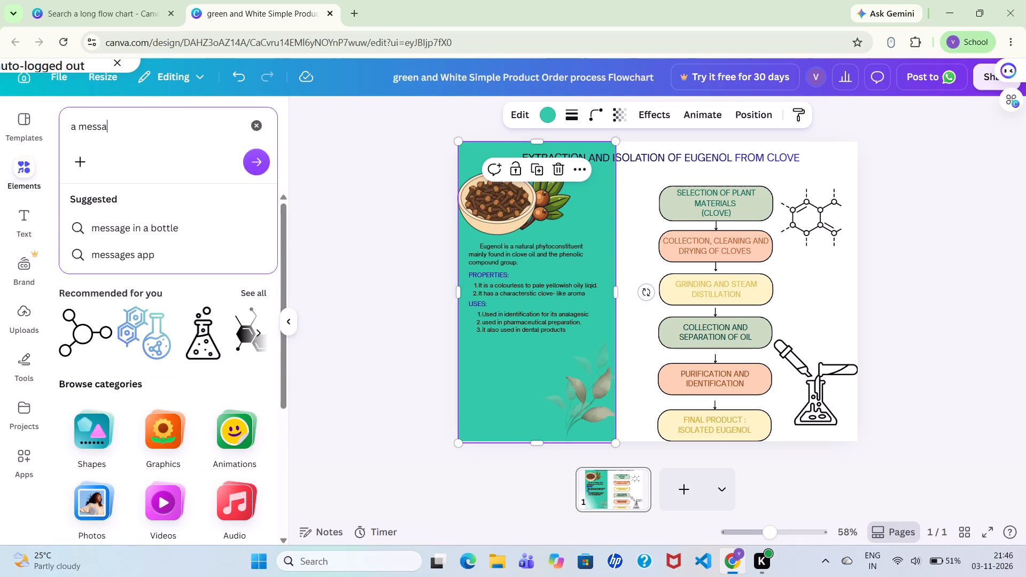
pyautogui.write('ge')
pyautogui.press('space')
pyautogui.write('note bo')
pyautogui.press('x')
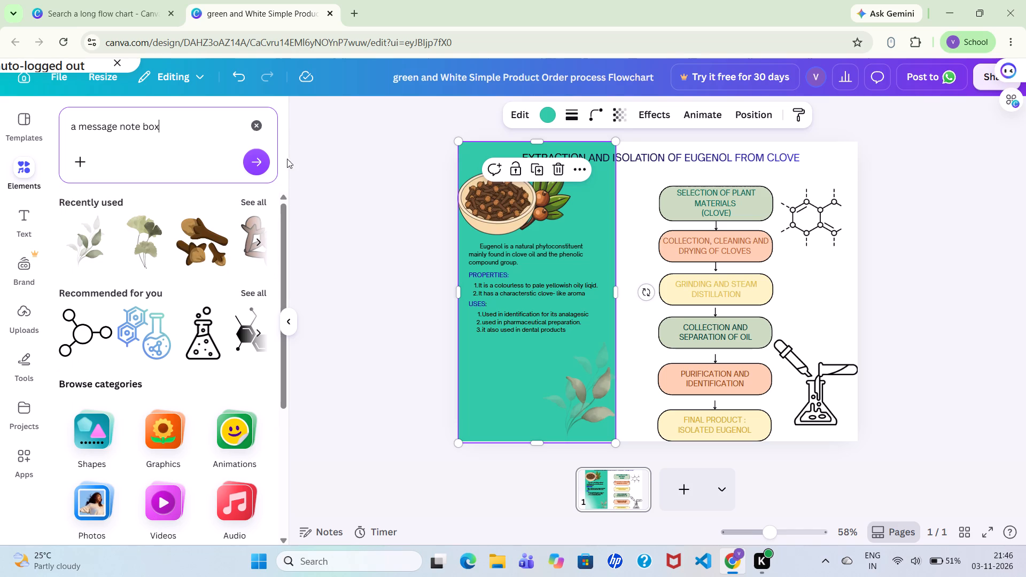
pyautogui.click(263, 161)
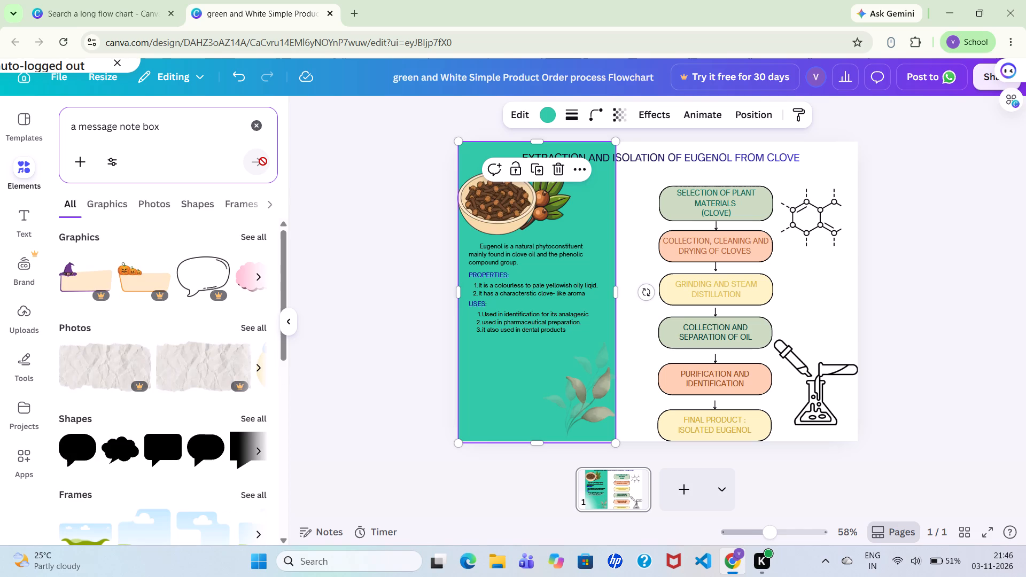
pyautogui.click(259, 237)
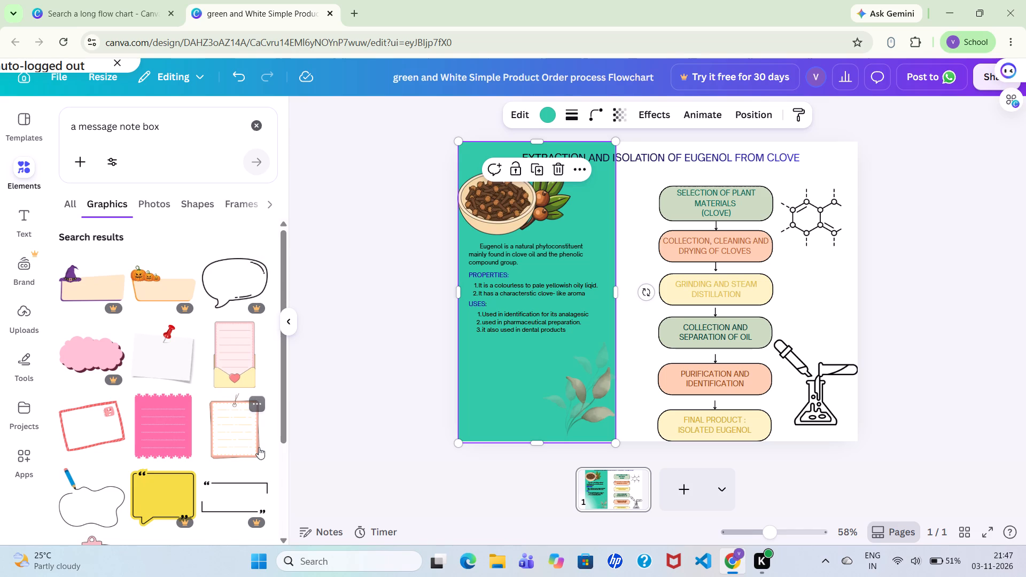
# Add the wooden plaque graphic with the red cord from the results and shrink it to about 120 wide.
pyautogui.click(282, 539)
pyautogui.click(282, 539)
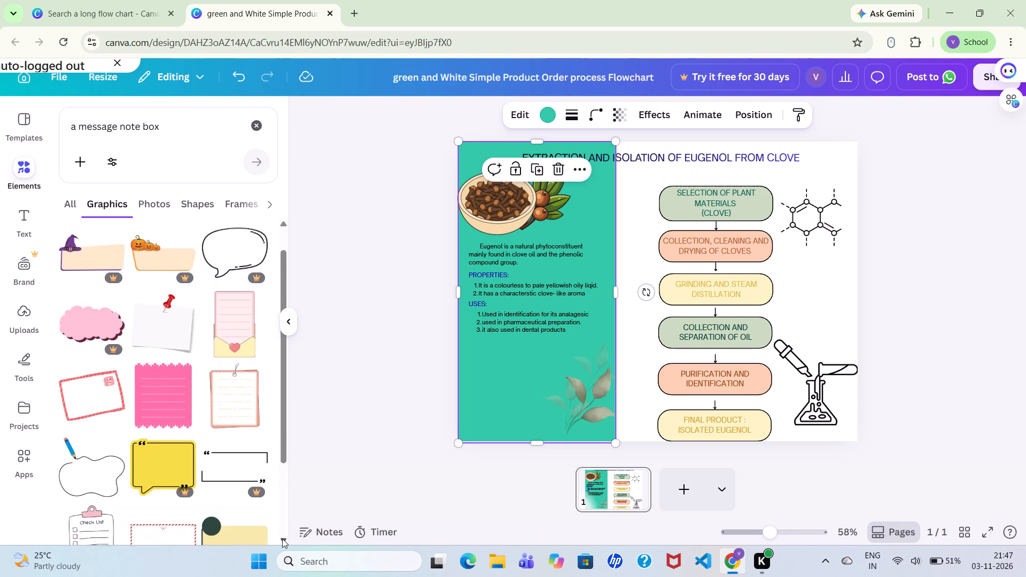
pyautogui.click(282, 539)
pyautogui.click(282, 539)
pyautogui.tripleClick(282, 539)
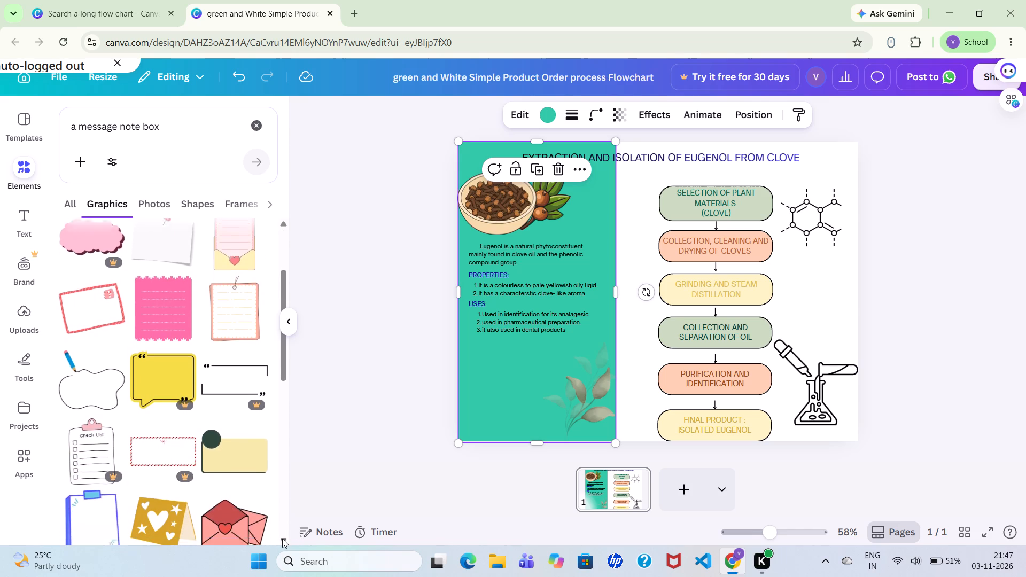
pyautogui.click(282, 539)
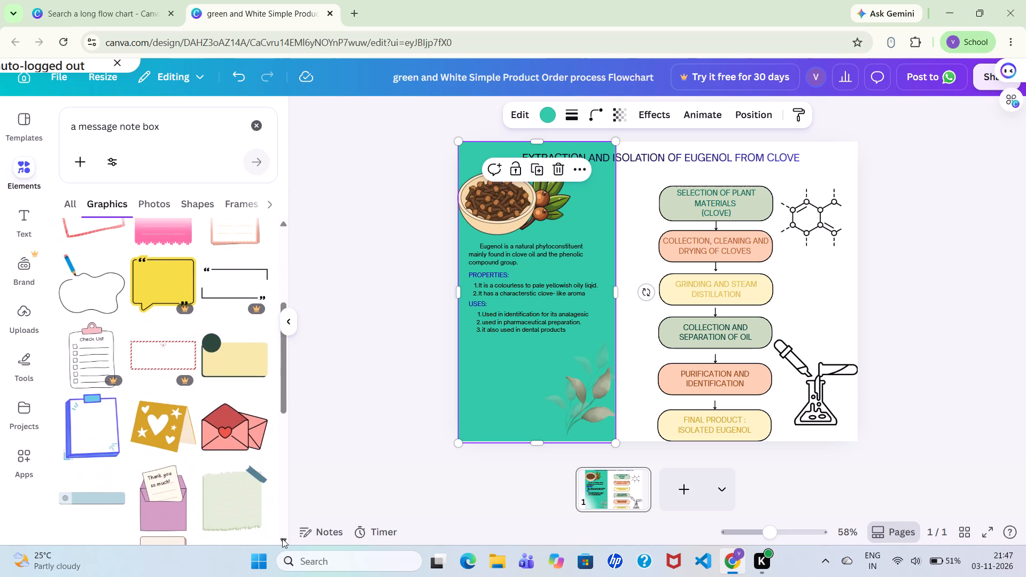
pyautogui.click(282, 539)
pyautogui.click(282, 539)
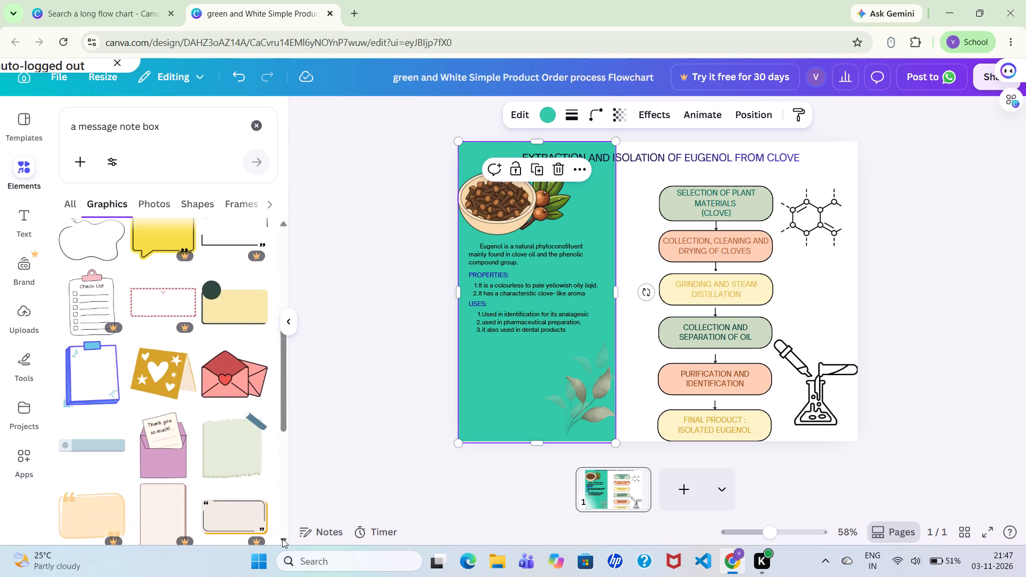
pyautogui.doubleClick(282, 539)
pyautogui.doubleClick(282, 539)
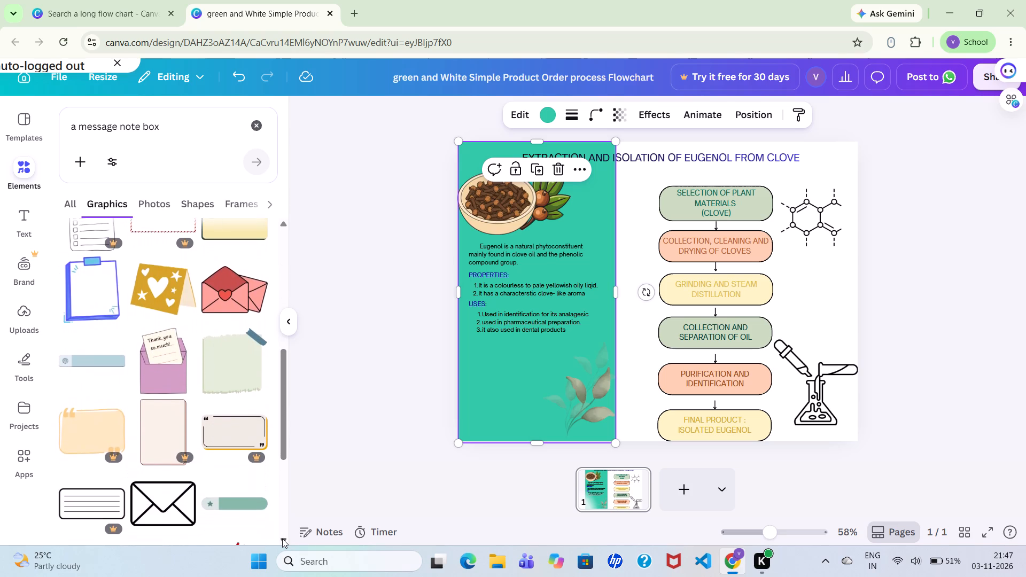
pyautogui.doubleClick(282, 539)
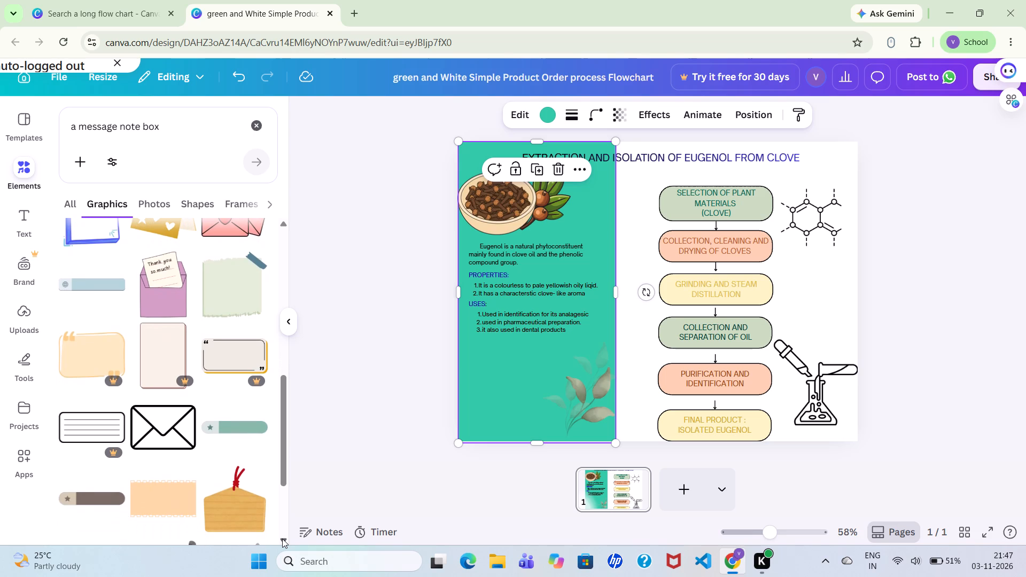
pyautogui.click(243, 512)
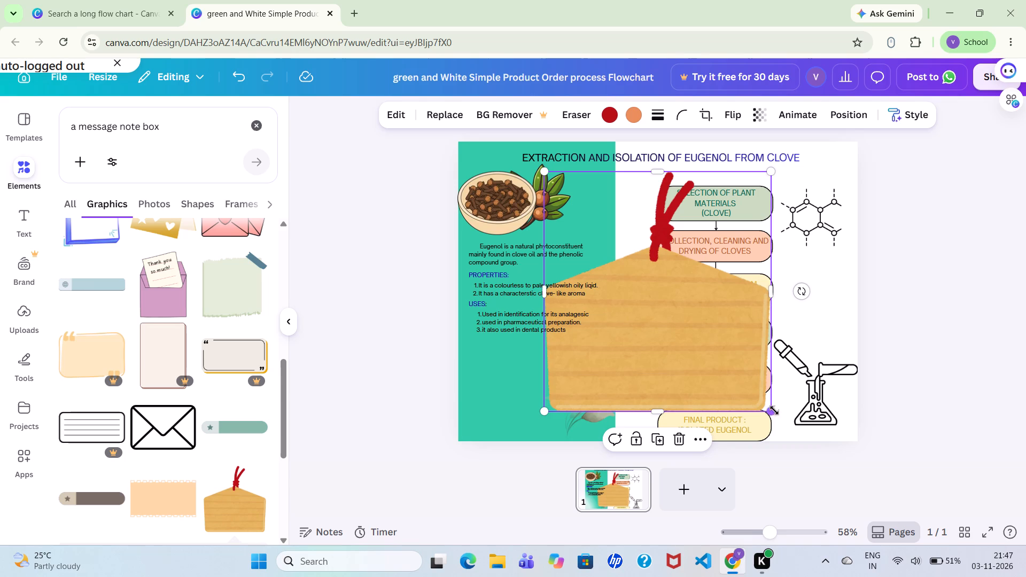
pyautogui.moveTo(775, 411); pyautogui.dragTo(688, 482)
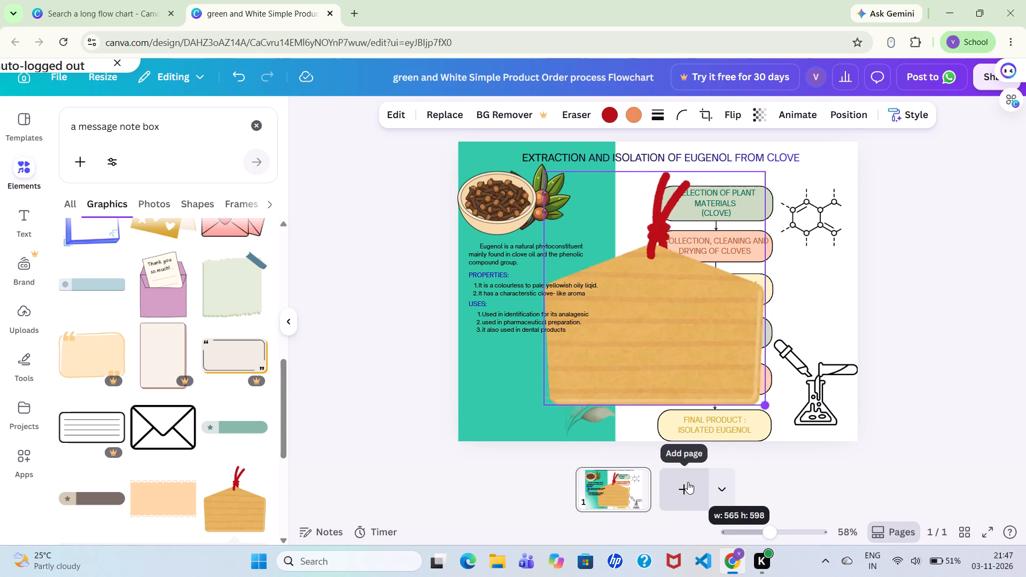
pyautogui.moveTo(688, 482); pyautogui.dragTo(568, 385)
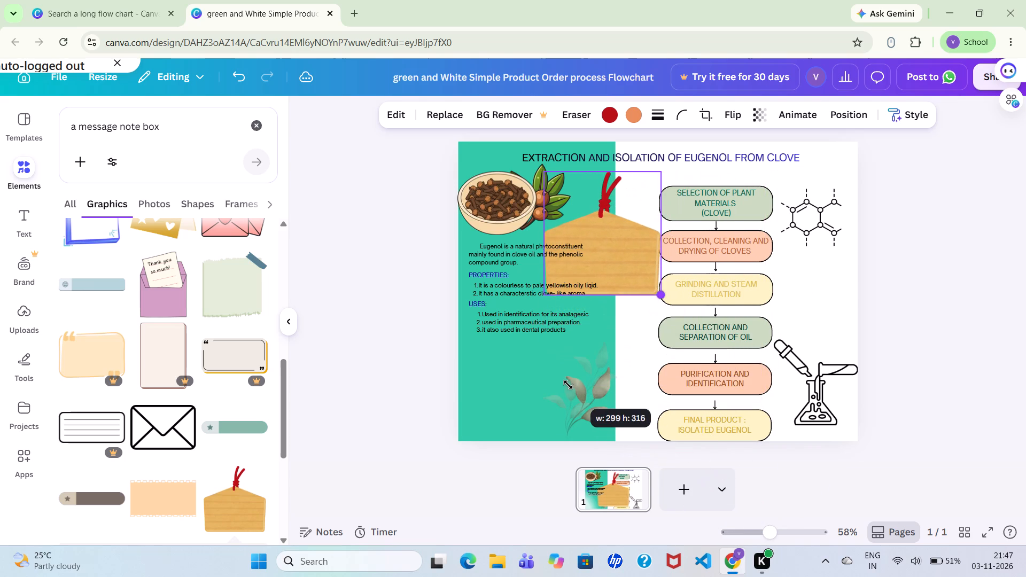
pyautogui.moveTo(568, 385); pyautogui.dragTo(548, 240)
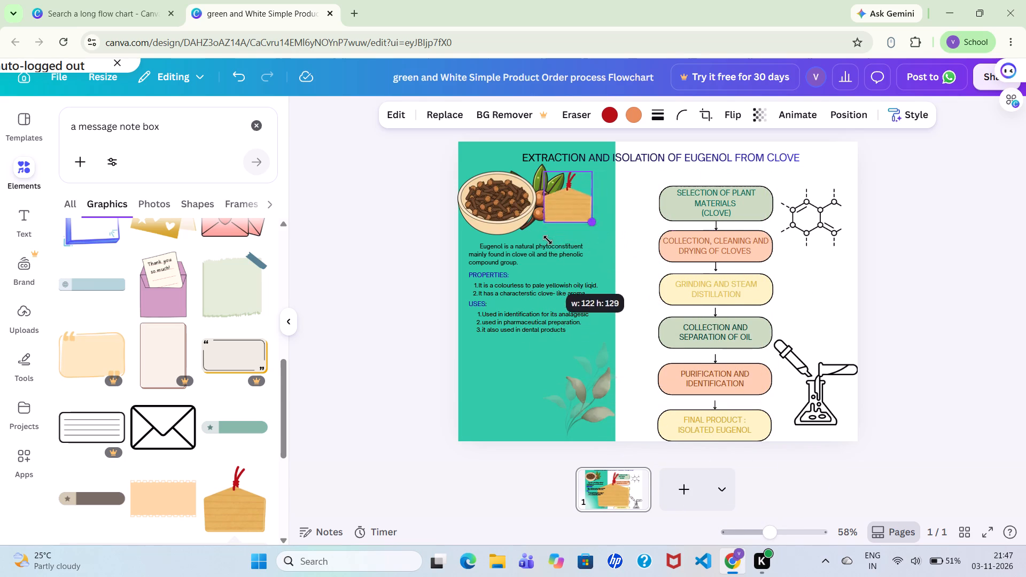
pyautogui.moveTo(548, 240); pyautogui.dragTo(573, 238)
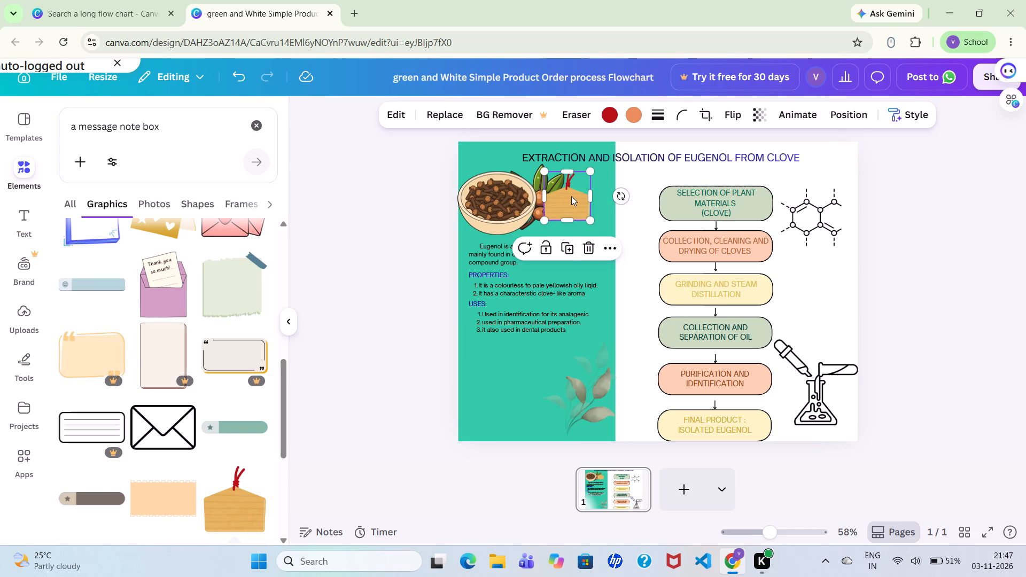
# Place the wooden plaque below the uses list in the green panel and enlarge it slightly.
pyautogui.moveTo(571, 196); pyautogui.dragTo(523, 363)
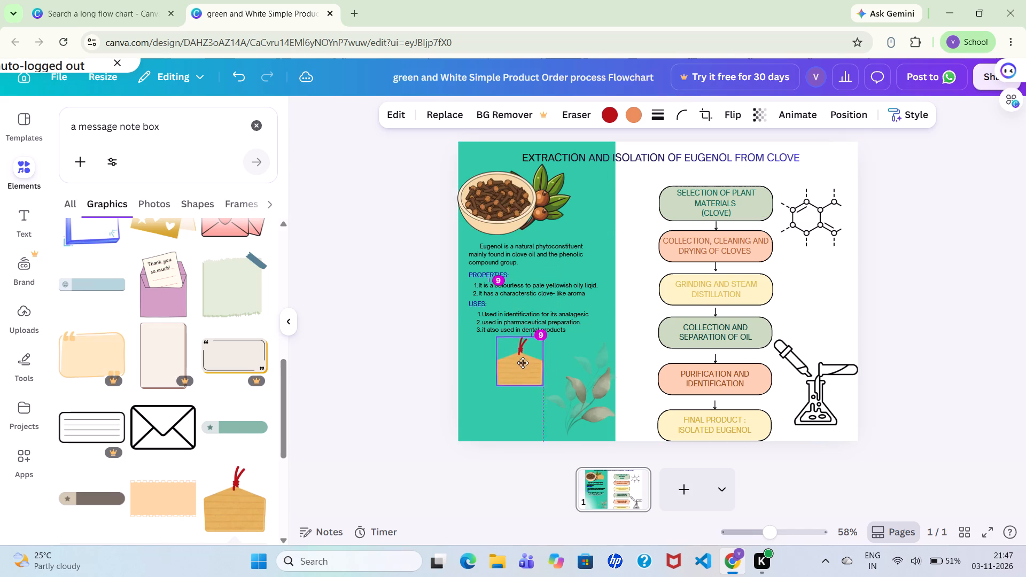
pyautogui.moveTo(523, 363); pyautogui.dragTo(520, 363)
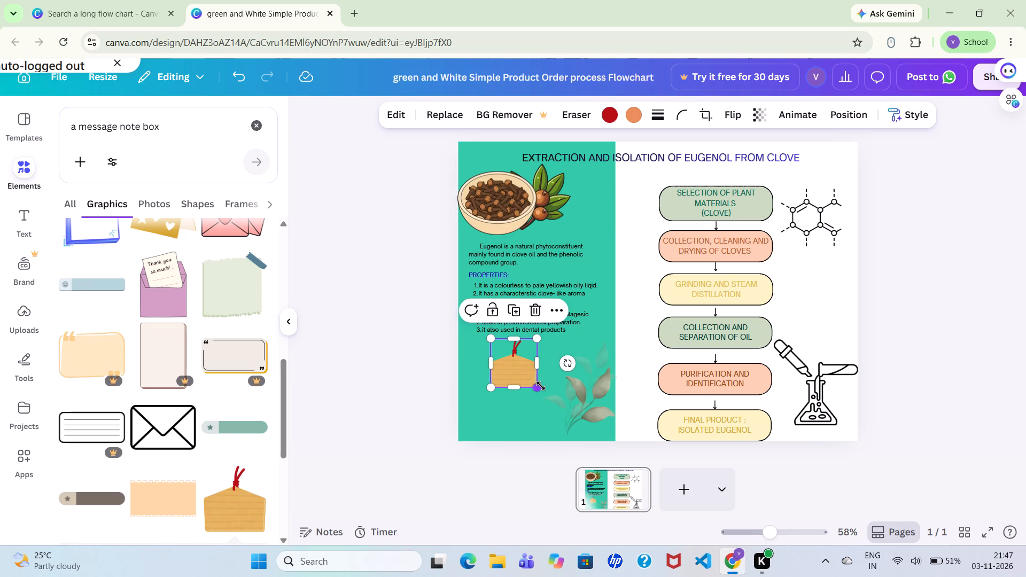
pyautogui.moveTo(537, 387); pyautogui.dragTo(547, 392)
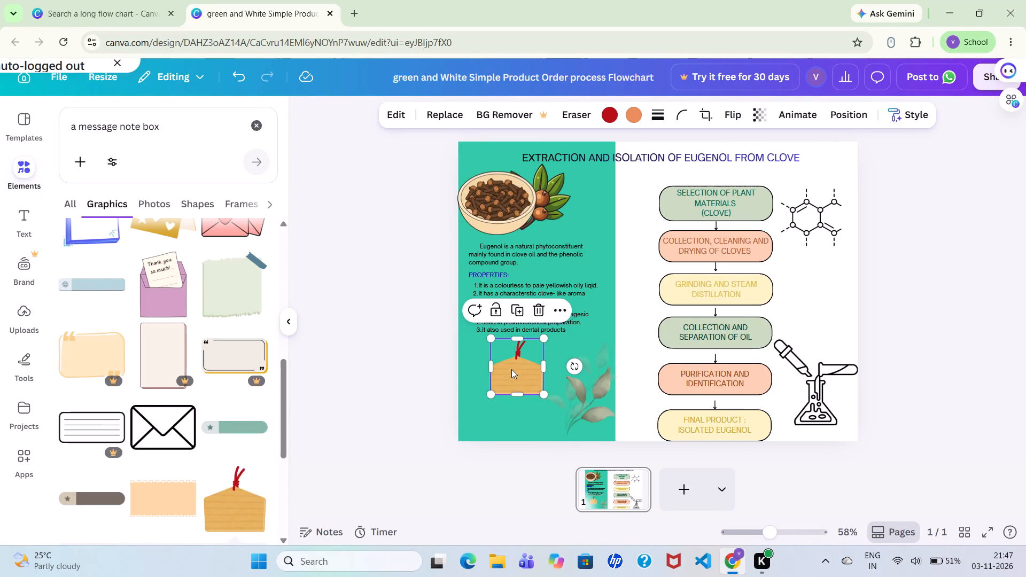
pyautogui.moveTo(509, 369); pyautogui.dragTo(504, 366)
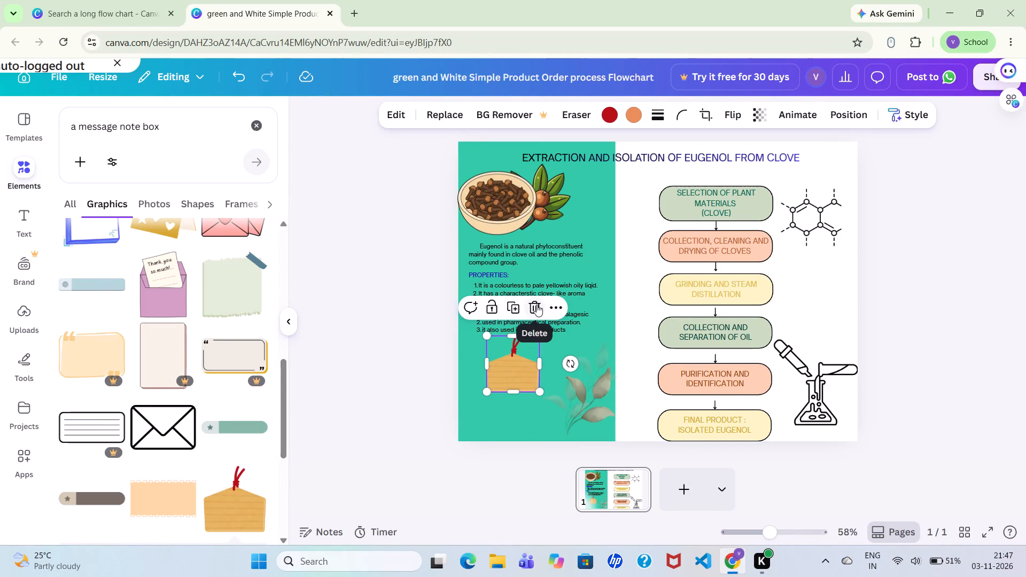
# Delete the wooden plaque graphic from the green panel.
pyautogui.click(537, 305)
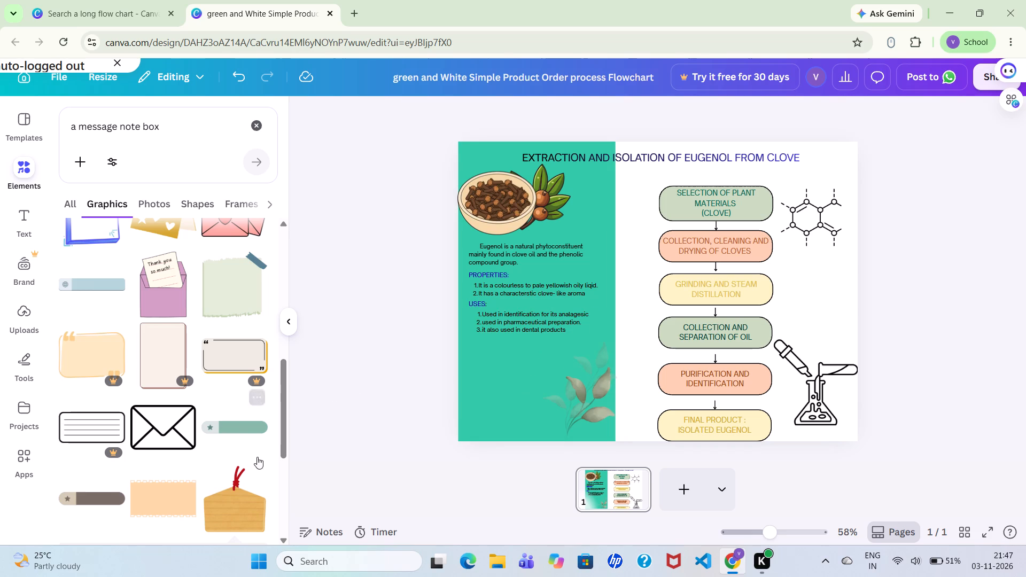
# Look through the remaining "a message note box" graphics for a note box that suits the green panel.
pyautogui.click(284, 542)
pyautogui.tripleClick(284, 542)
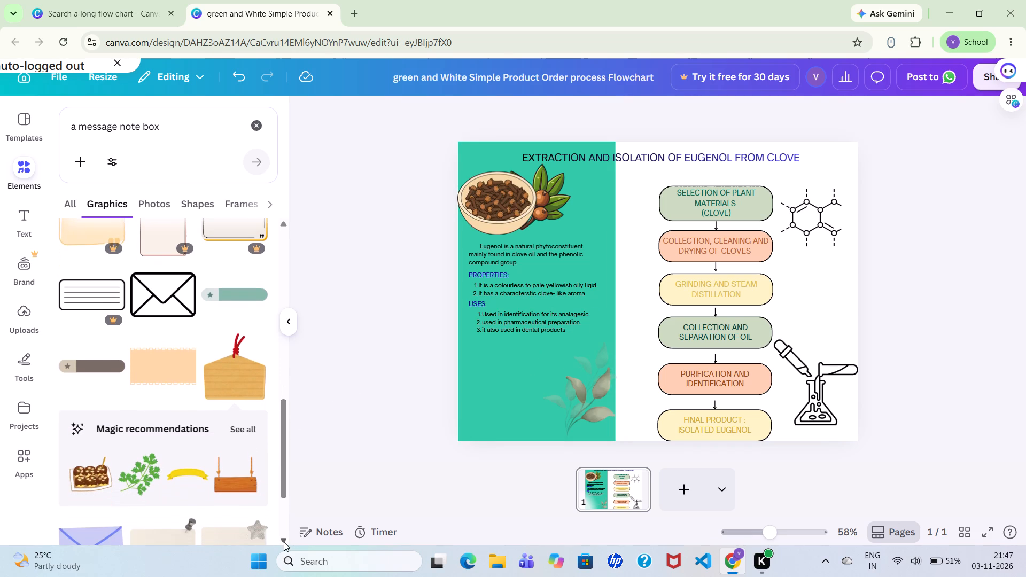
pyautogui.tripleClick(284, 542)
pyautogui.tripleClick(284, 542)
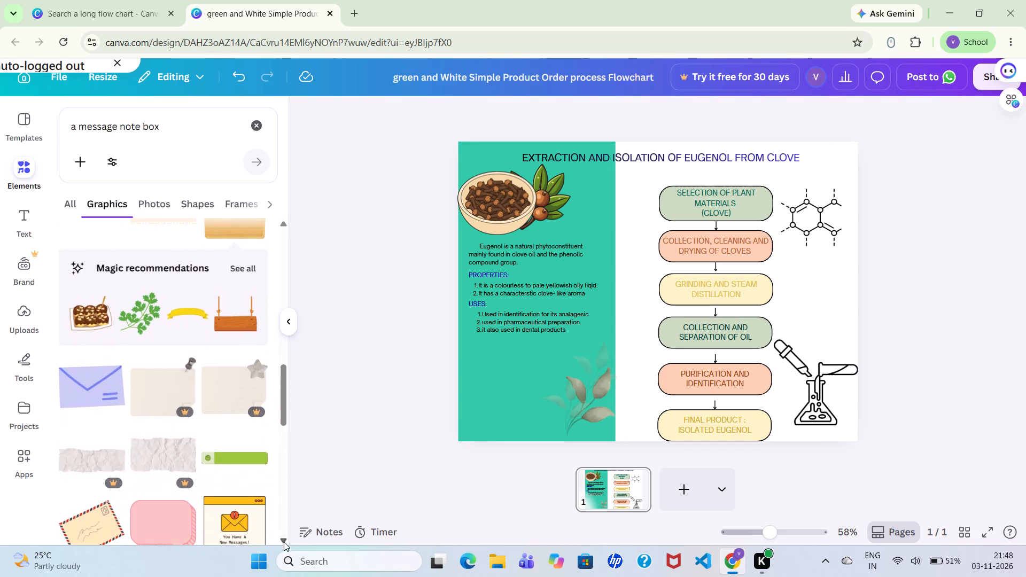
pyautogui.tripleClick(284, 542)
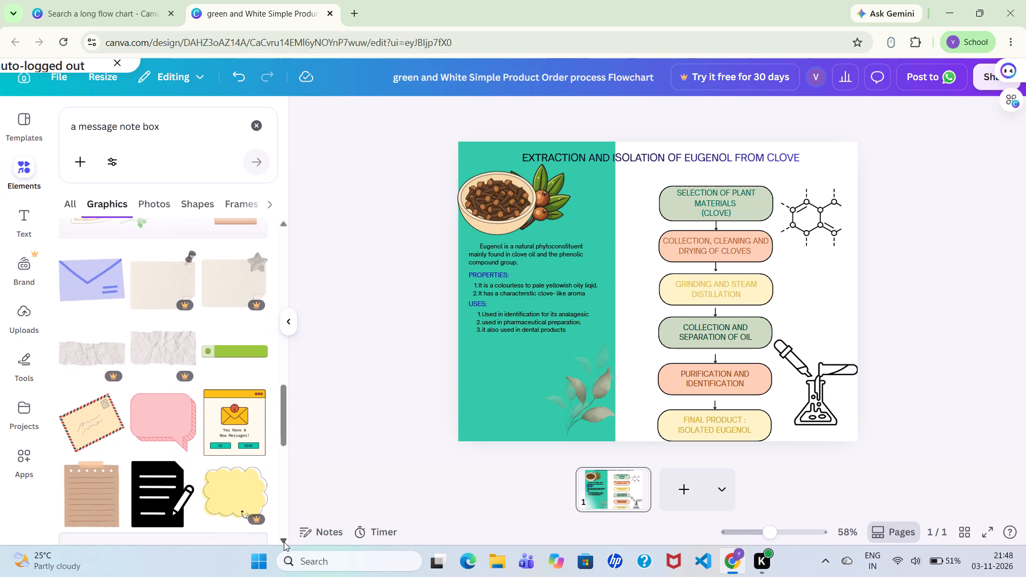
pyautogui.tripleClick(284, 542)
pyautogui.click(284, 542)
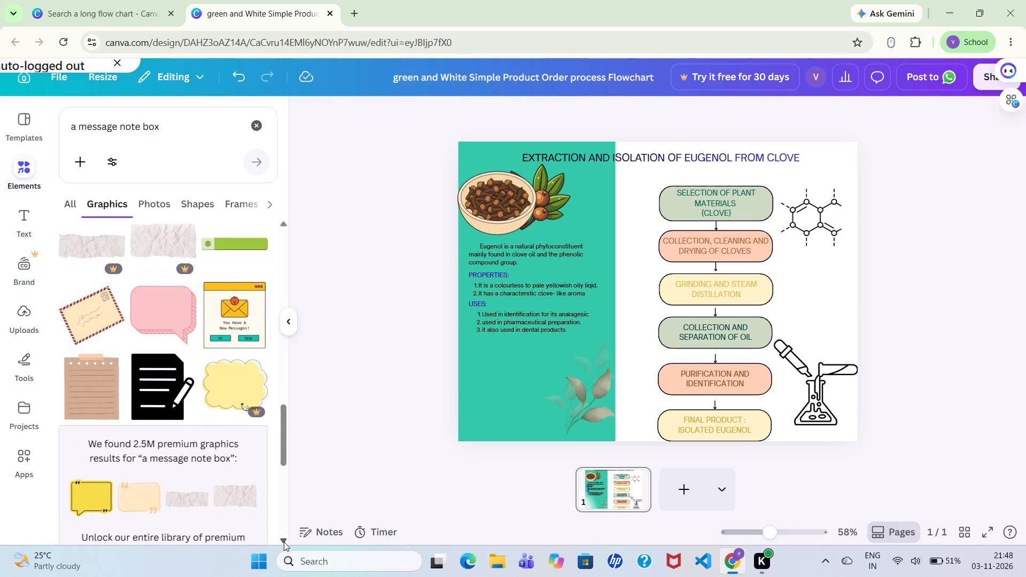
pyautogui.click(284, 542)
pyautogui.click(284, 542)
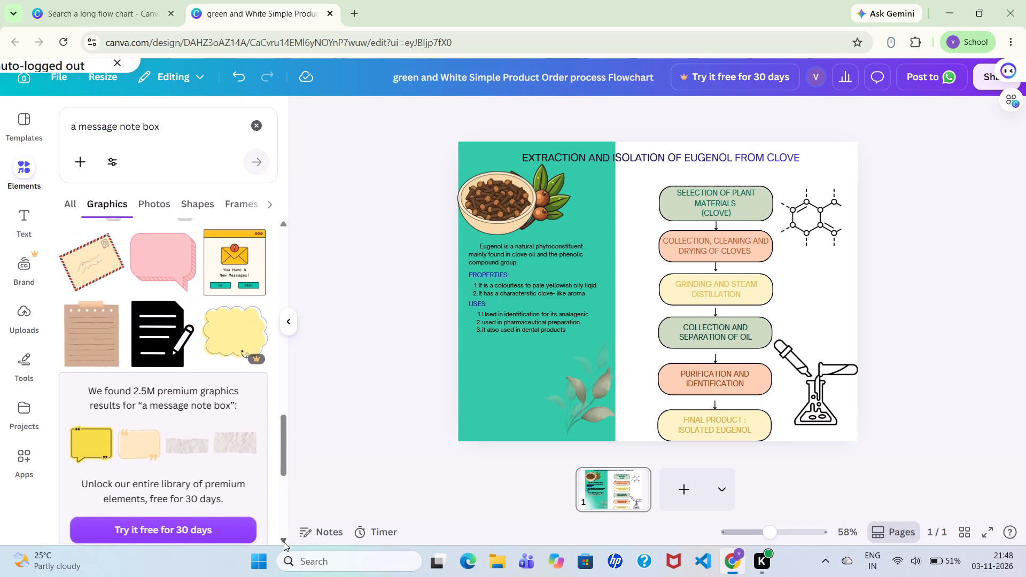
pyautogui.click(284, 542)
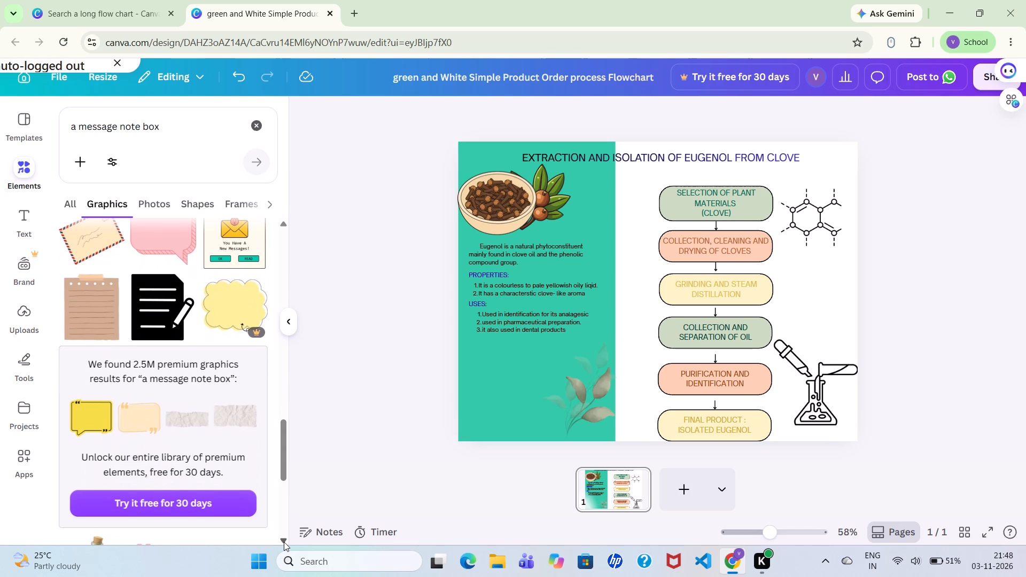
pyautogui.tripleClick(284, 542)
pyautogui.click(284, 542)
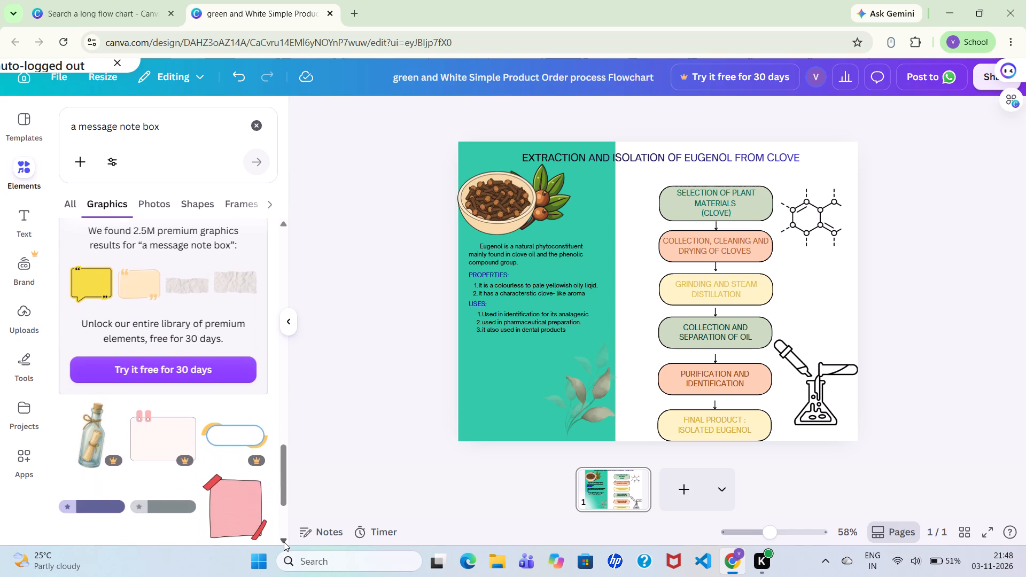
pyautogui.doubleClick(284, 542)
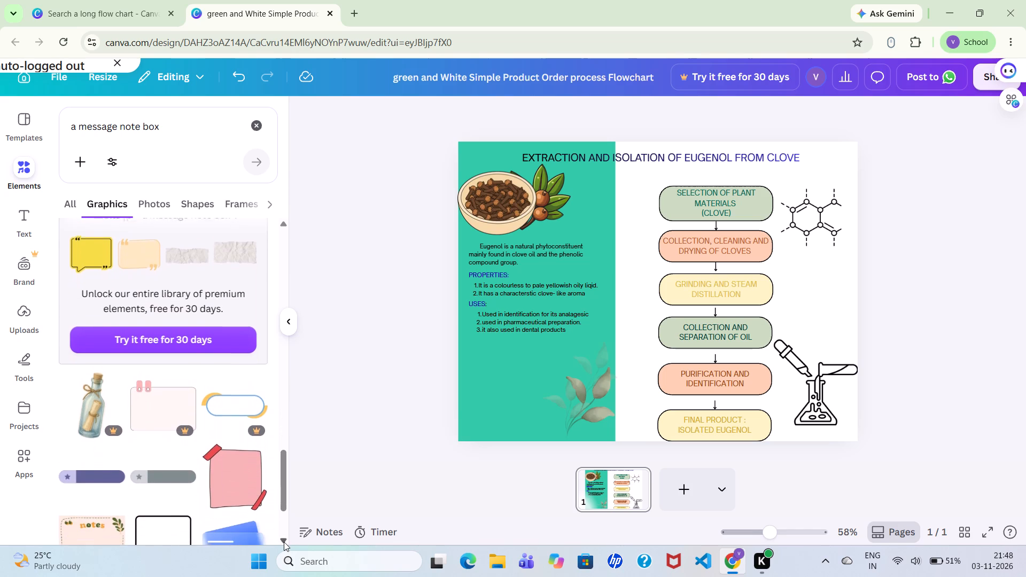
pyautogui.doubleClick(284, 542)
pyautogui.doubleClick(284, 542)
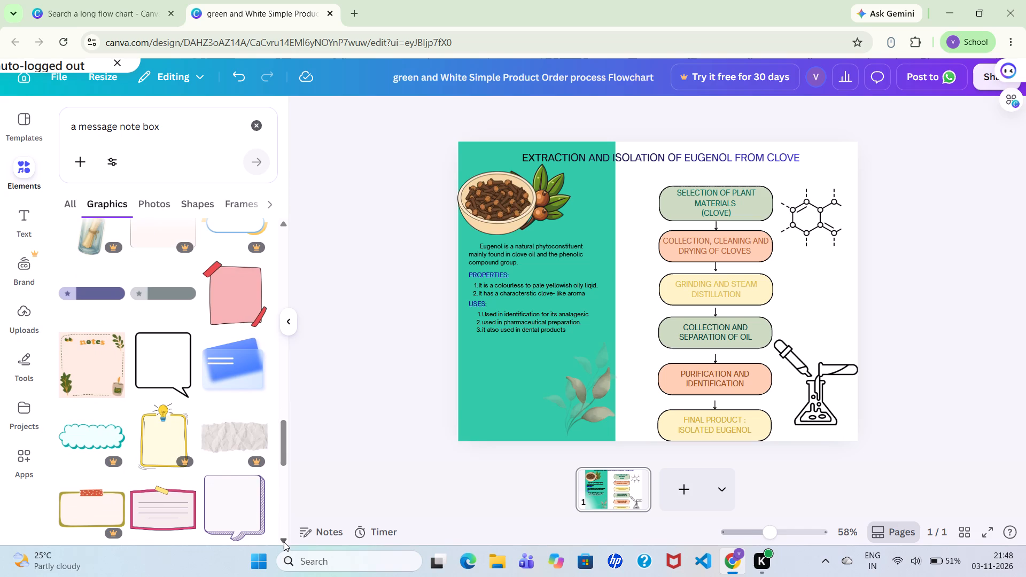
pyautogui.doubleClick(284, 542)
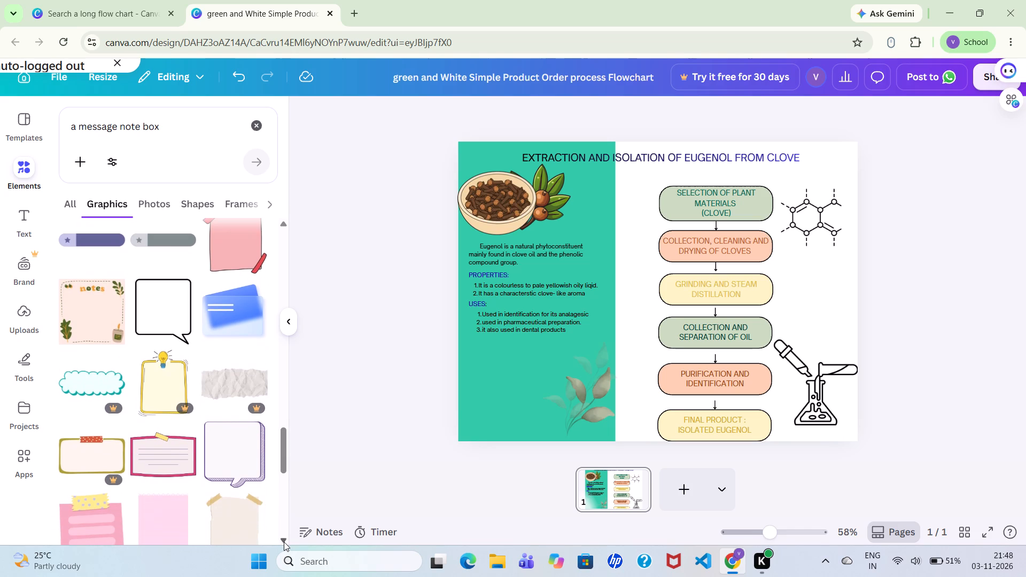
pyautogui.doubleClick(284, 542)
pyautogui.doubleClick(284, 542)
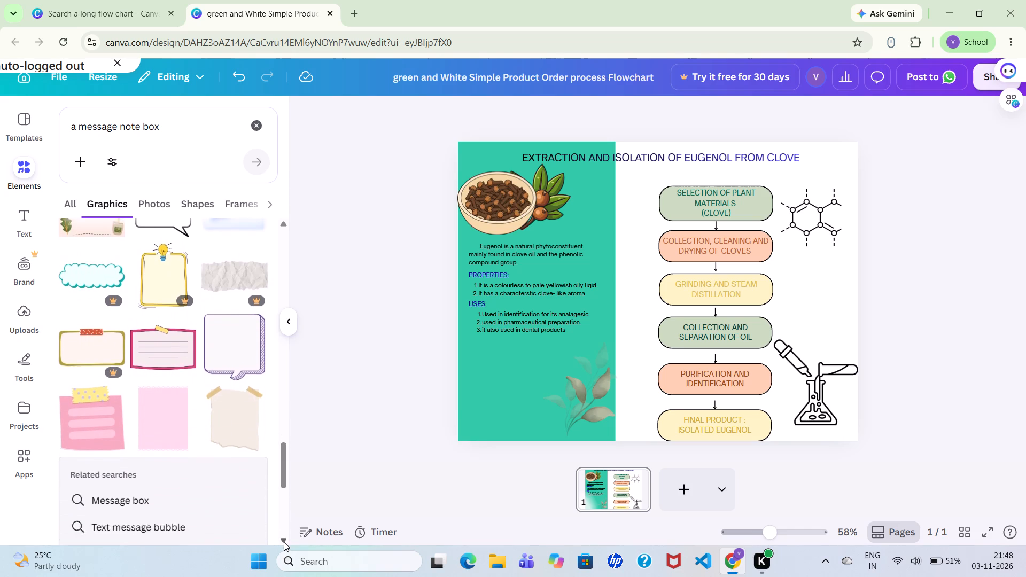
pyautogui.tripleClick(284, 542)
pyautogui.click(284, 542)
pyautogui.doubleClick(284, 542)
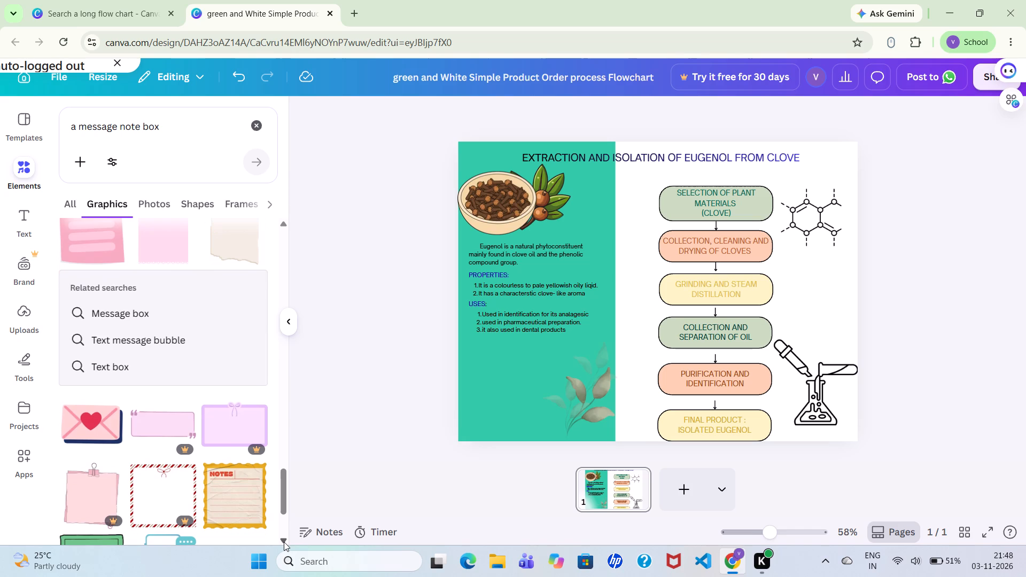
pyautogui.doubleClick(284, 542)
pyautogui.doubleClick(284, 542)
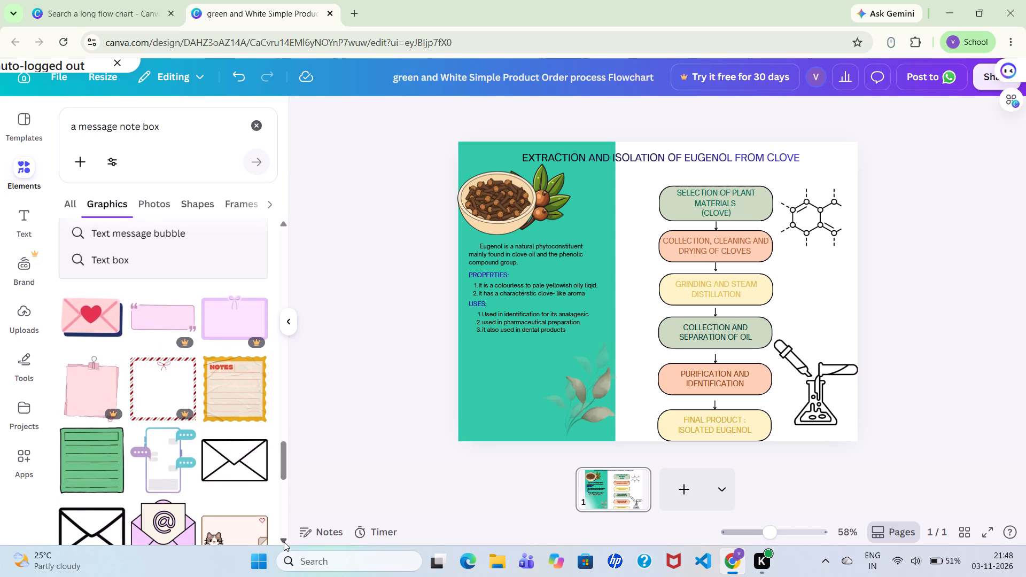
pyautogui.click(284, 542)
pyautogui.doubleClick(284, 542)
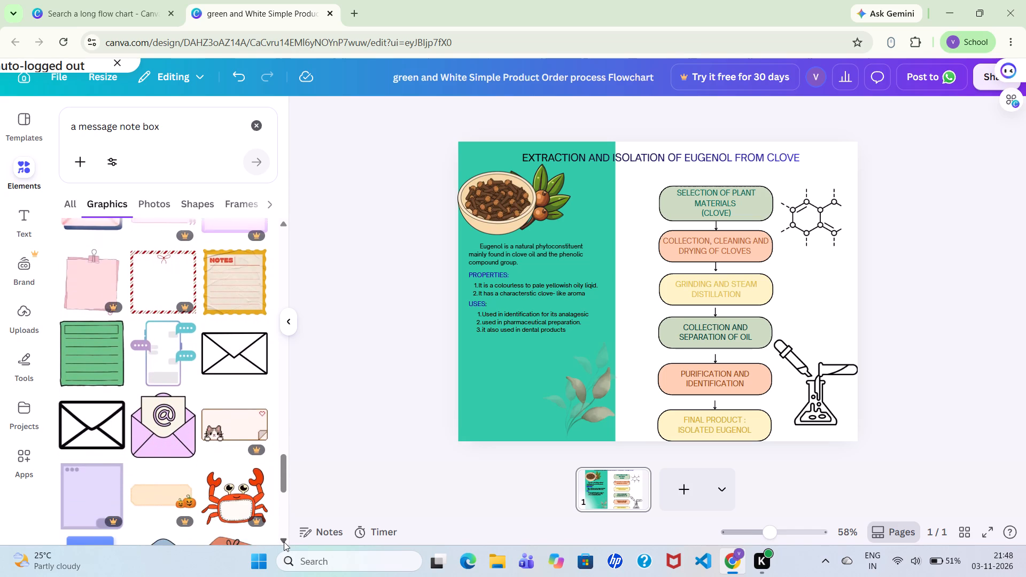
pyautogui.tripleClick(284, 542)
pyautogui.click(284, 542)
pyautogui.doubleClick(284, 542)
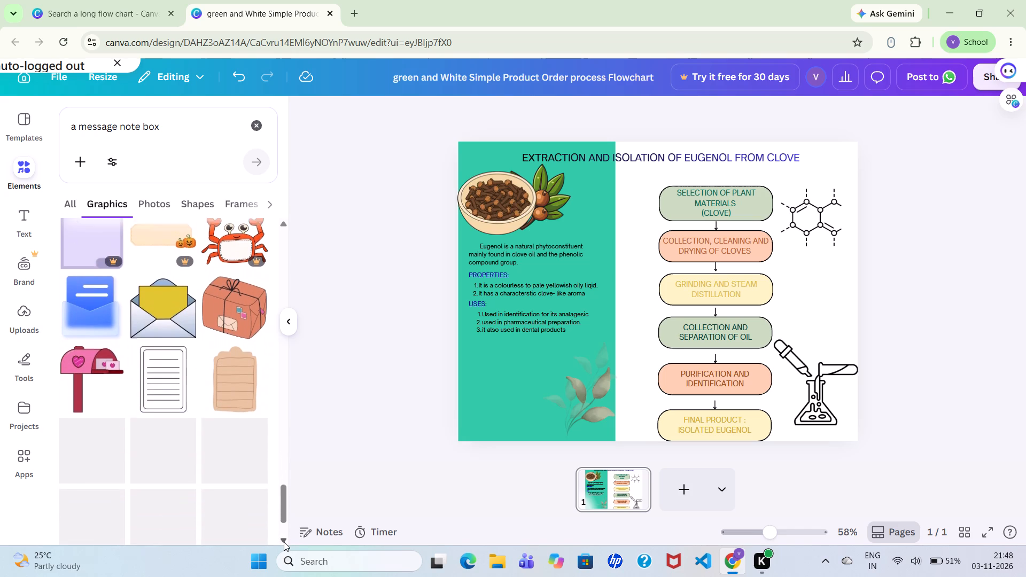
pyautogui.doubleClick(284, 542)
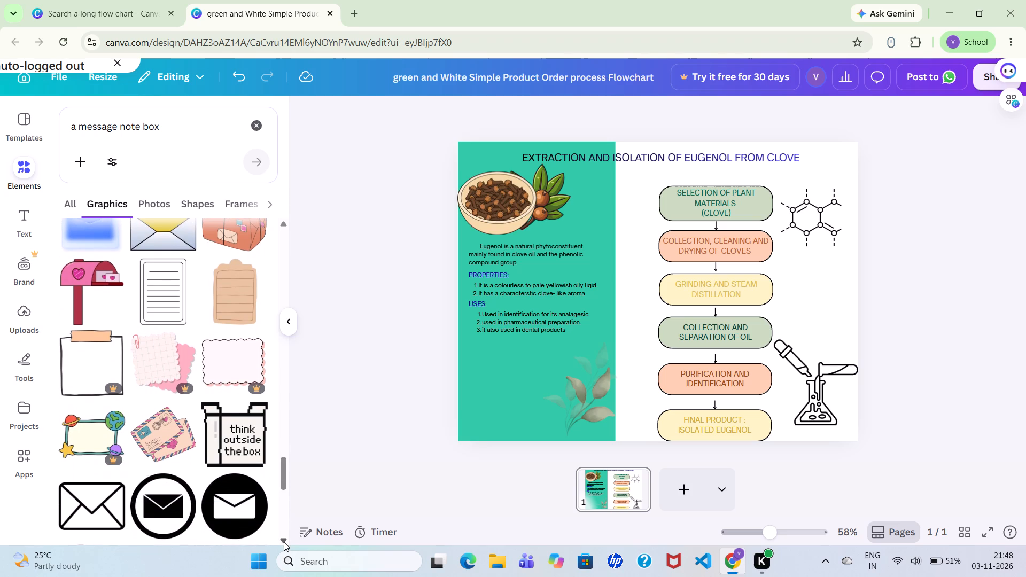
pyautogui.doubleClick(284, 542)
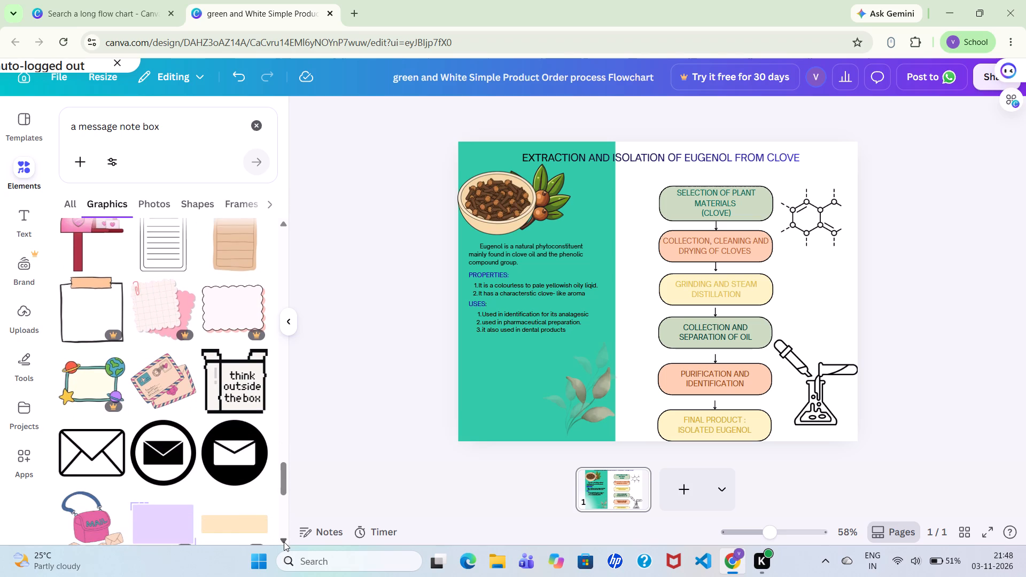
pyautogui.doubleClick(284, 542)
pyautogui.doubleClick(284, 542)
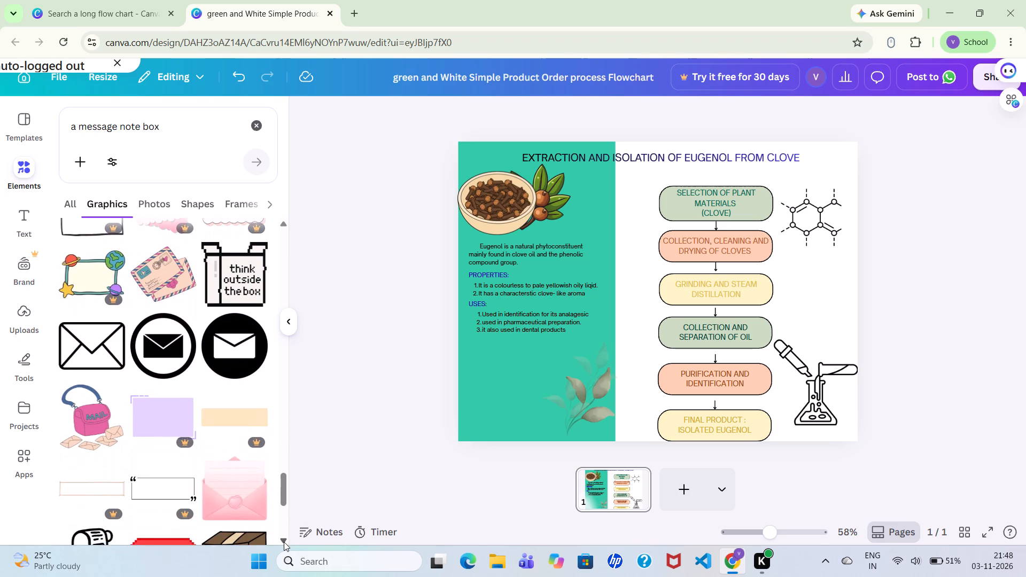
pyautogui.doubleClick(284, 542)
pyautogui.doubleClick(284, 542)
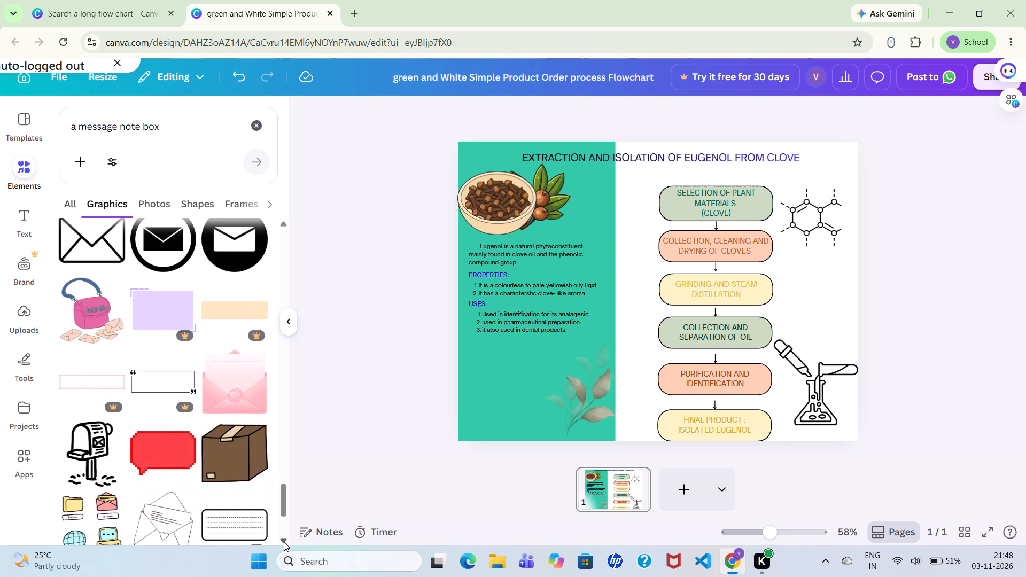
# Look through the remaining "a message note box" graphics for a suitable note box and return to the first results.
pyautogui.doubleClick(284, 542)
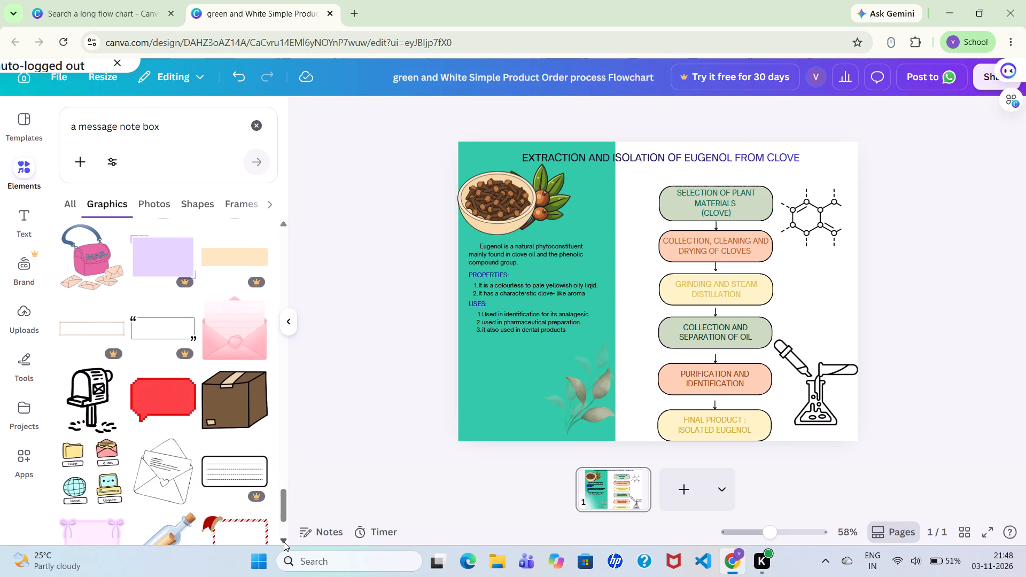
pyautogui.tripleClick(284, 542)
pyautogui.tripleClick(284, 542)
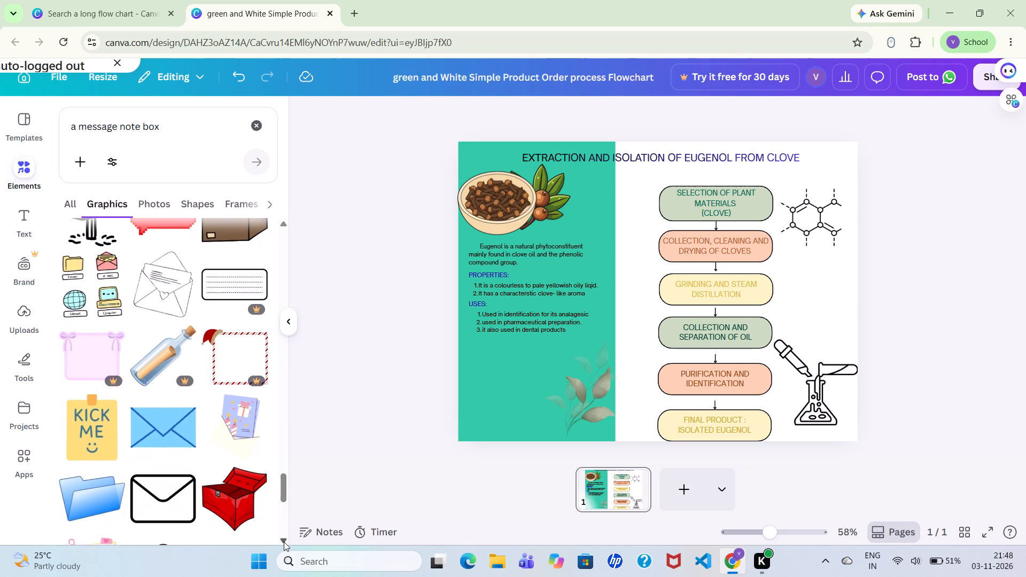
pyautogui.tripleClick(284, 542)
pyautogui.tripleClick(284, 542)
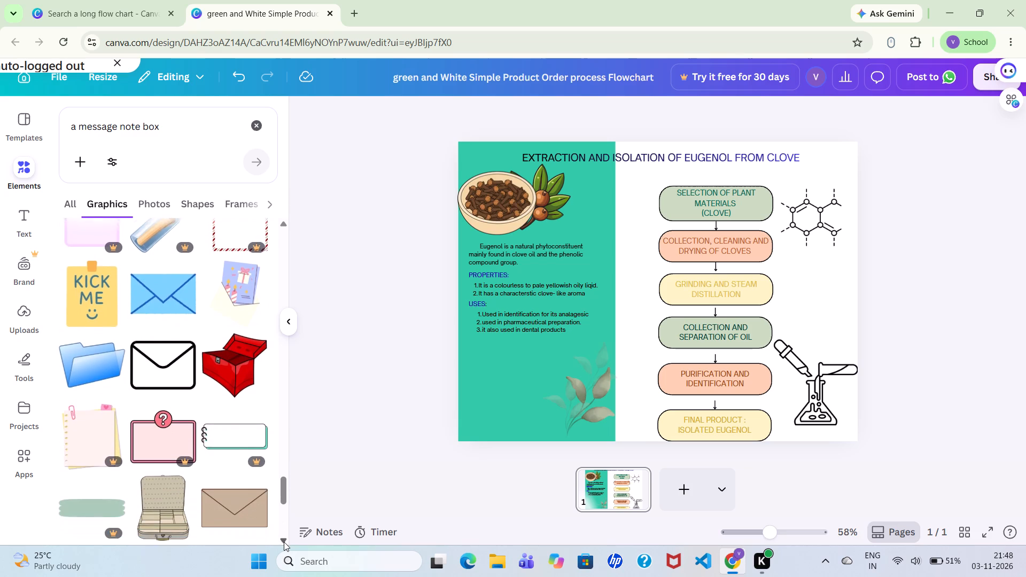
pyautogui.tripleClick(284, 542)
pyautogui.tripleClick(284, 542)
pyautogui.doubleClick(284, 542)
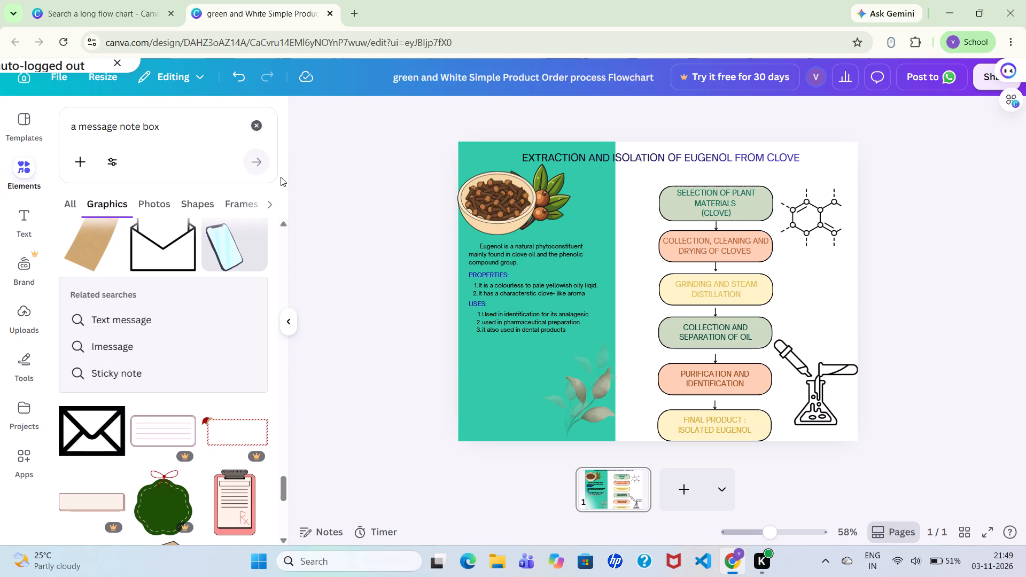
pyautogui.click(284, 224)
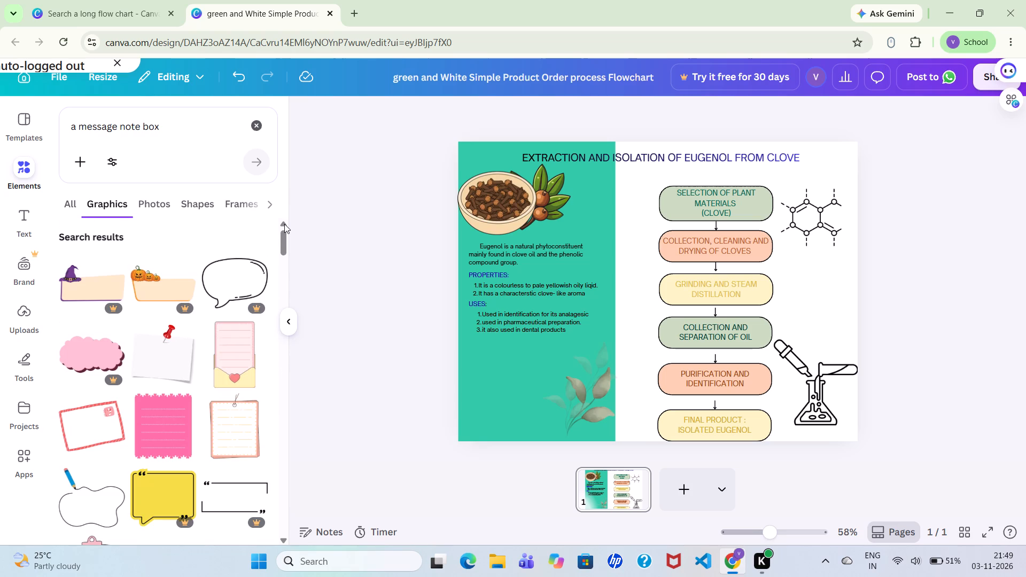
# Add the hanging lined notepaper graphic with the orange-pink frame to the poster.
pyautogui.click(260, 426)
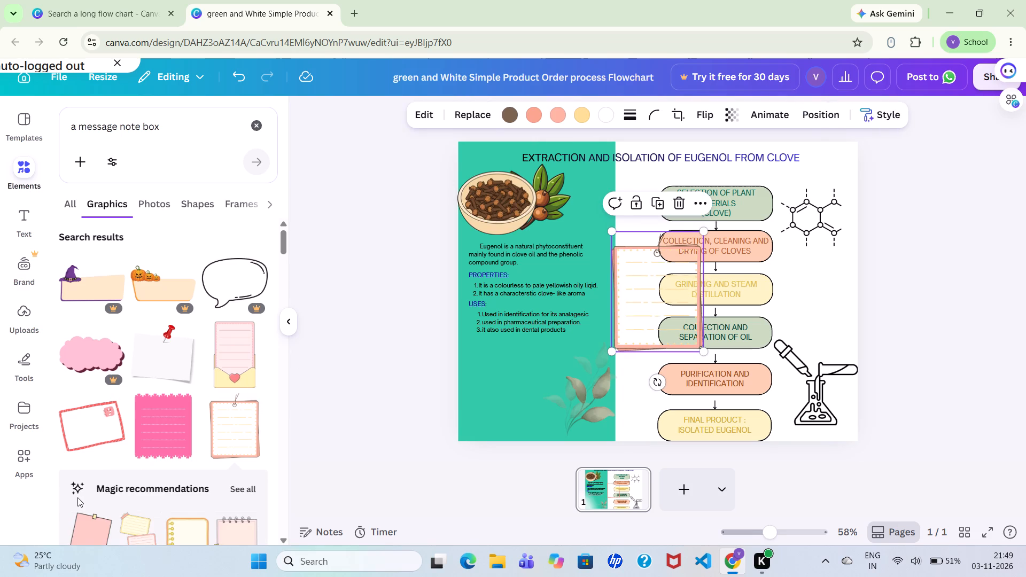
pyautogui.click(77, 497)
# Add the curvy note outline with the blue pencil and place it in the lower part of the green panel.
pyautogui.doubleClick(283, 541)
pyautogui.tripleClick(283, 541)
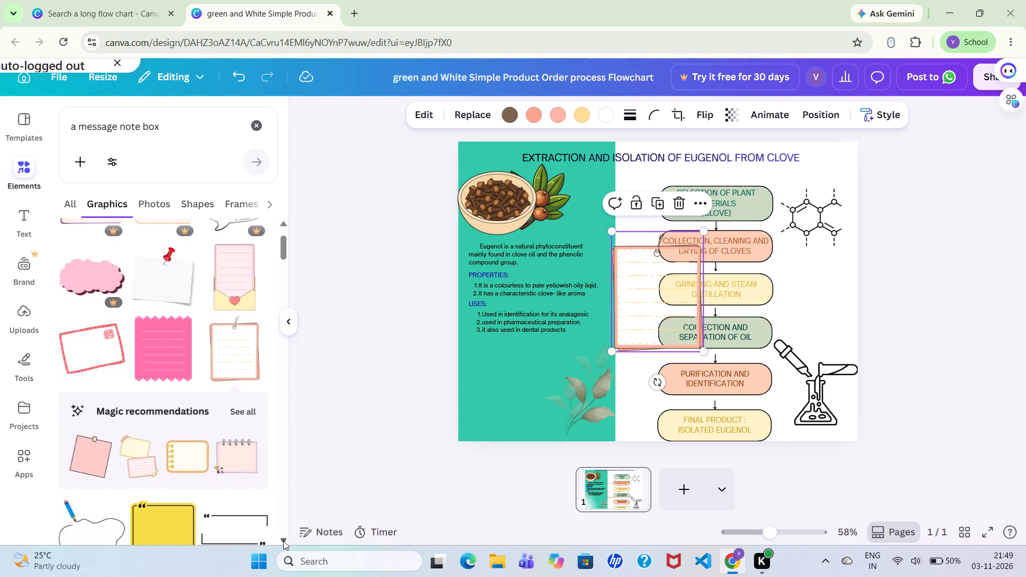
pyautogui.click(283, 541)
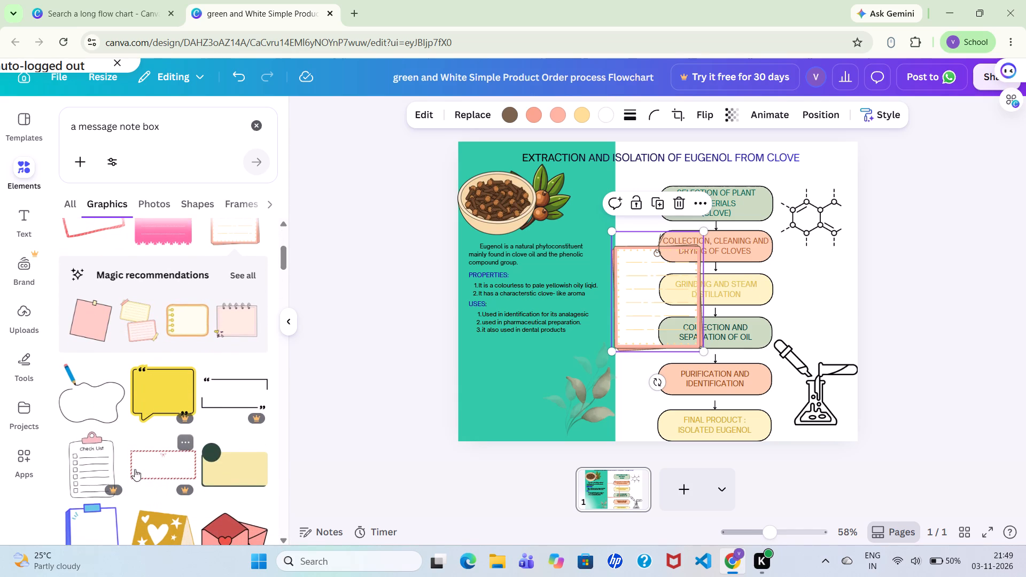
pyautogui.click(100, 410)
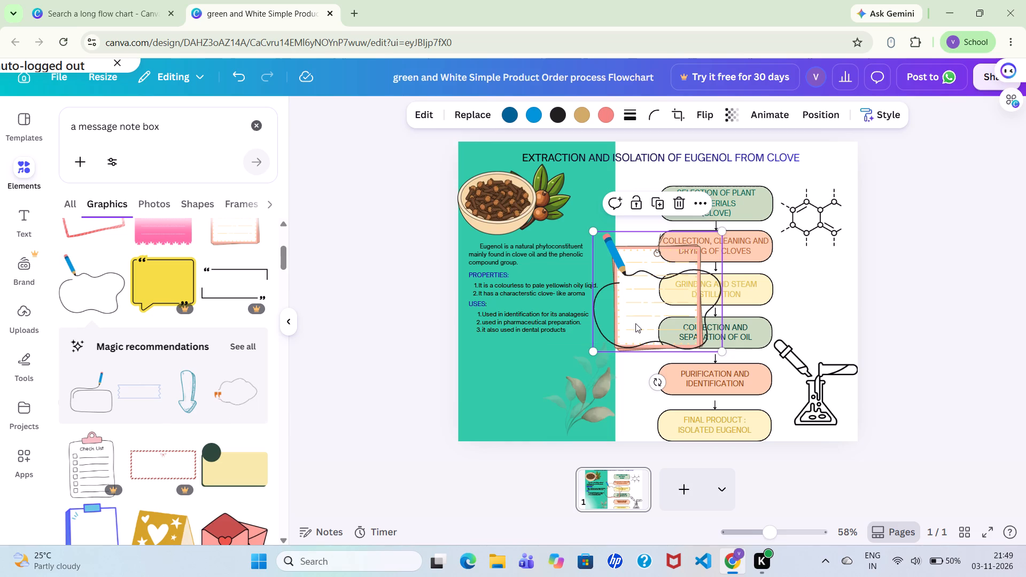
pyautogui.moveTo(636, 321); pyautogui.dragTo(521, 387)
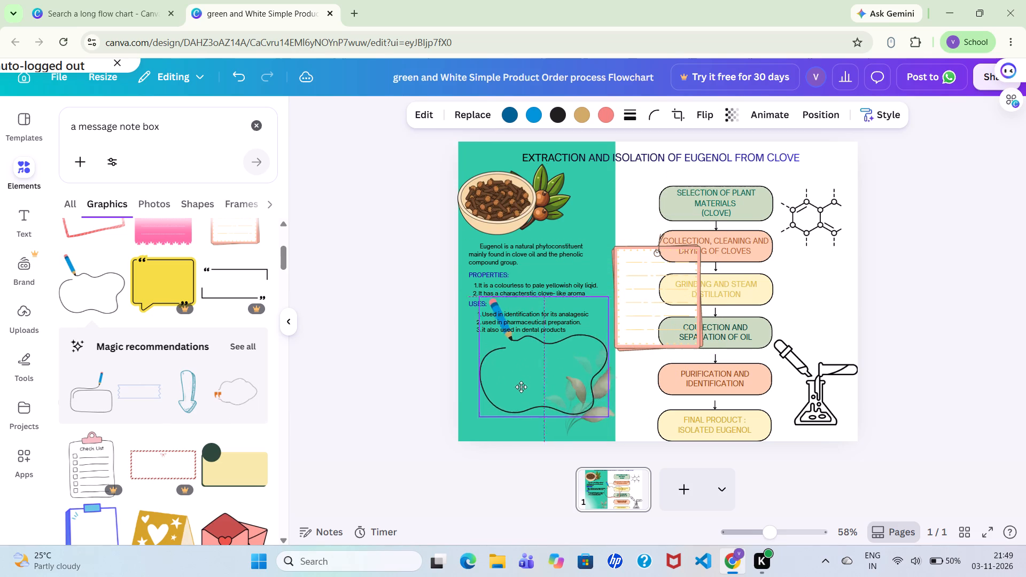
pyautogui.moveTo(521, 387); pyautogui.dragTo(512, 400)
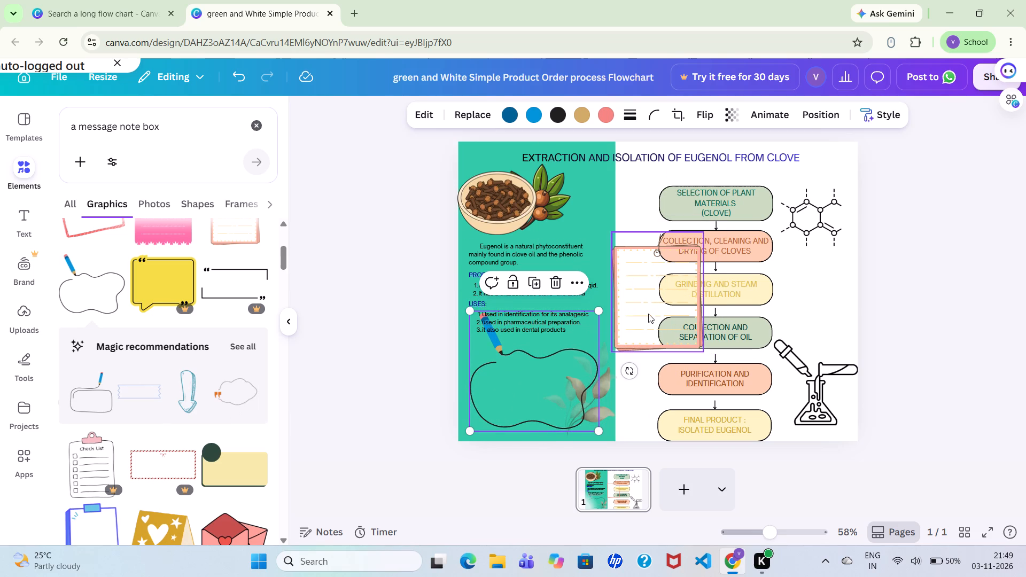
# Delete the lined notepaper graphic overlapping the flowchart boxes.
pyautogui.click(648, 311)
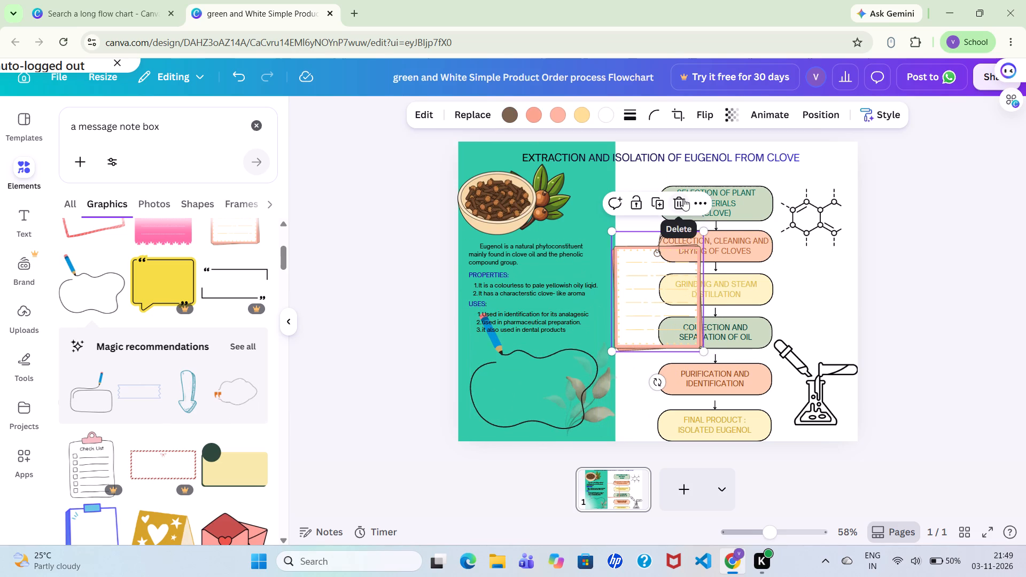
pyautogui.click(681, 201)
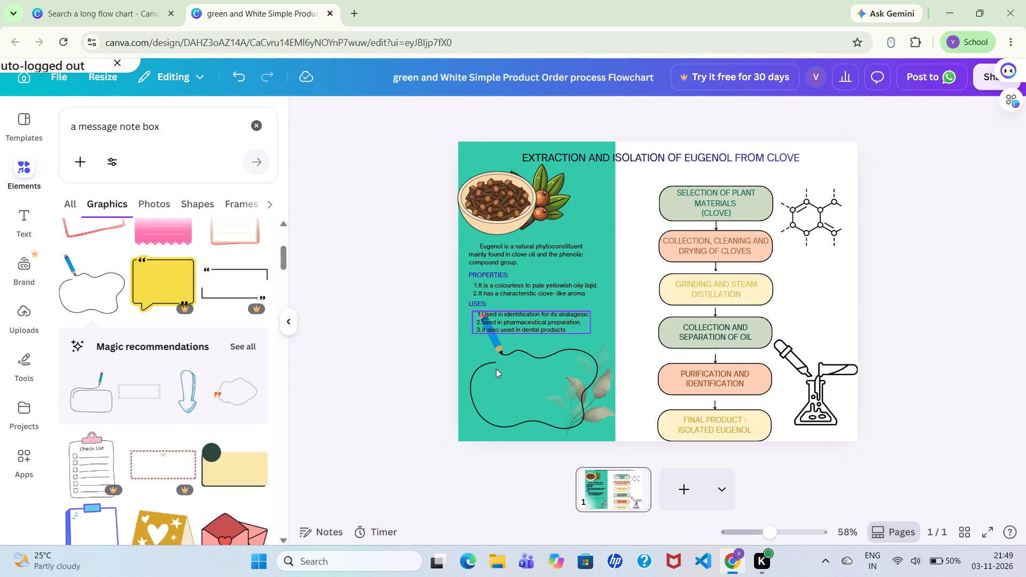
# Shrink the blue pencil note outline to about 260 wide and position it below the uses list.
pyautogui.click(496, 369)
pyautogui.moveTo(579, 405); pyautogui.dragTo(590, 420)
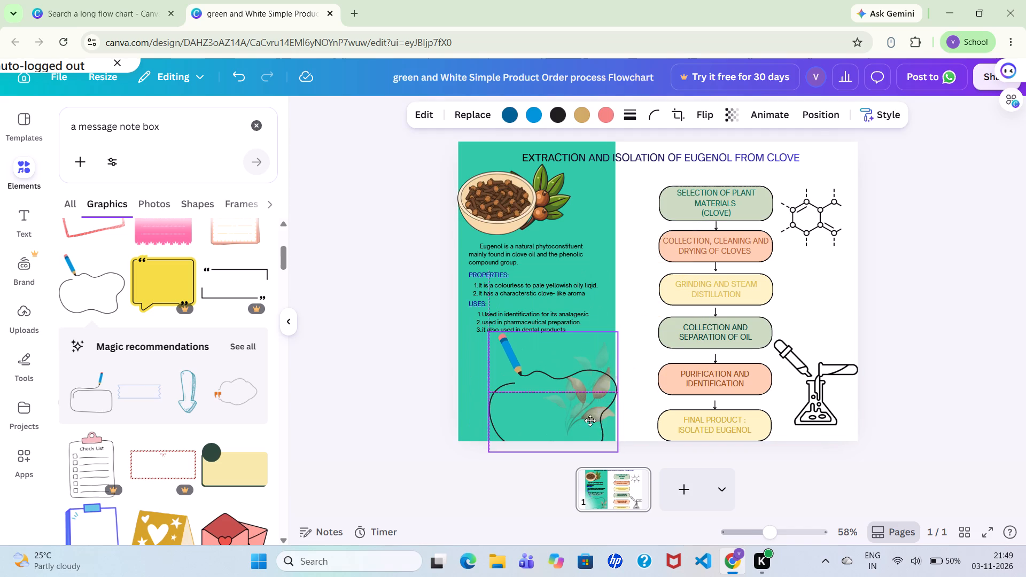
pyautogui.moveTo(590, 420); pyautogui.dragTo(569, 404)
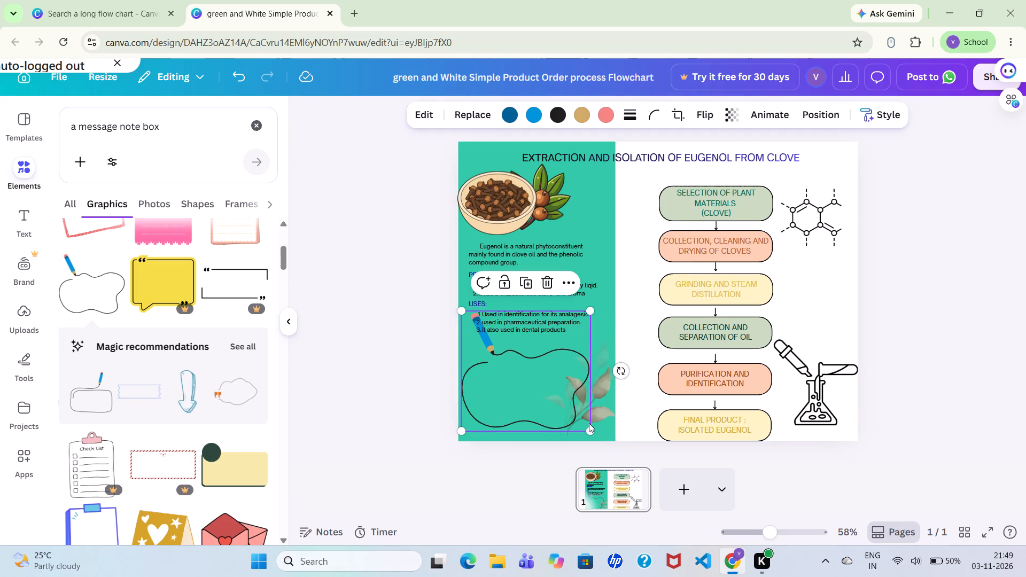
pyautogui.moveTo(589, 427); pyautogui.dragTo(559, 405)
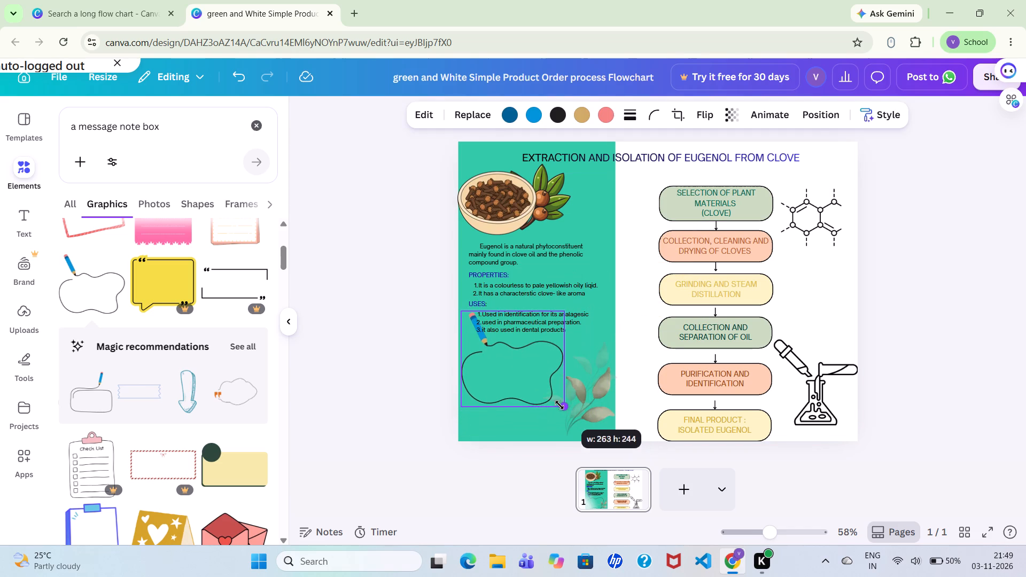
pyautogui.moveTo(559, 405); pyautogui.dragTo(557, 403)
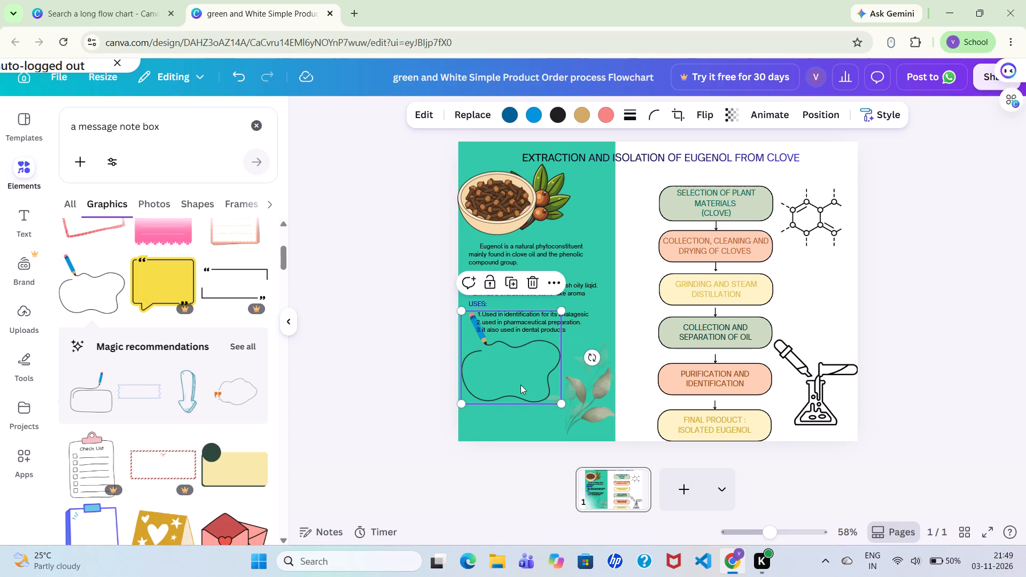
pyautogui.moveTo(520, 385); pyautogui.dragTo(524, 391)
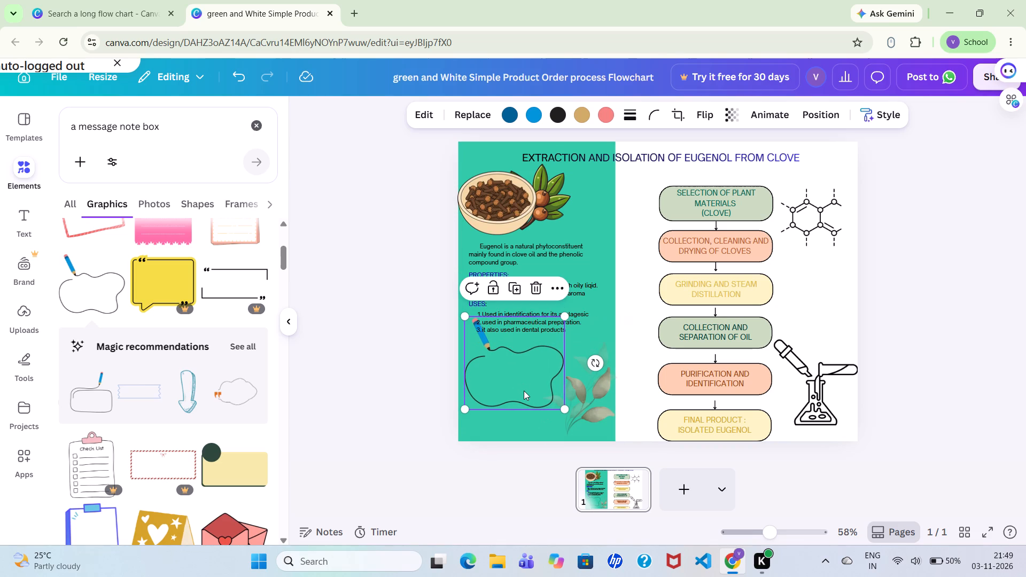
pyautogui.moveTo(524, 391); pyautogui.dragTo(526, 404)
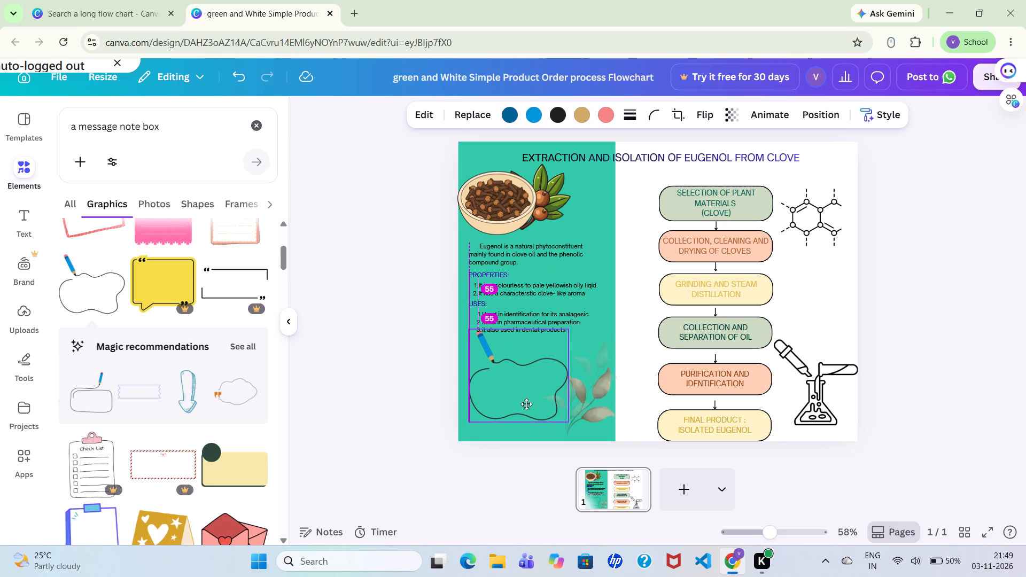
pyautogui.moveTo(526, 404); pyautogui.dragTo(526, 404)
pyautogui.click(526, 404)
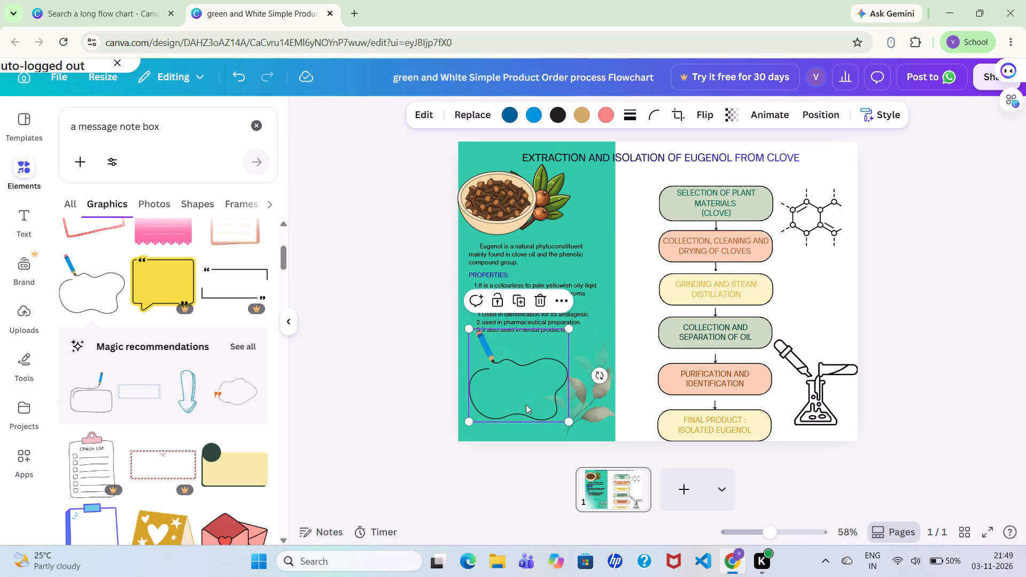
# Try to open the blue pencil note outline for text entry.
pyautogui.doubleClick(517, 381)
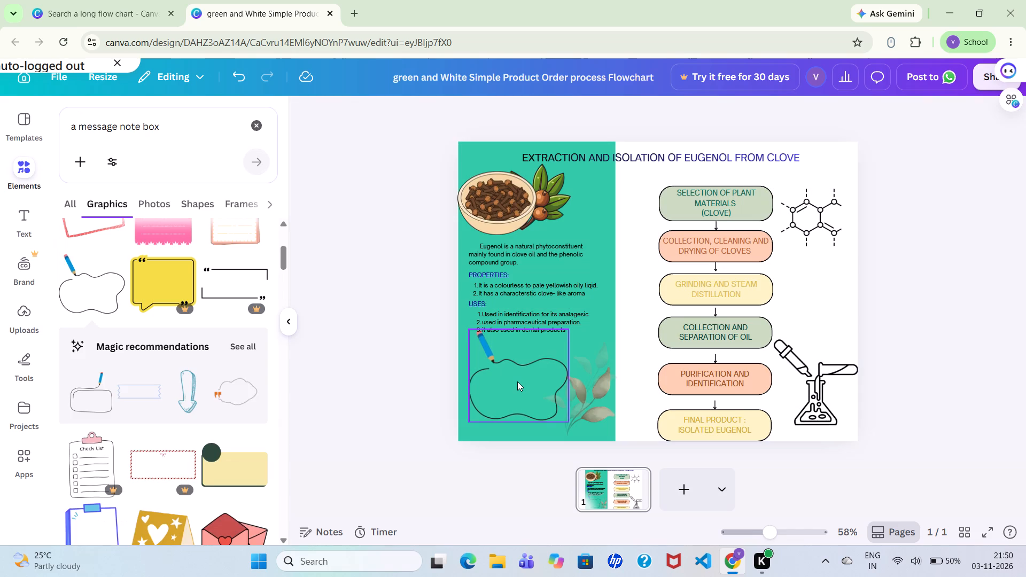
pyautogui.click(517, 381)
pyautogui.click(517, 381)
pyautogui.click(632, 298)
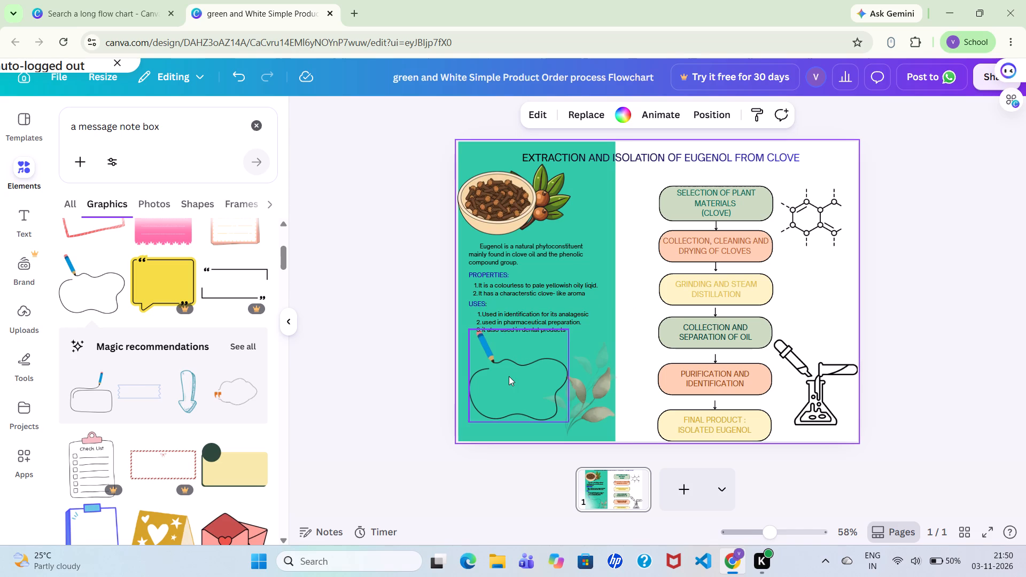
# Move the blue pencil note outline to the green panel's left edge, close beneath the uses list and clear of the leaves.
pyautogui.moveTo(509, 376); pyautogui.dragTo(502, 376)
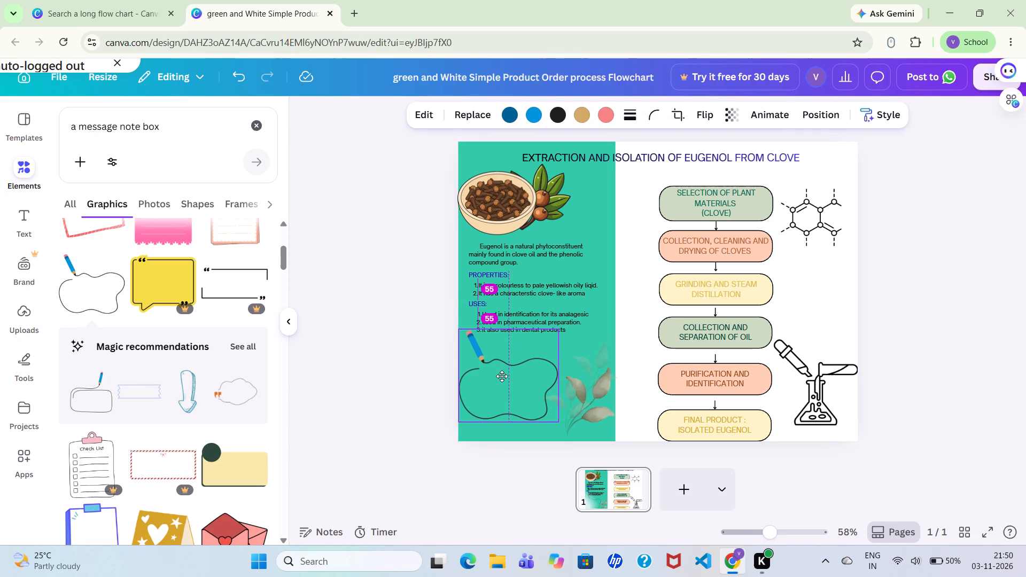
pyautogui.moveTo(502, 376); pyautogui.dragTo(498, 377)
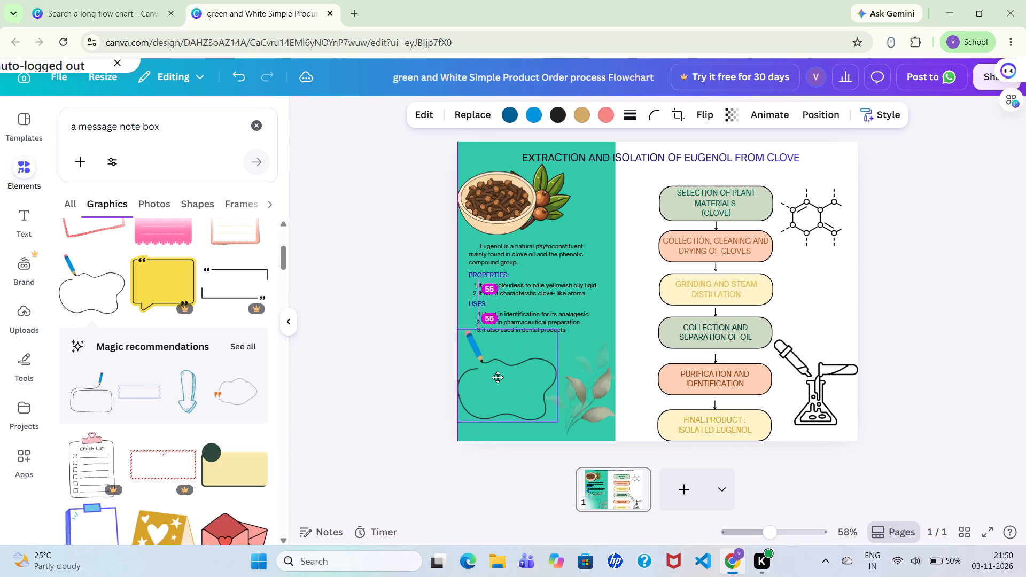
pyautogui.moveTo(498, 377); pyautogui.dragTo(495, 377)
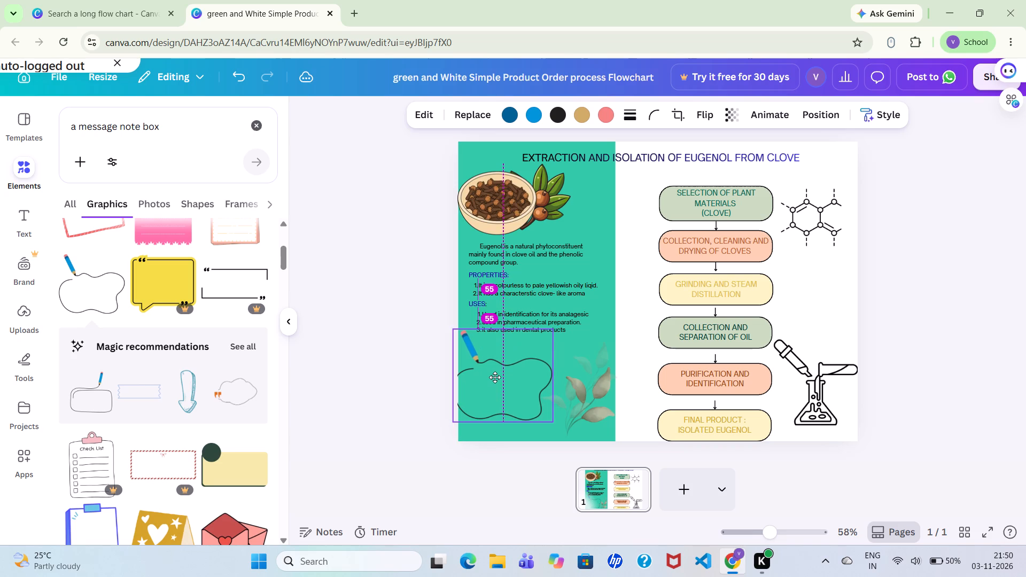
pyautogui.moveTo(495, 377); pyautogui.dragTo(502, 375)
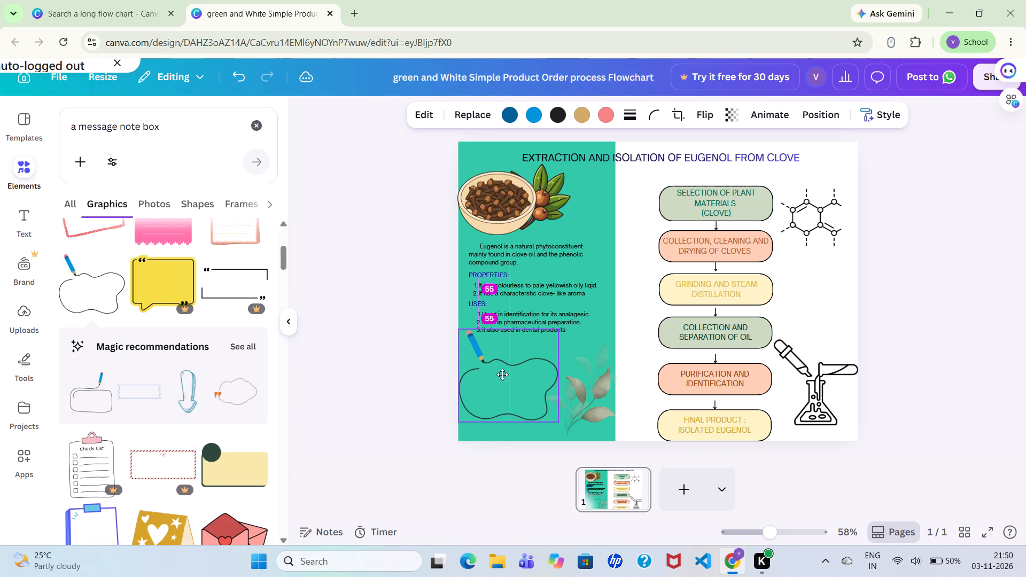
pyautogui.moveTo(502, 375); pyautogui.dragTo(502, 374)
pyautogui.click(632, 277)
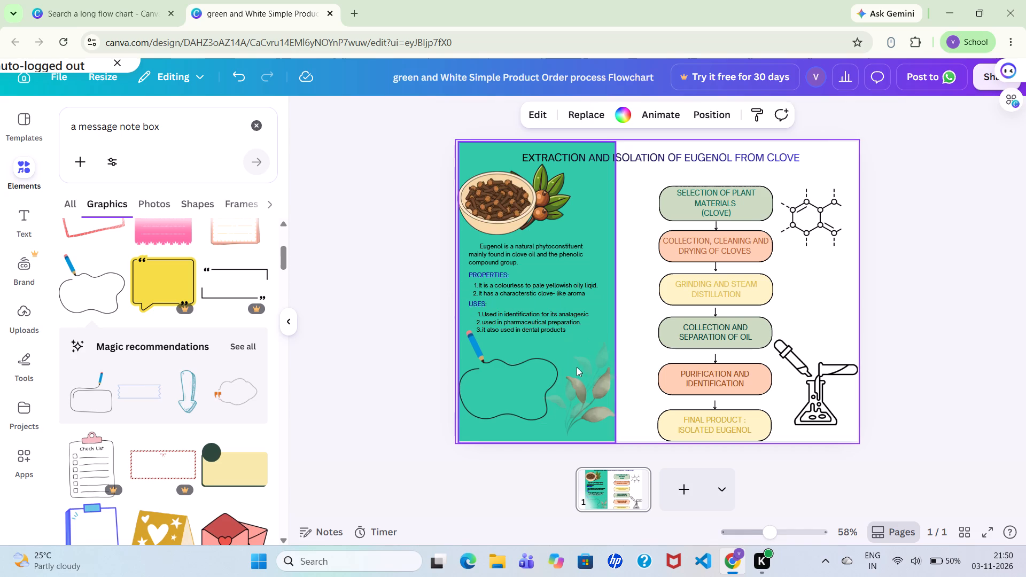
pyautogui.click(590, 368)
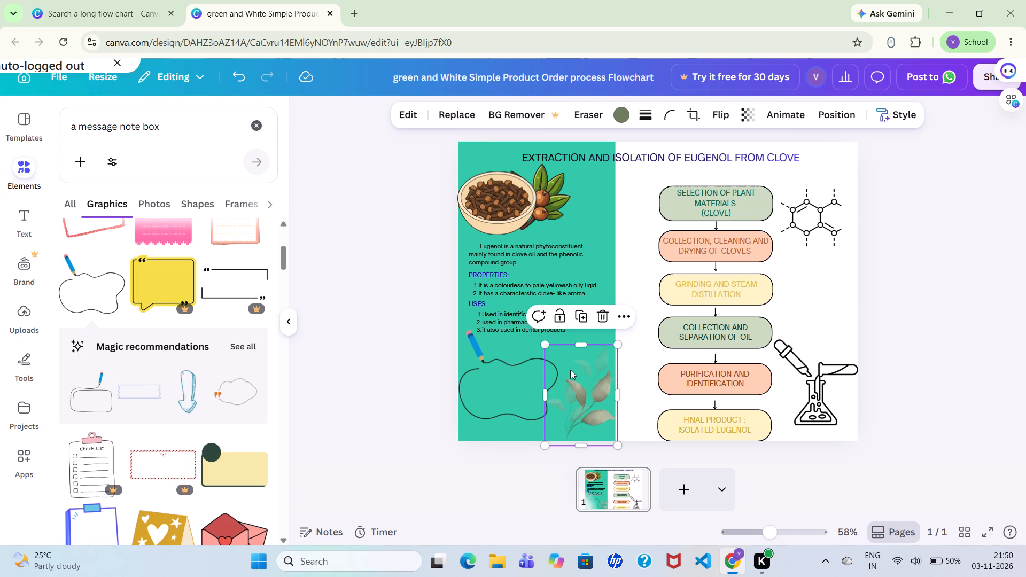
pyautogui.hscroll(-1, 563, 370)
pyautogui.click(534, 372)
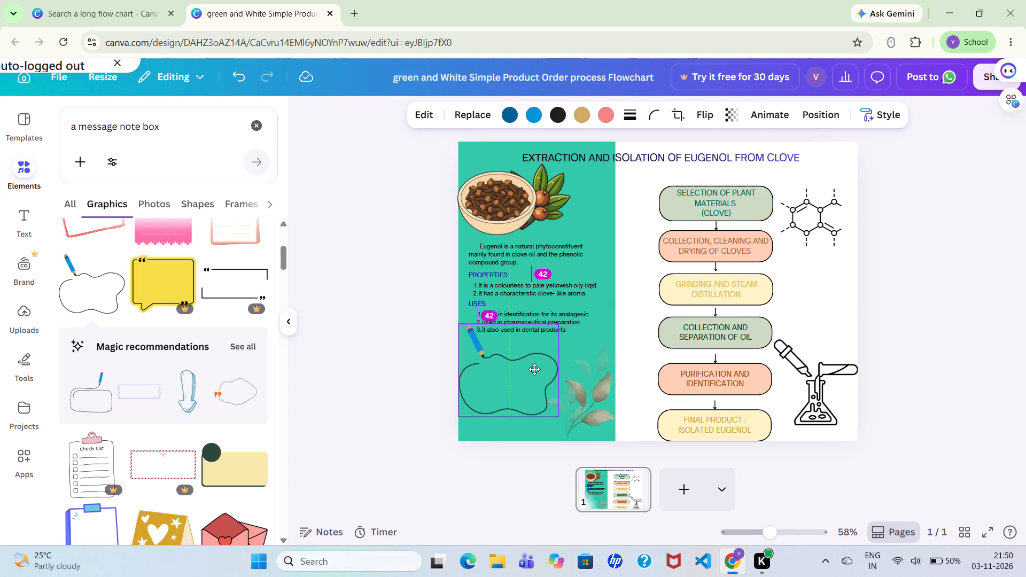
pyautogui.click(632, 300)
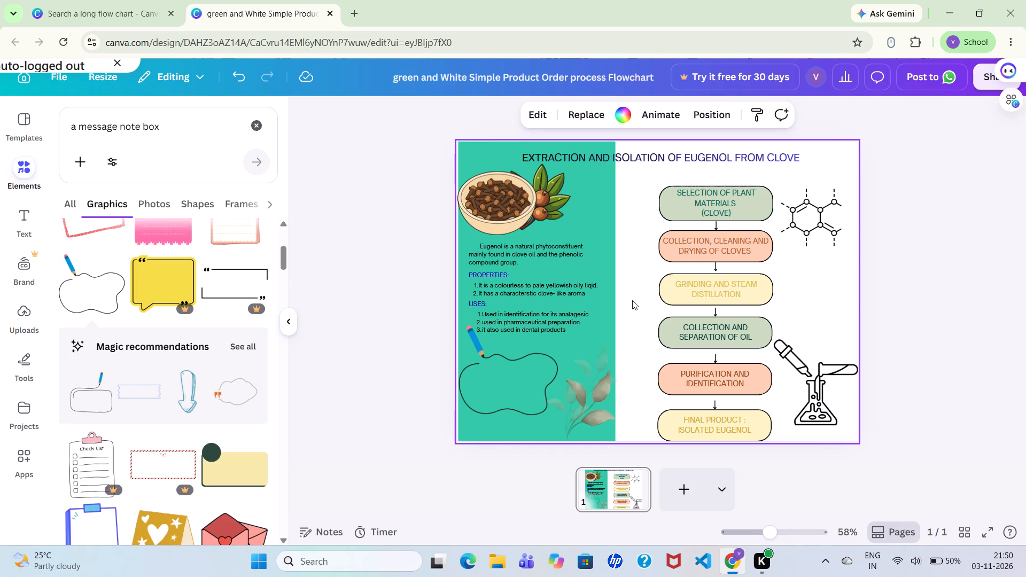
# Add a new text box reading "source:" and colour the word rust brown.
pyautogui.press('t')
pyautogui.press('BackSpace')
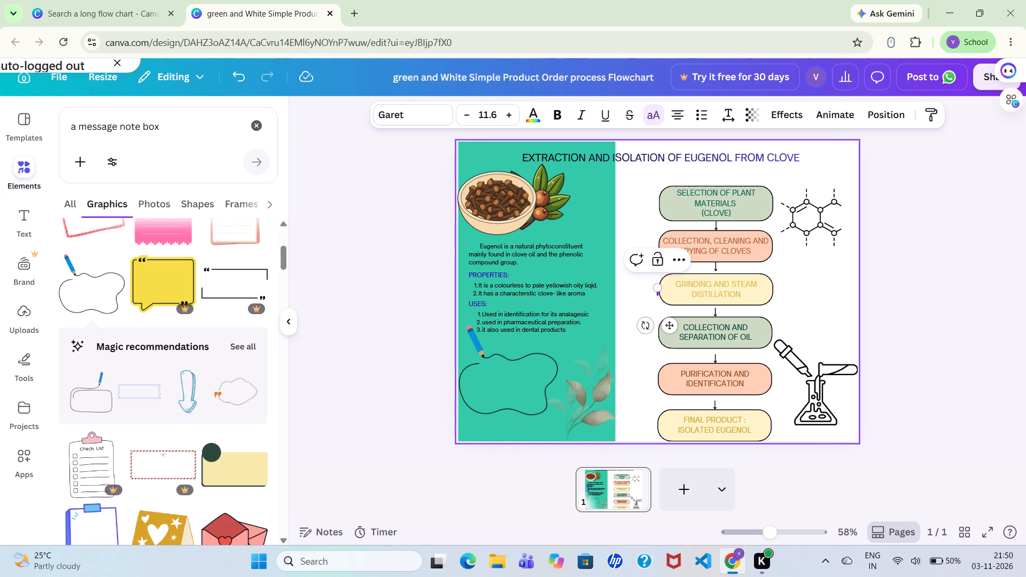
pyautogui.press('s')
pyautogui.write('ource')
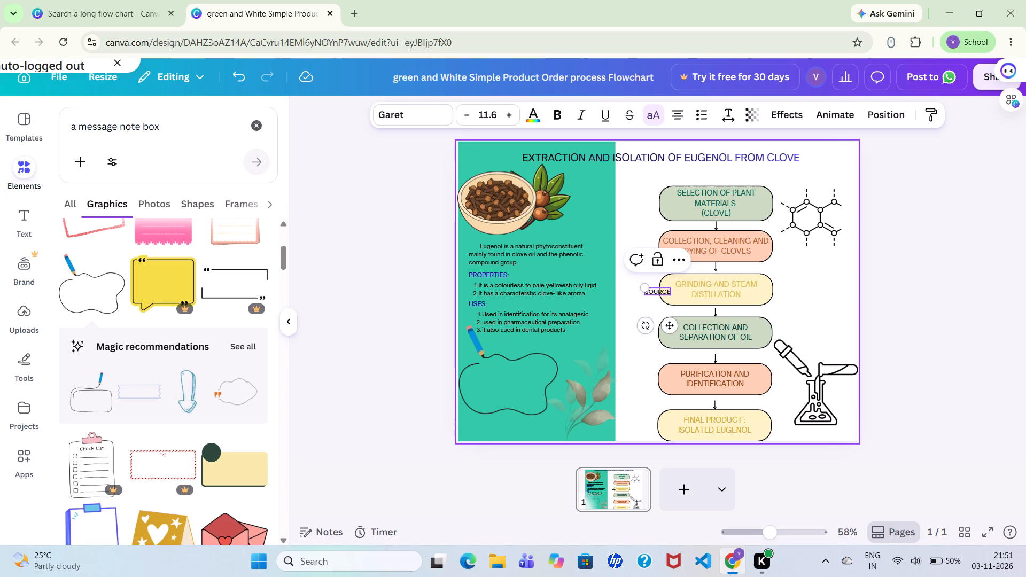
pyautogui.doubleClick(658, 290)
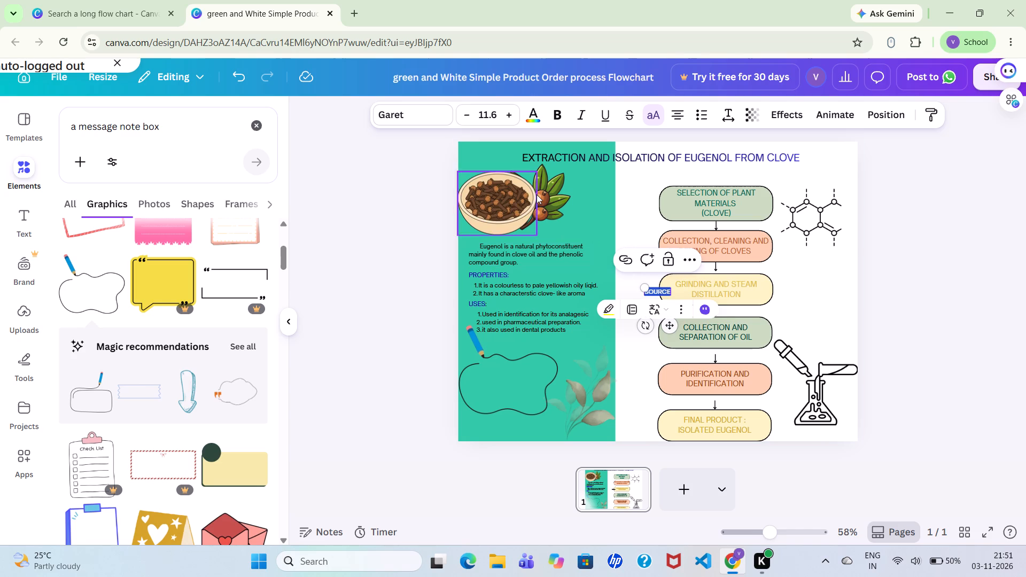
pyautogui.click(534, 112)
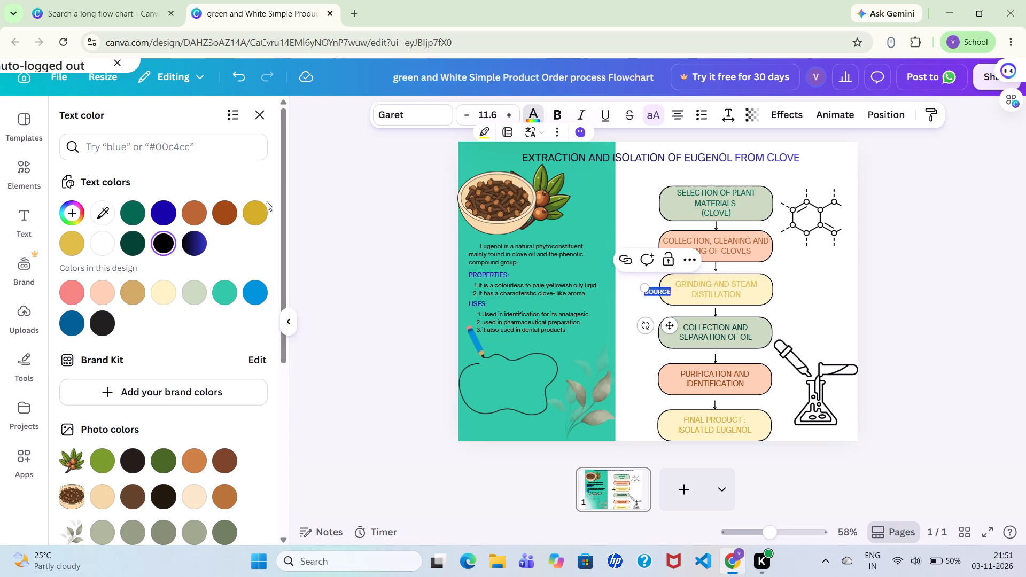
pyautogui.click(221, 214)
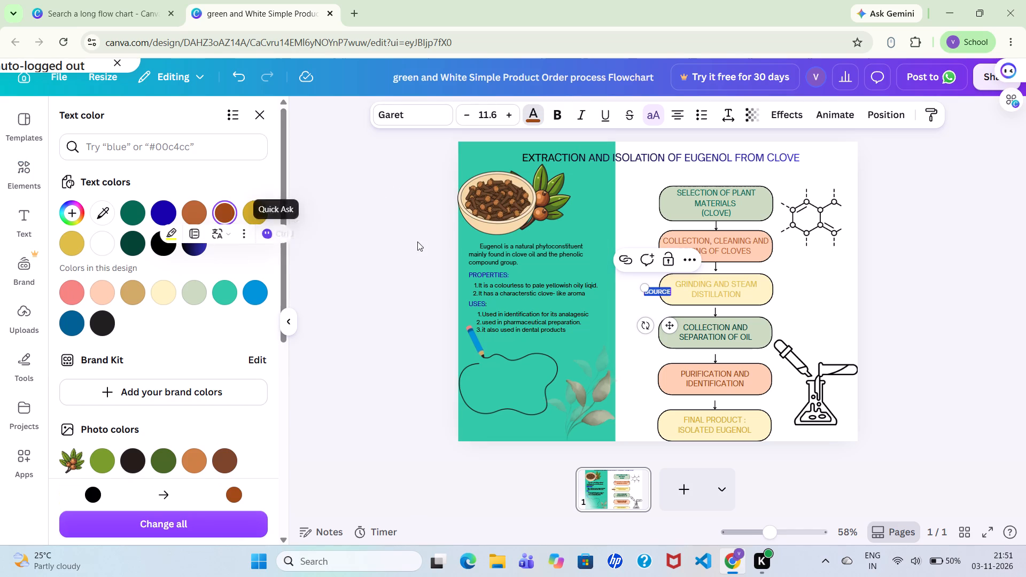
pyautogui.click(664, 288)
pyautogui.click(668, 291)
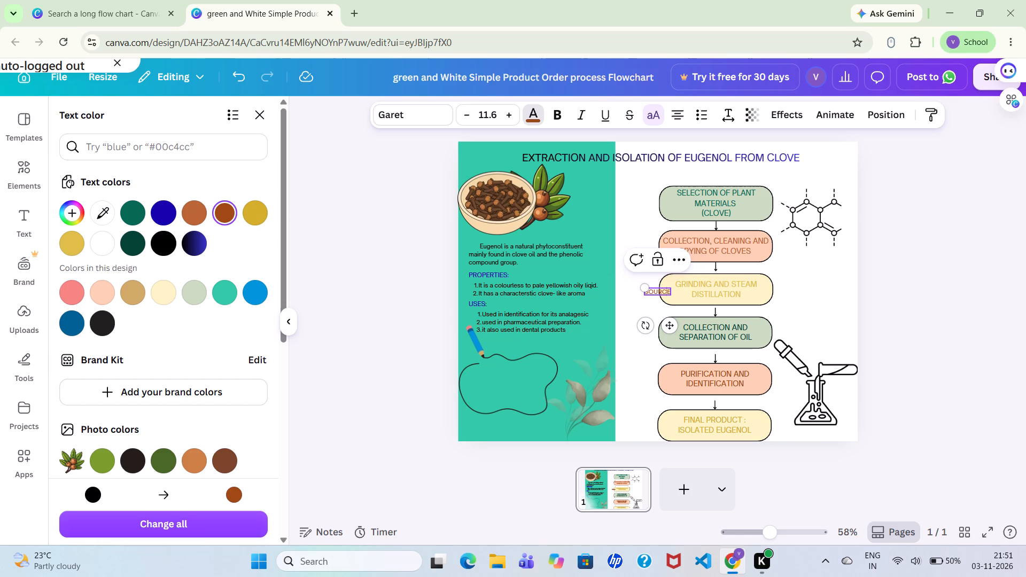
pyautogui.press('Right')
pyautogui.hotkey('shift', ':')
# Start a second line under the source heading in dark green, reading "clove".
pyautogui.press('Return')
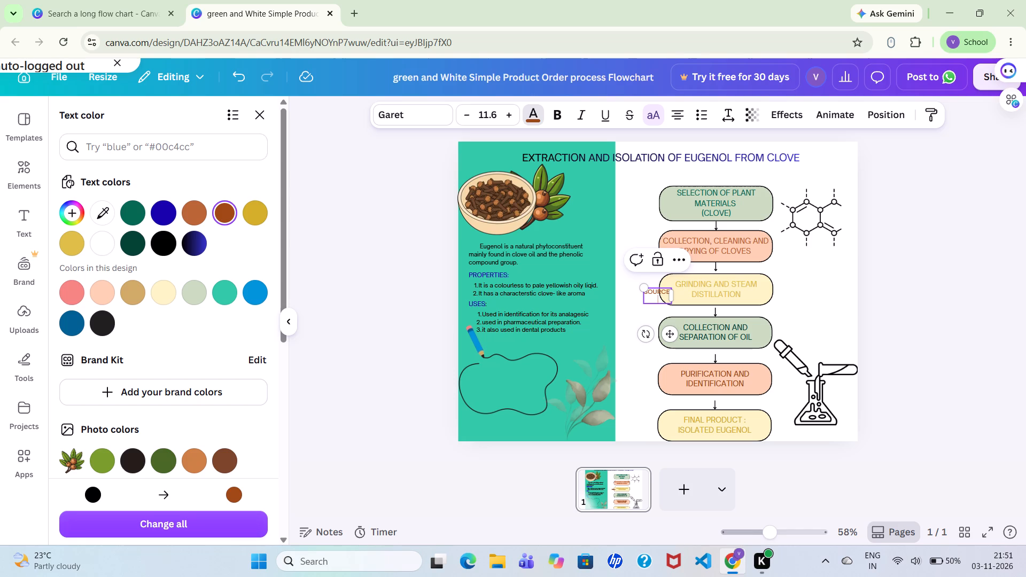
pyautogui.press('c')
pyautogui.press('l')
pyautogui.press('BackSpace')
pyautogui.press('BackSpace')
pyautogui.click(135, 238)
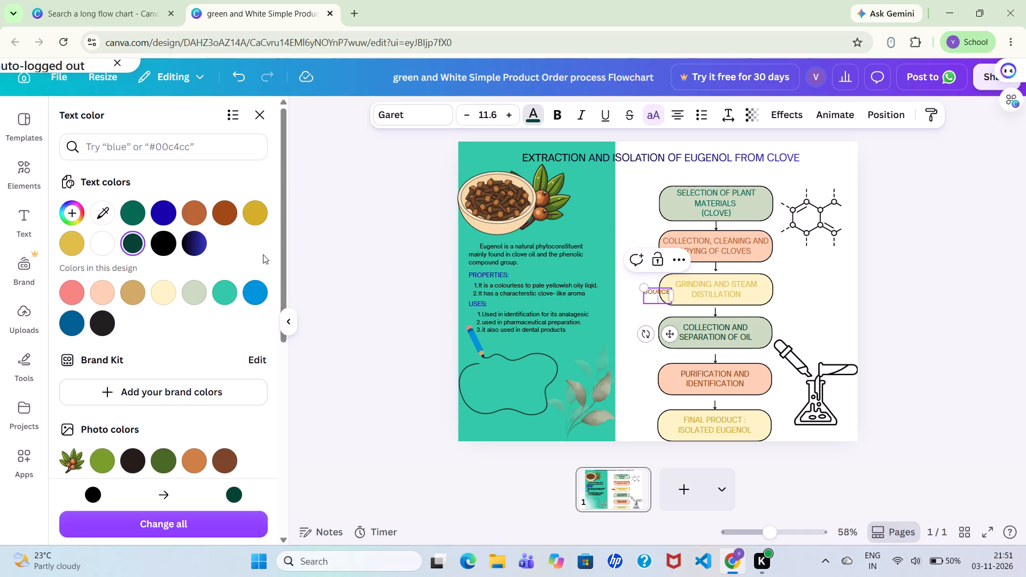
pyautogui.click(657, 297)
pyautogui.press('c')
pyautogui.write('love')
# Append the botanical name "(syzygium aromaticum)" directly after the word clove.
pyautogui.hotkey('shift', '(')
pyautogui.press('s')
pyautogui.press('y')
pyautogui.press('z')
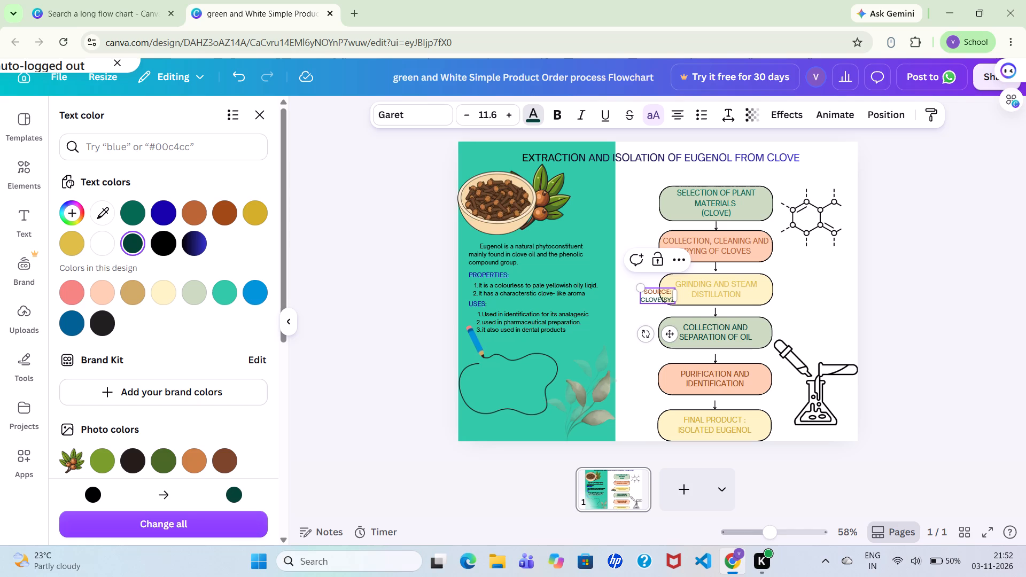
pyautogui.press('y')
pyautogui.write('giu')
pyautogui.write('m ar')
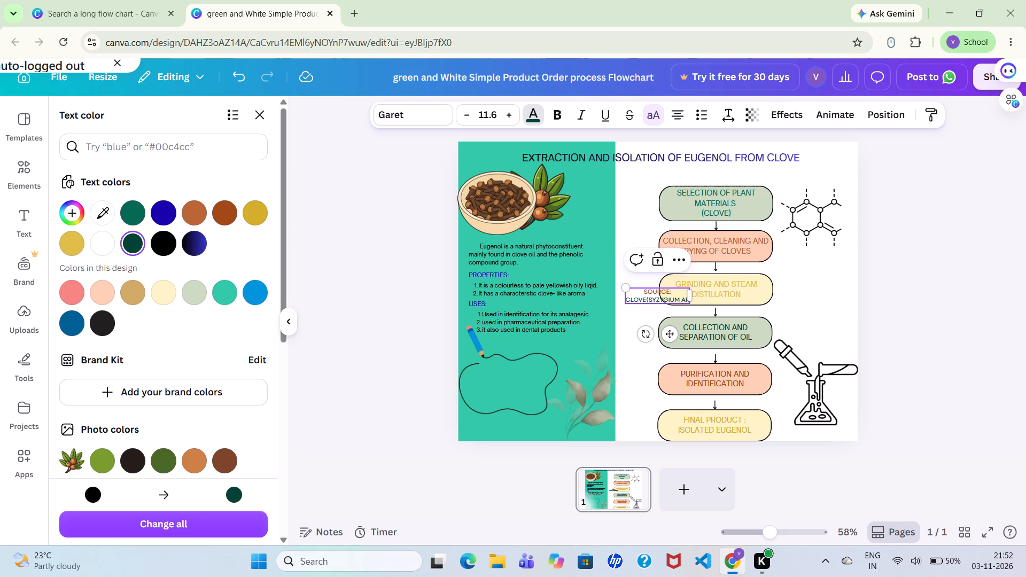
pyautogui.press('BackSpace')
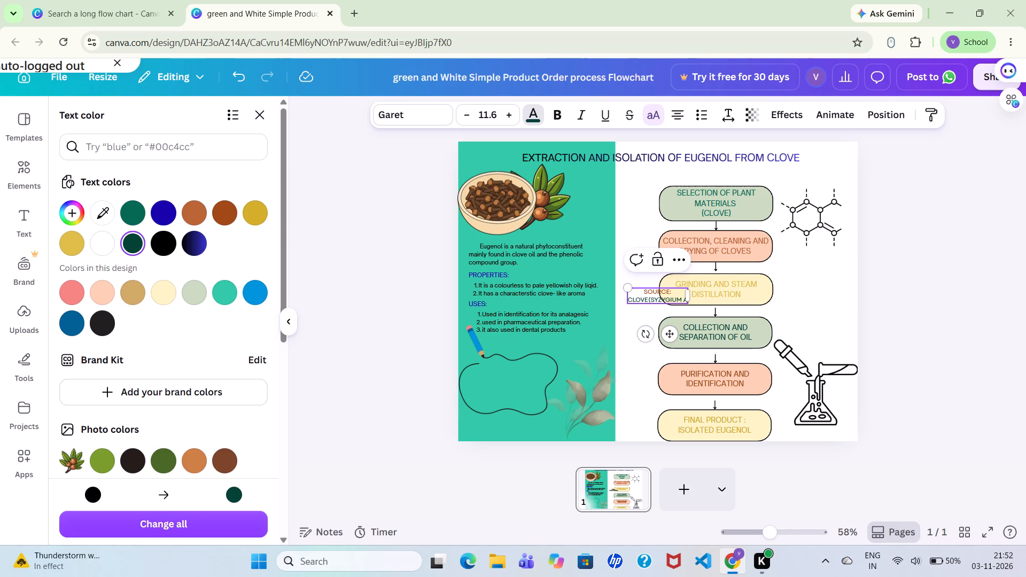
pyautogui.press('r')
pyautogui.press('o')
pyautogui.write('ma')
pyautogui.write('ticum')
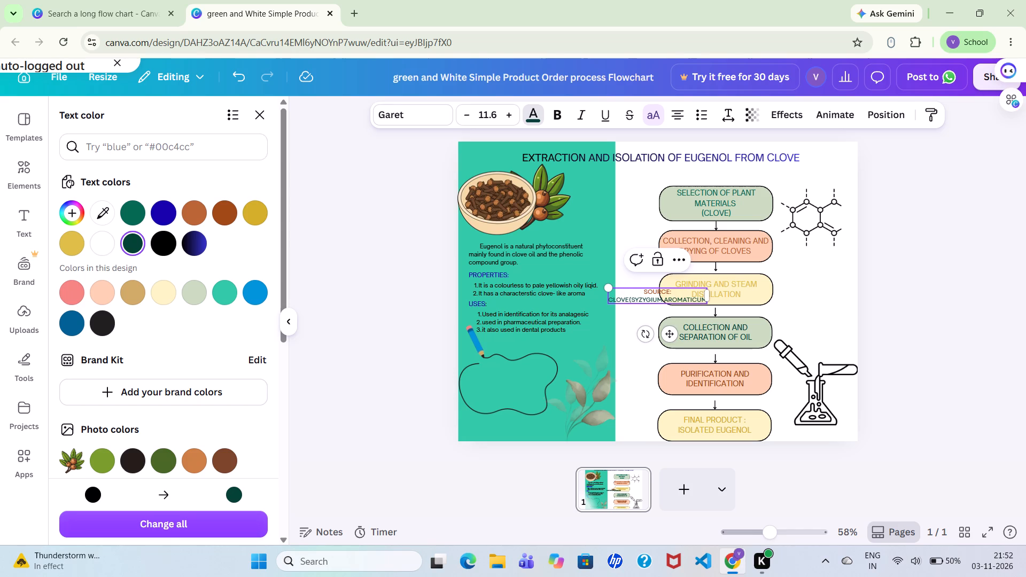
pyautogui.hotkey('shift', ')')
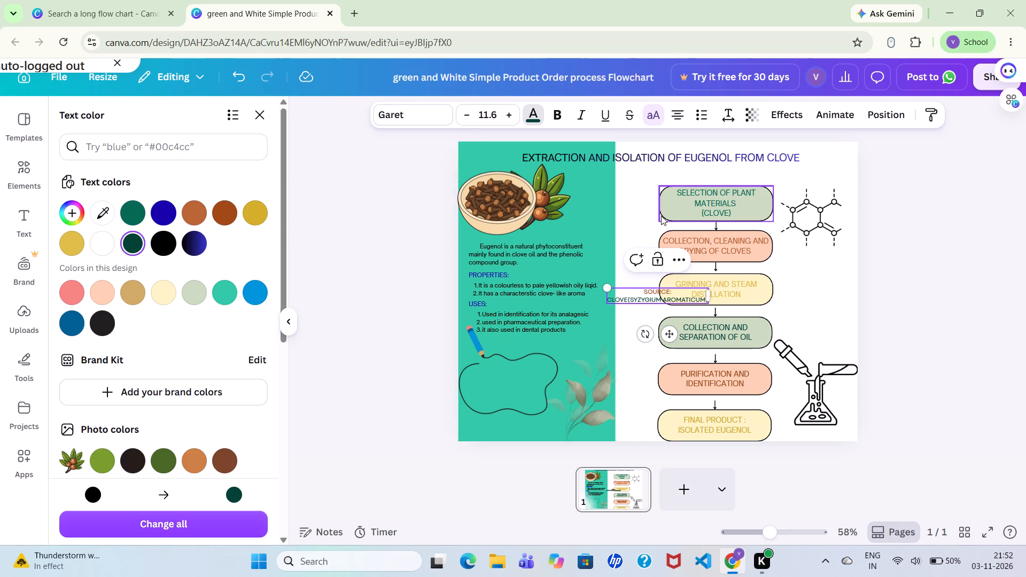
# Turn off the all-caps formatting on the clove line of the source text.
pyautogui.click(655, 116)
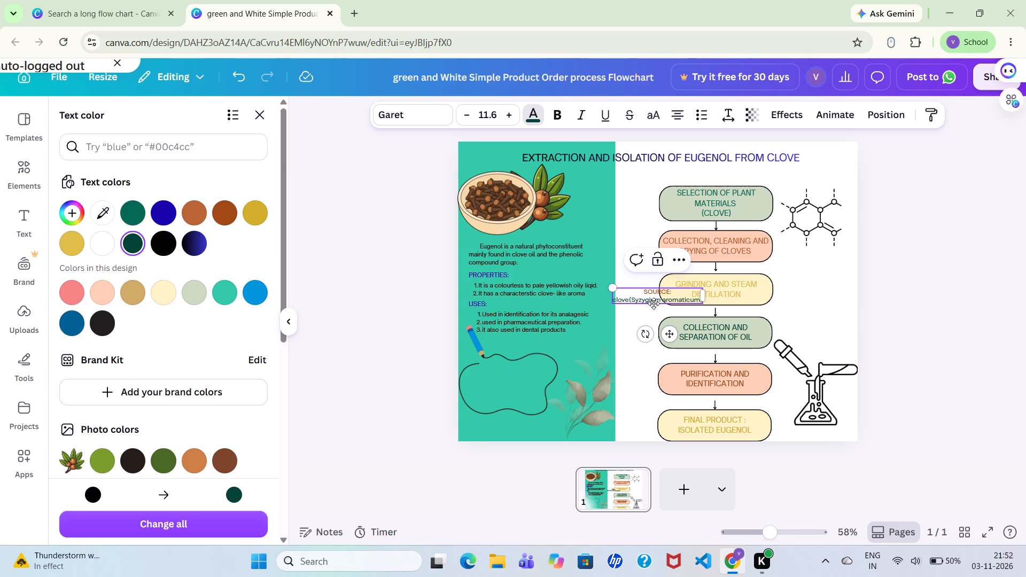
# Move the source text box into the upper part of the blue pencil note outline on the green panel.
pyautogui.moveTo(654, 303); pyautogui.dragTo(507, 391)
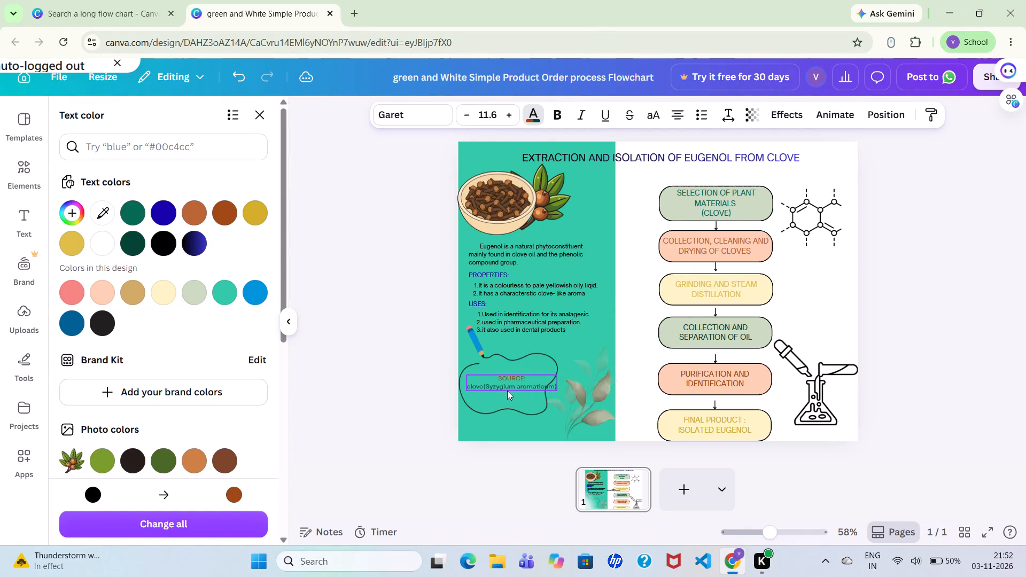
pyautogui.moveTo(507, 391); pyautogui.dragTo(495, 384)
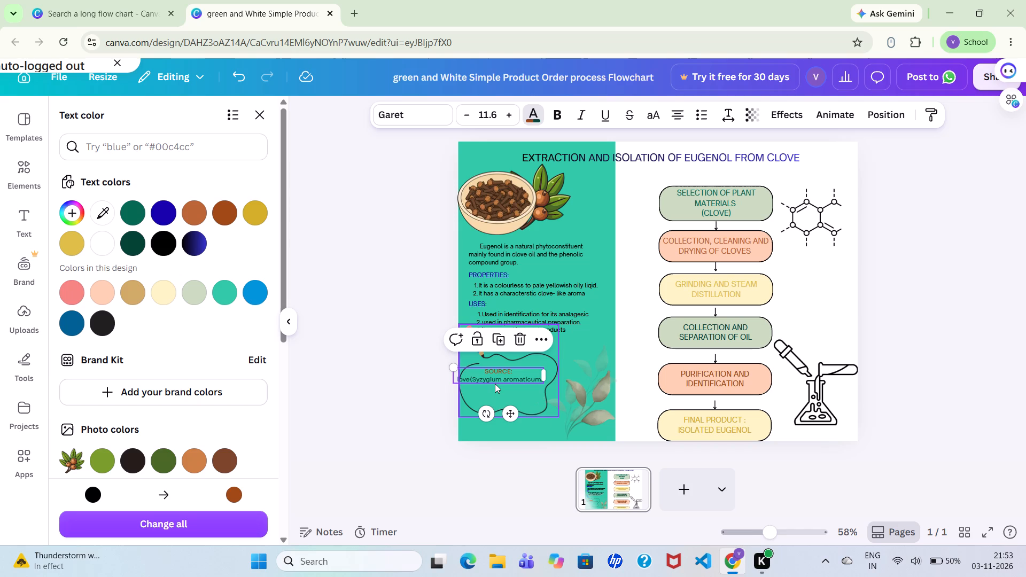
# Add a third line reading "dried flower buds." below the botanical name in the source text.
pyautogui.click(526, 375)
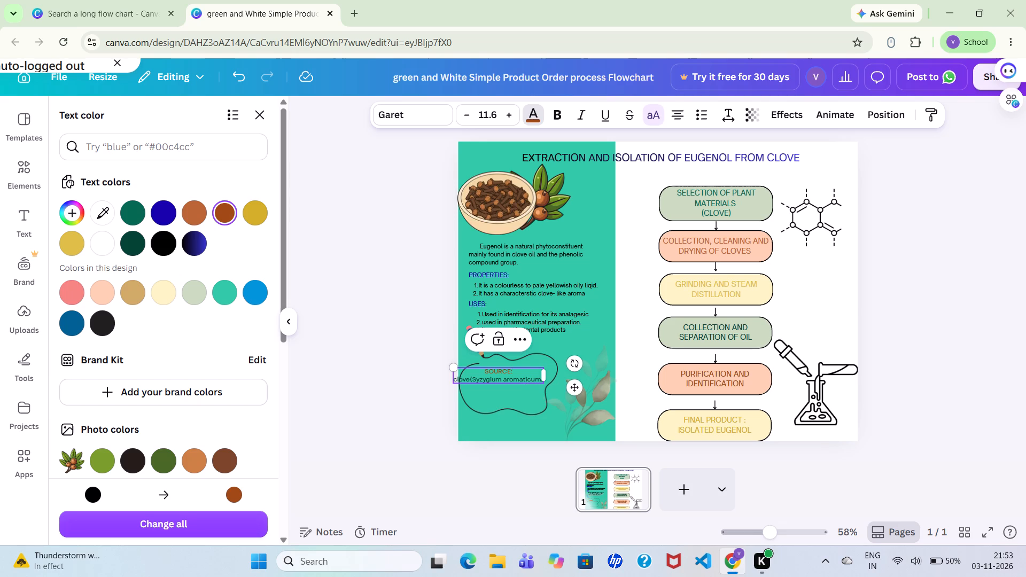
pyautogui.click(540, 379)
pyautogui.press('Right')
pyautogui.press('Right')
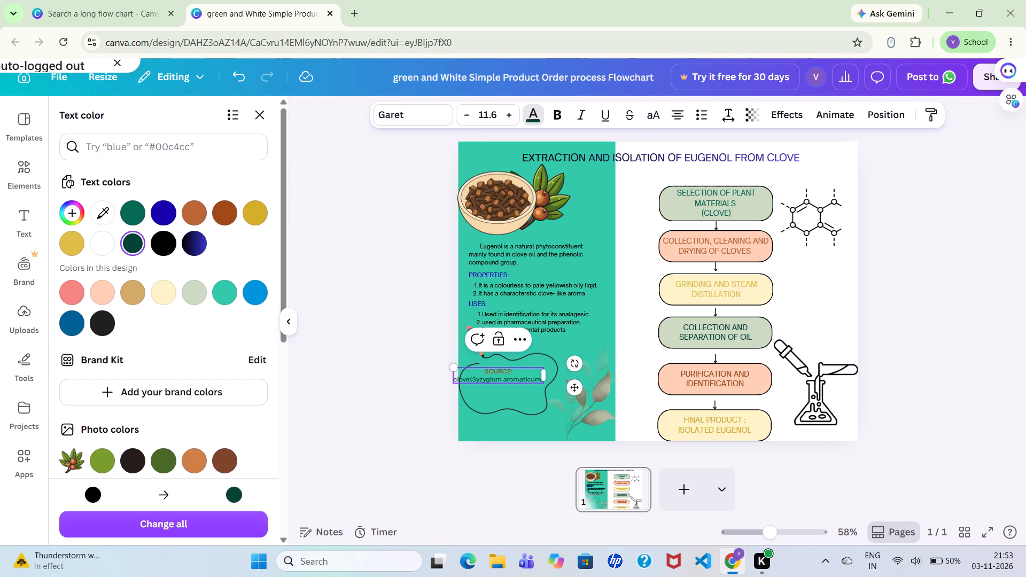
pyautogui.press('Return')
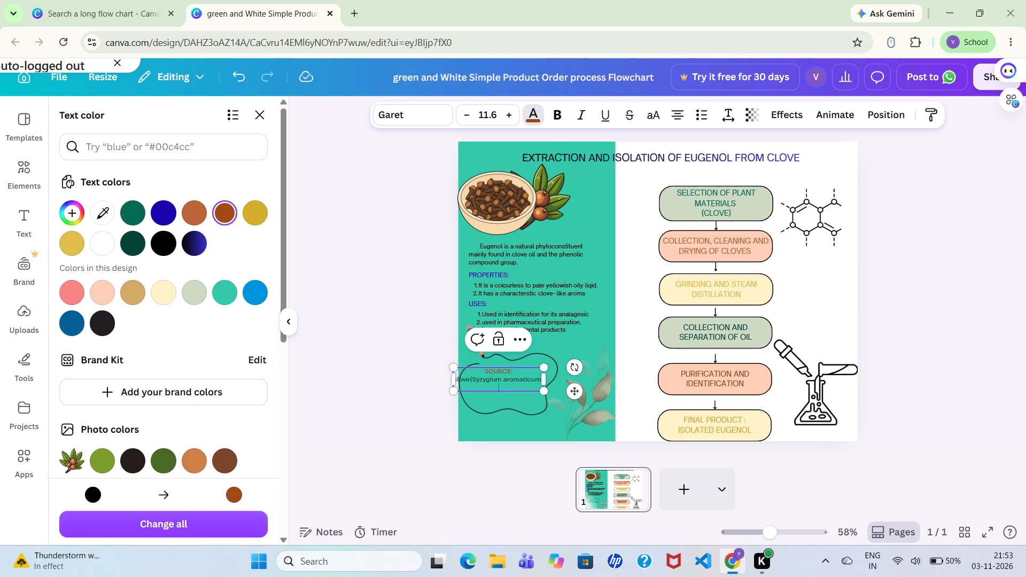
pyautogui.press('d')
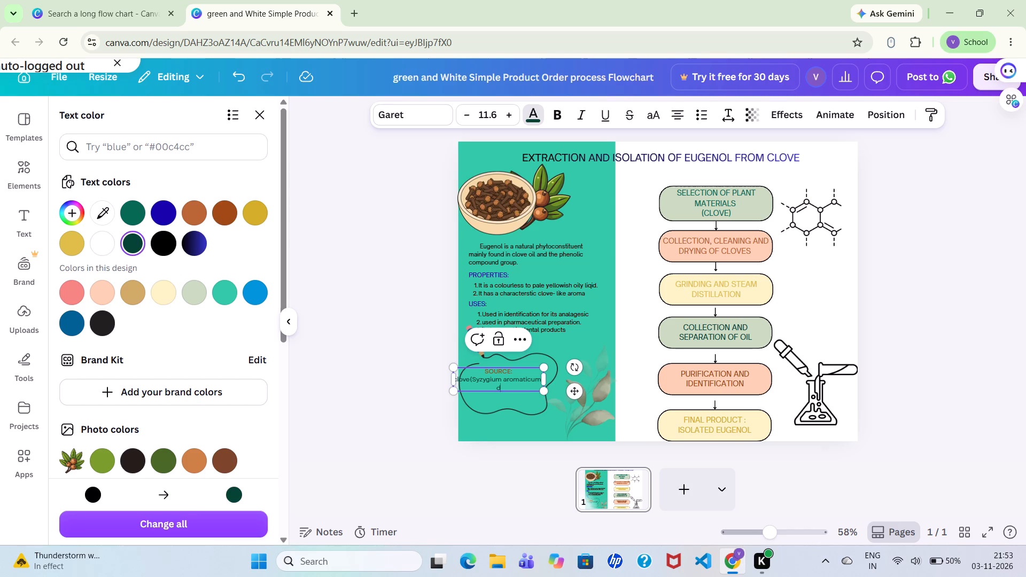
pyautogui.press('r')
pyautogui.write('ied flo')
pyautogui.write('wers')
pyautogui.press('BackSpace')
pyautogui.press('space')
pyautogui.write('buds')
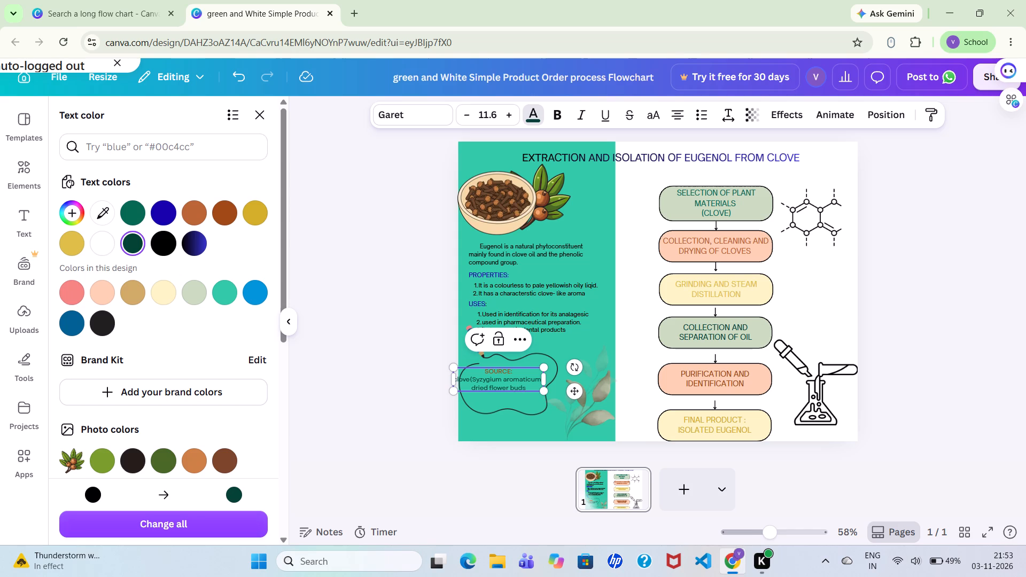
pyautogui.press('.')
# Add a full stop at the end of the second properties item, after "aroma".
pyautogui.click(581, 290)
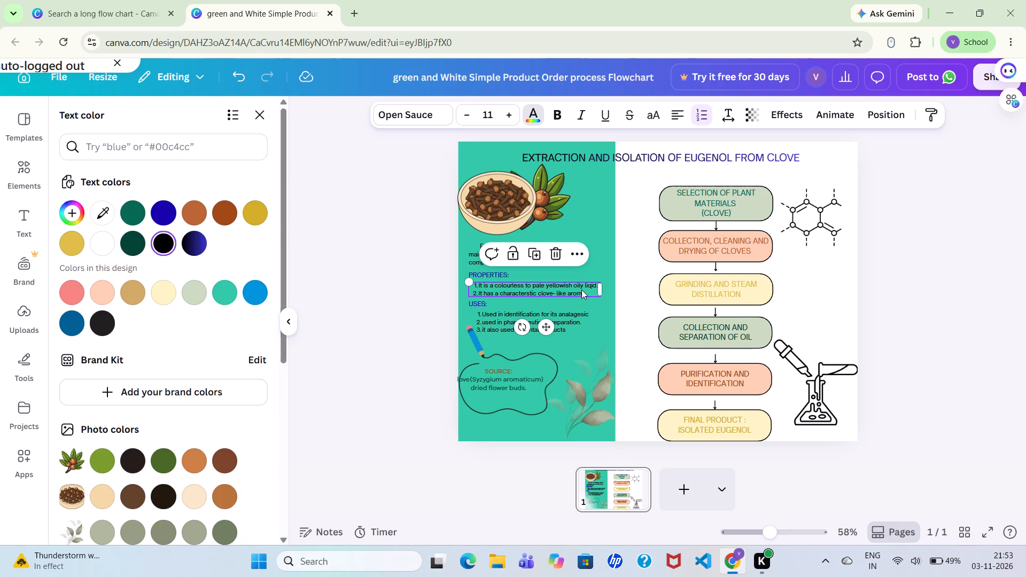
pyautogui.click(577, 288)
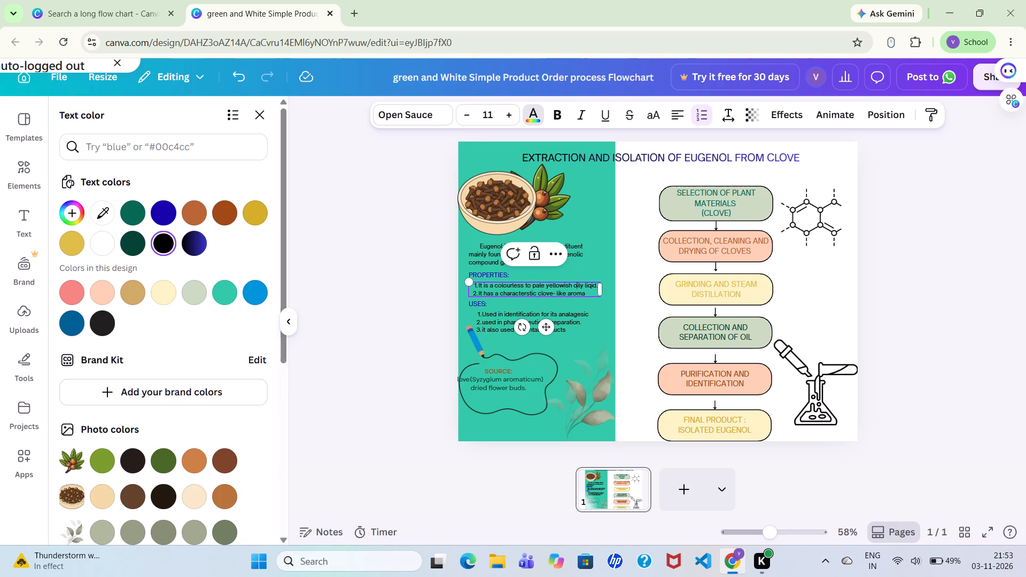
pyautogui.click(584, 290)
pyautogui.press('.')
pyautogui.click(607, 252)
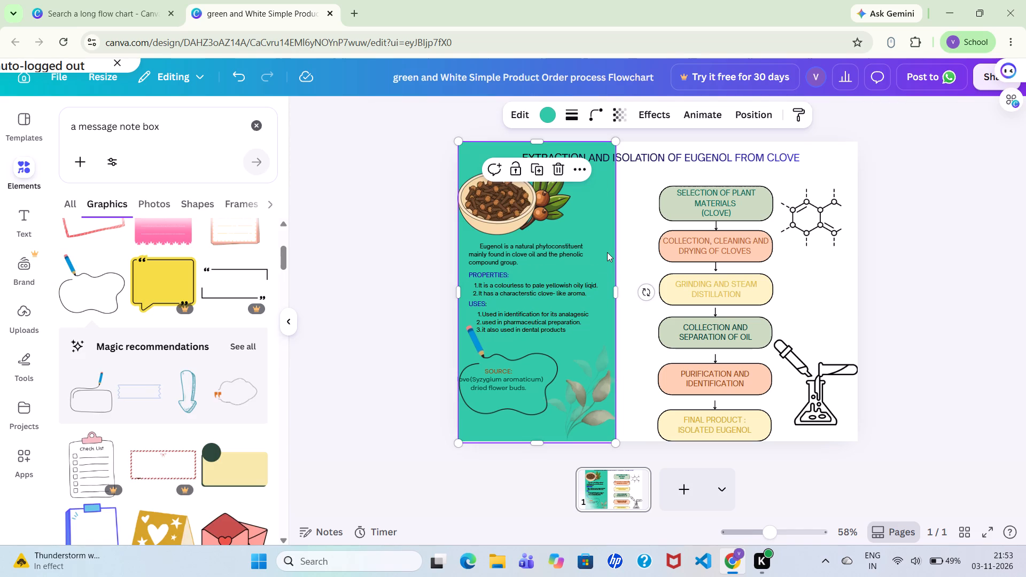
# Add a full stop at the end of the third uses item, after "dental products".
pyautogui.click(562, 327)
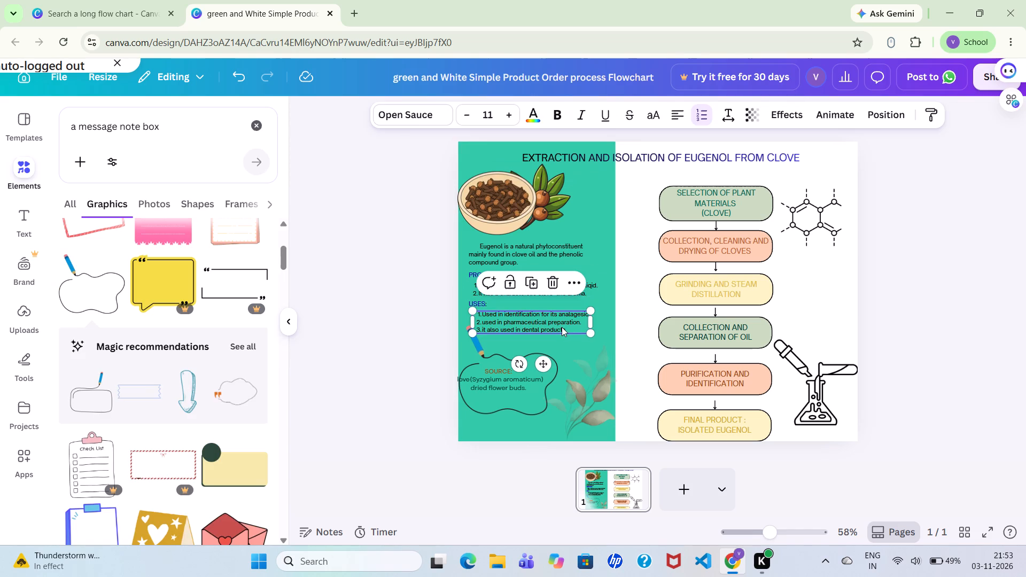
pyautogui.click(562, 327)
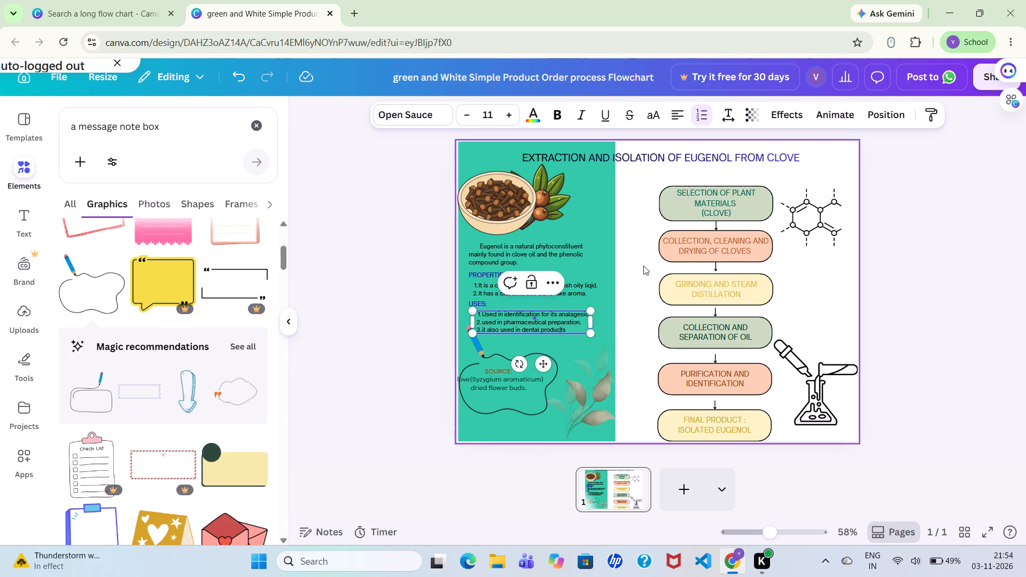
pyautogui.press('Right')
pyautogui.press('Right')
pyautogui.press('.')
# Capitalize the first words of the third and second uses items so they read "It" and "Used".
pyautogui.press('Left')
pyautogui.press('Left')
pyautogui.press('Left')
pyautogui.press('Left')
pyautogui.press('Left')
pyautogui.press('Left')
pyautogui.press('Left')
pyautogui.press('Left')
pyautogui.press('Left')
pyautogui.press('Left')
pyautogui.press('Left')
pyautogui.press('Left')
pyautogui.press('Left')
pyautogui.press('Left')
pyautogui.press('Left')
pyautogui.press('Left')
pyautogui.press('Left')
pyautogui.press('Left')
pyautogui.press('Left')
pyautogui.press('Left')
pyautogui.press('Left')
pyautogui.press('Left')
pyautogui.press('Left')
pyautogui.press('Left')
pyautogui.press('Left')
pyautogui.press('Left')
pyautogui.press('Left')
pyautogui.press('Left')
pyautogui.press('Left')
pyautogui.press('Left')
pyautogui.press('Left')
pyautogui.press('Left')
pyautogui.press('Left')
pyautogui.press('Left')
pyautogui.press('BackSpace')
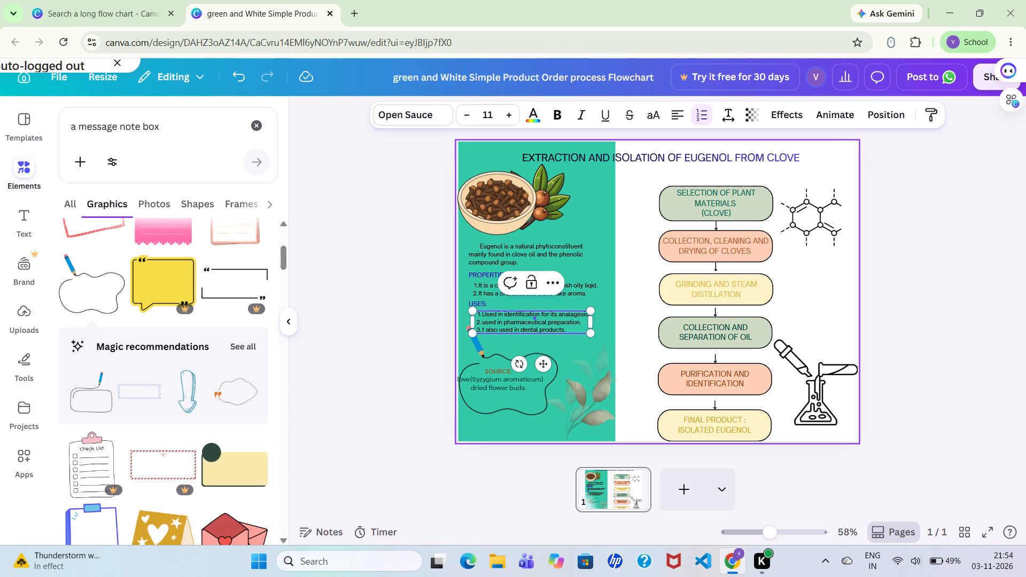
pyautogui.press('i')
pyautogui.press('Up')
pyautogui.press('Right')
pyautogui.press('BackSpace')
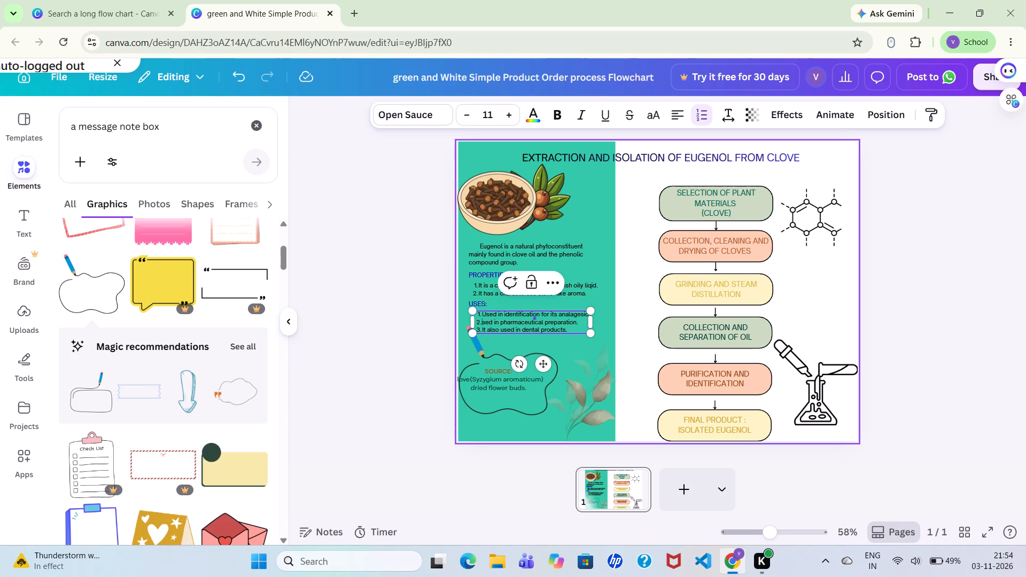
pyautogui.press('u')
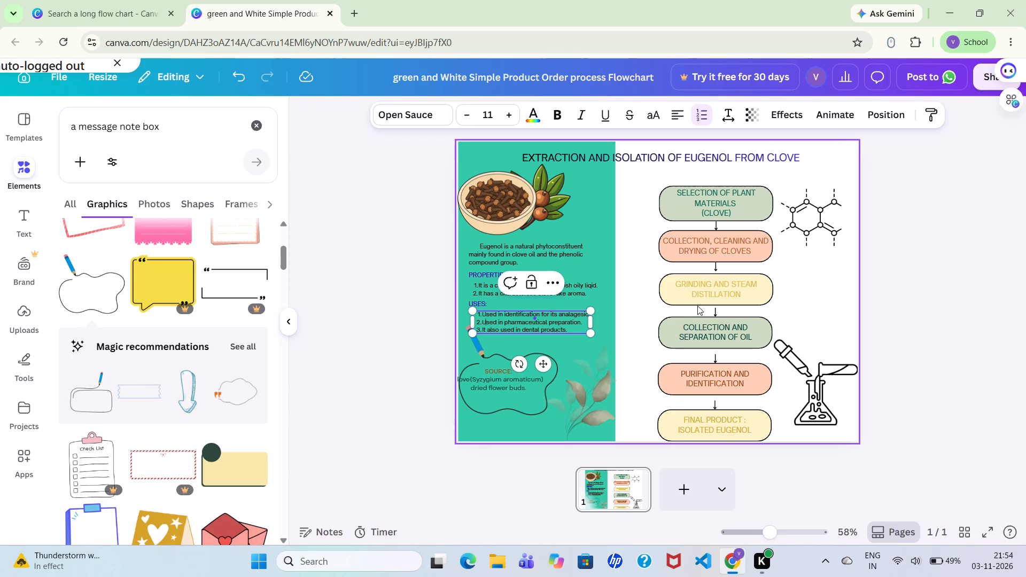
pyautogui.click(582, 346)
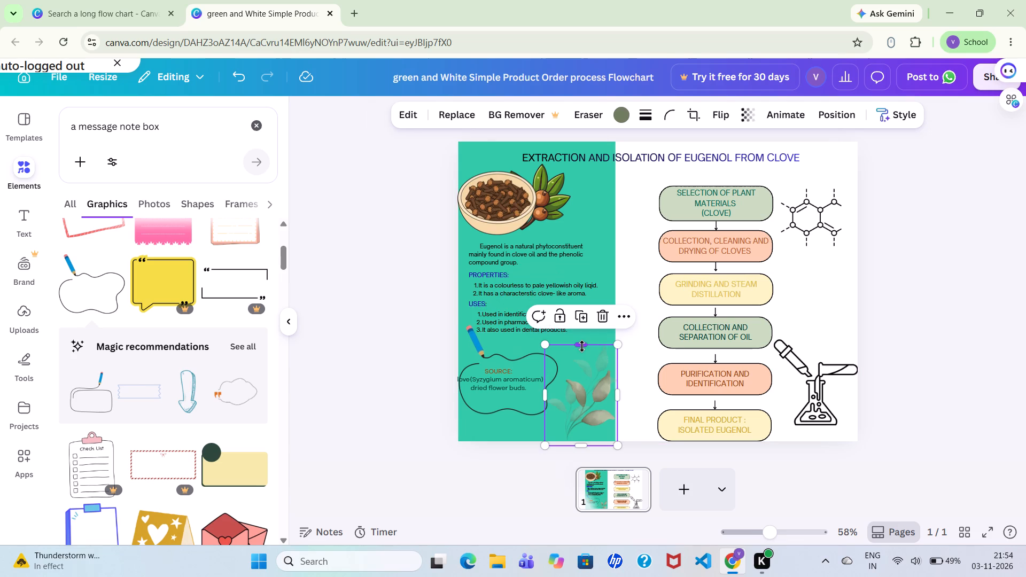
pyautogui.click(593, 214)
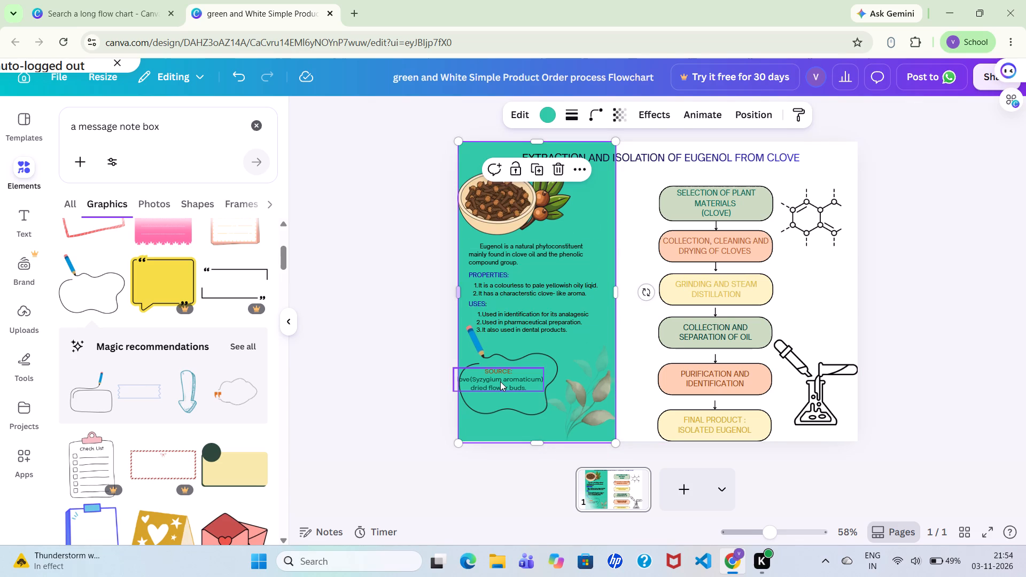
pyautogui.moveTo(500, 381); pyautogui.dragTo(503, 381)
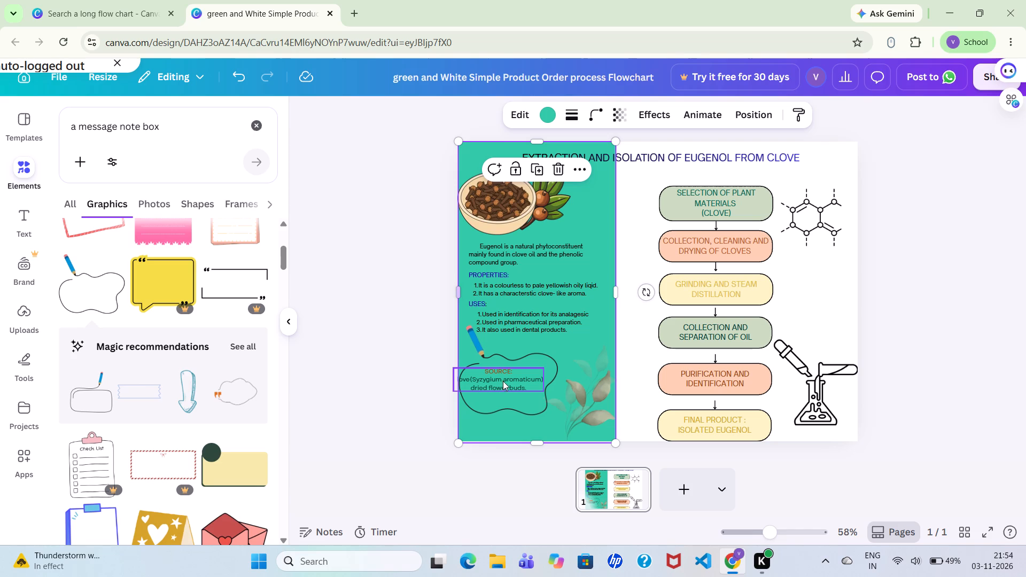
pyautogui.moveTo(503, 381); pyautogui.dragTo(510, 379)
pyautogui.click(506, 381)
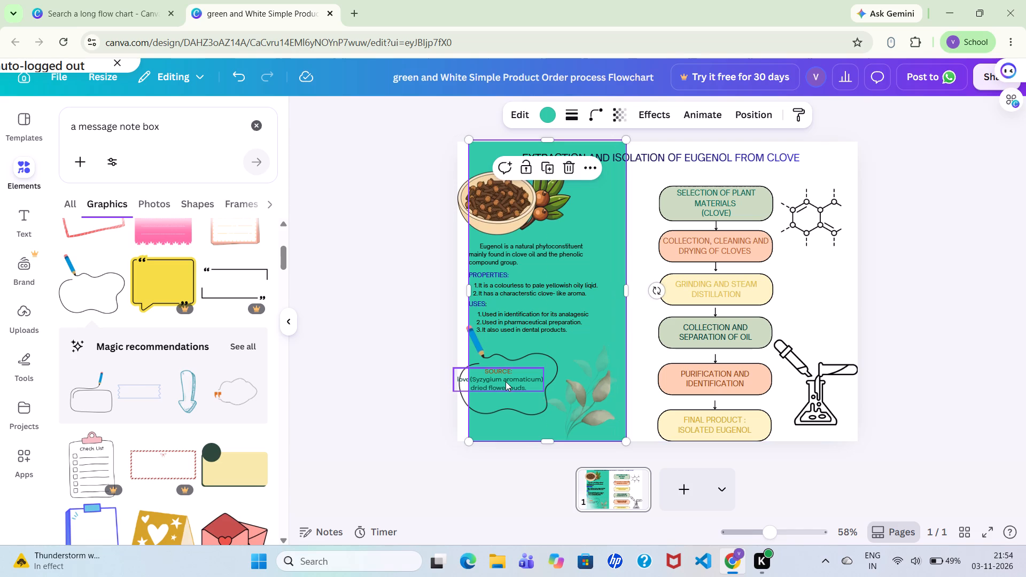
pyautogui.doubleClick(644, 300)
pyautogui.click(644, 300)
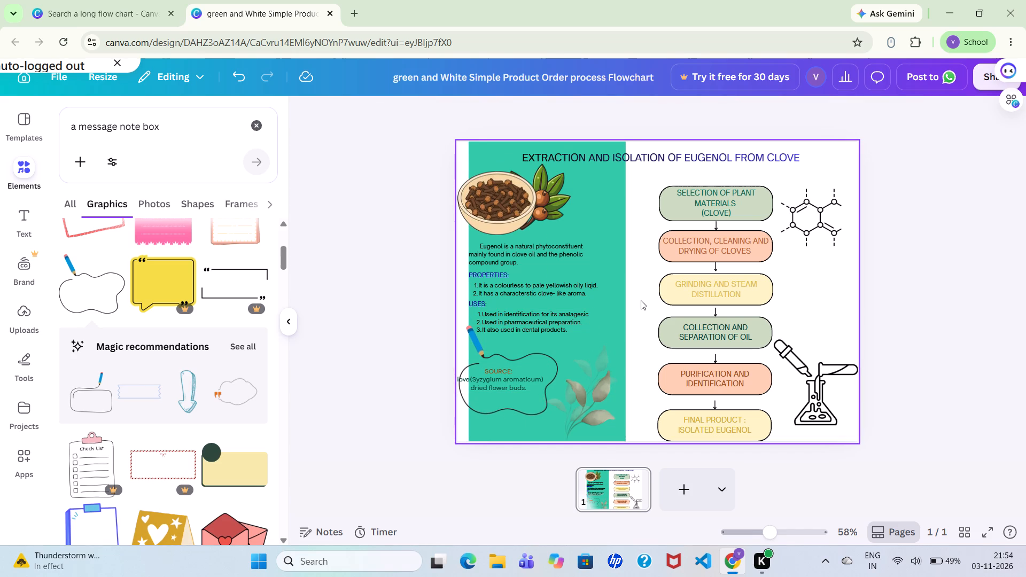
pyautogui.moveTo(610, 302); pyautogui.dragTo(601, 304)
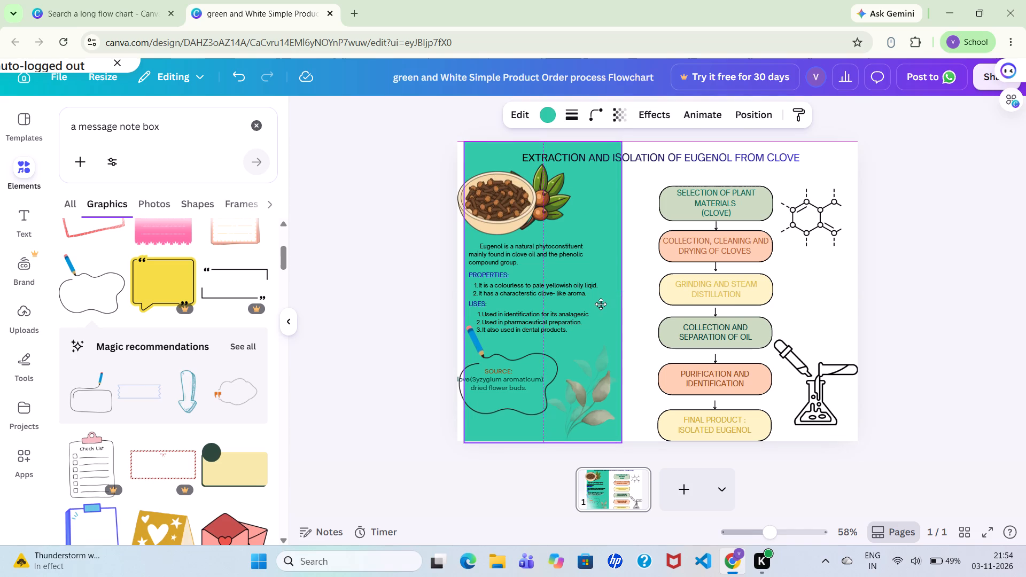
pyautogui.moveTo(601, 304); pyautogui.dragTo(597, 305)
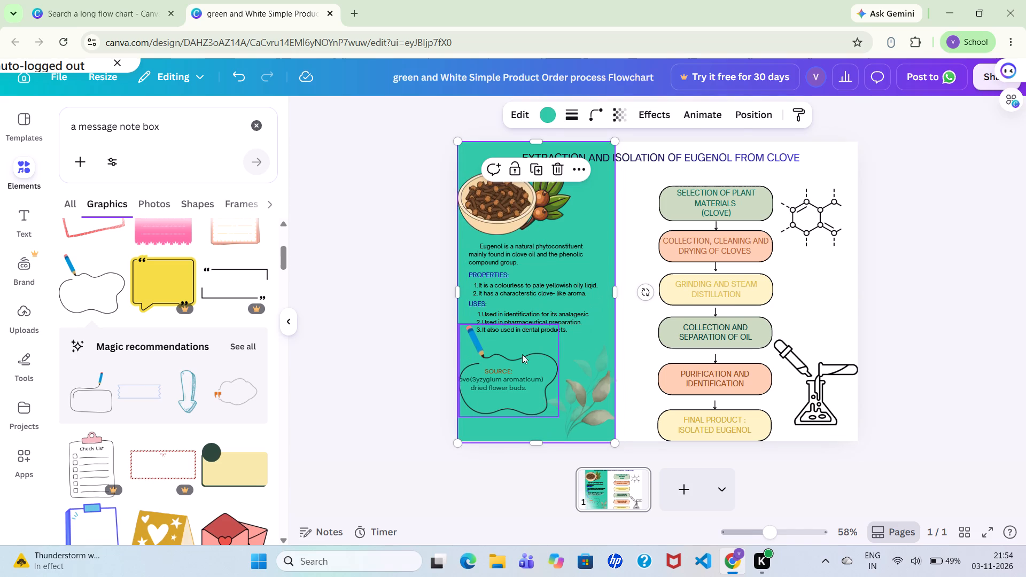
# Shift the source text box slightly to the right so its text sits inside the pencil note outline.
pyautogui.click(516, 373)
pyautogui.click(516, 373)
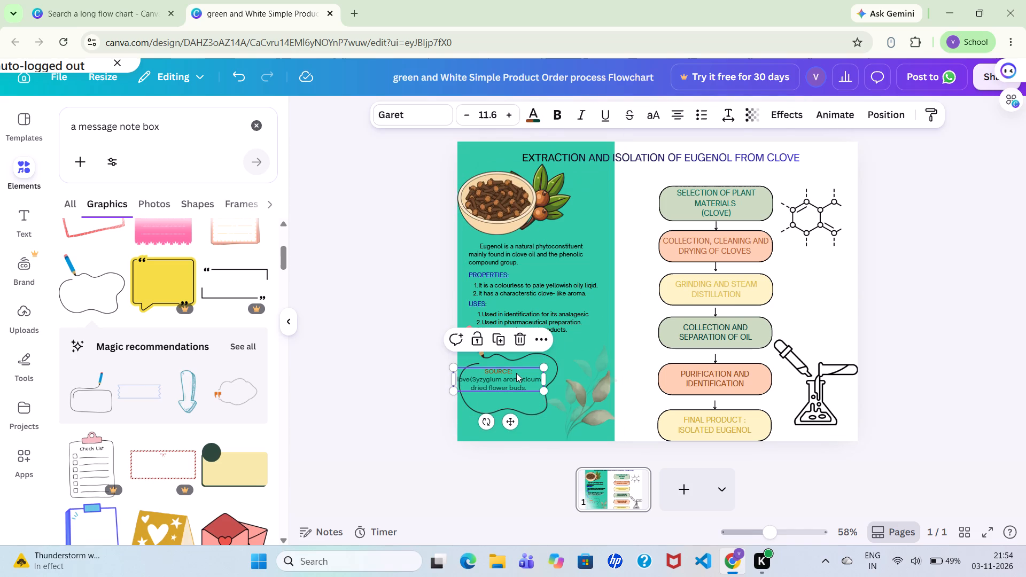
pyautogui.moveTo(516, 373); pyautogui.dragTo(528, 369)
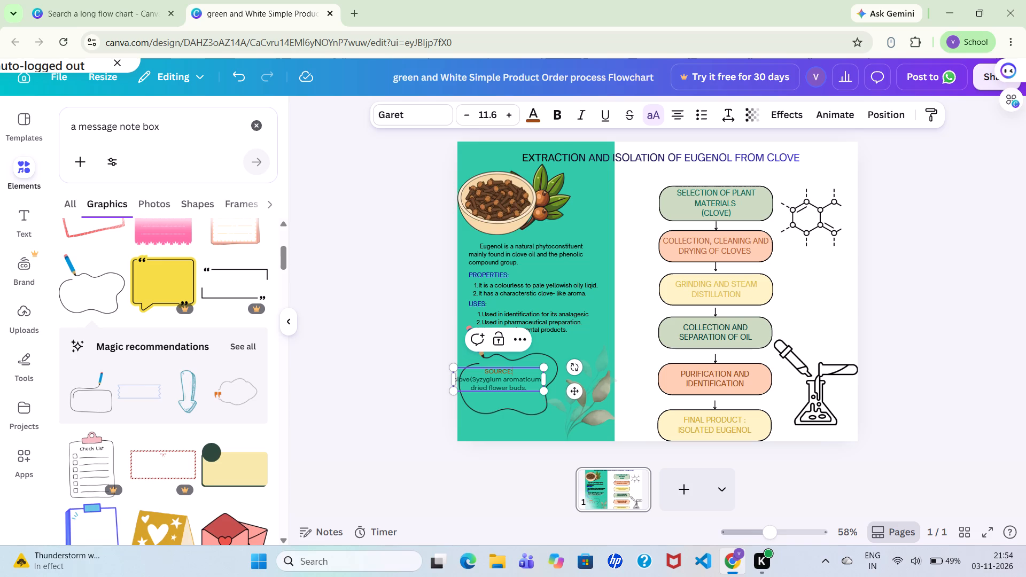
pyautogui.moveTo(519, 383); pyautogui.dragTo(529, 375)
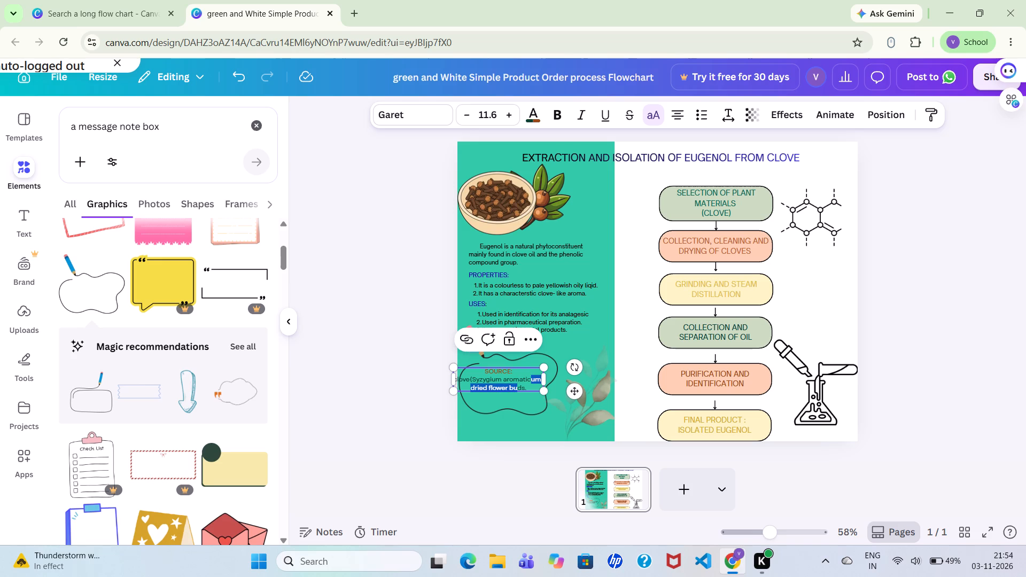
pyautogui.click(634, 340)
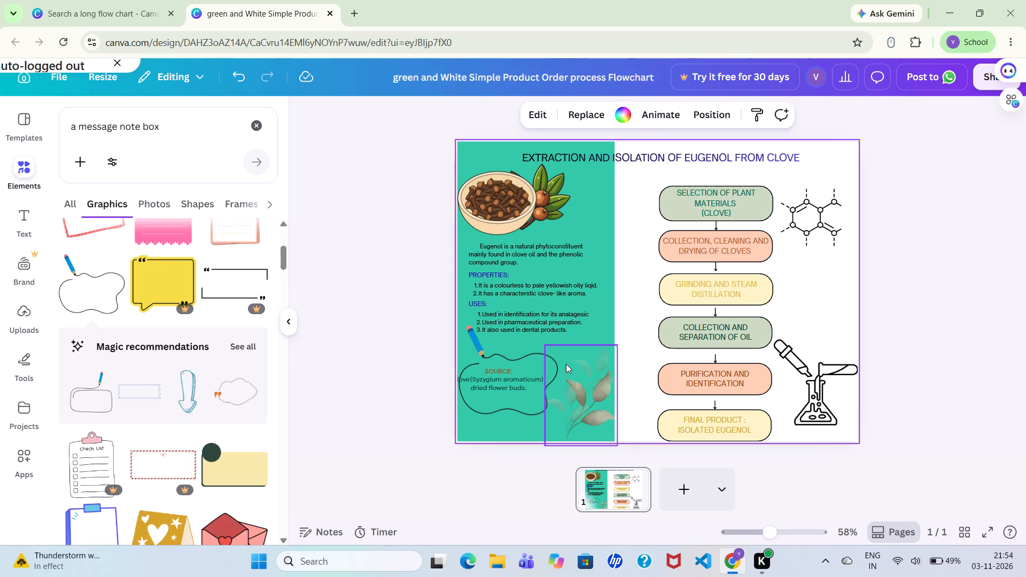
pyautogui.click(507, 388)
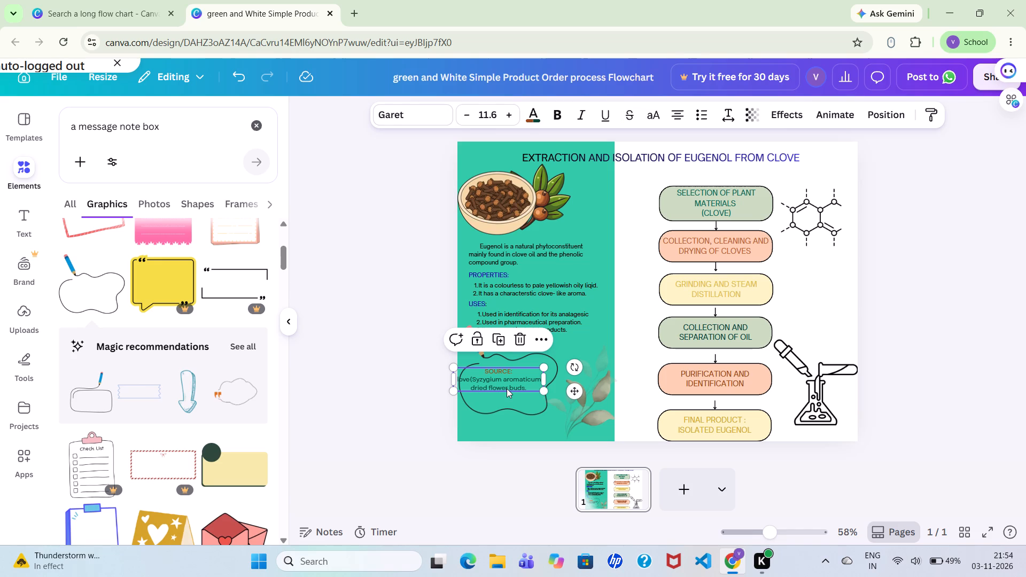
pyautogui.moveTo(507, 388); pyautogui.dragTo(517, 387)
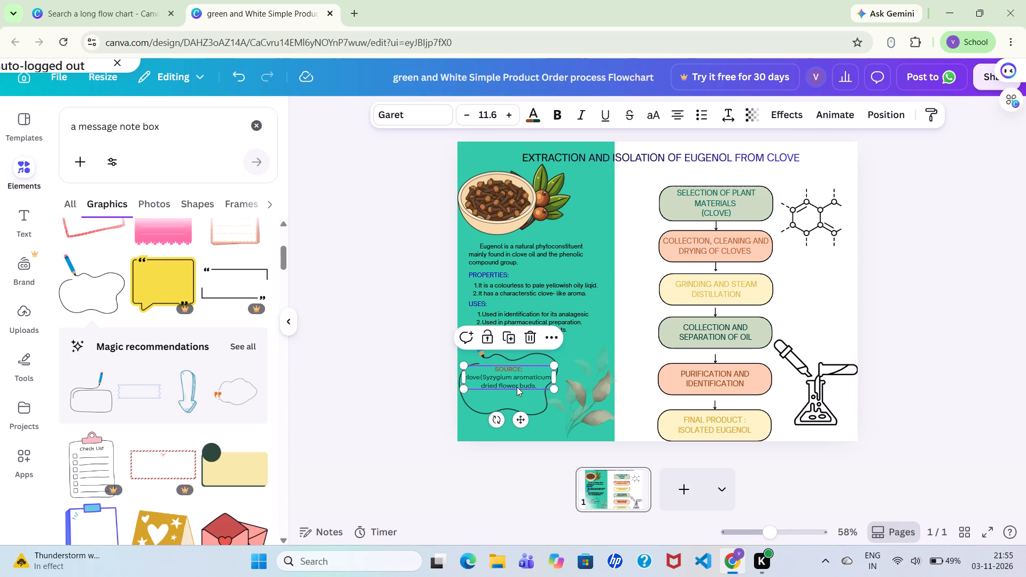
pyautogui.click(521, 378)
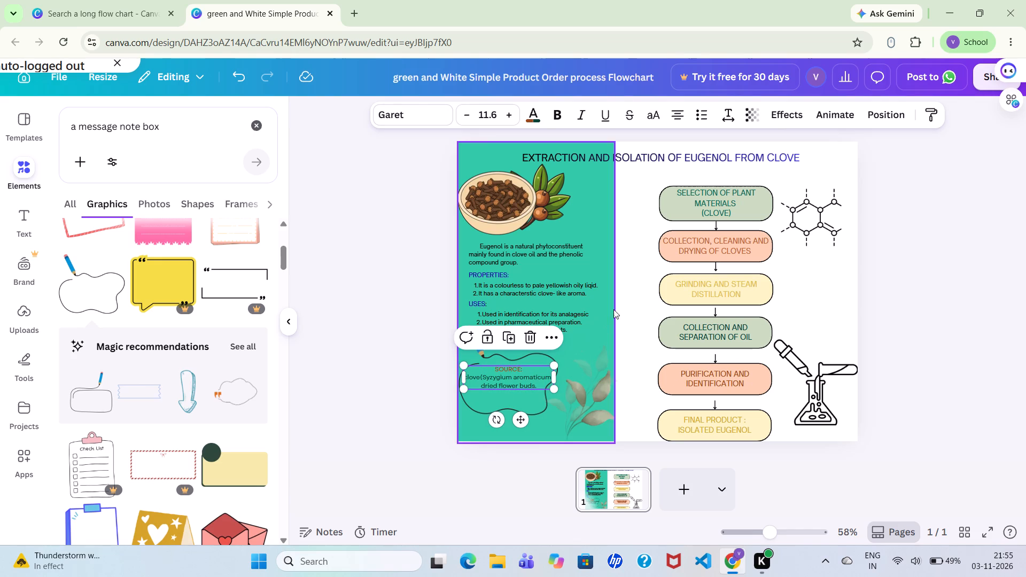
pyautogui.click(650, 290)
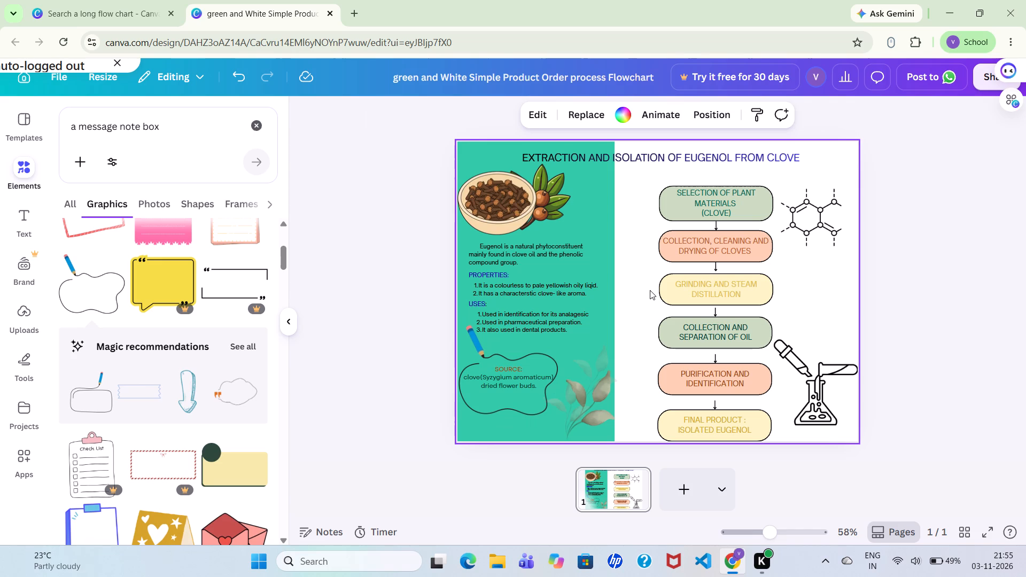
# Insert a hyphen directly before "dried flower buds." in the source text.
pyautogui.click(487, 378)
pyautogui.click(487, 378)
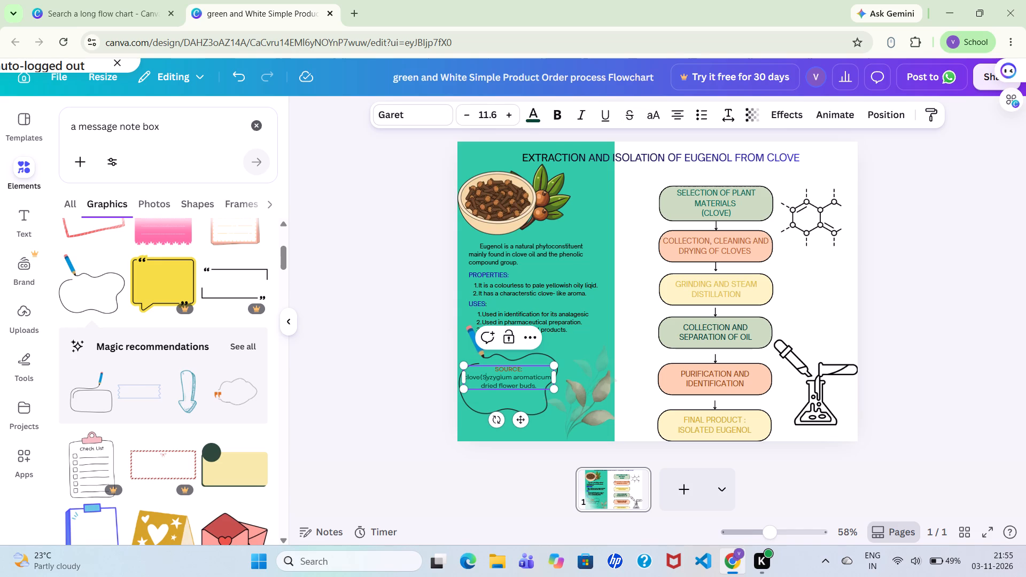
pyautogui.press('Down')
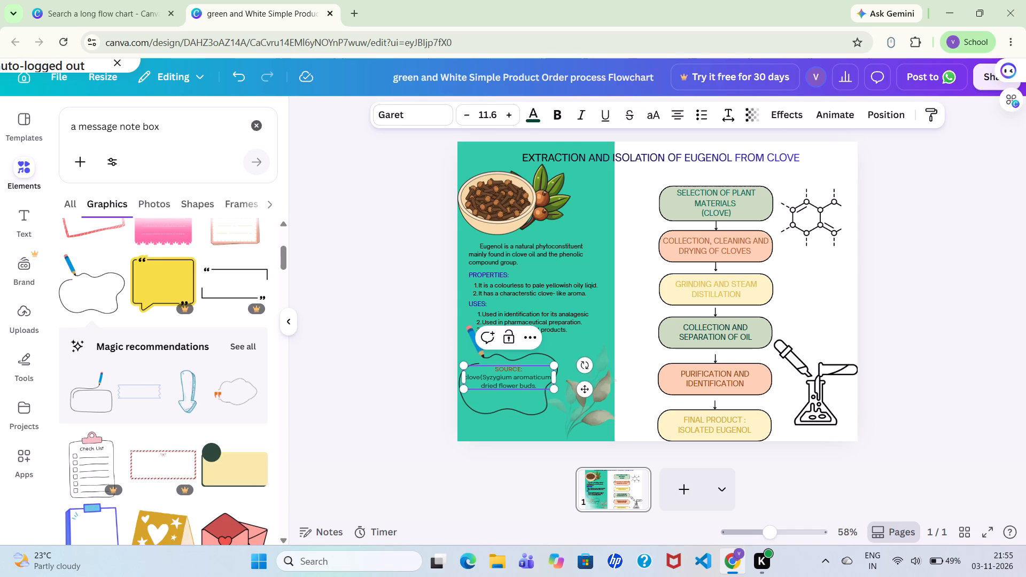
pyautogui.press('Left')
pyautogui.press('-')
# Replace the hyphen before "dried flower buds." in the source text with a hyphen followed by a space.
pyautogui.press('BackSpace')
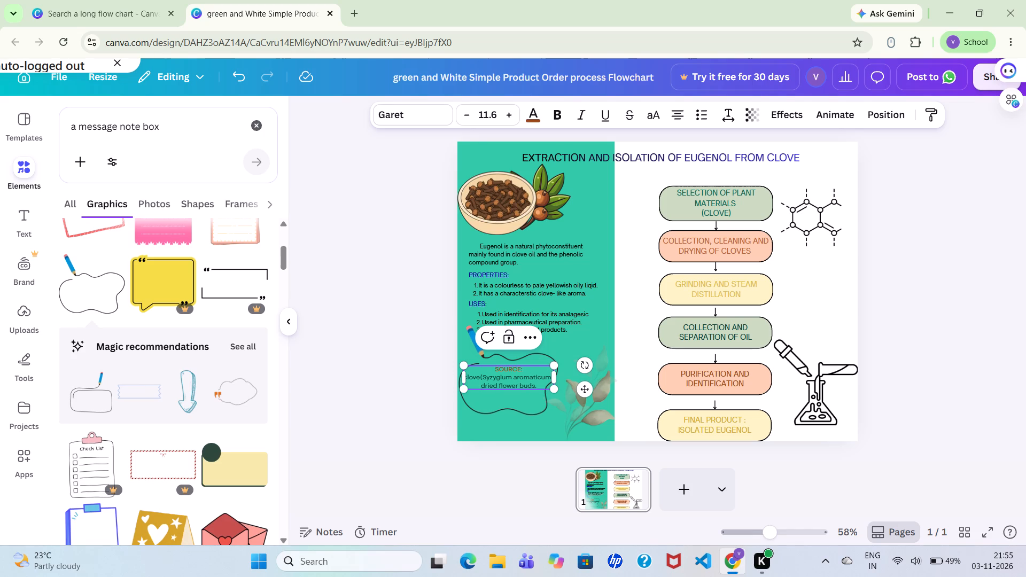
pyautogui.press('space')
pyautogui.press('-')
pyautogui.press('BackSpace')
pyautogui.write('-')
pyautogui.press('space')
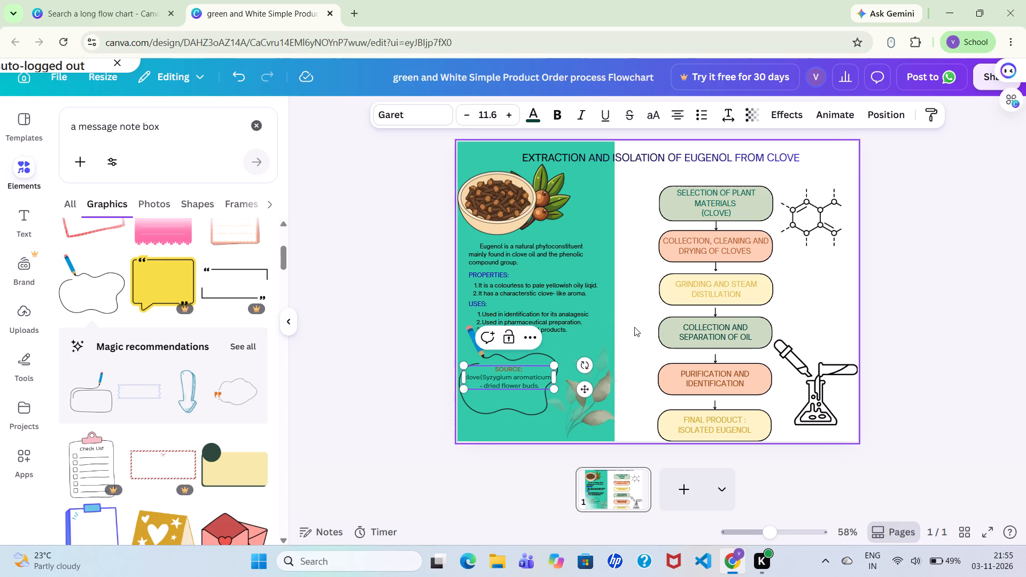
pyautogui.click(639, 314)
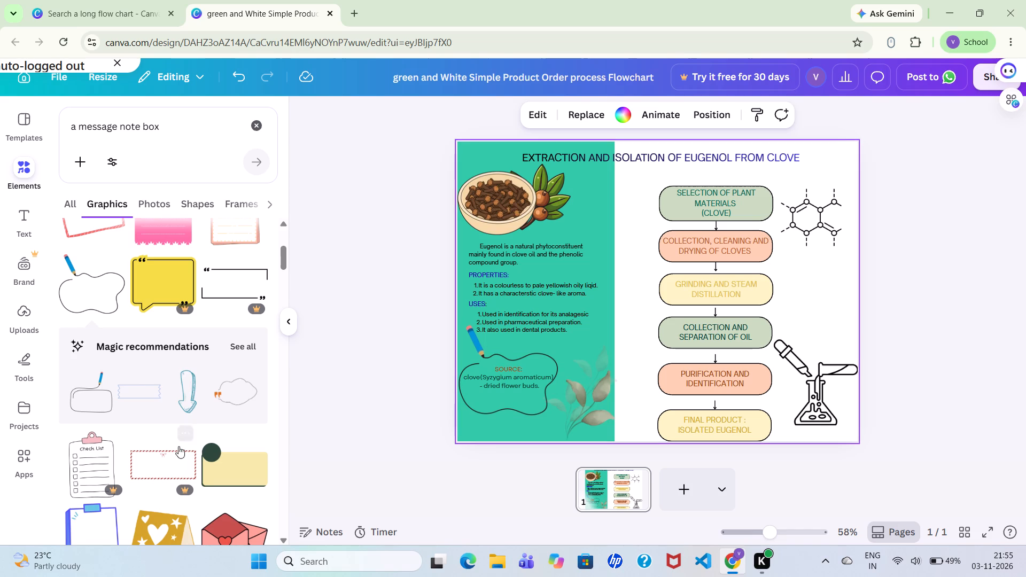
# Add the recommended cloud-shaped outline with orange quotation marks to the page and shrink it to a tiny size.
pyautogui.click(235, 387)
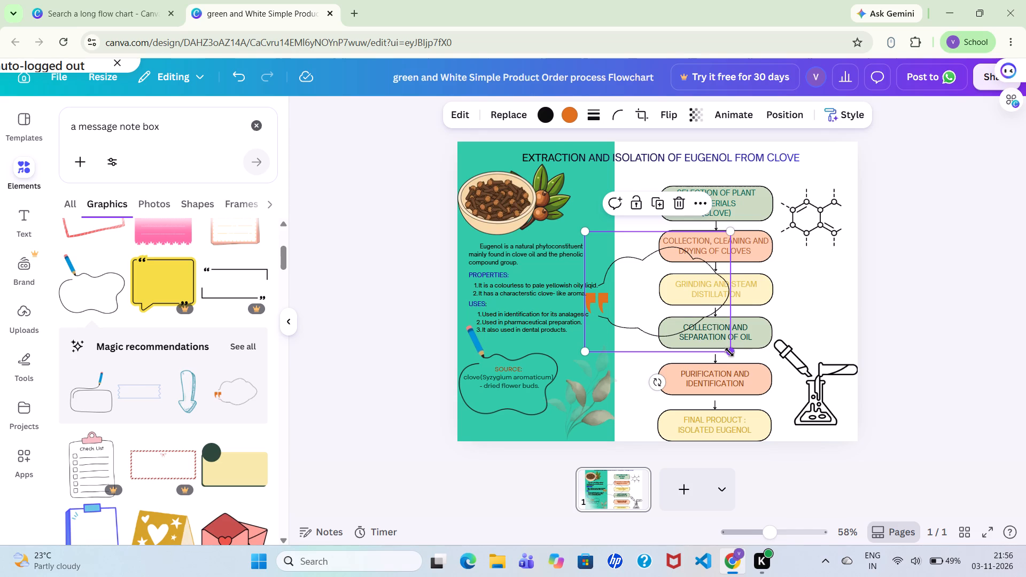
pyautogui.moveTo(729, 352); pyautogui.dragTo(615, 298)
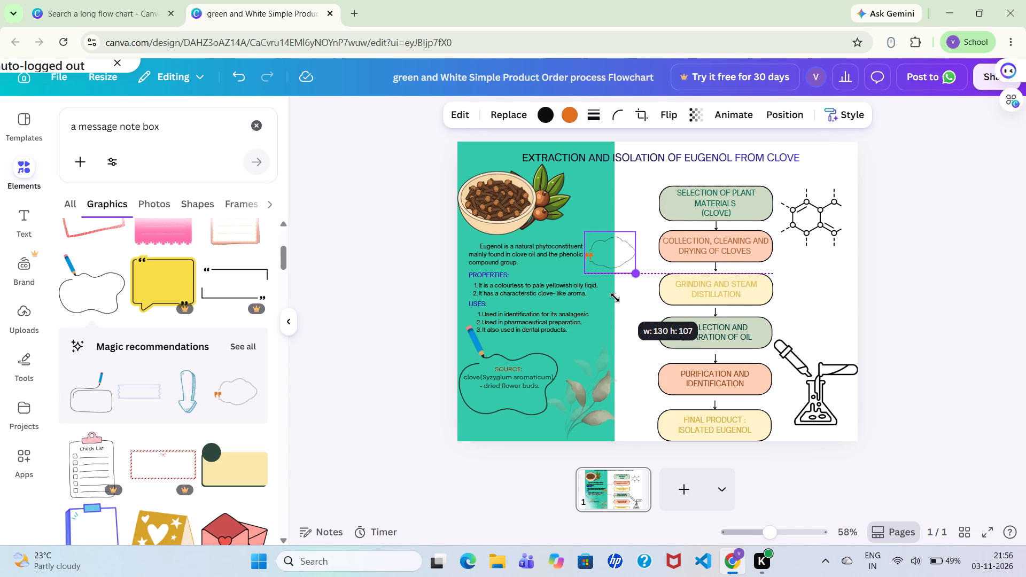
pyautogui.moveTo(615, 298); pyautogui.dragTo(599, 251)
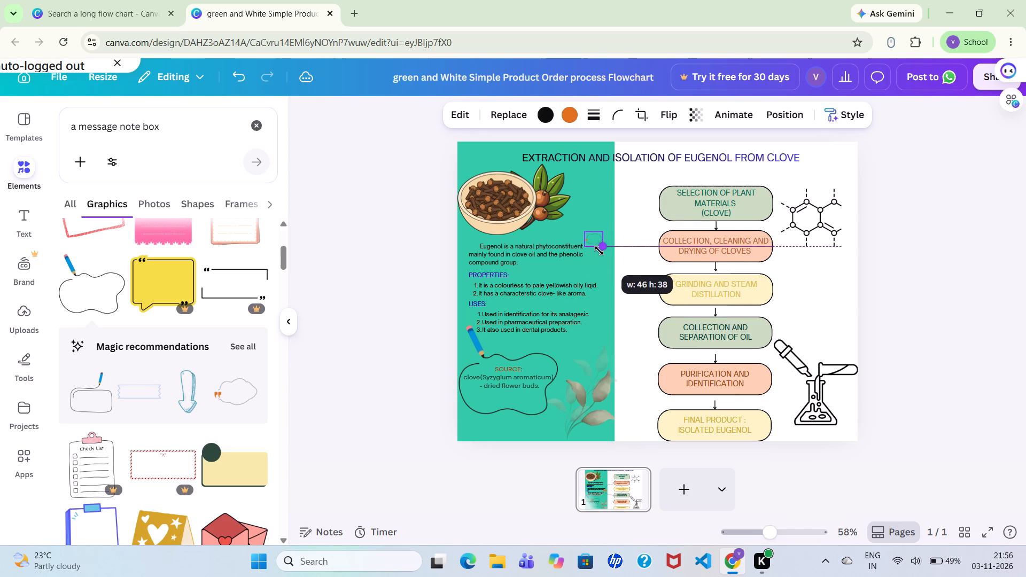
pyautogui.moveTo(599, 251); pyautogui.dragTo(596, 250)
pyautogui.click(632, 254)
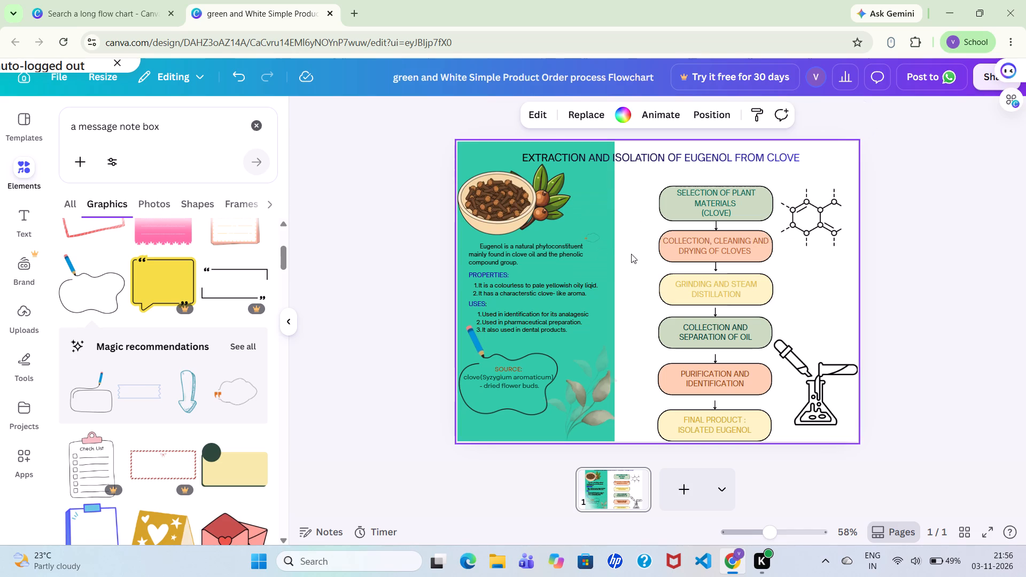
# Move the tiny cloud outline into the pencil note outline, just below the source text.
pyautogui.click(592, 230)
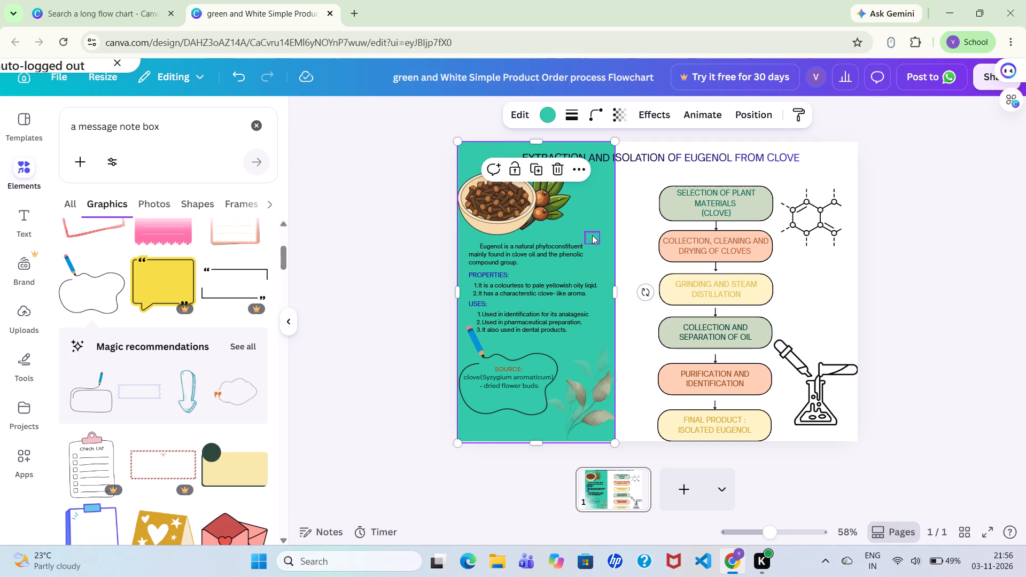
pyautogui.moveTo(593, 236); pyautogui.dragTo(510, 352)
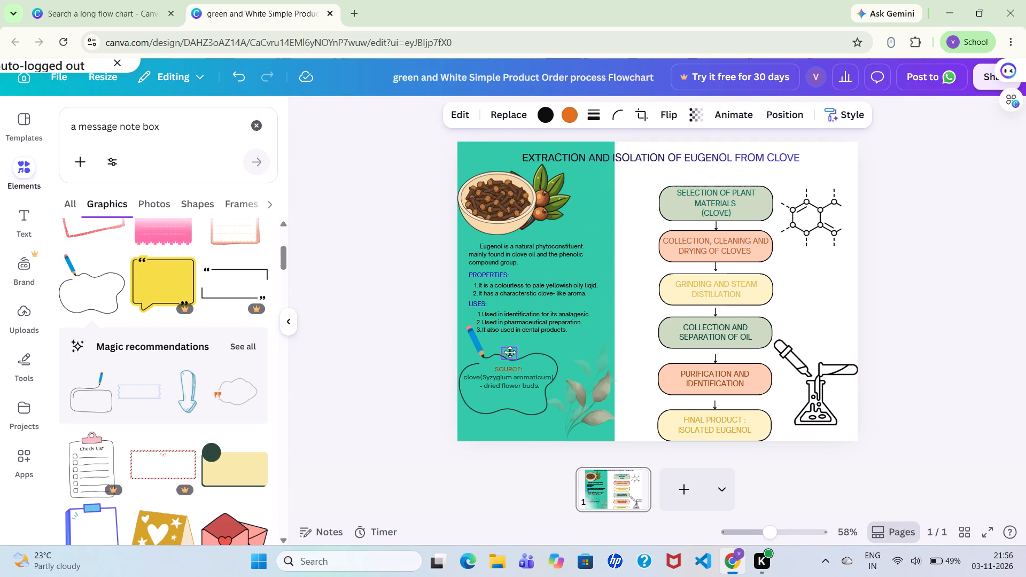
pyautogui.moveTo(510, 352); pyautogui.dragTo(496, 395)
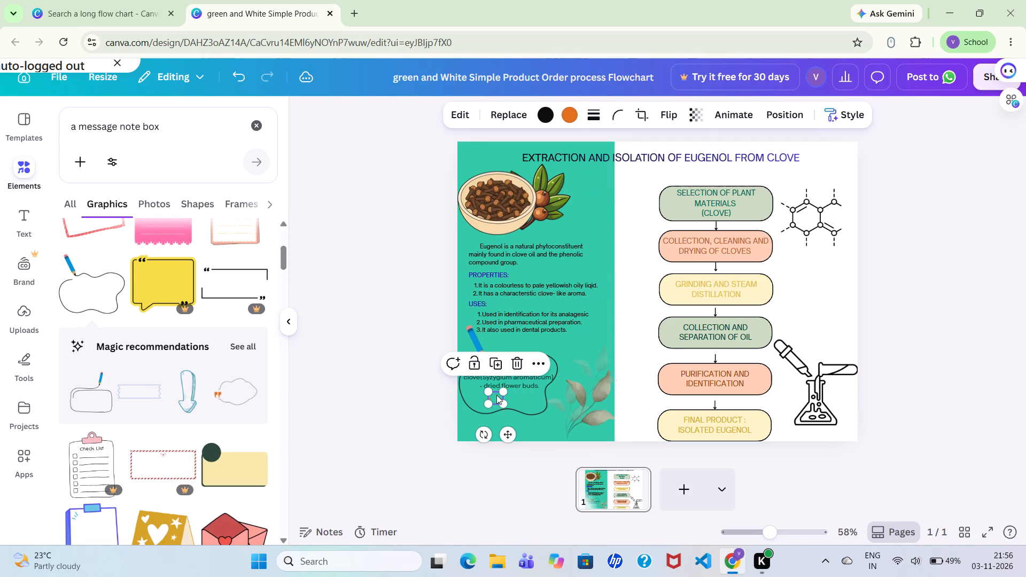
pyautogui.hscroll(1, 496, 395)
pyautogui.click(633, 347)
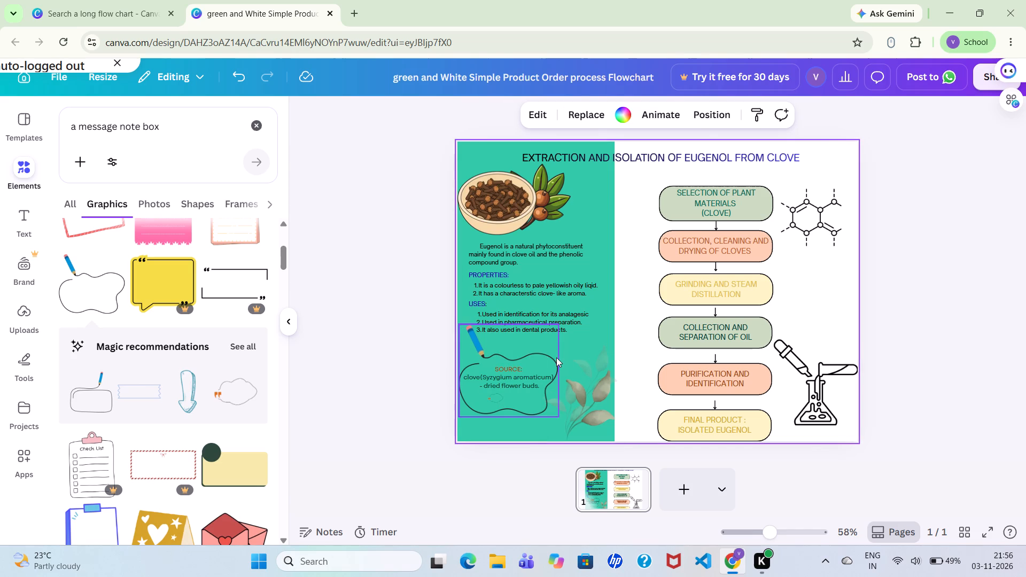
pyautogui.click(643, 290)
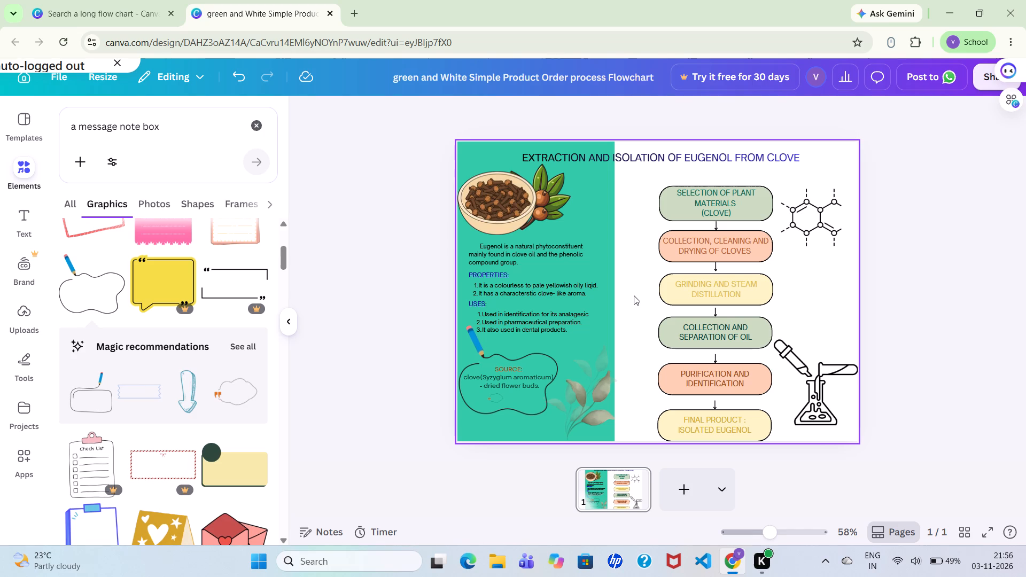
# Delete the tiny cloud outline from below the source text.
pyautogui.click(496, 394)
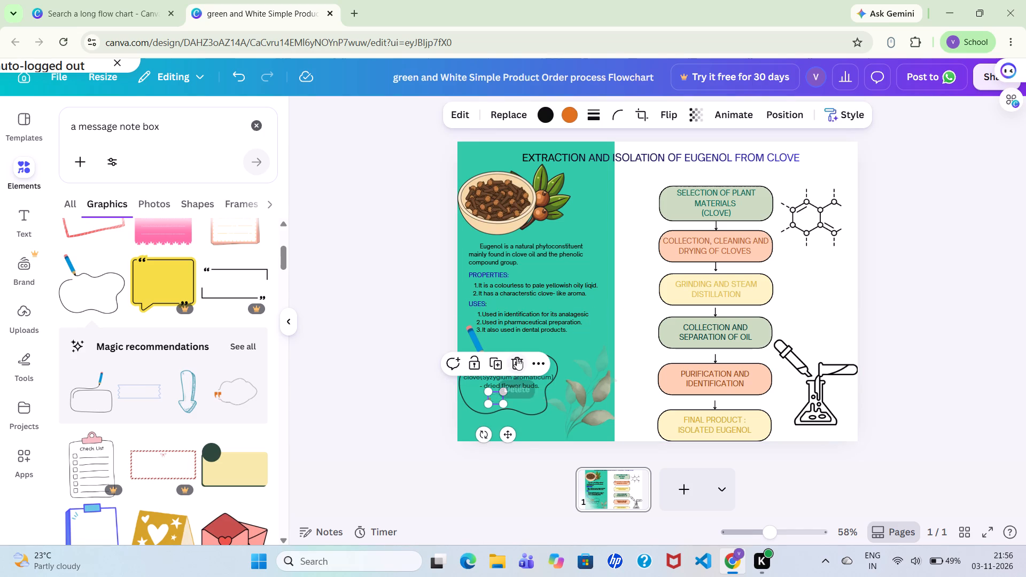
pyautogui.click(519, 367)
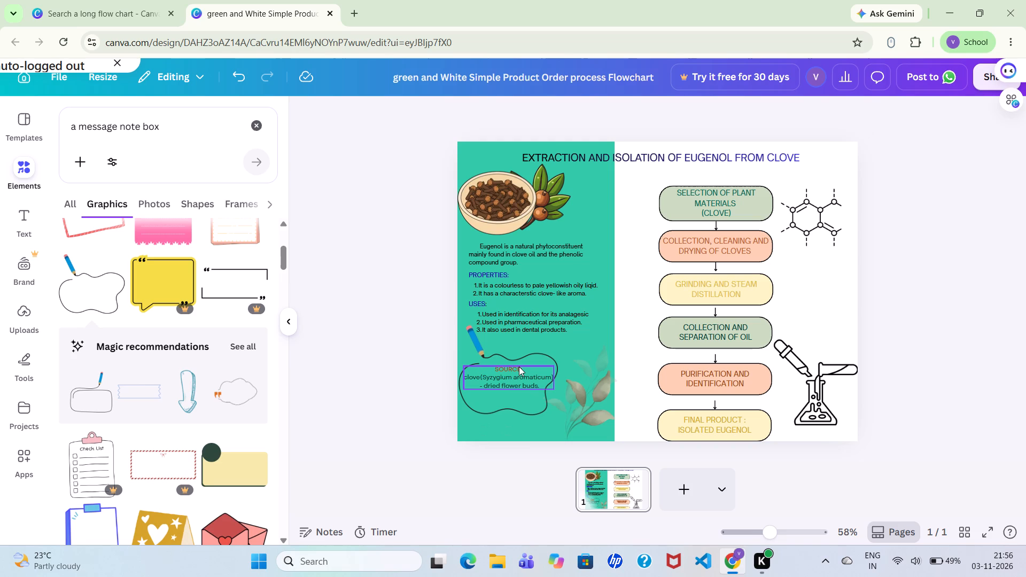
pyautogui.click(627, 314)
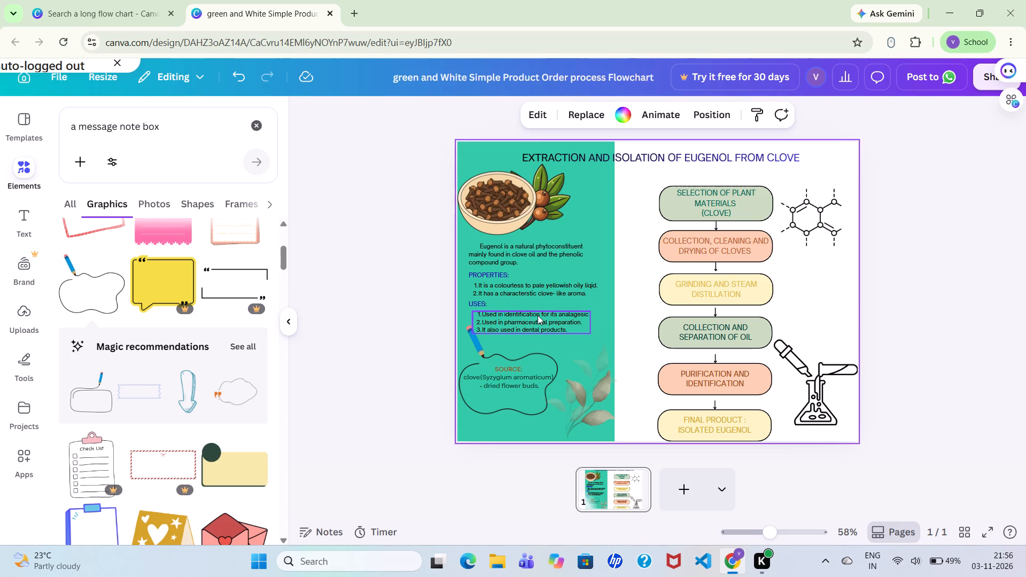
# Rerun the recent element search "a message note box" and browse all its graphics results for a suitable design.
pyautogui.click(260, 121)
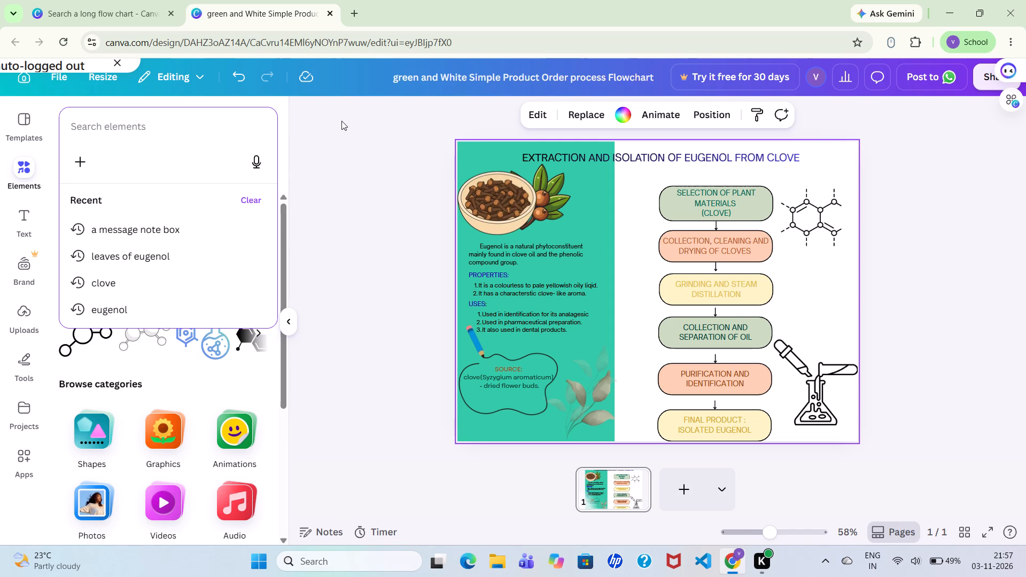
pyautogui.click(232, 225)
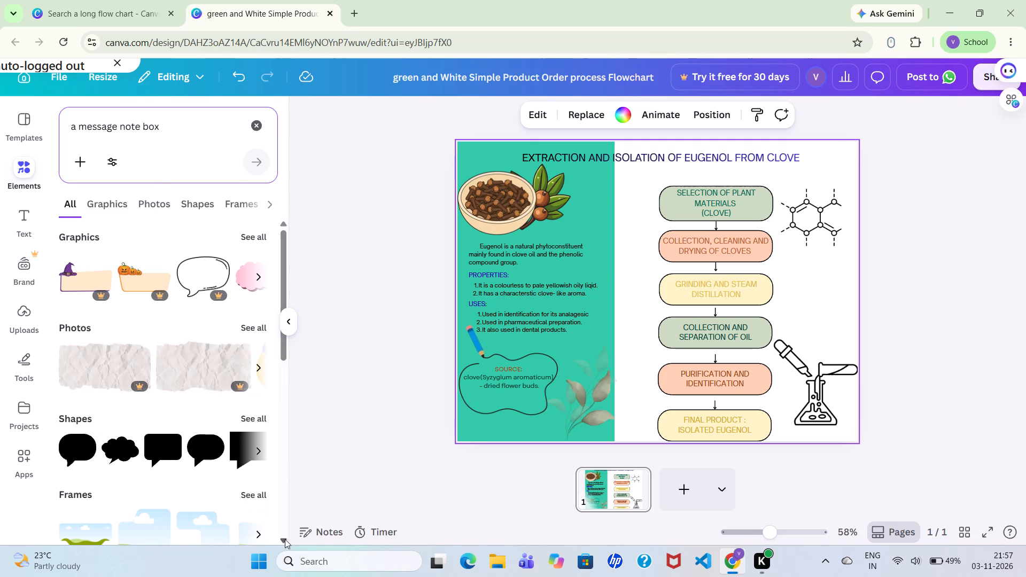
pyautogui.click(259, 233)
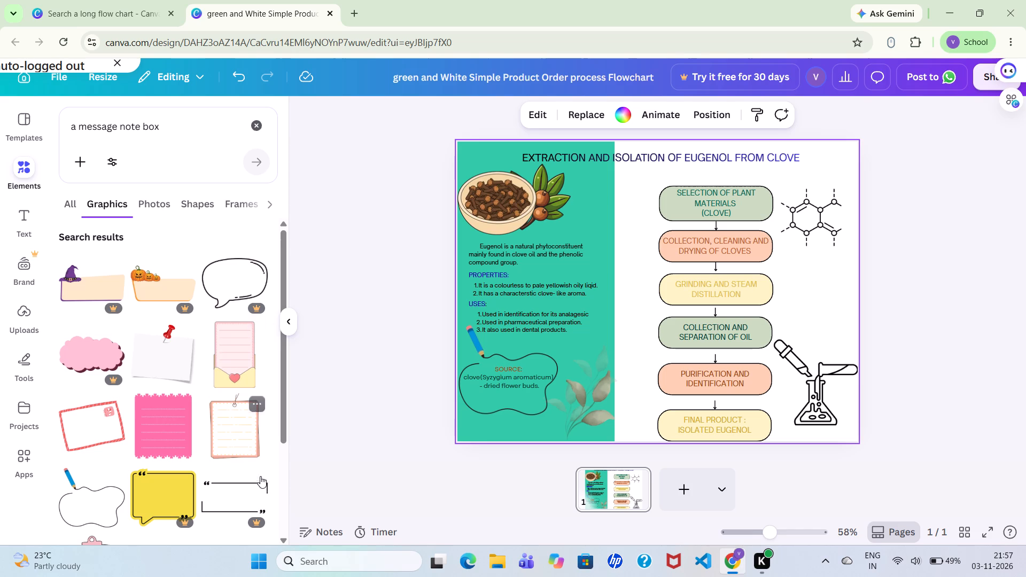
pyautogui.tripleClick(285, 539)
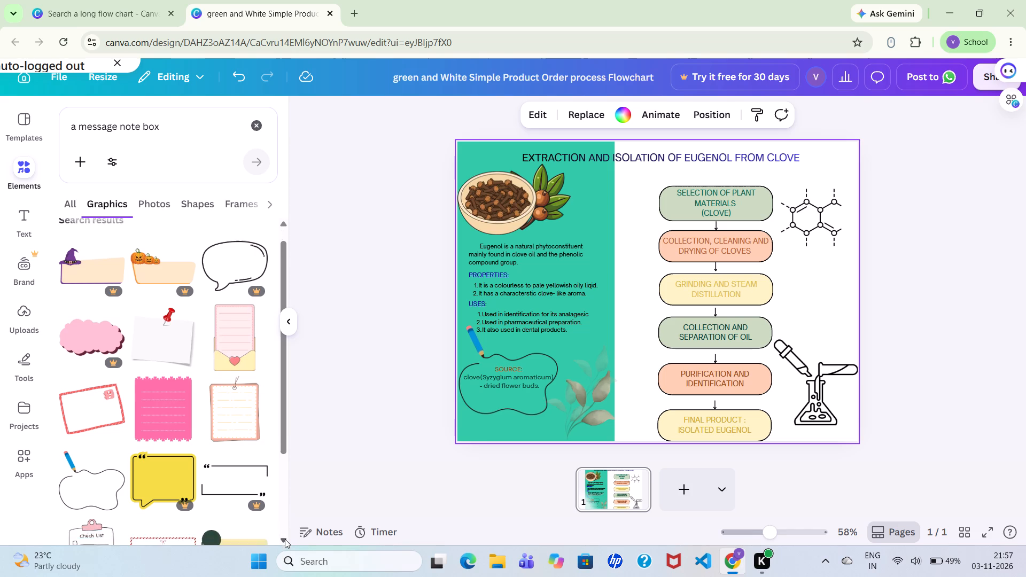
pyautogui.tripleClick(285, 539)
pyautogui.tripleClick(285, 539)
pyautogui.tripleClick(285, 539)
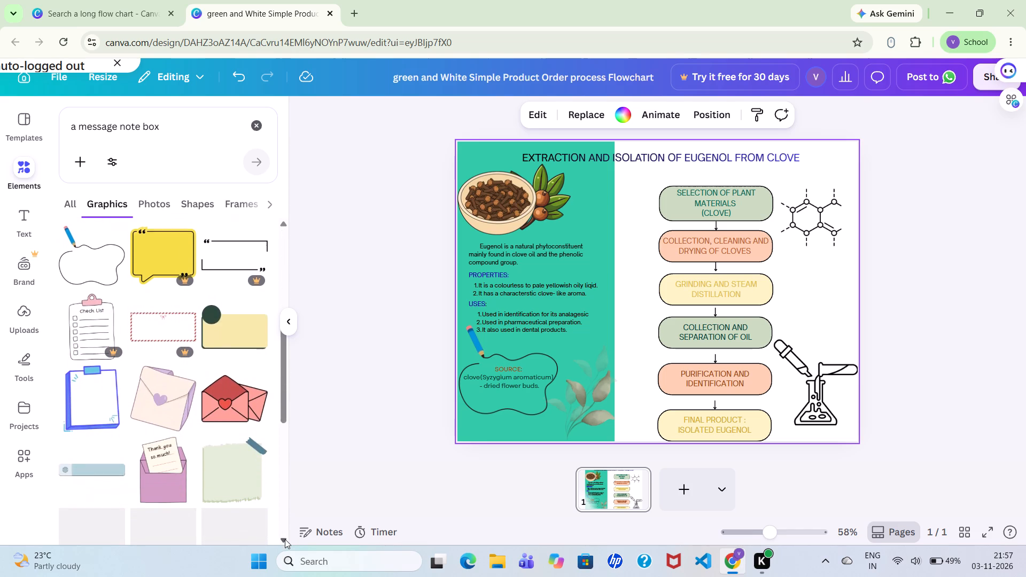
pyautogui.click(285, 539)
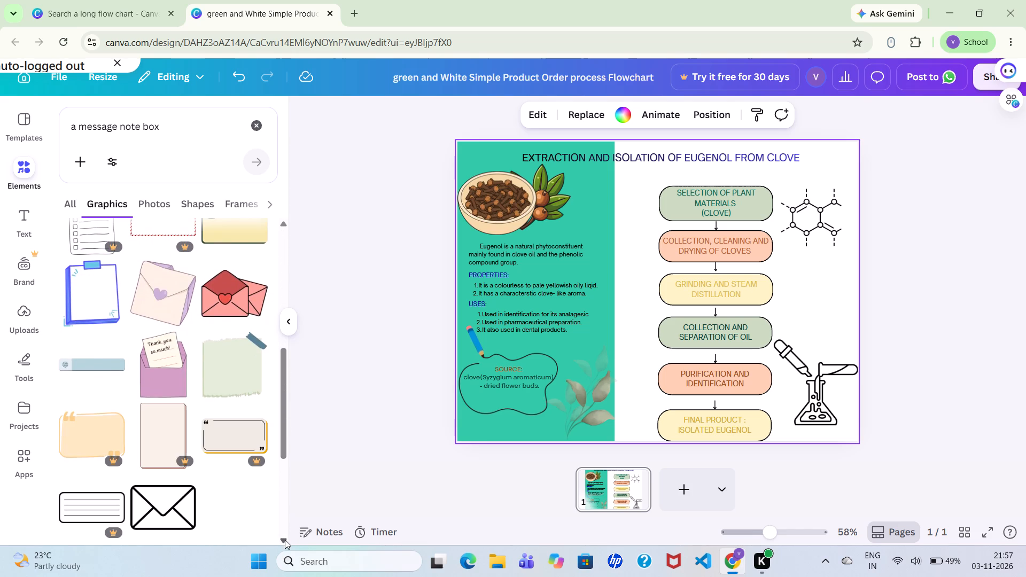
pyautogui.doubleClick(285, 542)
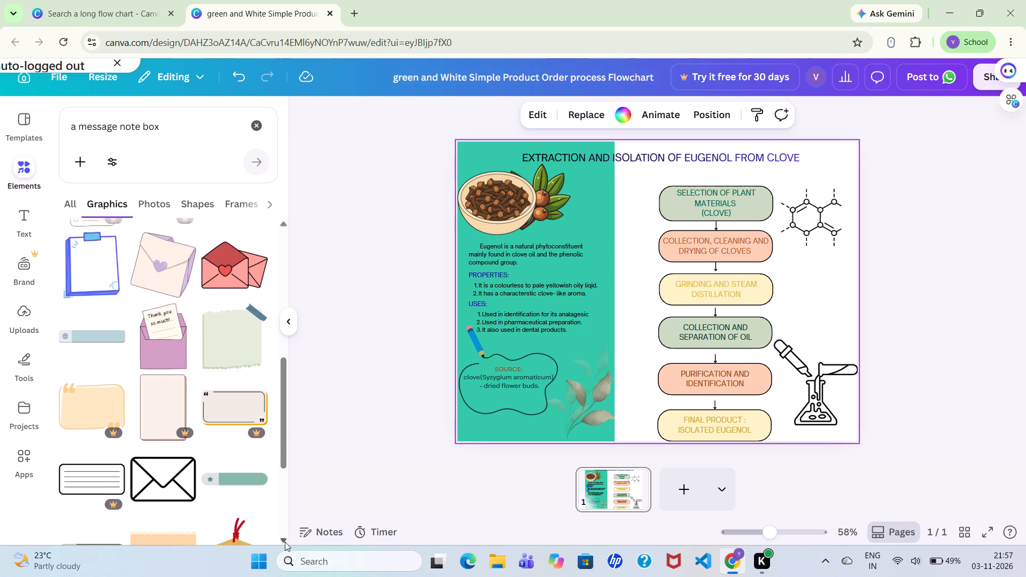
pyautogui.click(285, 542)
pyautogui.doubleClick(285, 542)
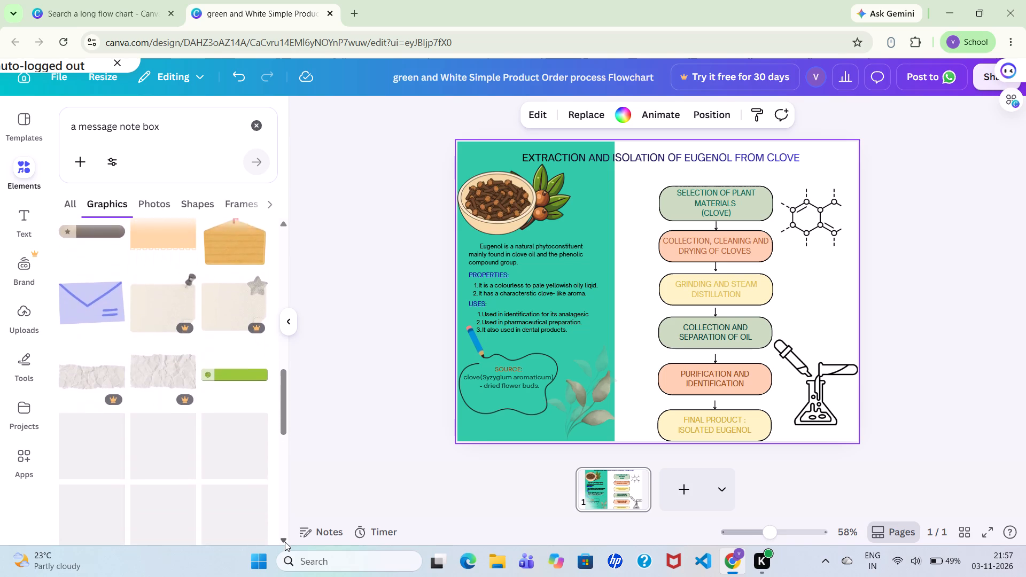
pyautogui.tripleClick(285, 542)
pyautogui.tripleClick(285, 542)
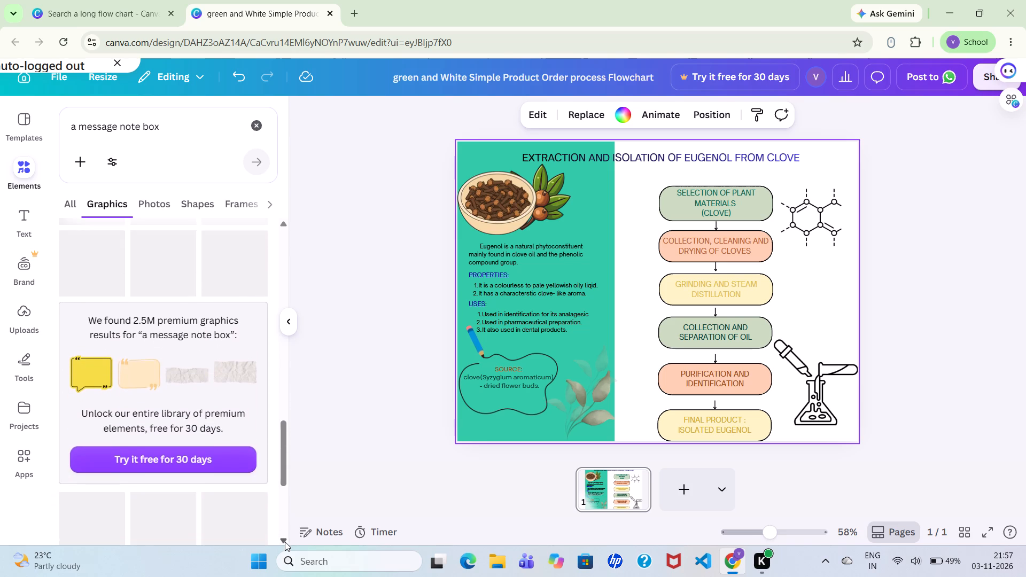
pyautogui.doubleClick(285, 542)
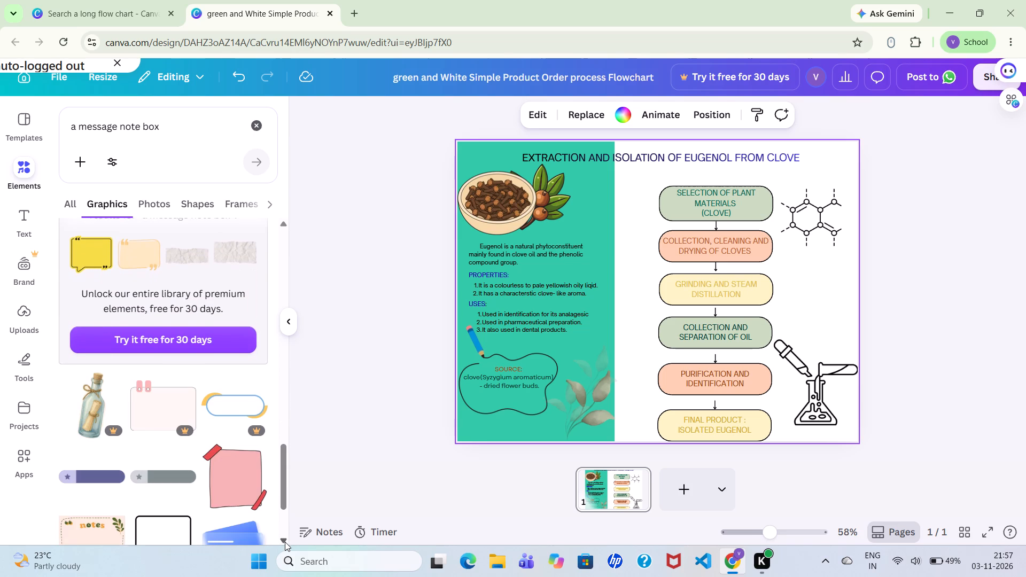
pyautogui.click(285, 542)
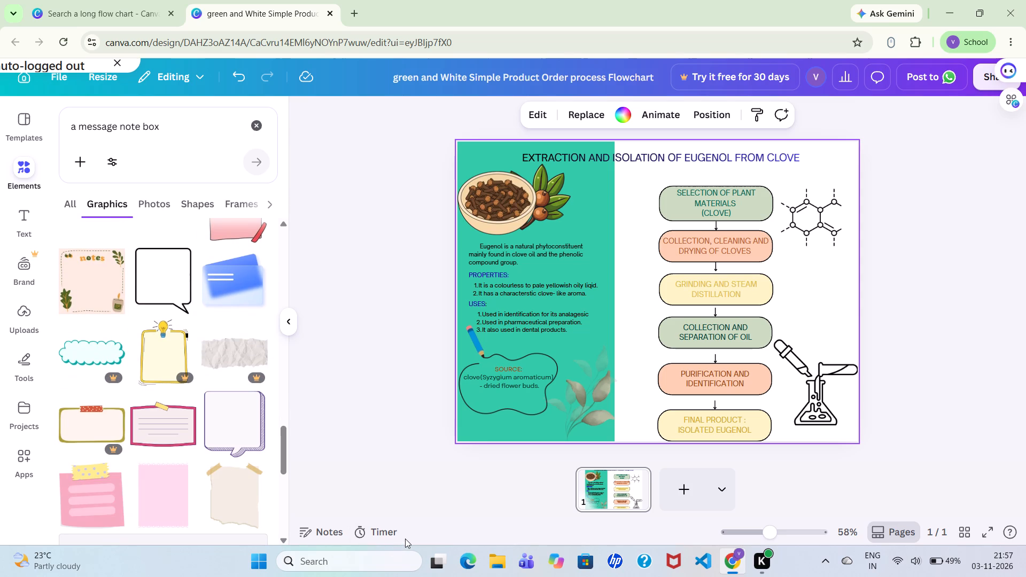
pyautogui.tripleClick(286, 538)
pyautogui.doubleClick(286, 538)
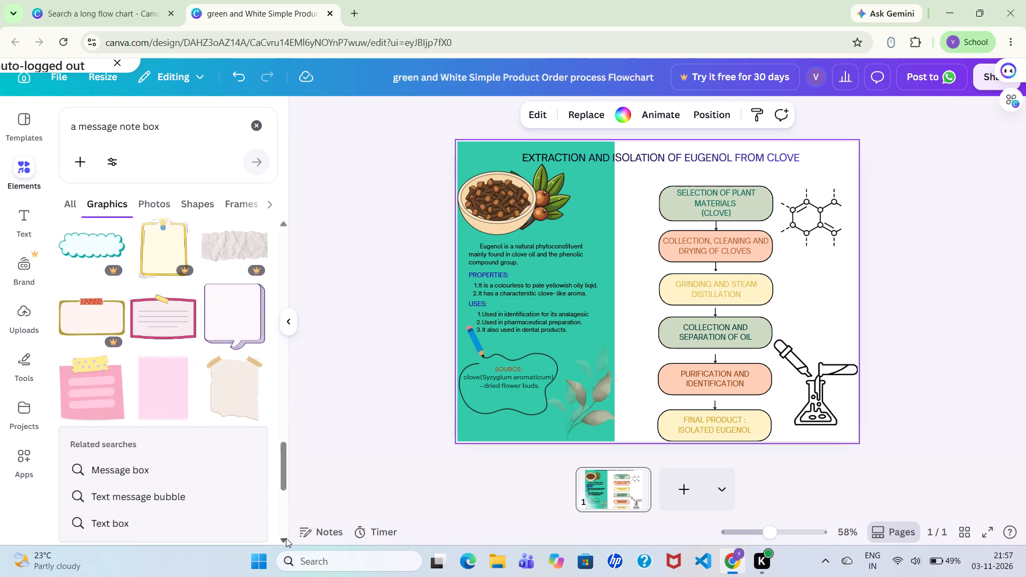
pyautogui.click(286, 538)
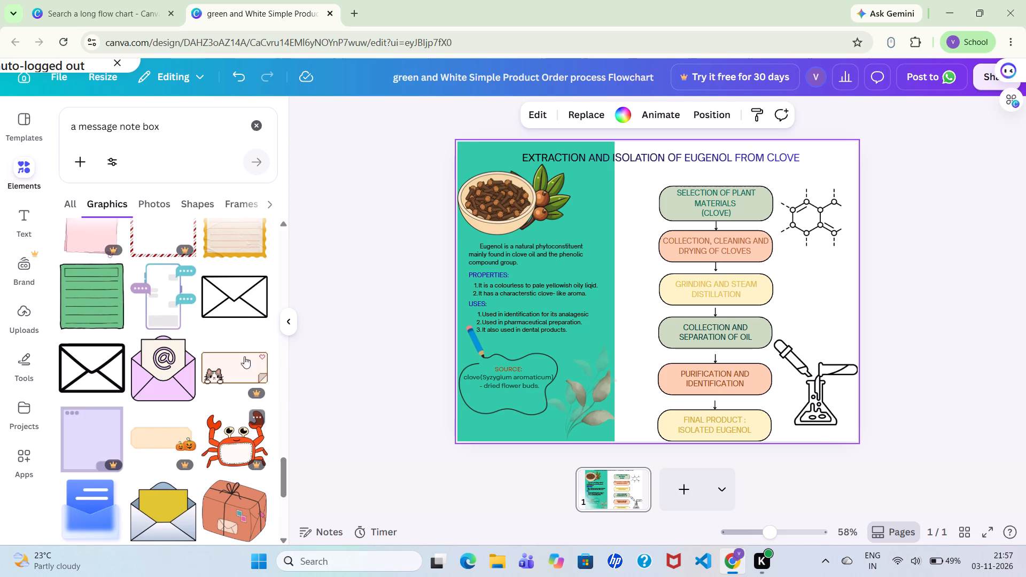
pyautogui.click(282, 222)
pyautogui.moveTo(282, 222); pyautogui.dragTo(281, 225)
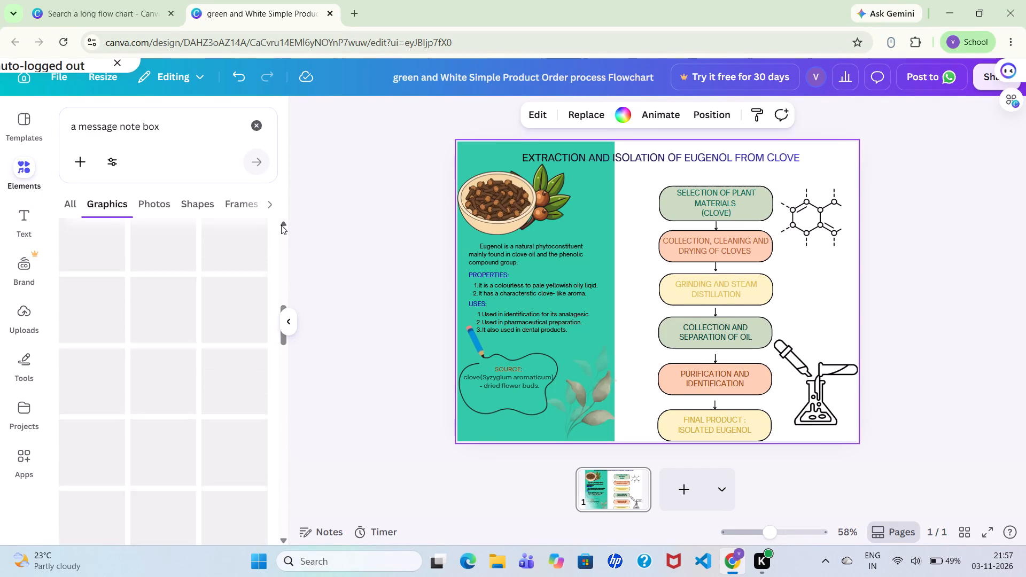
pyautogui.moveTo(281, 225); pyautogui.dragTo(277, 235)
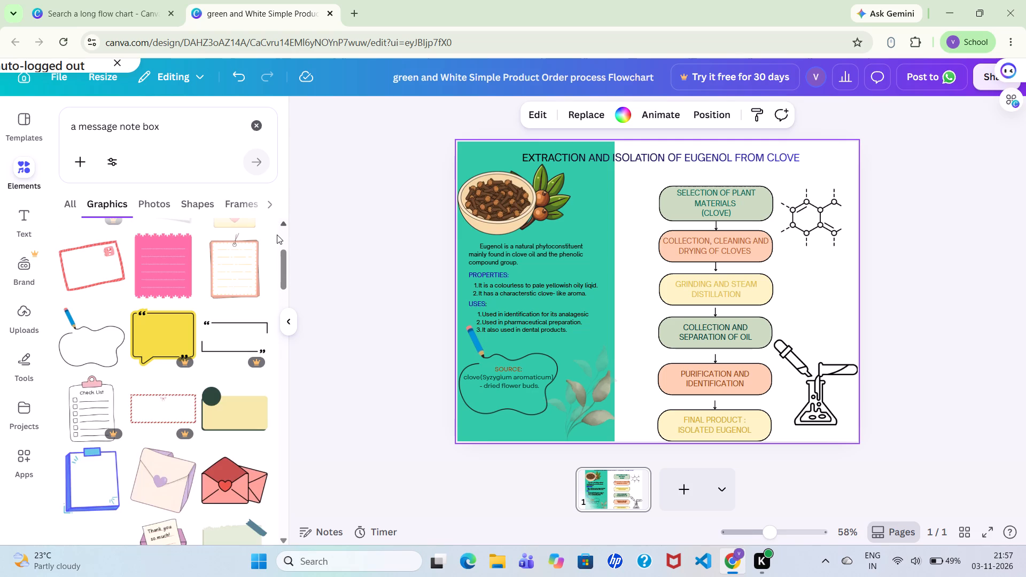
pyautogui.moveTo(277, 235); pyautogui.dragTo(277, 240)
pyautogui.doubleClick(283, 224)
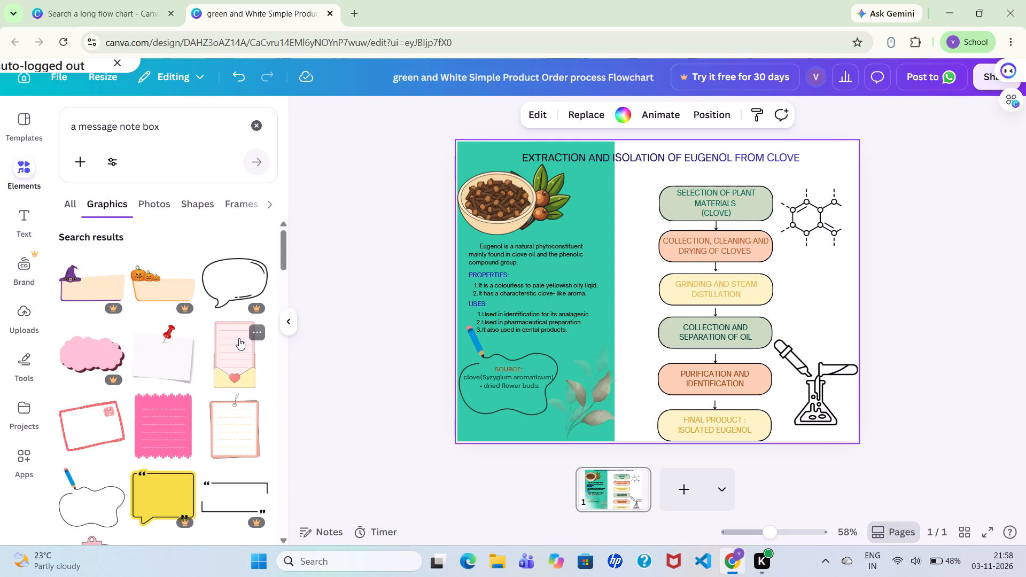
# Rerun the recent element search "clove", add the photo of scattered dried cloves from its photo results, and shrink it to thumbnail size.
pyautogui.click(256, 128)
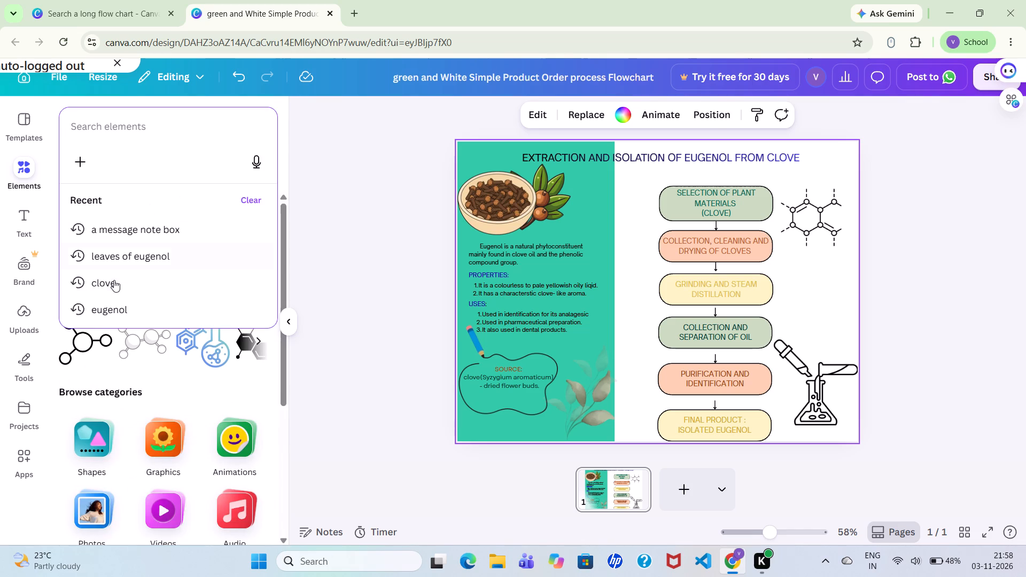
pyautogui.click(110, 289)
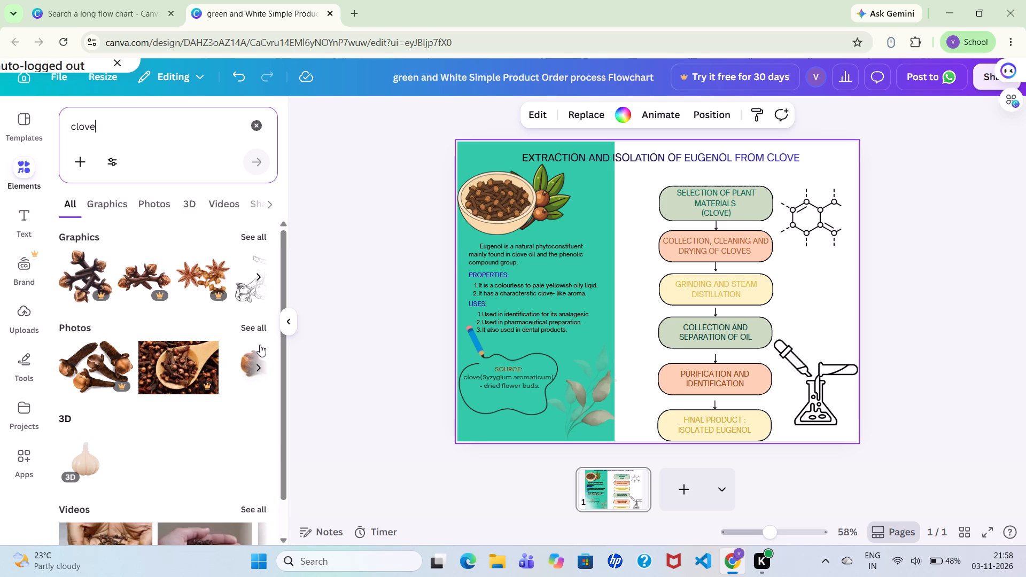
pyautogui.click(259, 324)
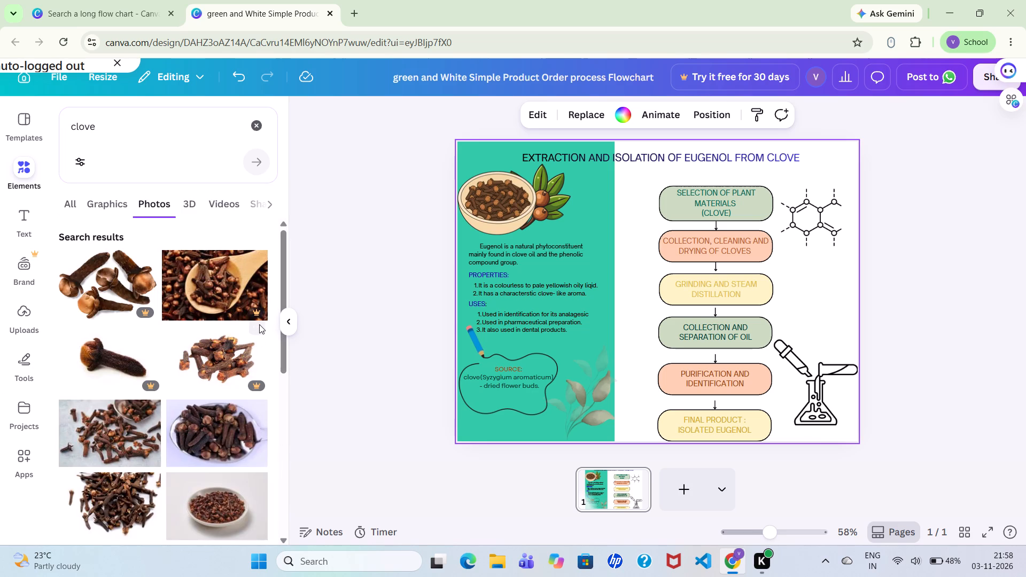
pyautogui.tripleClick(286, 541)
pyautogui.doubleClick(286, 541)
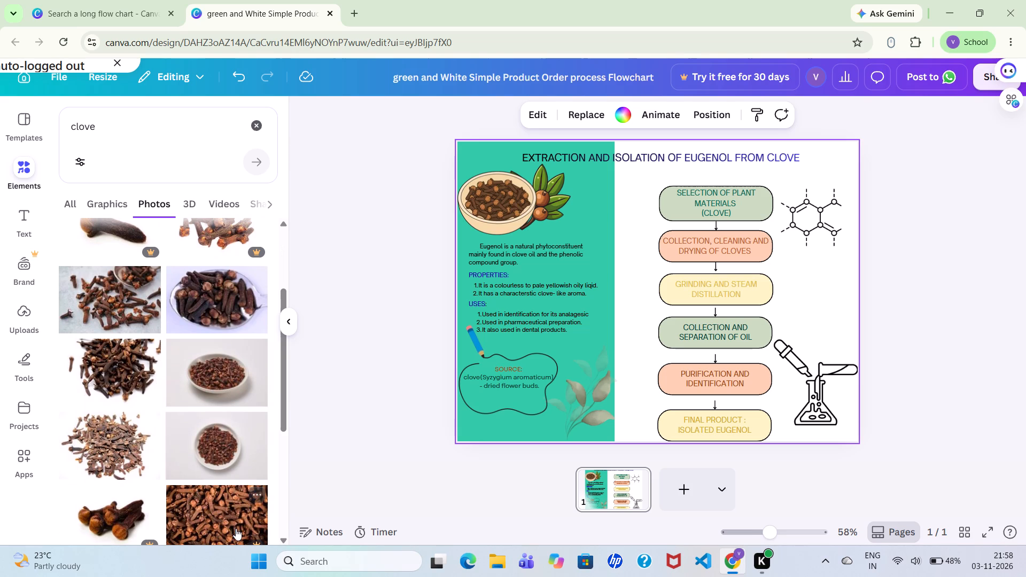
pyautogui.click(136, 305)
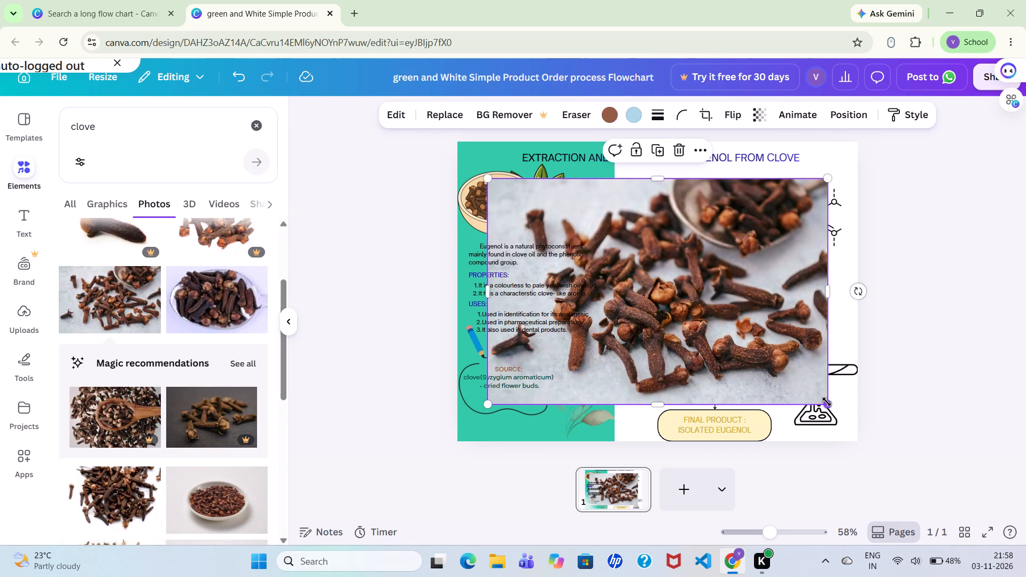
pyautogui.moveTo(827, 402); pyautogui.dragTo(650, 322)
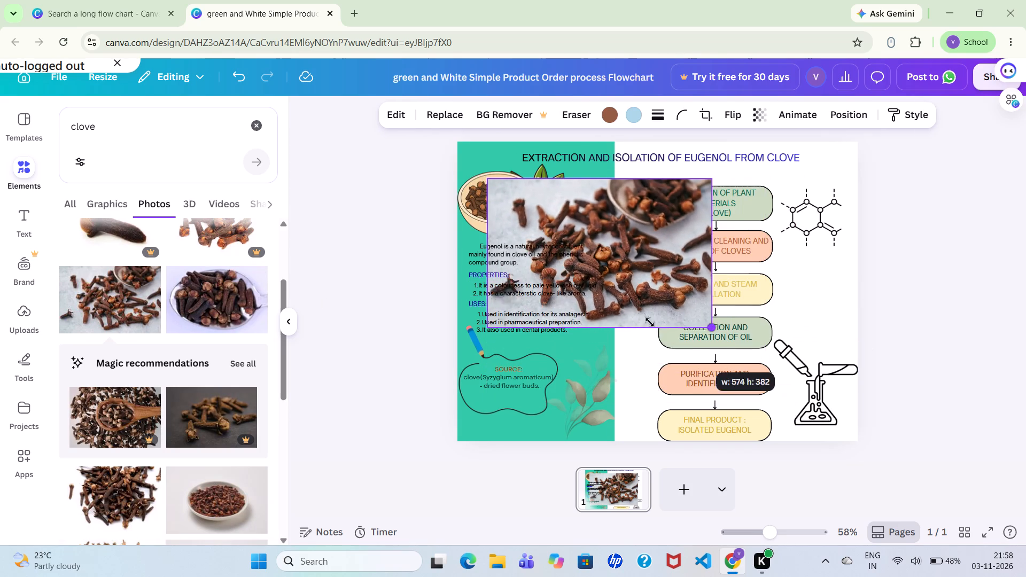
pyautogui.moveTo(650, 322); pyautogui.dragTo(506, 261)
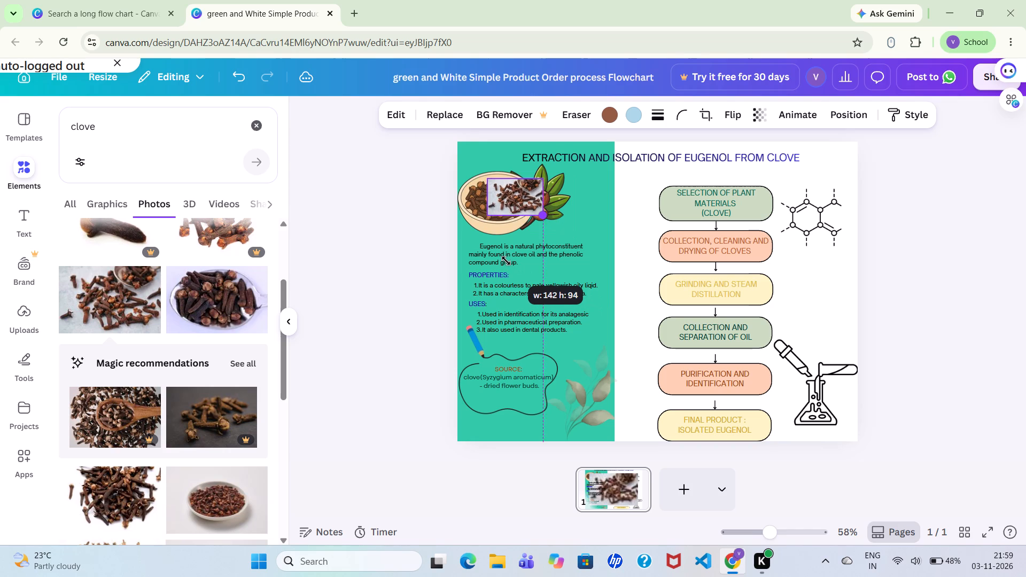
pyautogui.moveTo(506, 261); pyautogui.dragTo(487, 252)
pyautogui.click(622, 222)
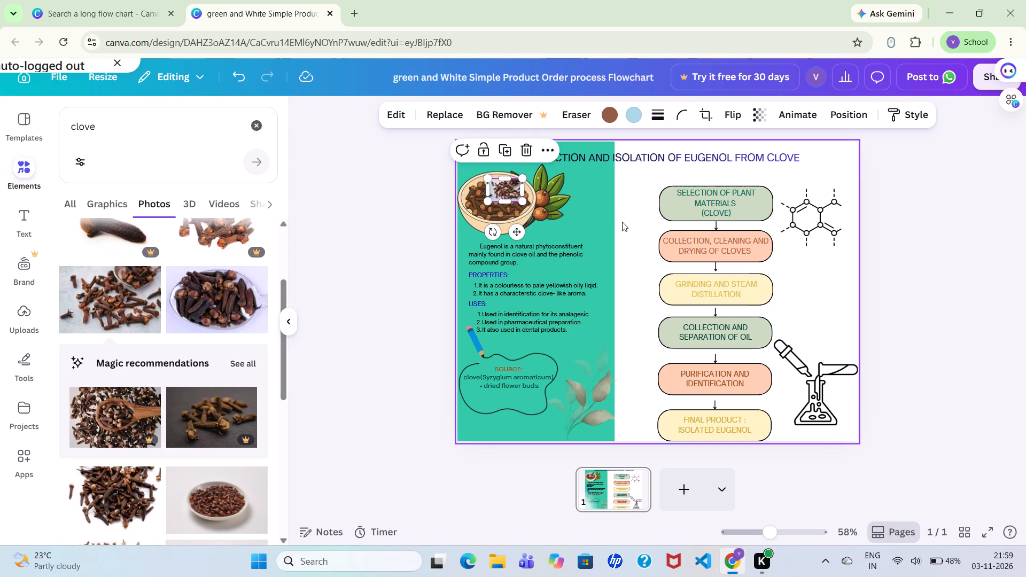
# Place the small clove photo inside the pencil note outline, just below the source text, and shrink it slightly to fit.
pyautogui.moveTo(509, 190); pyautogui.dragTo(517, 224)
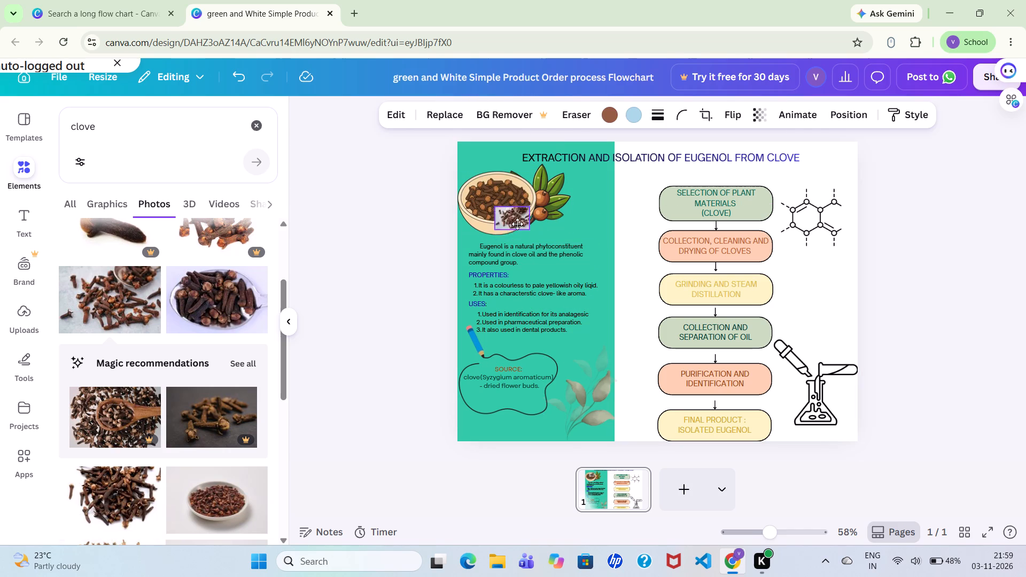
pyautogui.moveTo(517, 224); pyautogui.dragTo(496, 396)
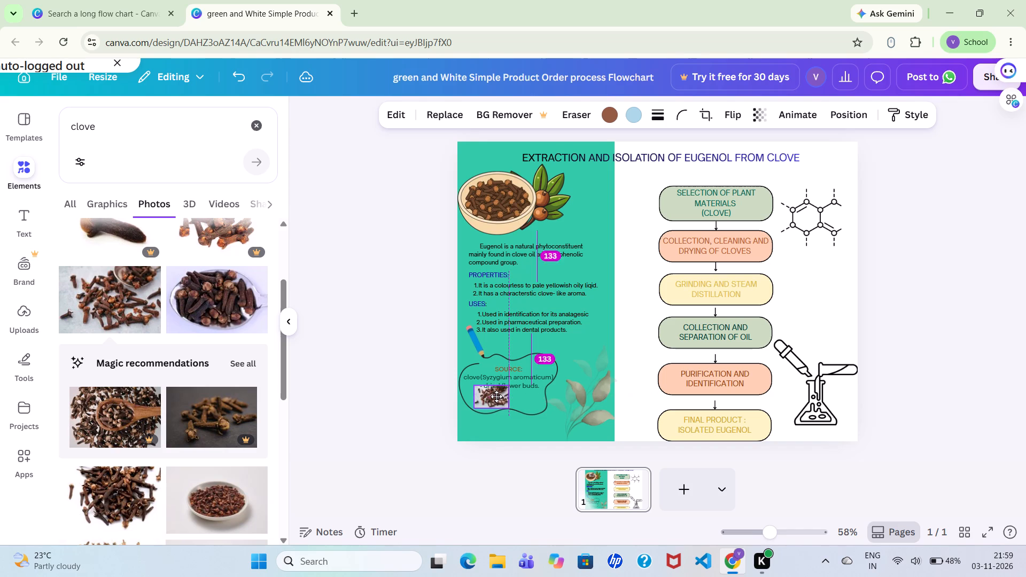
pyautogui.moveTo(496, 396); pyautogui.dragTo(505, 420)
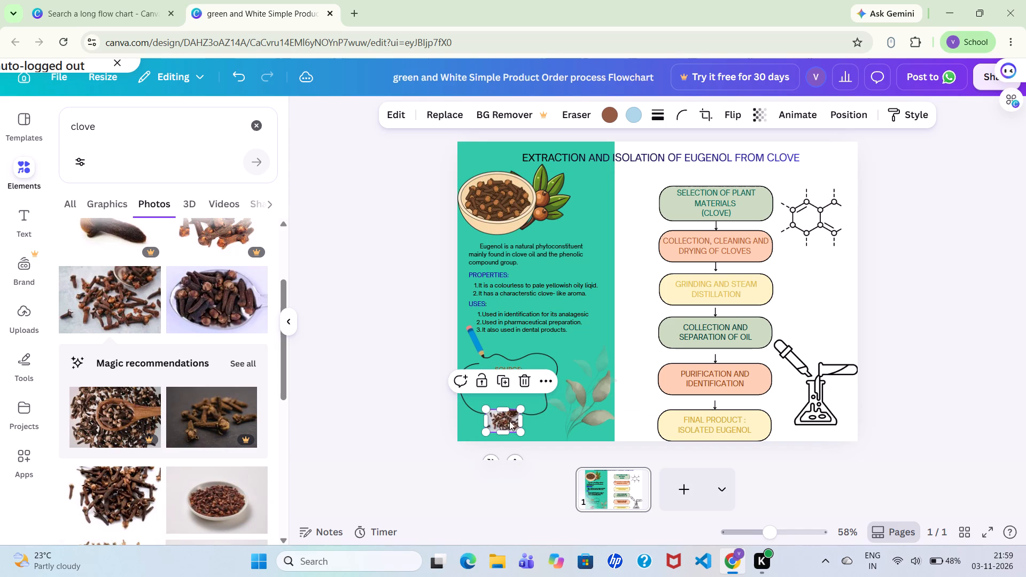
pyautogui.moveTo(520, 431); pyautogui.dragTo(516, 430)
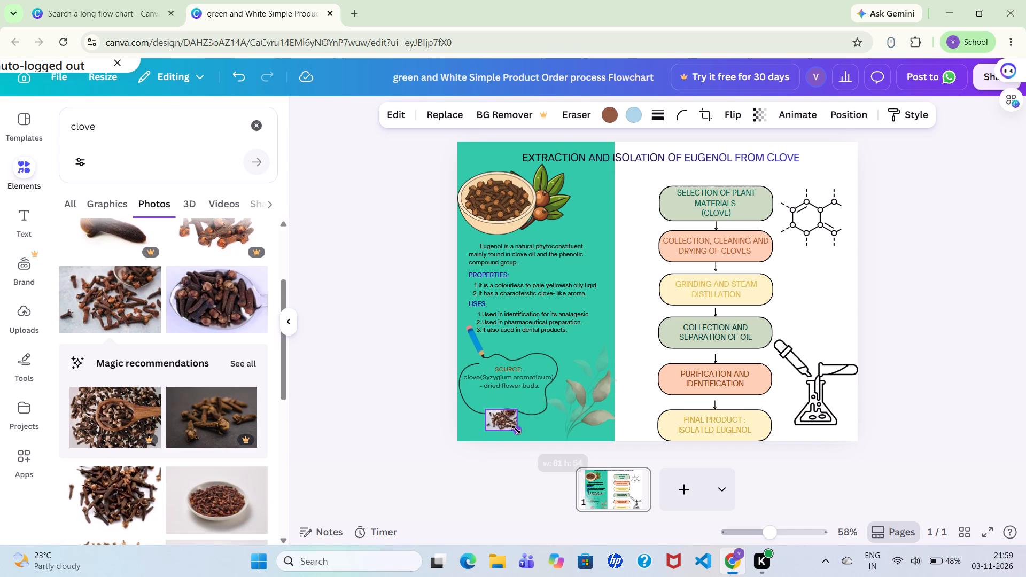
pyautogui.moveTo(516, 430); pyautogui.dragTo(515, 429)
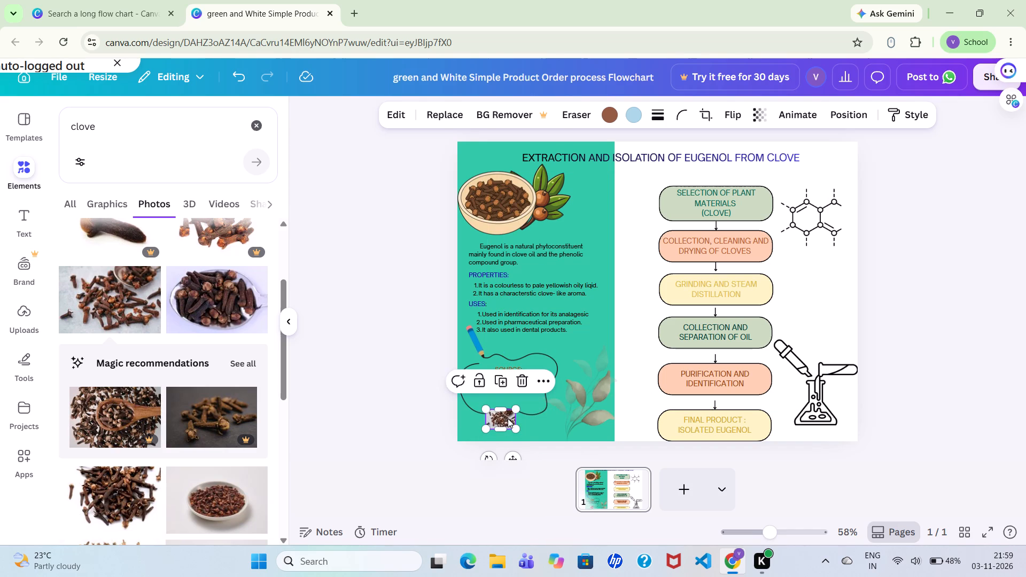
pyautogui.moveTo(508, 418); pyautogui.dragTo(503, 407)
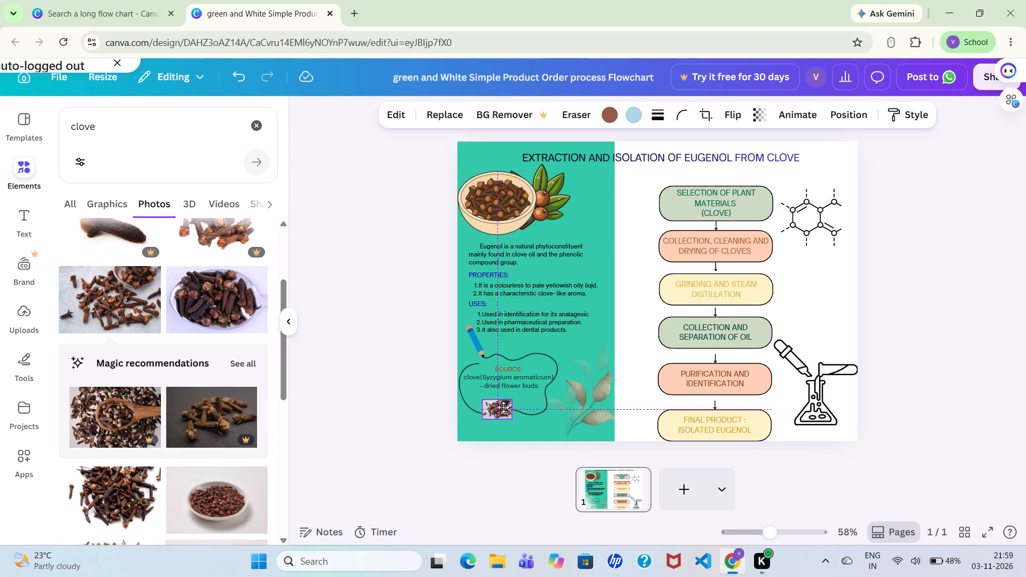
pyautogui.moveTo(503, 407); pyautogui.dragTo(501, 404)
pyautogui.click(501, 404)
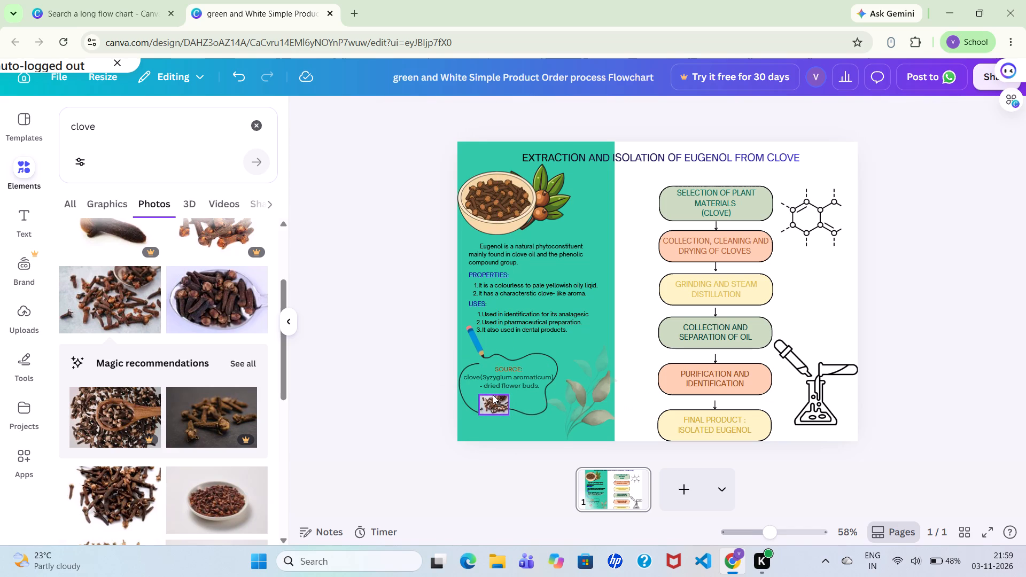
pyautogui.click(644, 349)
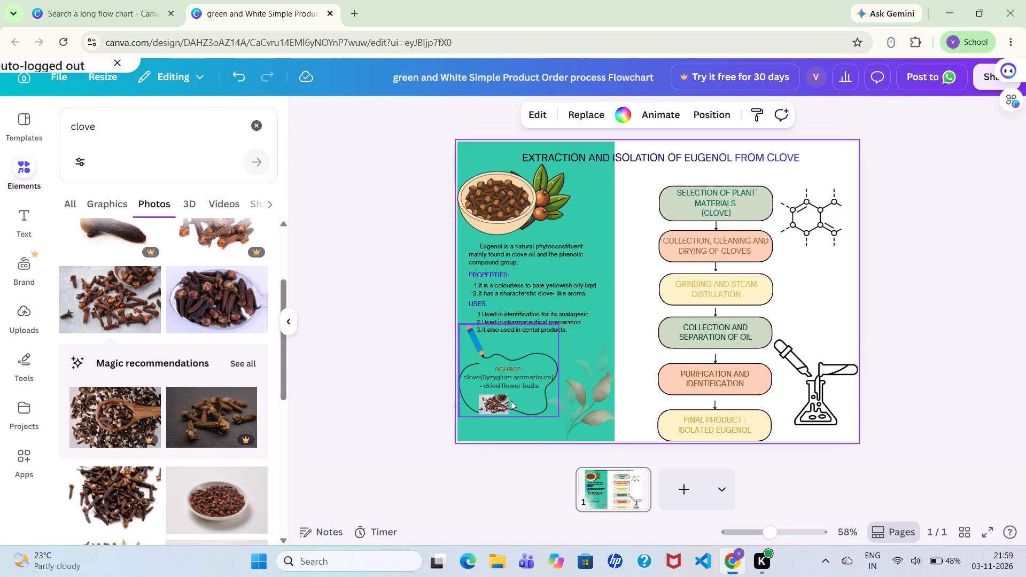
pyautogui.moveTo(493, 399); pyautogui.dragTo(489, 396)
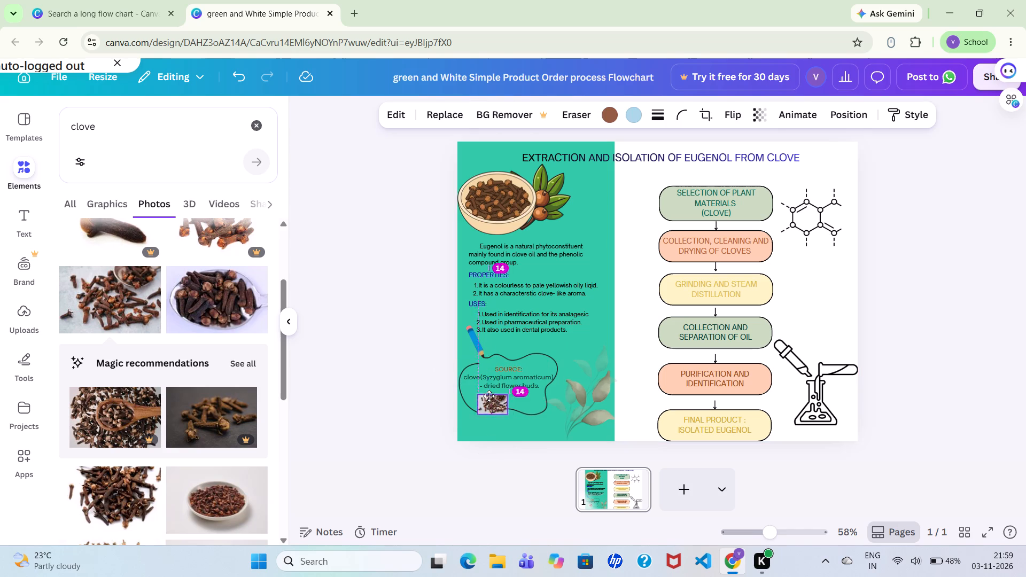
pyautogui.moveTo(489, 396); pyautogui.dragTo(488, 395)
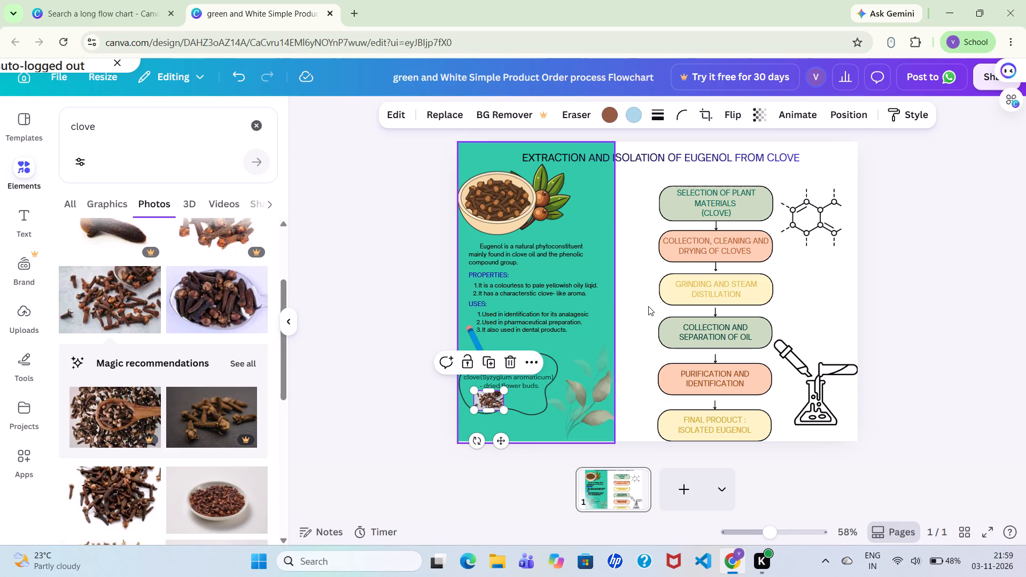
pyautogui.click(648, 306)
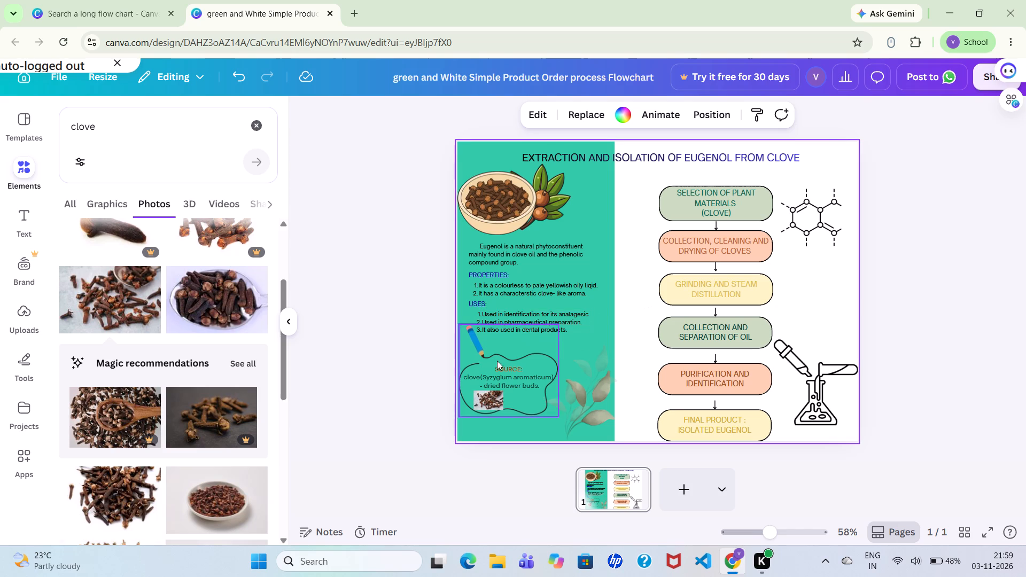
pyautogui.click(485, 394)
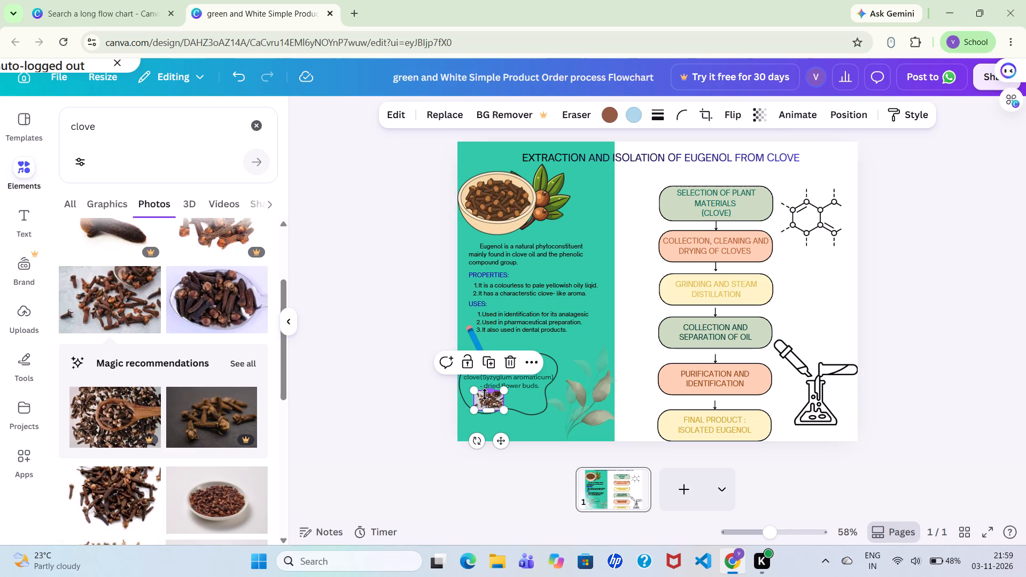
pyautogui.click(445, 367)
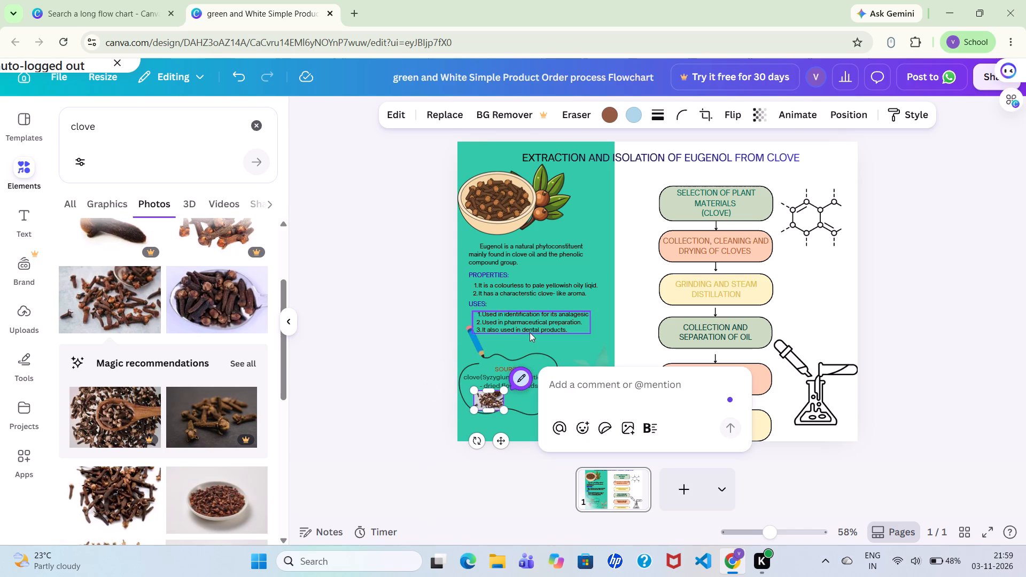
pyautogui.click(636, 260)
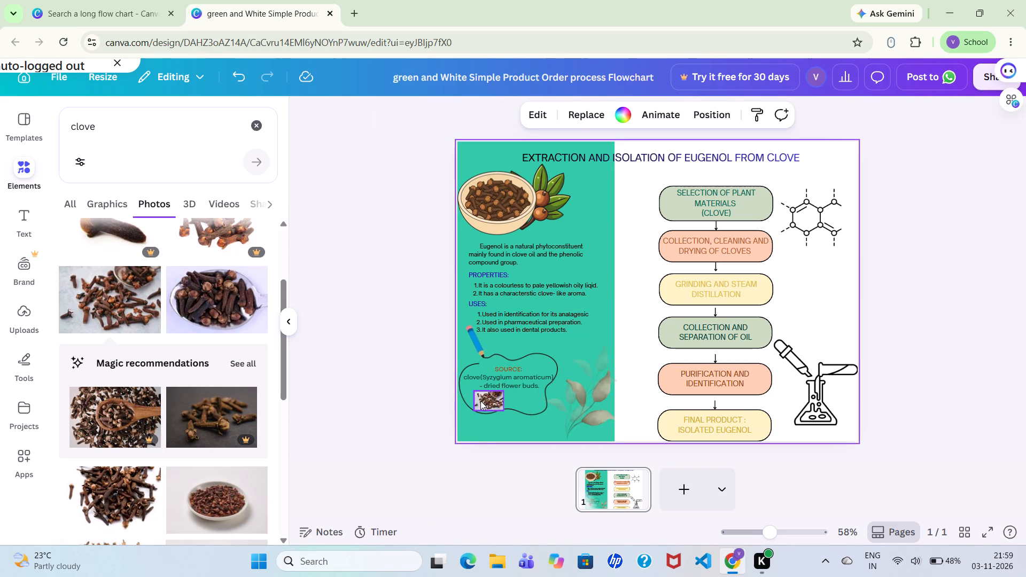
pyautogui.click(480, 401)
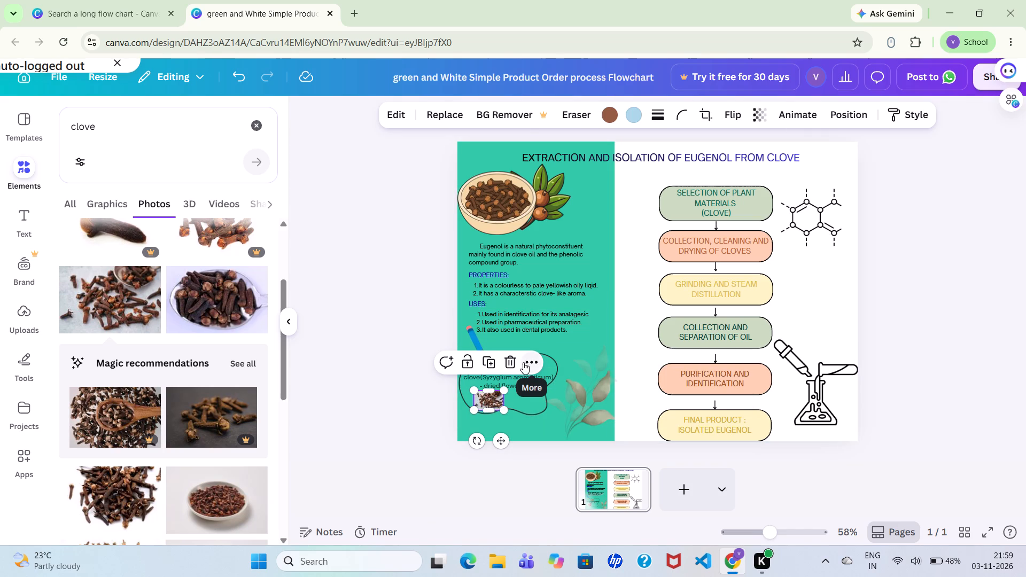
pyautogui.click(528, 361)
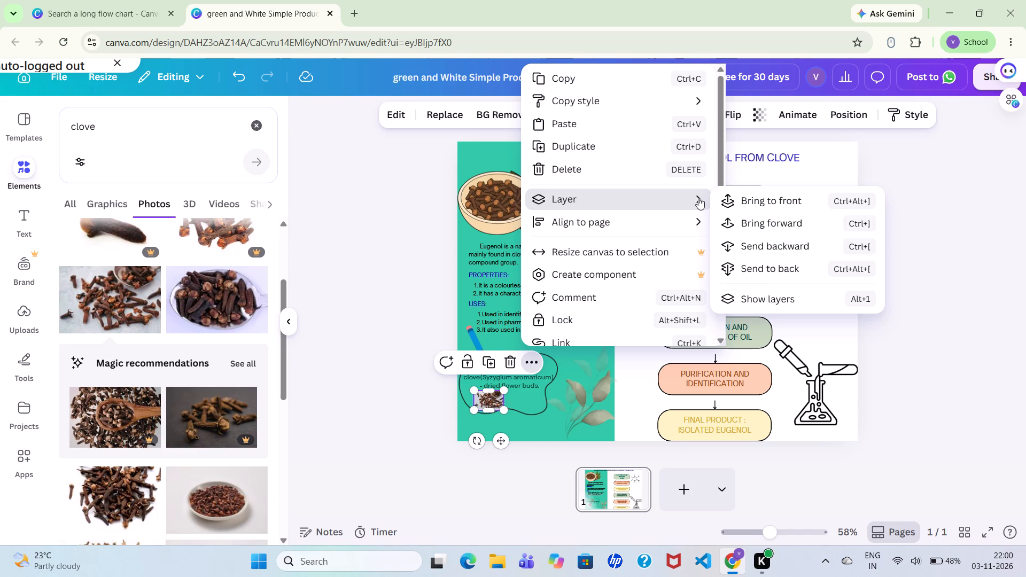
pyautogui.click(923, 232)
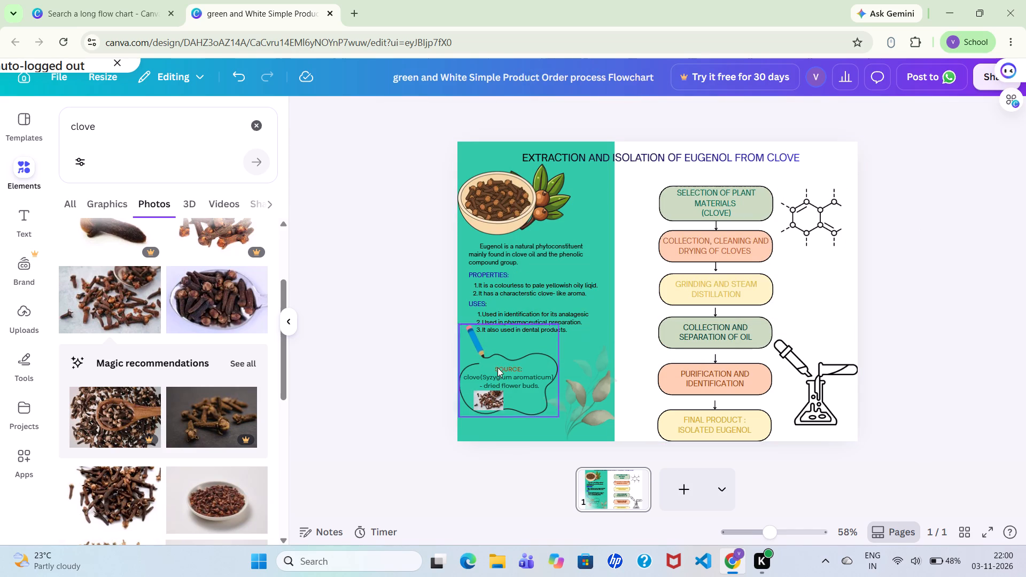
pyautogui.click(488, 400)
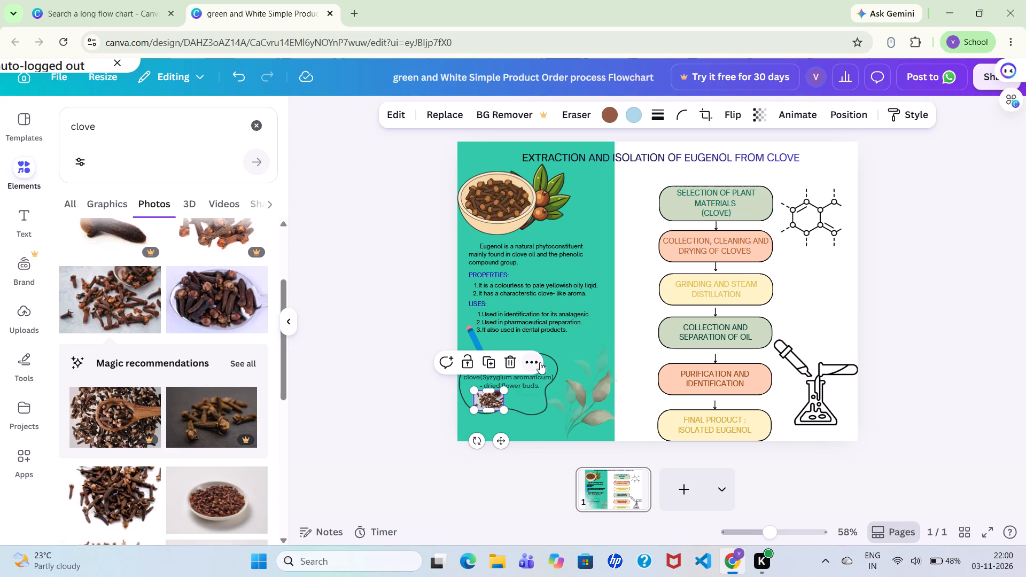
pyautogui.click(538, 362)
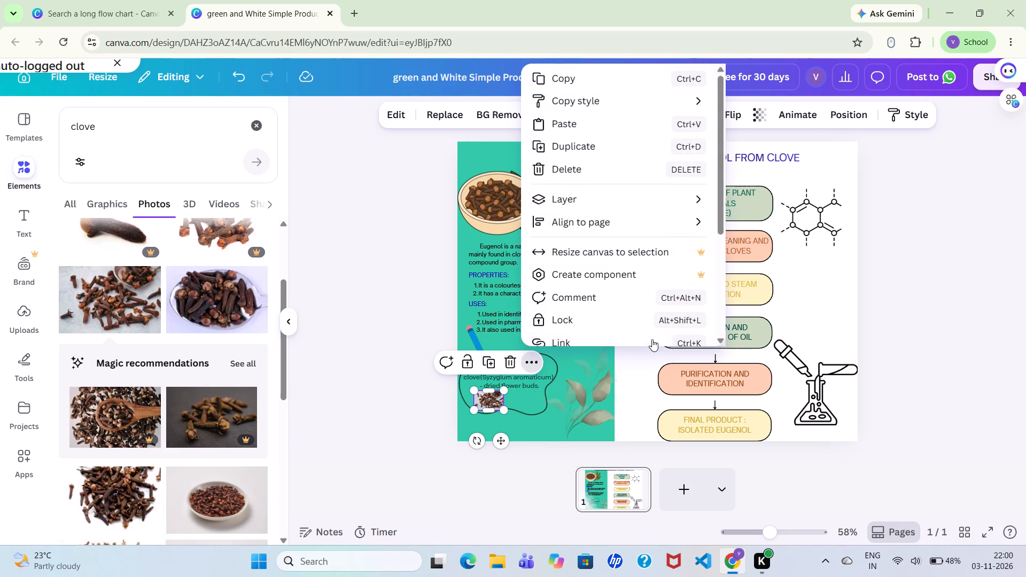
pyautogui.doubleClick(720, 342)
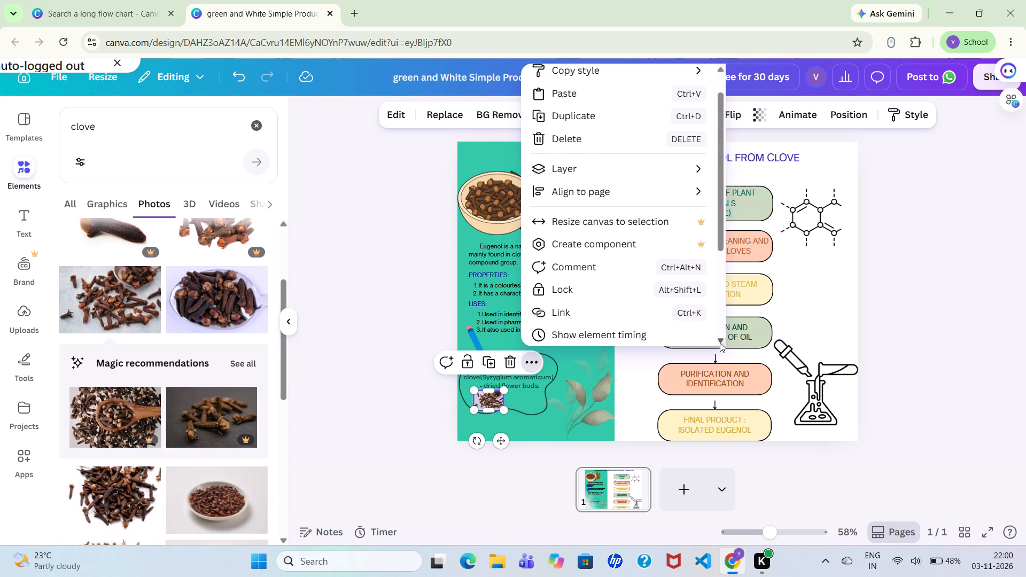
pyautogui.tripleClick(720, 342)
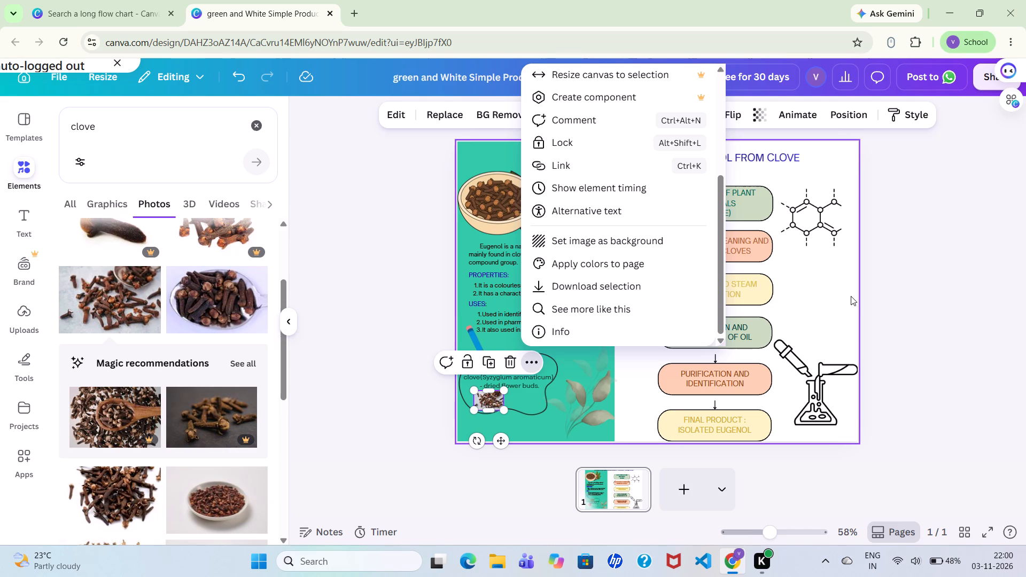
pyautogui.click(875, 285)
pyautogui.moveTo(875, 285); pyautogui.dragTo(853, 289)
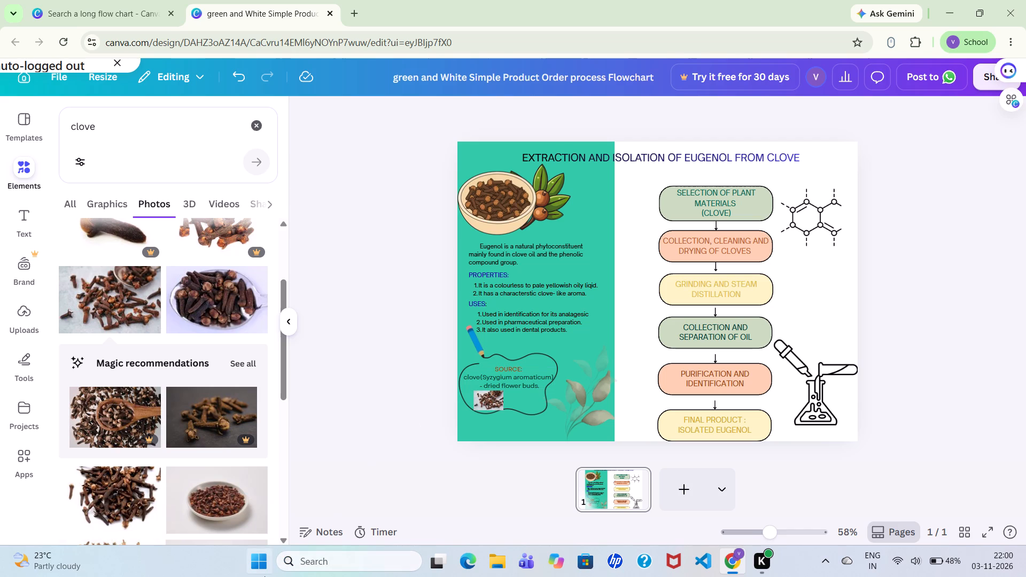
# Browse further through the "clove" photo results and add the photo of pink carnation flowers to the poster.
pyautogui.tripleClick(283, 542)
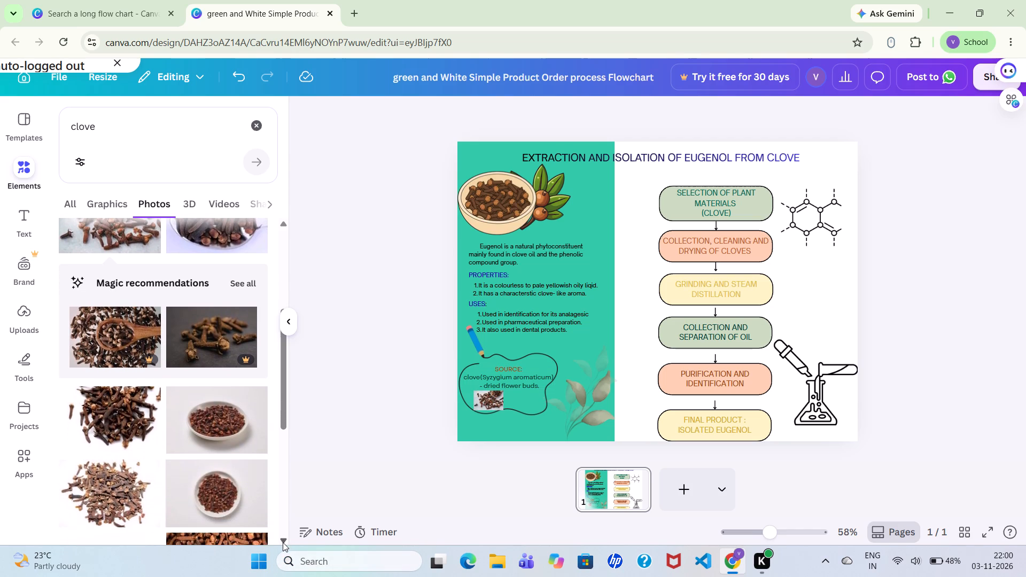
pyautogui.tripleClick(283, 542)
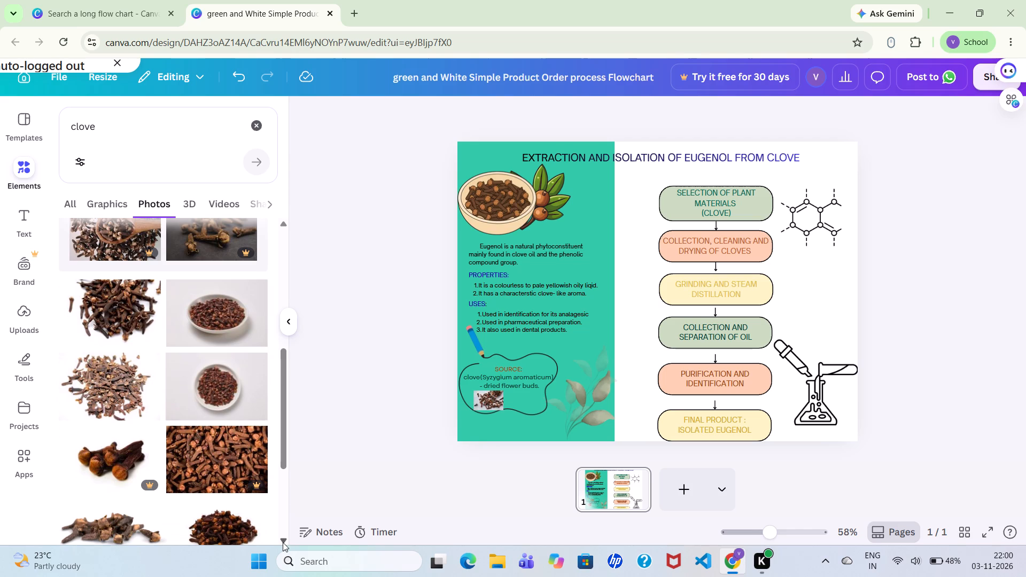
pyautogui.doubleClick(283, 542)
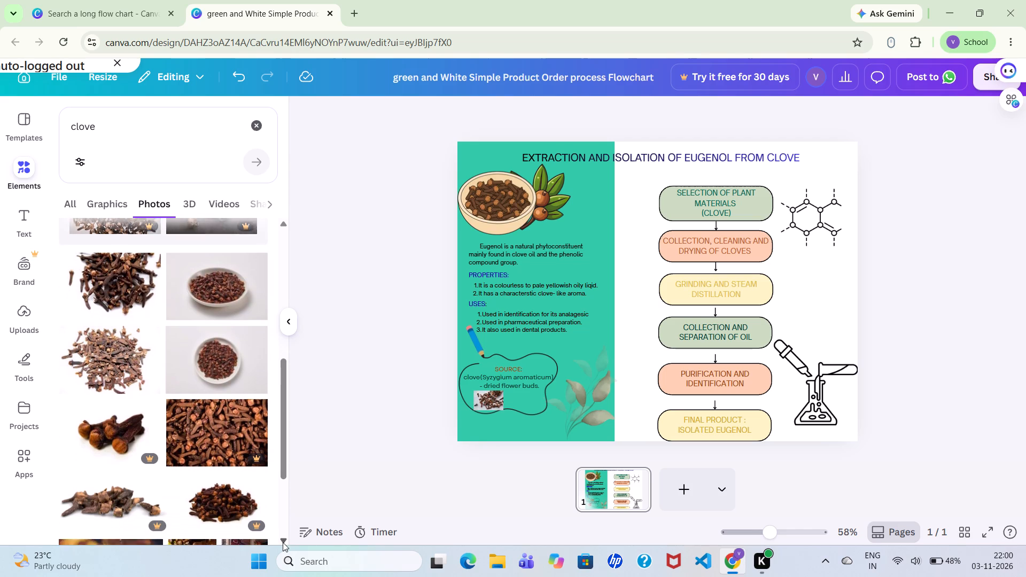
pyautogui.tripleClick(283, 542)
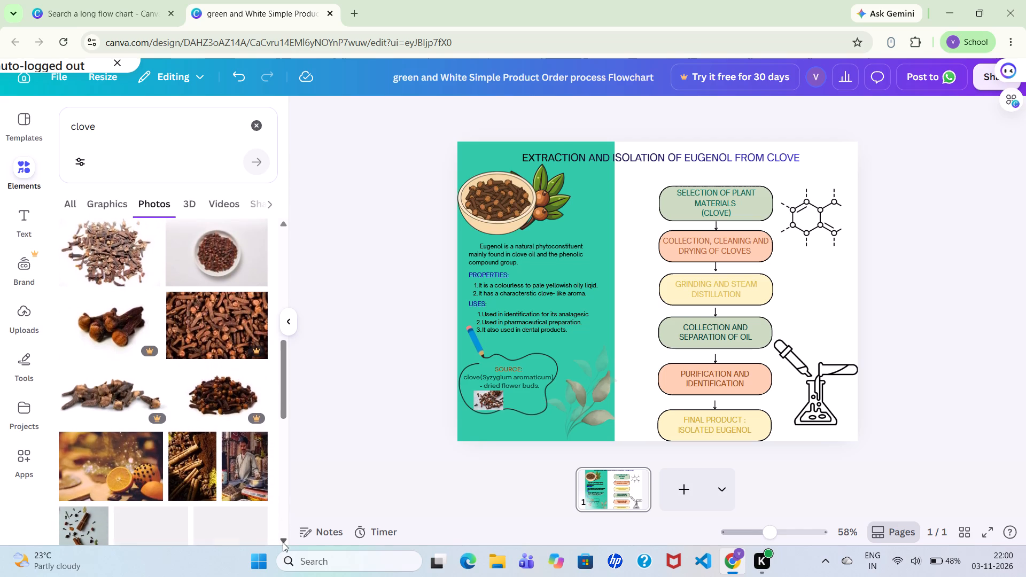
pyautogui.doubleClick(283, 542)
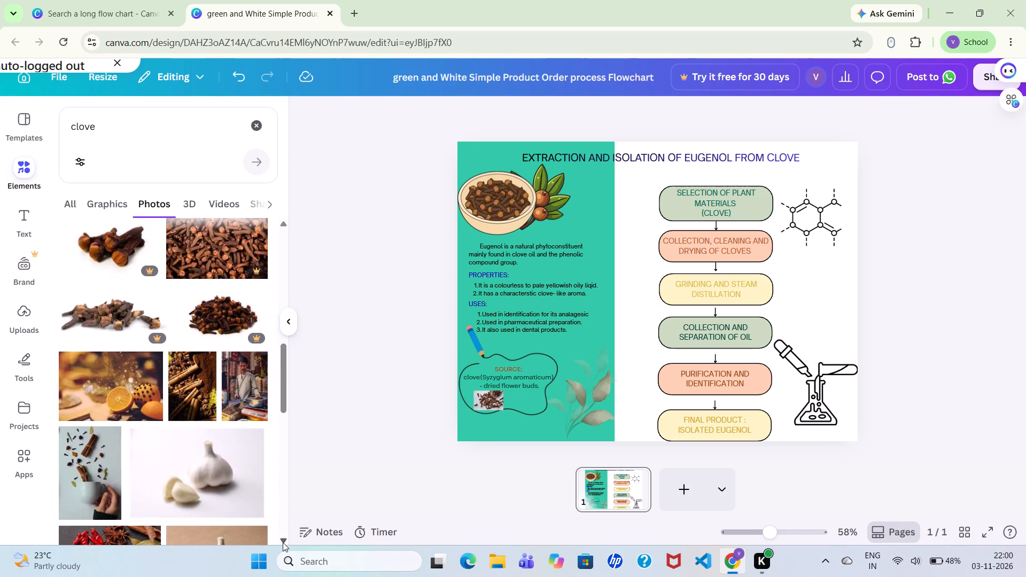
pyautogui.click(283, 542)
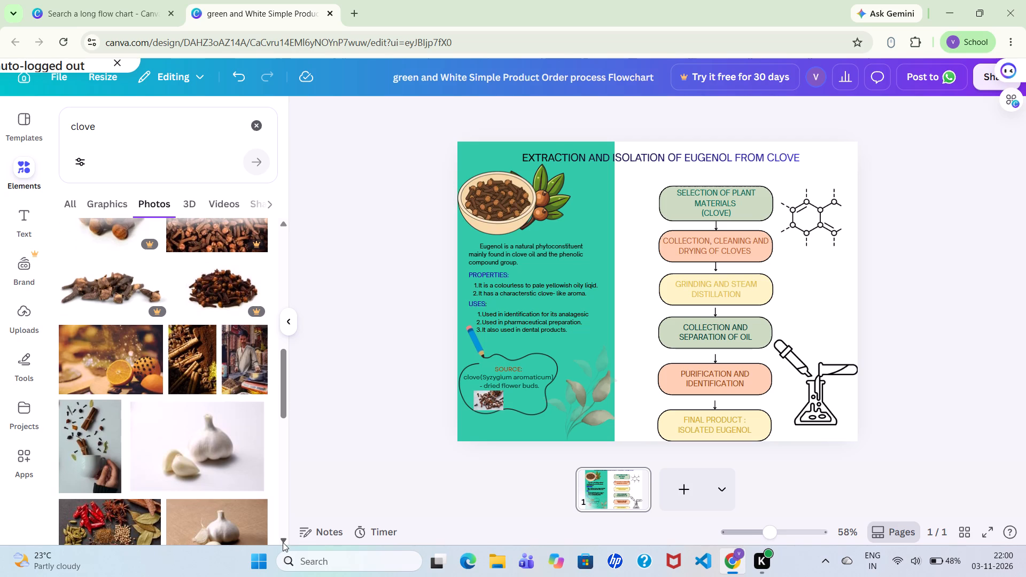
pyautogui.doubleClick(283, 542)
pyautogui.tripleClick(283, 542)
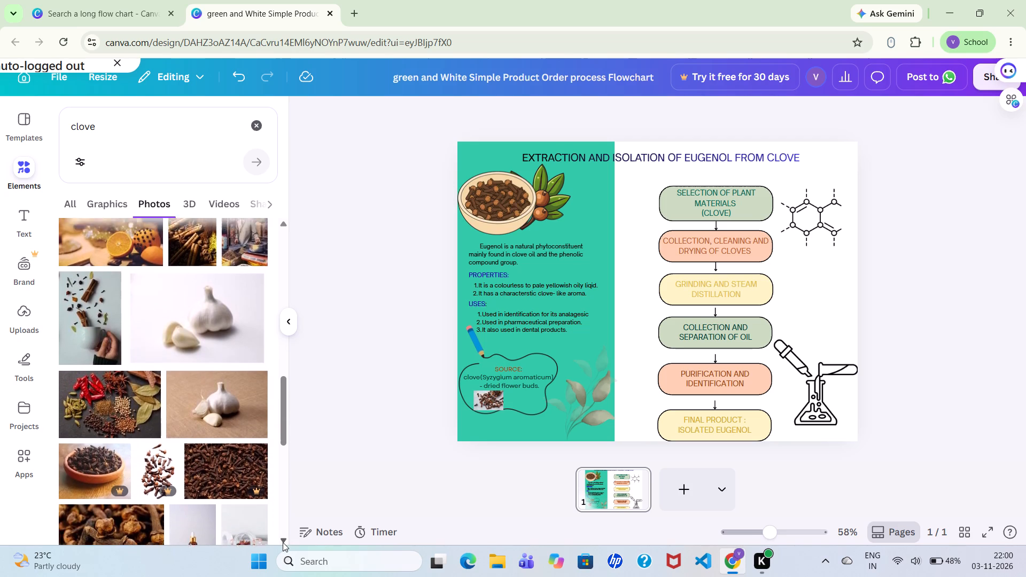
pyautogui.doubleClick(283, 542)
pyautogui.doubleClick(283, 542)
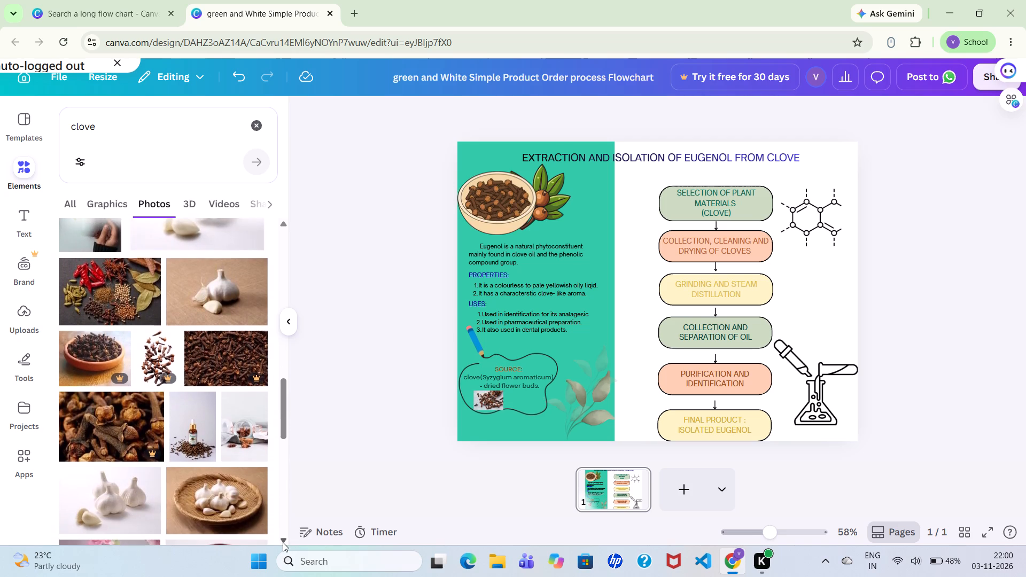
pyautogui.click(283, 542)
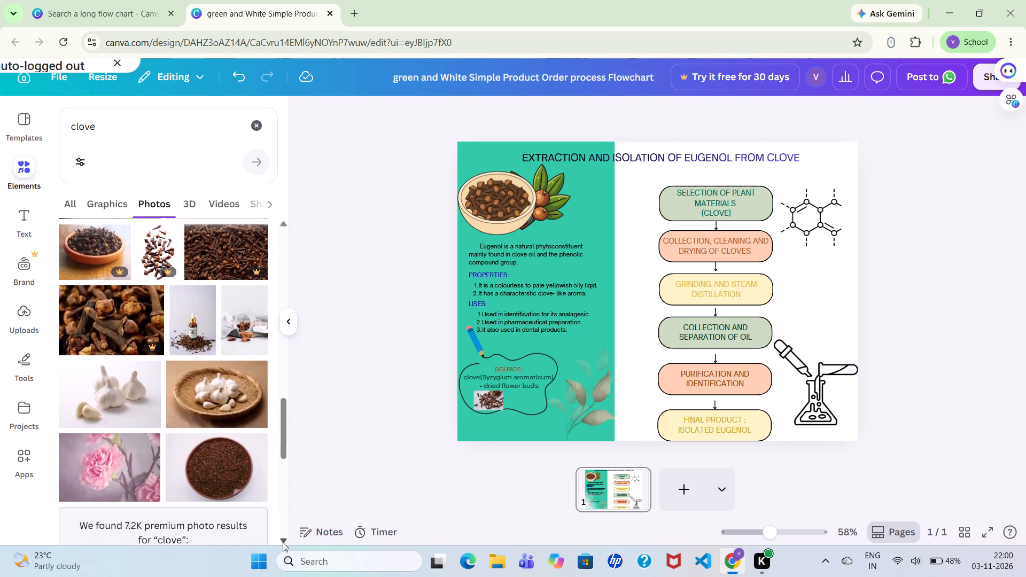
pyautogui.click(283, 542)
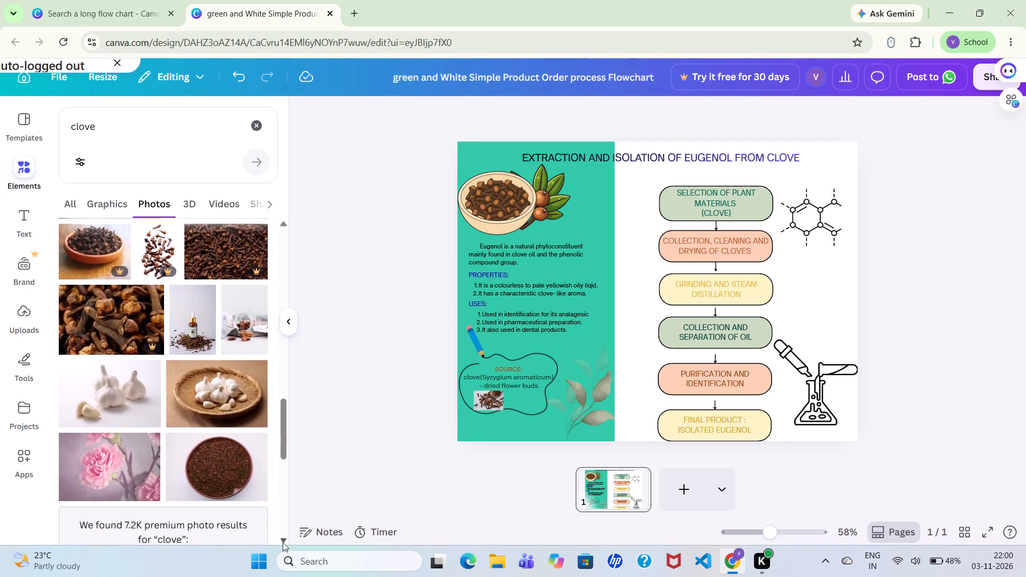
pyautogui.click(283, 542)
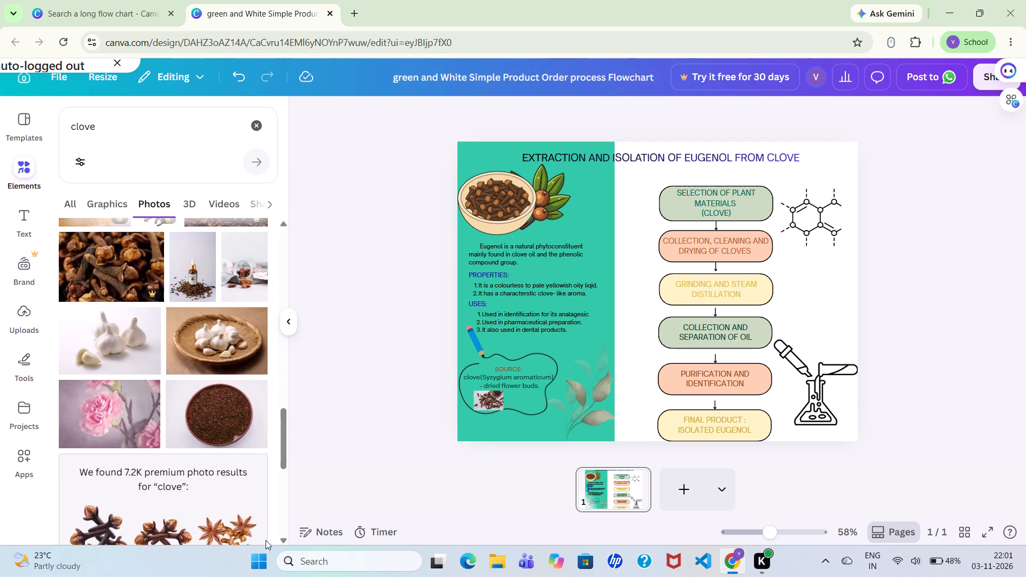
pyautogui.click(131, 425)
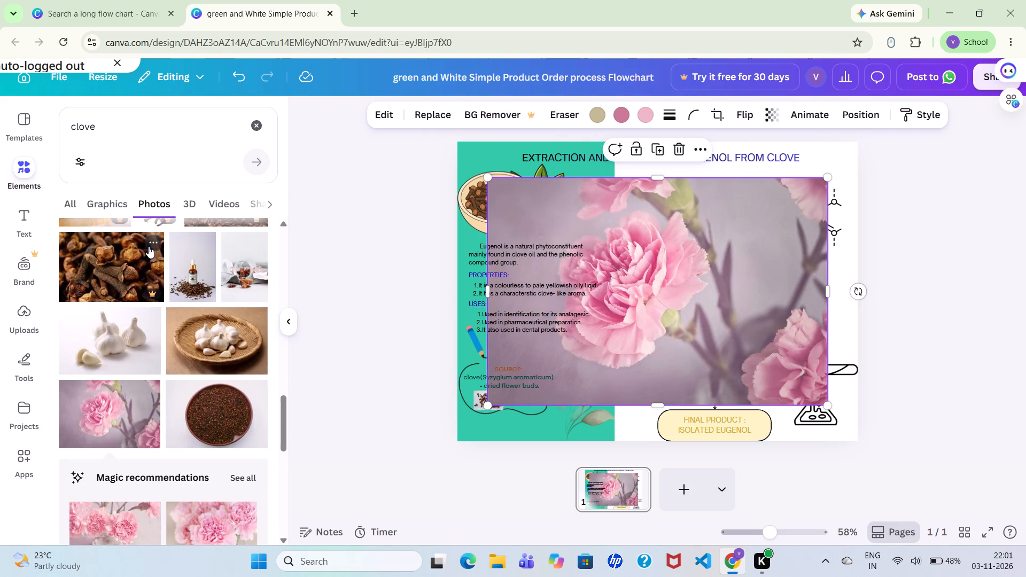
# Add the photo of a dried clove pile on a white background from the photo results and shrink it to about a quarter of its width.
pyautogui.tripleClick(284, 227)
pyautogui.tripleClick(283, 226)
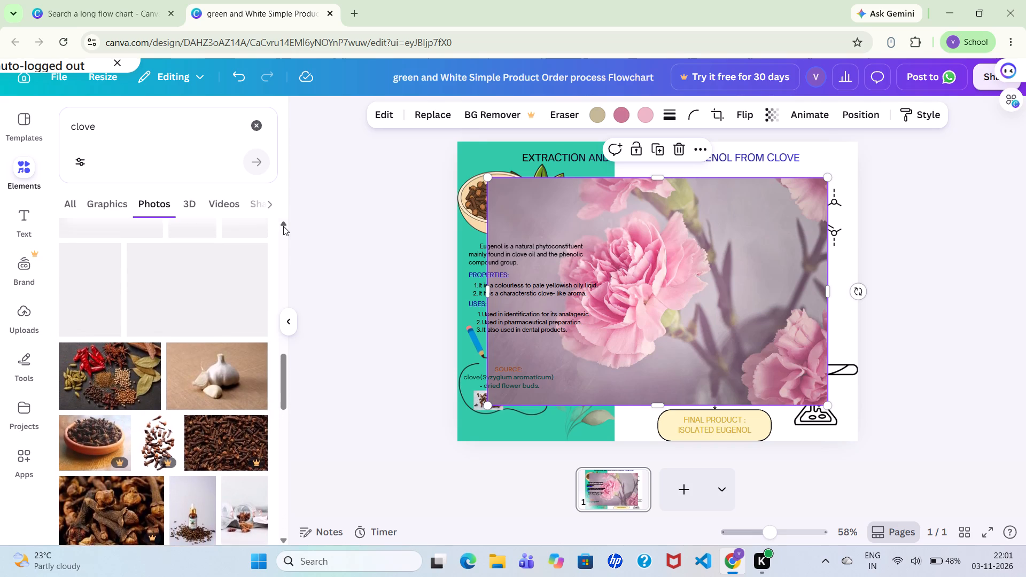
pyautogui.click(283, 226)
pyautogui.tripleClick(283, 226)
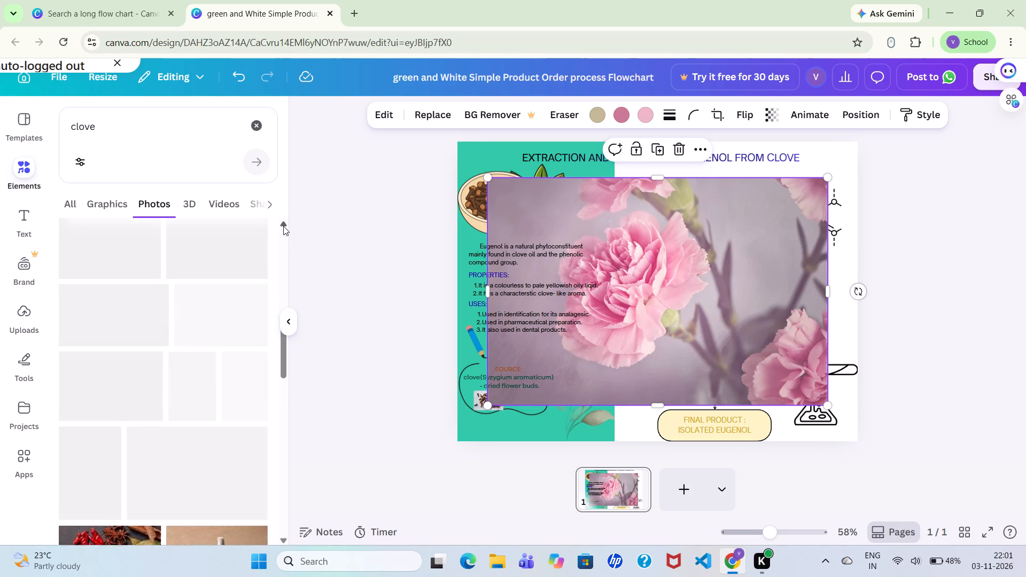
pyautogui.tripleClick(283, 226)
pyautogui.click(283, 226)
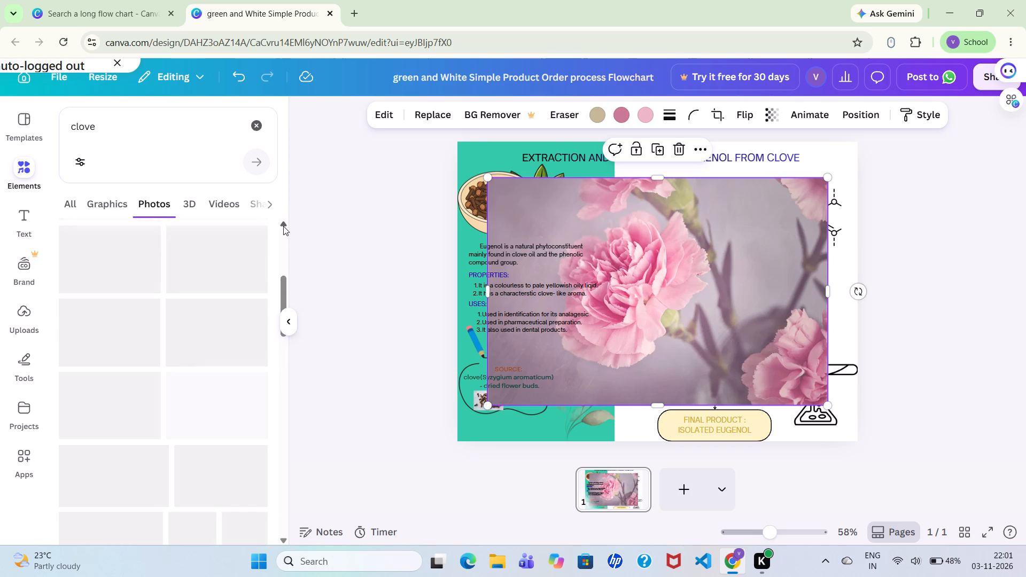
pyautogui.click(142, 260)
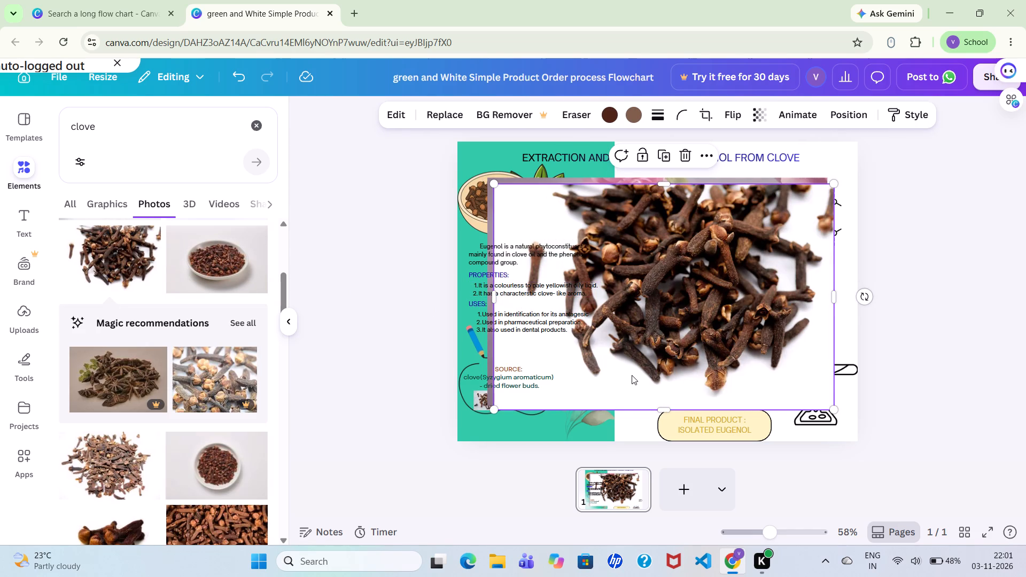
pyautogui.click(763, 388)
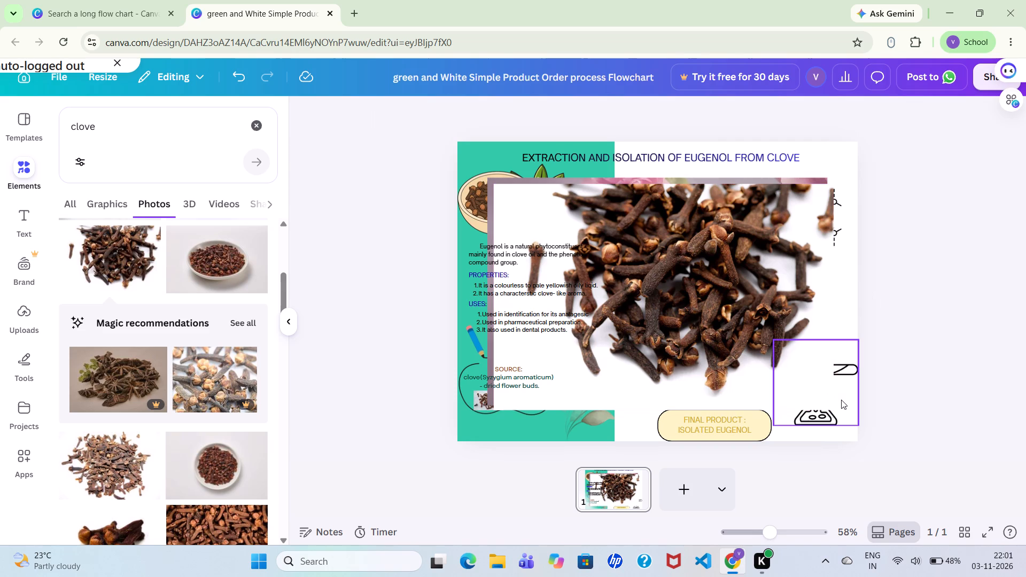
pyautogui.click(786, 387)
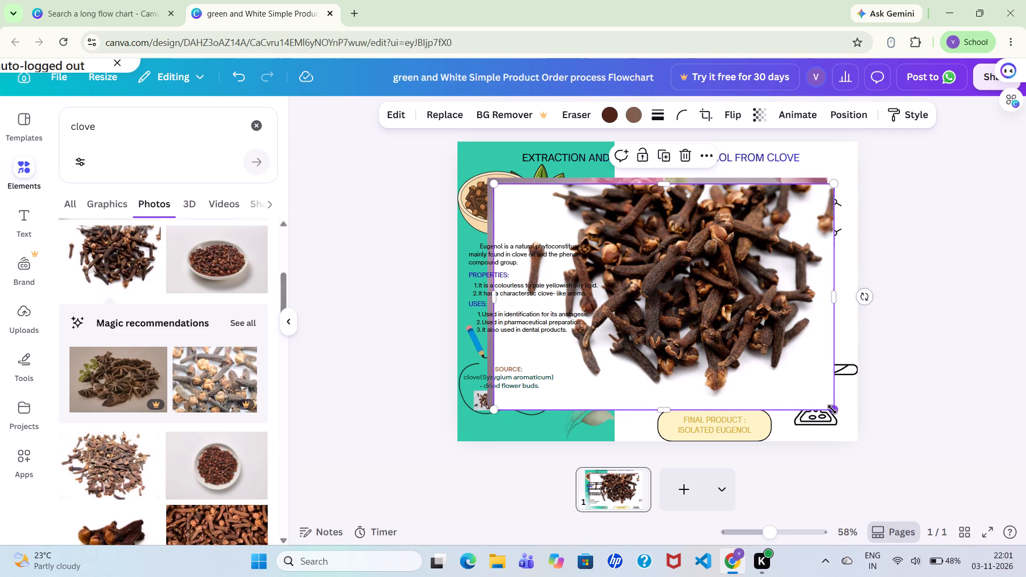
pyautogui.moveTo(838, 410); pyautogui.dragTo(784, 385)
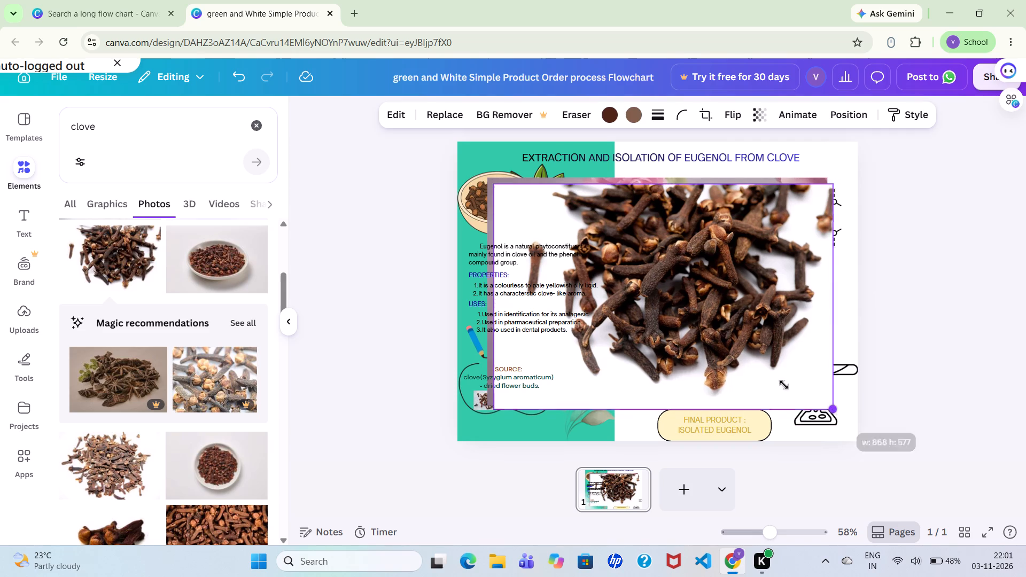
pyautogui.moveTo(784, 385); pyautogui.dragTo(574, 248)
# Move the large pink flower photo off the flowchart to the poster's upper right corner, partly beyond the page edge.
pyautogui.moveTo(667, 283); pyautogui.dragTo(1002, 156)
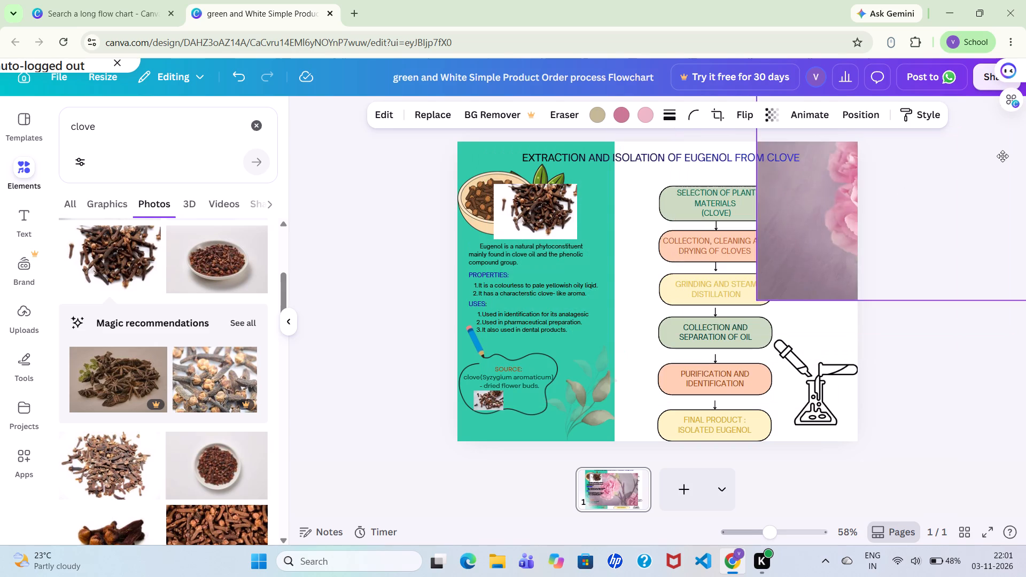
pyautogui.moveTo(1002, 156); pyautogui.dragTo(1004, 154)
pyautogui.moveTo(1004, 154); pyautogui.dragTo(962, 166)
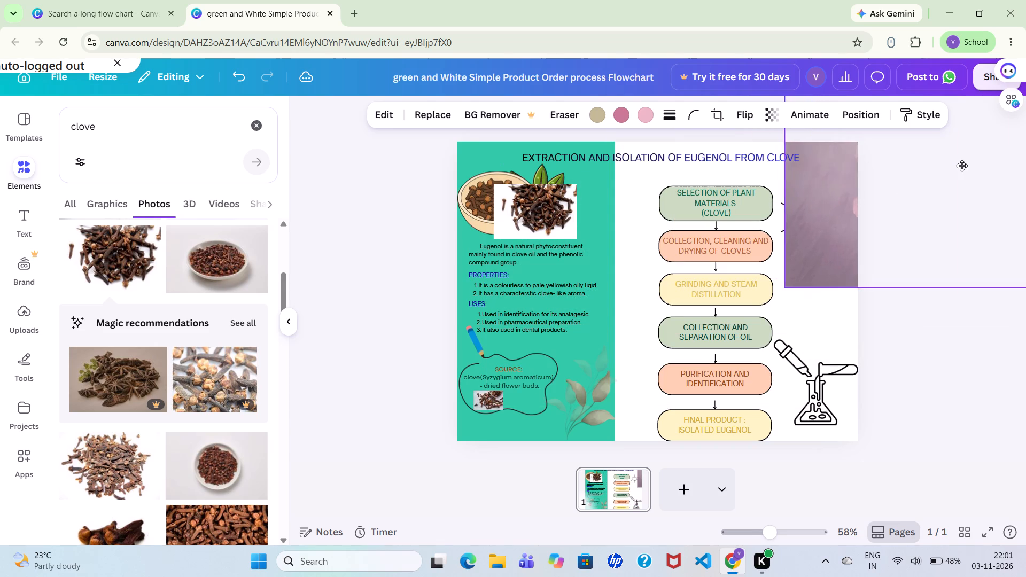
pyautogui.moveTo(962, 166); pyautogui.dragTo(958, 166)
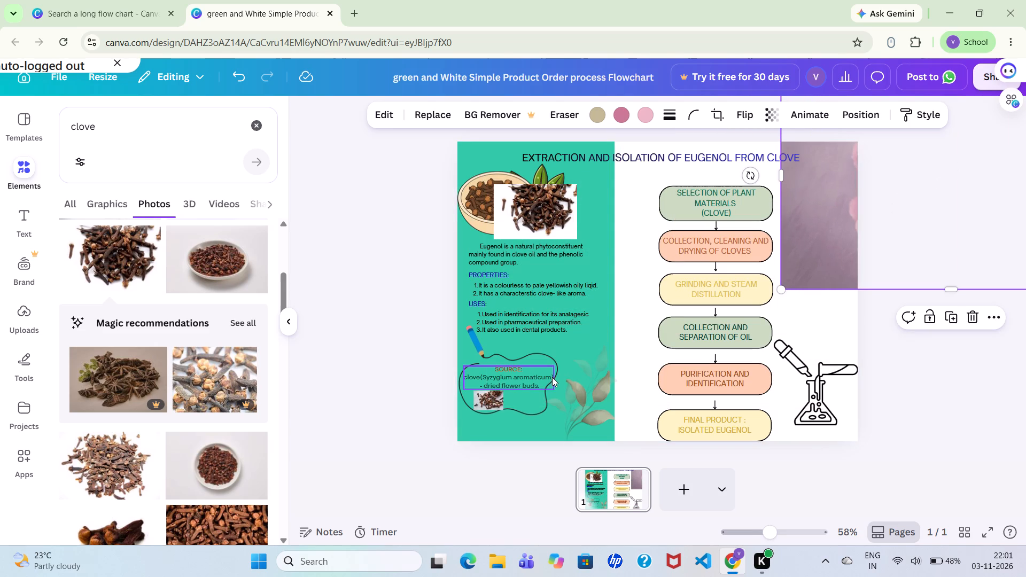
# Delete the small clove photo below the source text inside the pencil note outline.
pyautogui.click(495, 404)
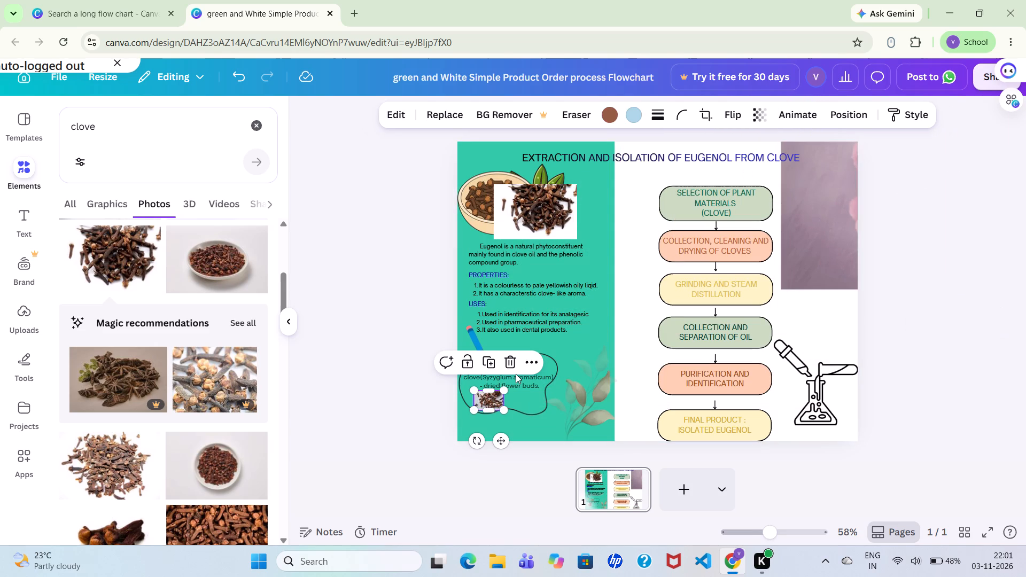
pyautogui.click(509, 363)
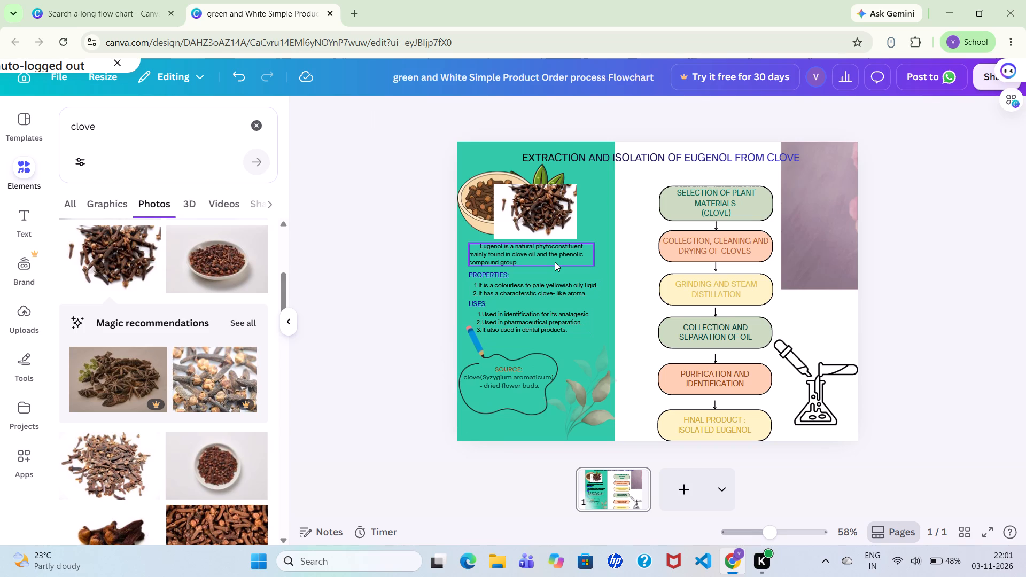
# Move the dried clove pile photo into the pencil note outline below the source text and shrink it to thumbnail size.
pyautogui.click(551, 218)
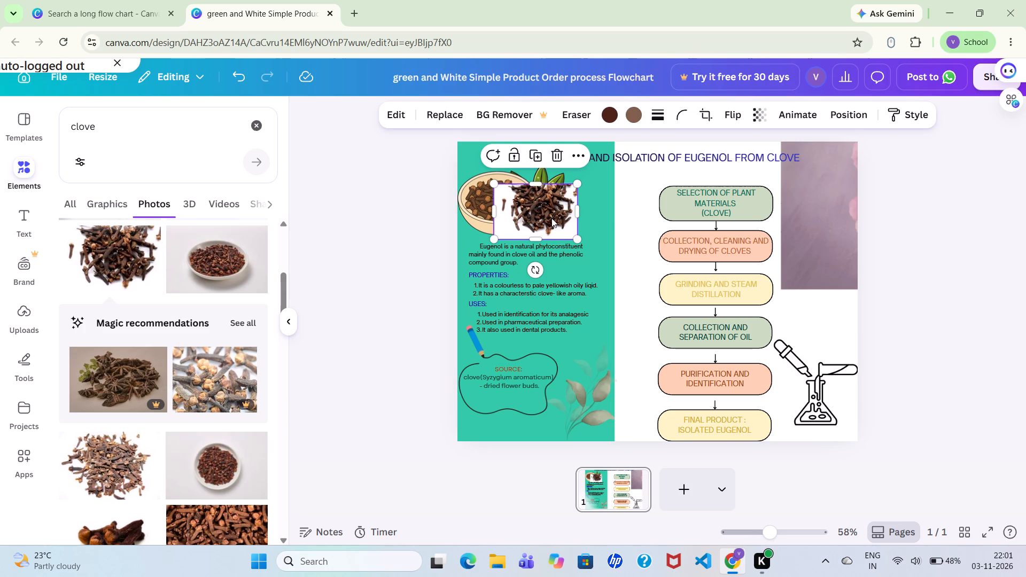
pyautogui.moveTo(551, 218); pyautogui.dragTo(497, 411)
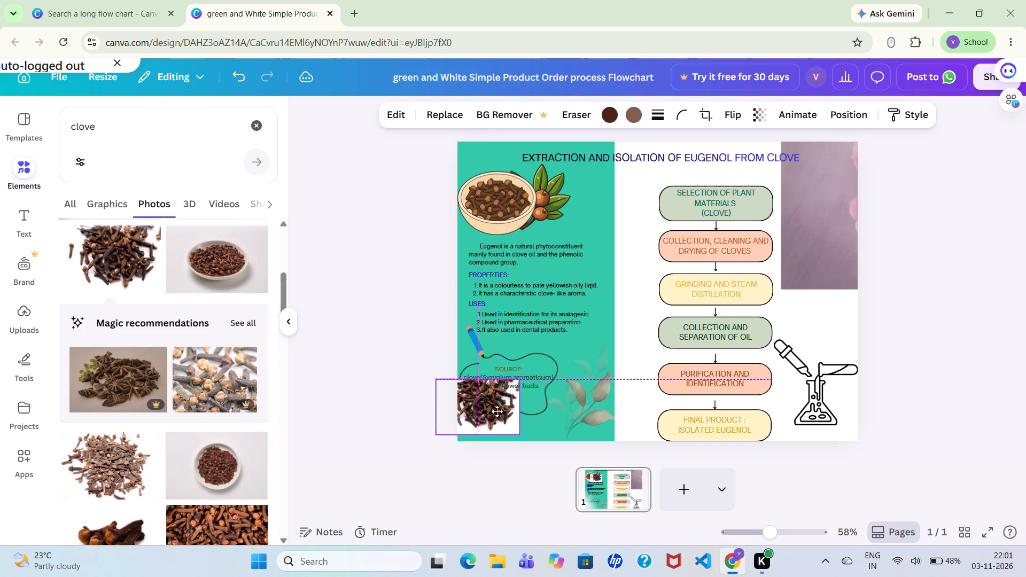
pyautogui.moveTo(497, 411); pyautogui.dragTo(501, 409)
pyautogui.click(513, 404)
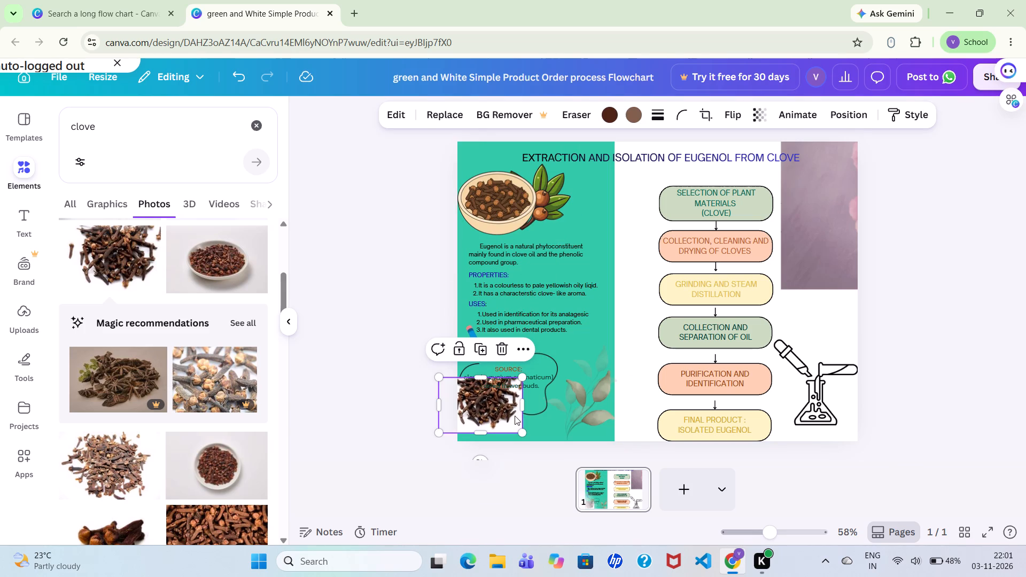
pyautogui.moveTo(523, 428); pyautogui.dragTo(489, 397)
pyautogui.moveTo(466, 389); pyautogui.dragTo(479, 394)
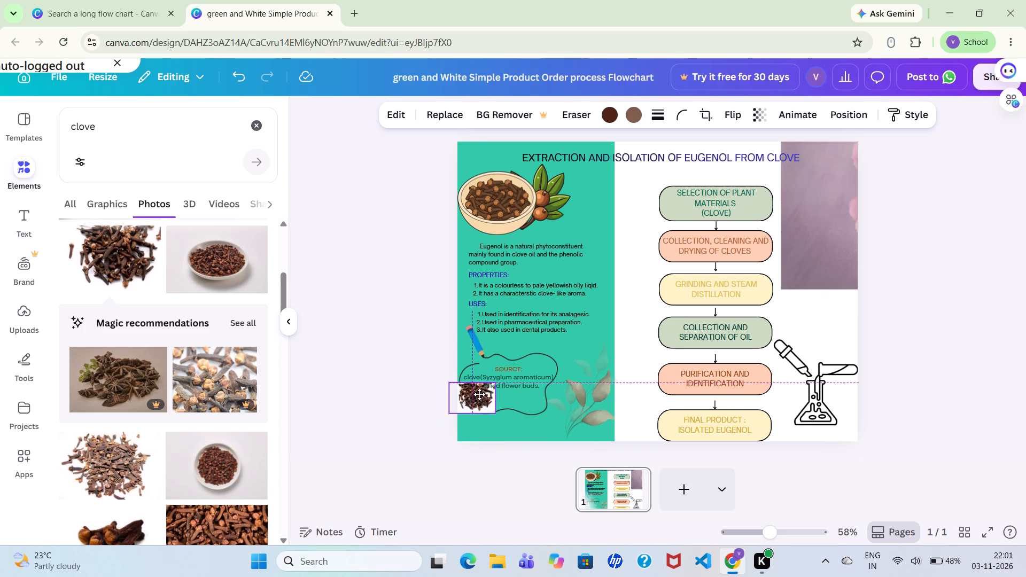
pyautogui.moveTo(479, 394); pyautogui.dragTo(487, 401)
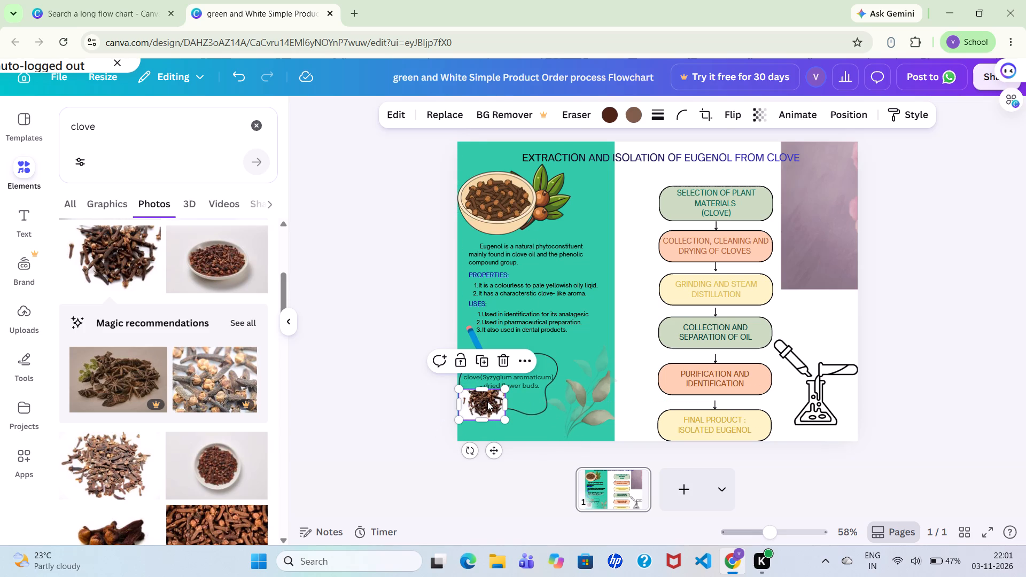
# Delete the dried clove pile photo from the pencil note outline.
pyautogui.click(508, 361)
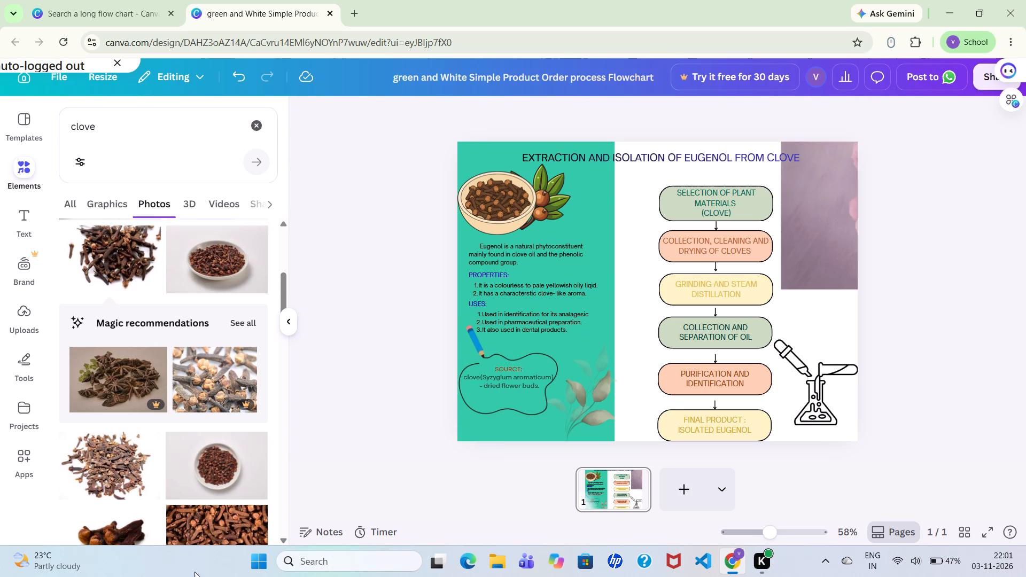
# Replace the clove photo search with a new search for "SINGLE clove".
pyautogui.tripleClick(284, 541)
pyautogui.doubleClick(284, 541)
pyautogui.click(284, 541)
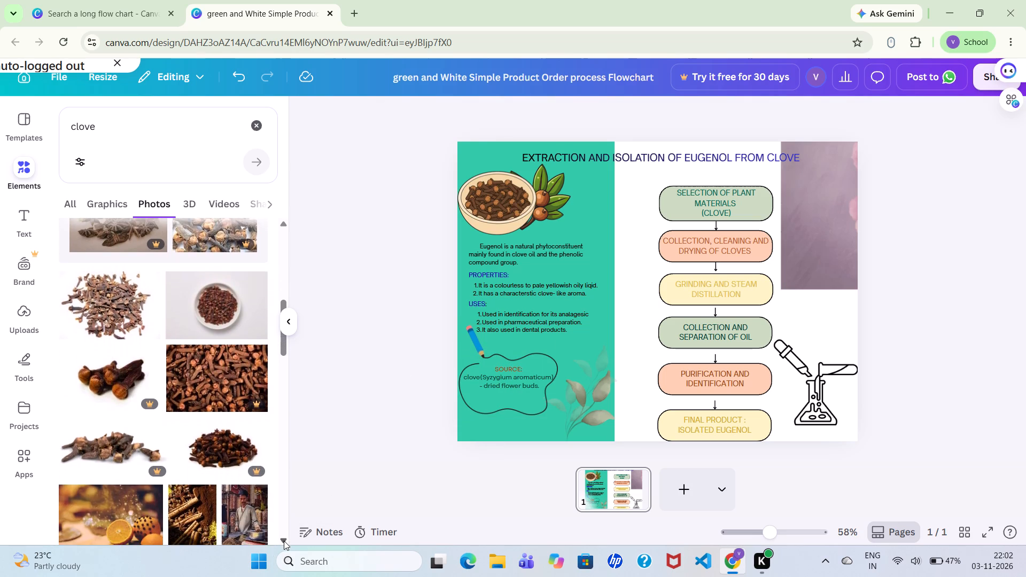
pyautogui.tripleClick(284, 541)
pyautogui.click(284, 541)
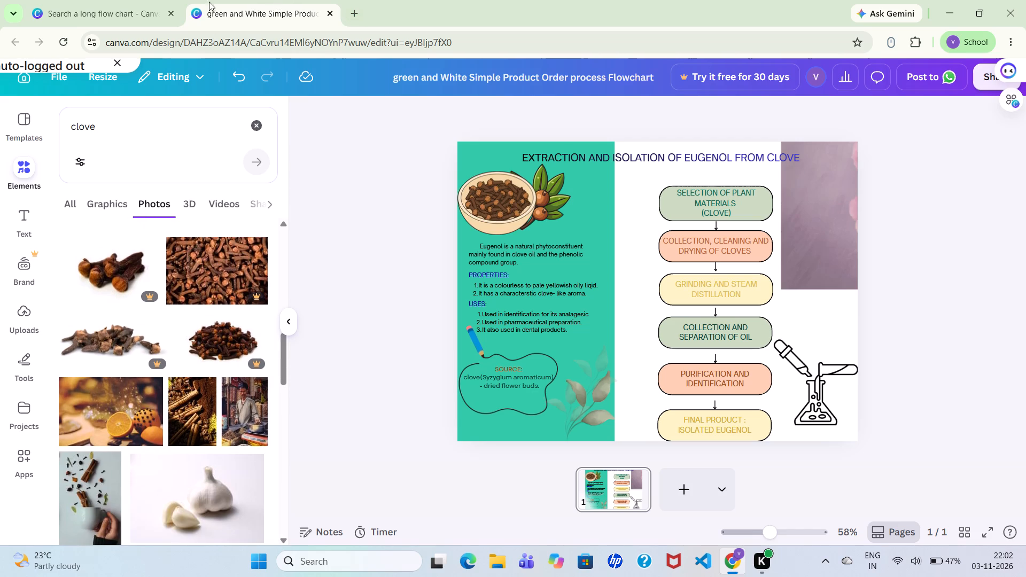
pyautogui.click(107, 111)
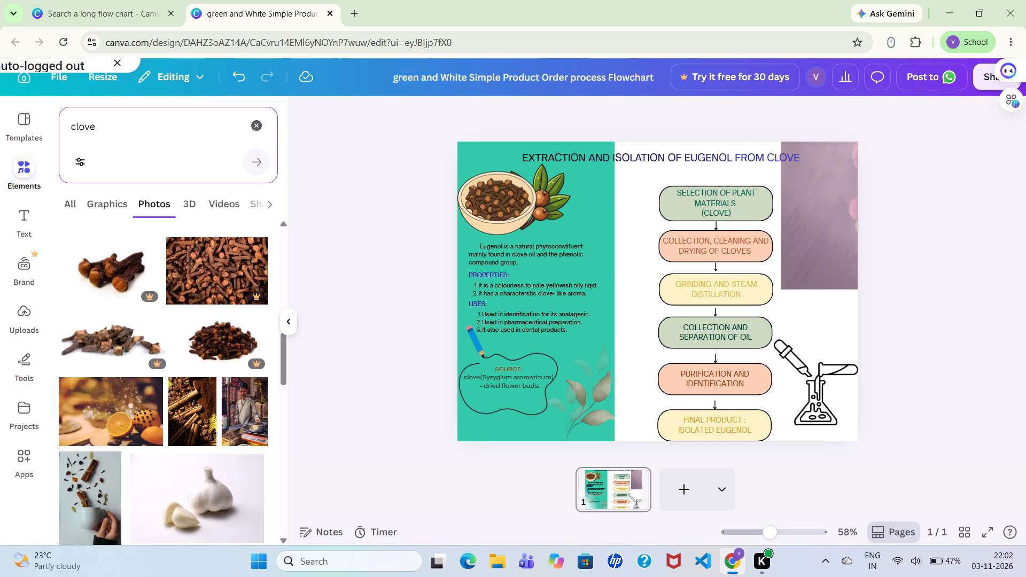
pyautogui.click(87, 121)
pyautogui.press('BackSpace')
pyautogui.press('BackSpace')
pyautogui.press('BackSpace')
pyautogui.press('BackSpace')
pyautogui.press('BackSpace')
pyautogui.press('BackSpace')
pyautogui.press('BackSpace')
pyautogui.press('BackSpace')
pyautogui.press('BackSpace')
pyautogui.press('BackSpace')
pyautogui.press('BackSpace')
pyautogui.press('BackSpace')
pyautogui.press('BackSpace')
pyautogui.press('BackSpace')
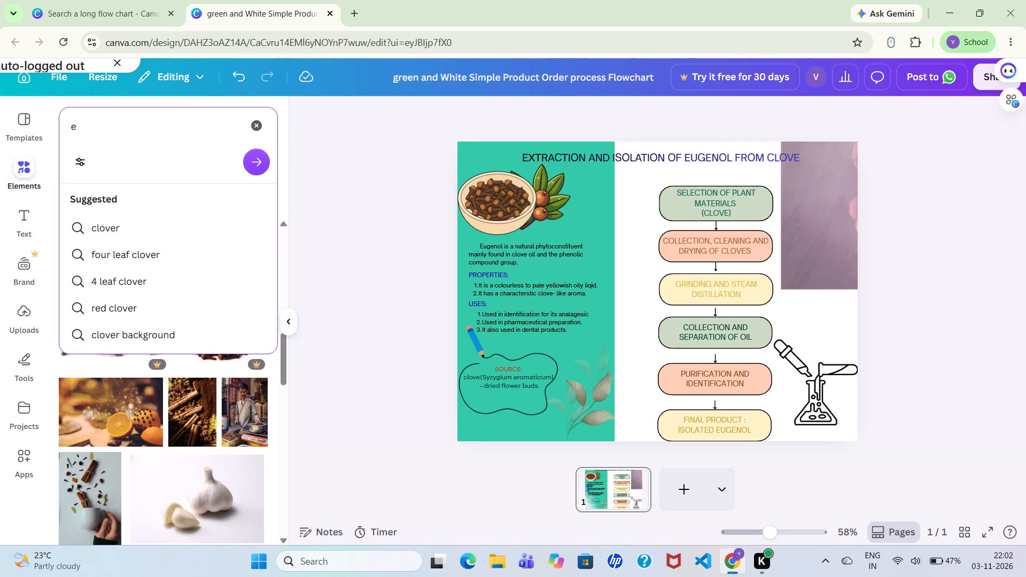
pyautogui.press('Right')
pyautogui.press('BackSpace')
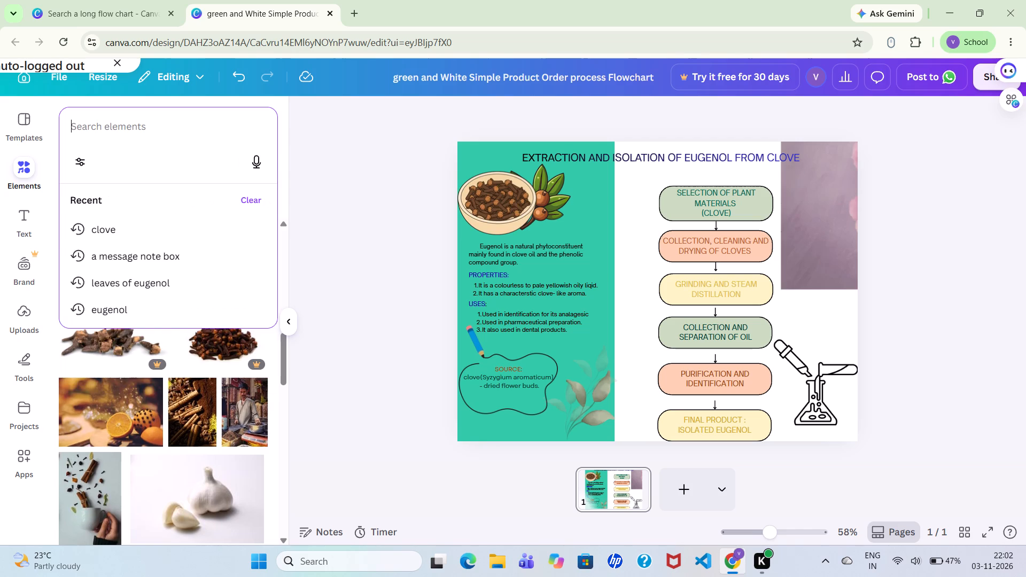
pyautogui.write('SI')
pyautogui.write('NGLE')
pyautogui.press('space')
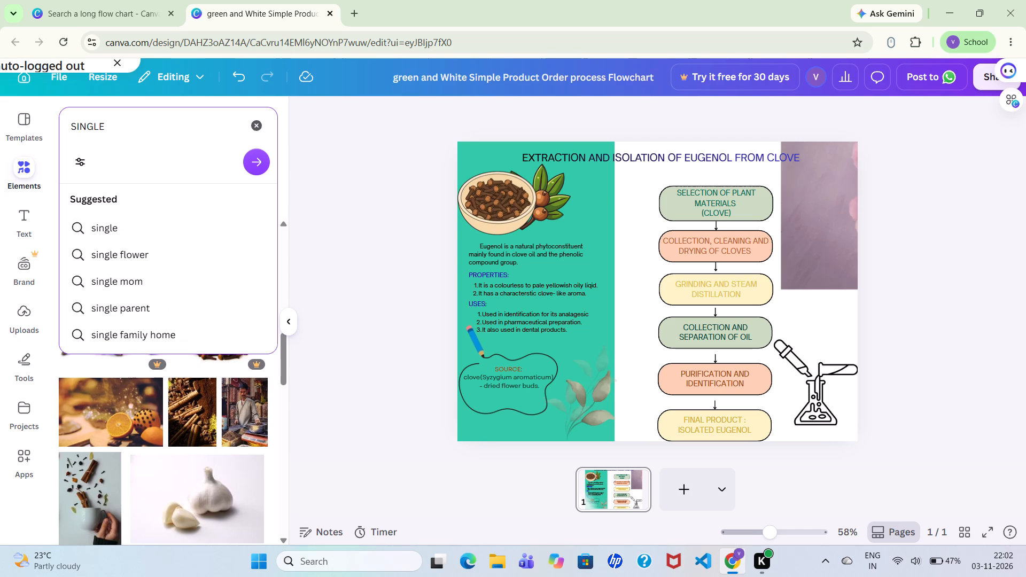
pyautogui.write('clove')
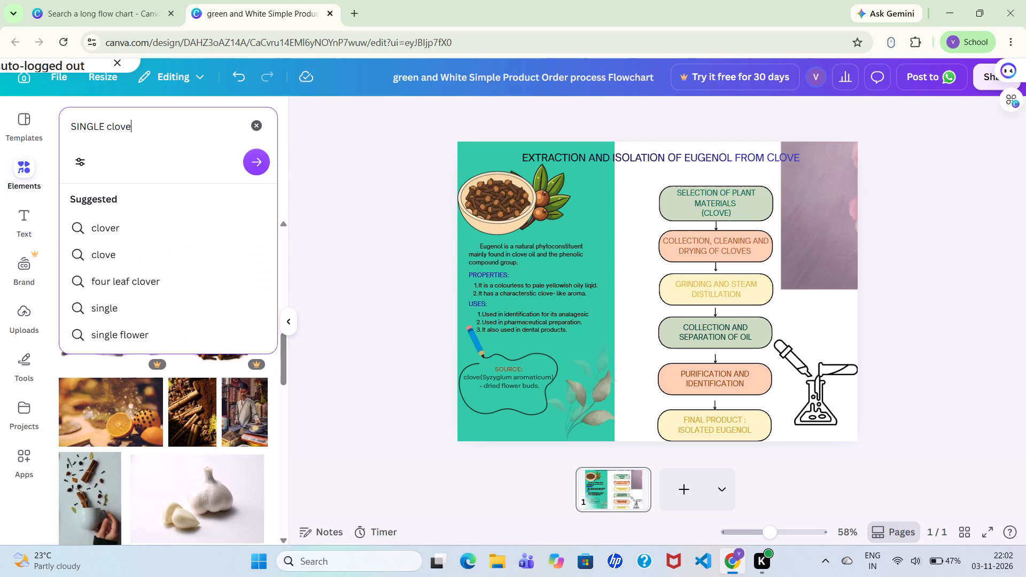
pyautogui.press('Return')
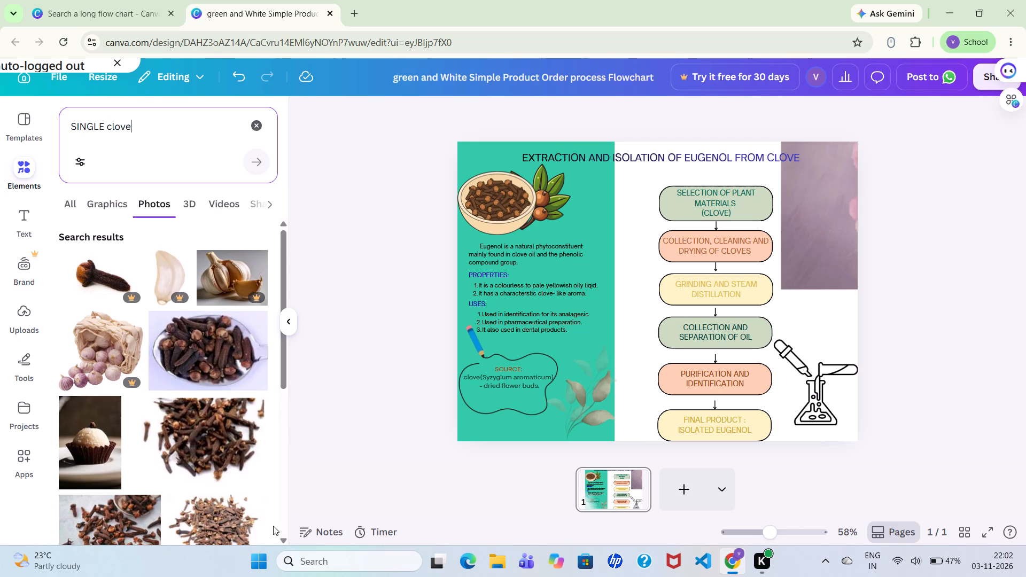
# Browse the "SINGLE clove" photo results for a suitable clove picture to illustrate the source note.
pyautogui.tripleClick(284, 541)
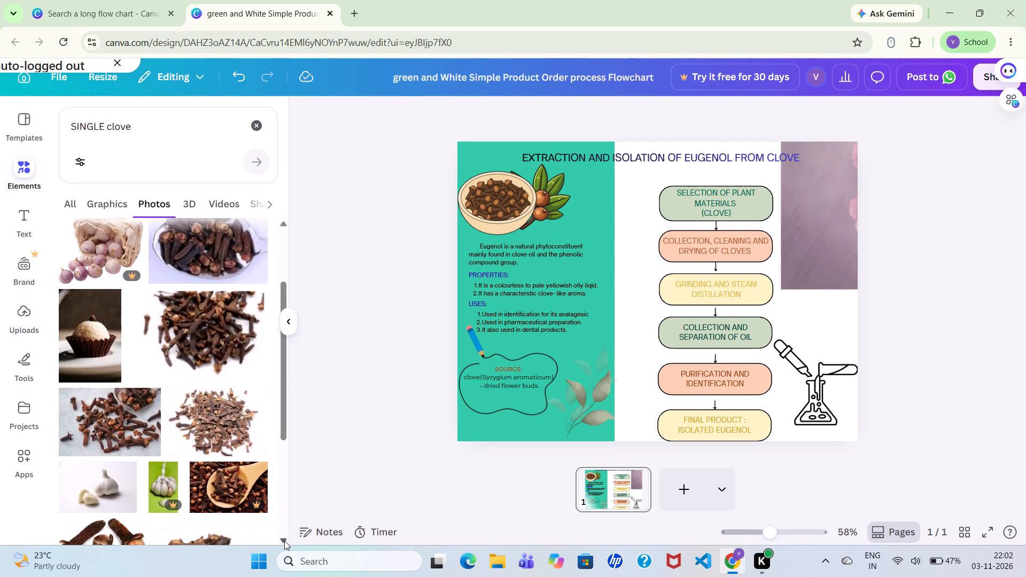
pyautogui.tripleClick(284, 541)
pyautogui.tripleClick(284, 541)
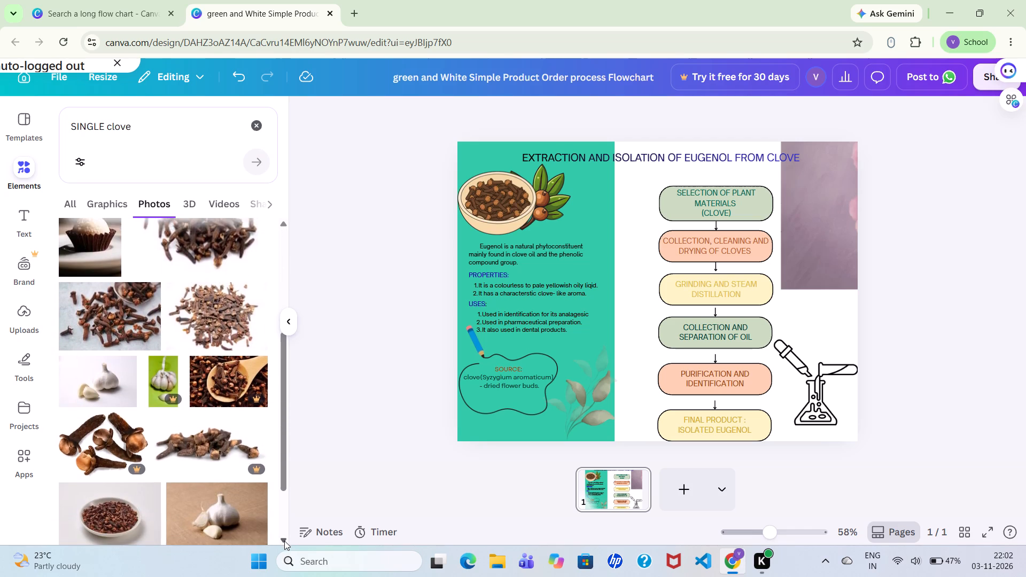
pyautogui.click(284, 541)
pyautogui.click(284, 541)
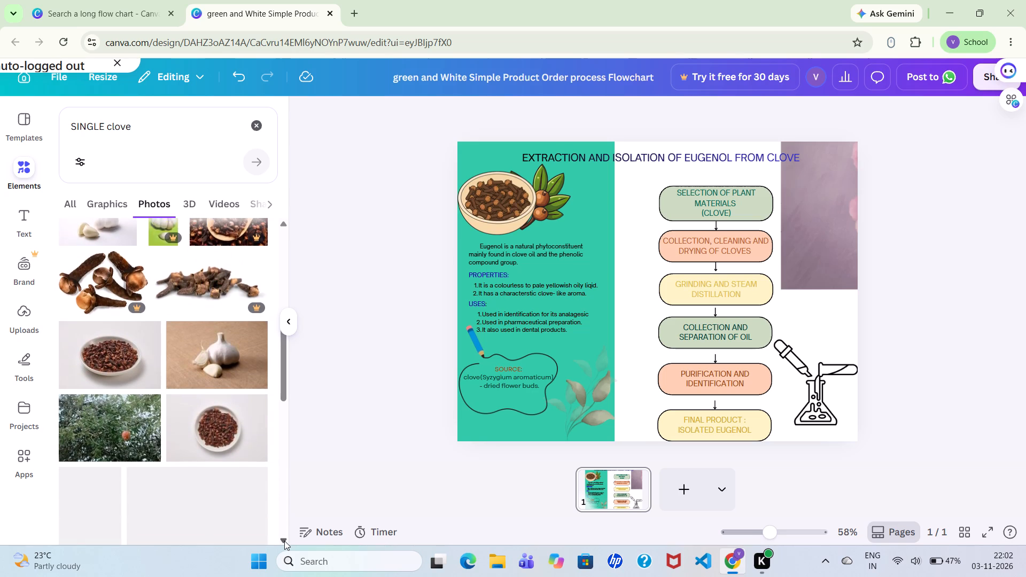
pyautogui.tripleClick(284, 541)
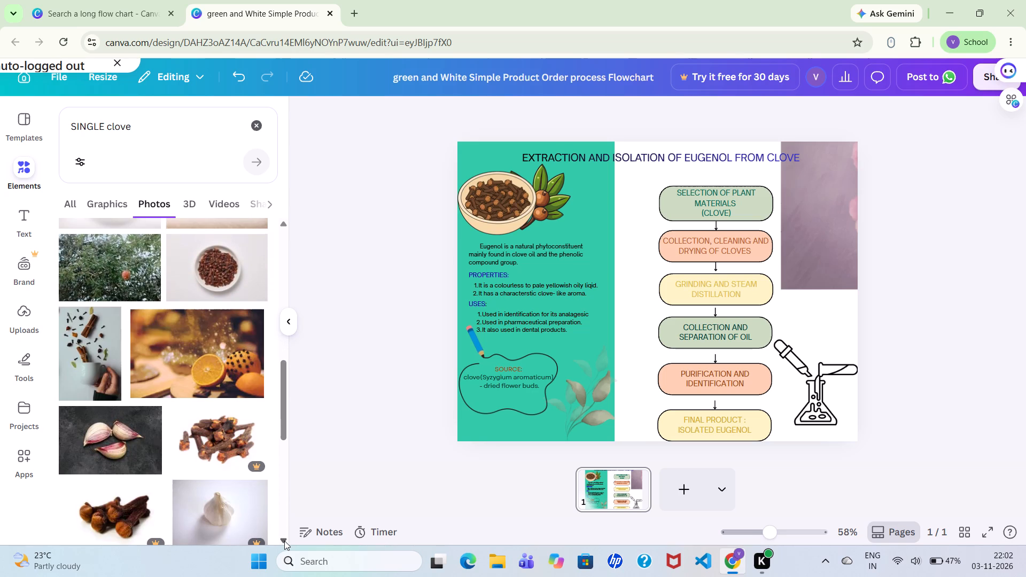
pyautogui.tripleClick(284, 541)
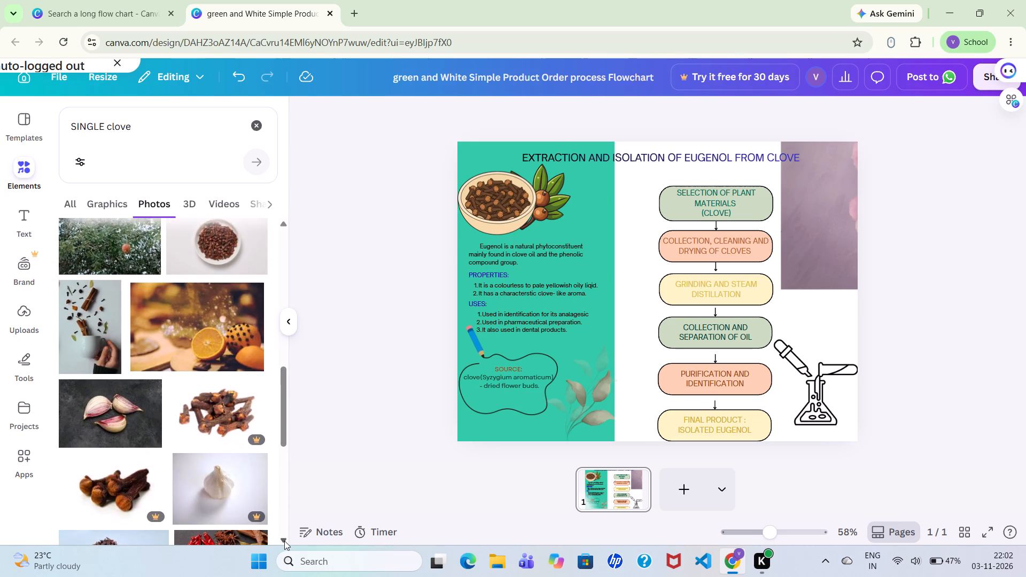
pyautogui.doubleClick(284, 541)
pyautogui.tripleClick(284, 541)
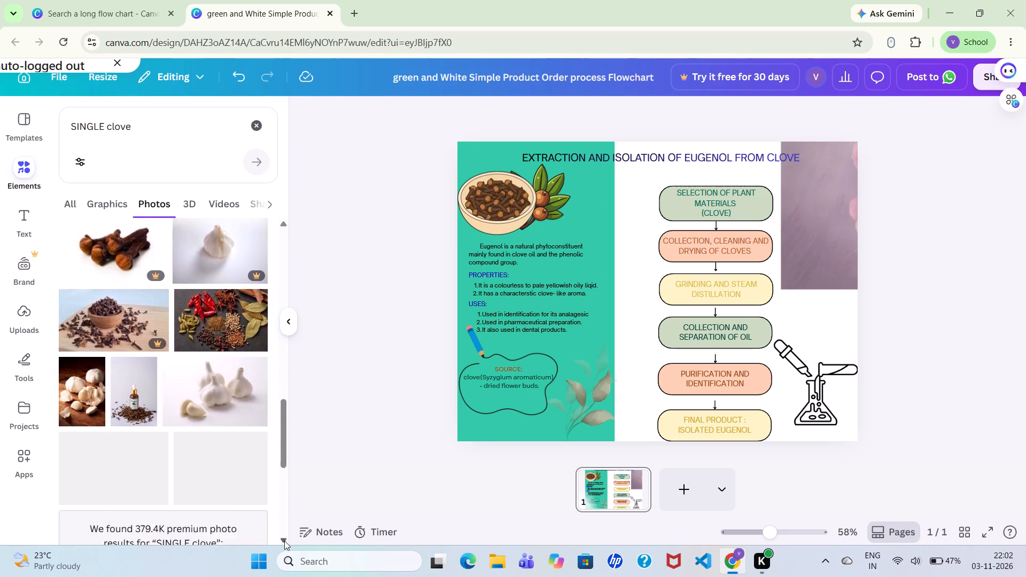
pyautogui.tripleClick(284, 541)
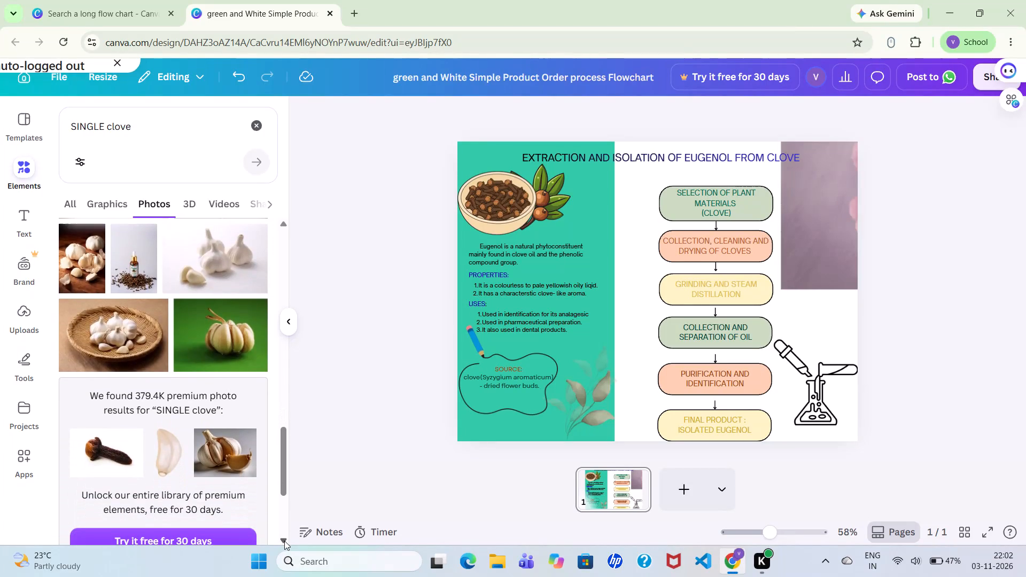
pyautogui.tripleClick(284, 541)
pyautogui.doubleClick(284, 541)
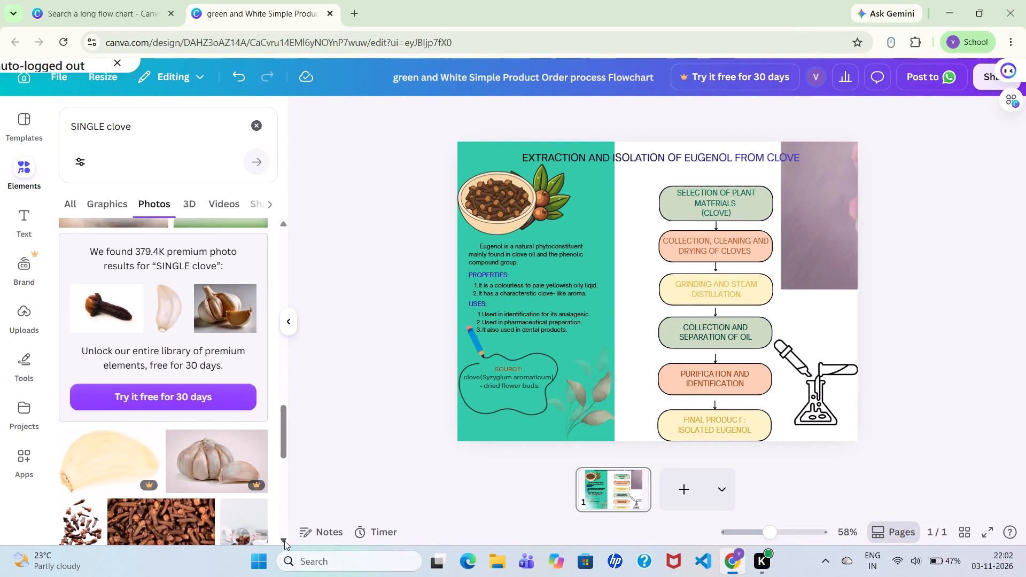
pyautogui.doubleClick(284, 541)
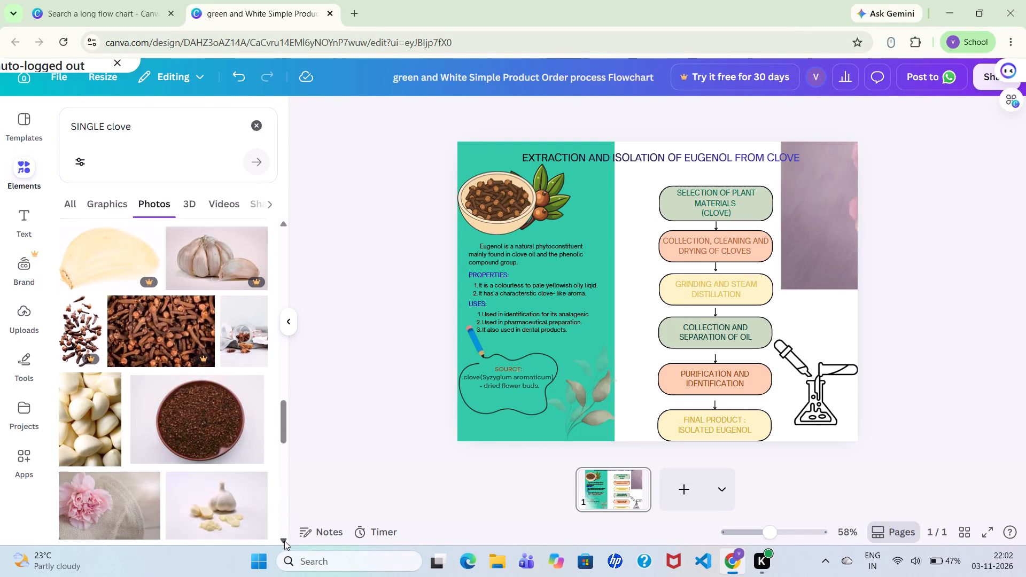
pyautogui.click(284, 541)
pyautogui.click(284, 541)
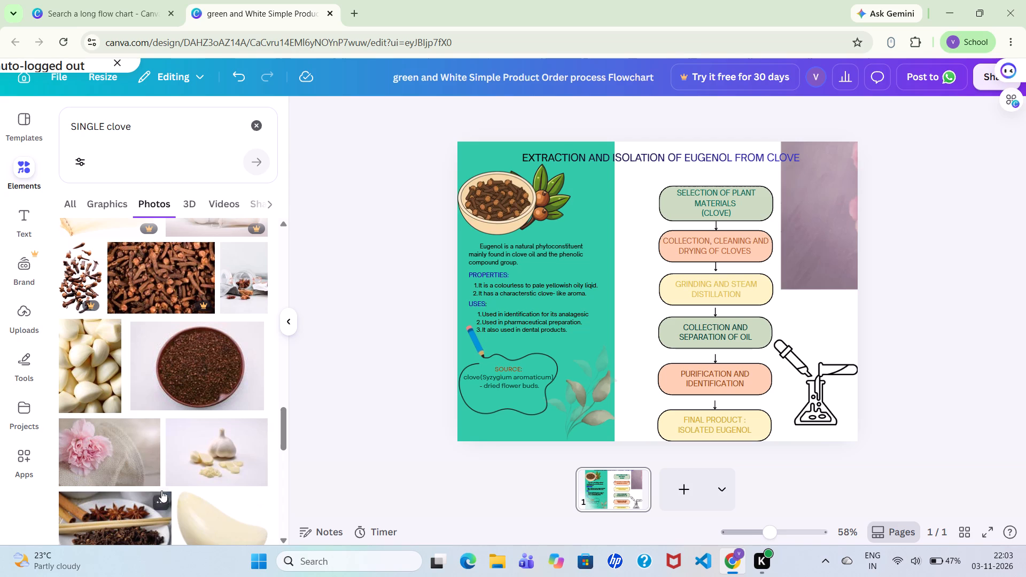
pyautogui.tripleClick(283, 544)
pyautogui.tripleClick(283, 544)
pyautogui.tripleClick(283, 544)
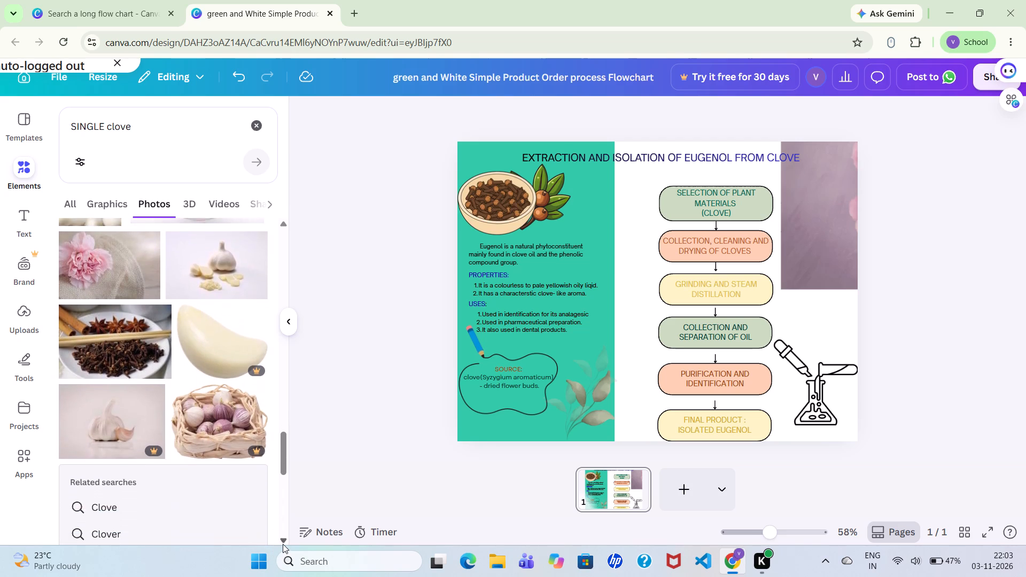
pyautogui.tripleClick(283, 544)
pyautogui.click(283, 544)
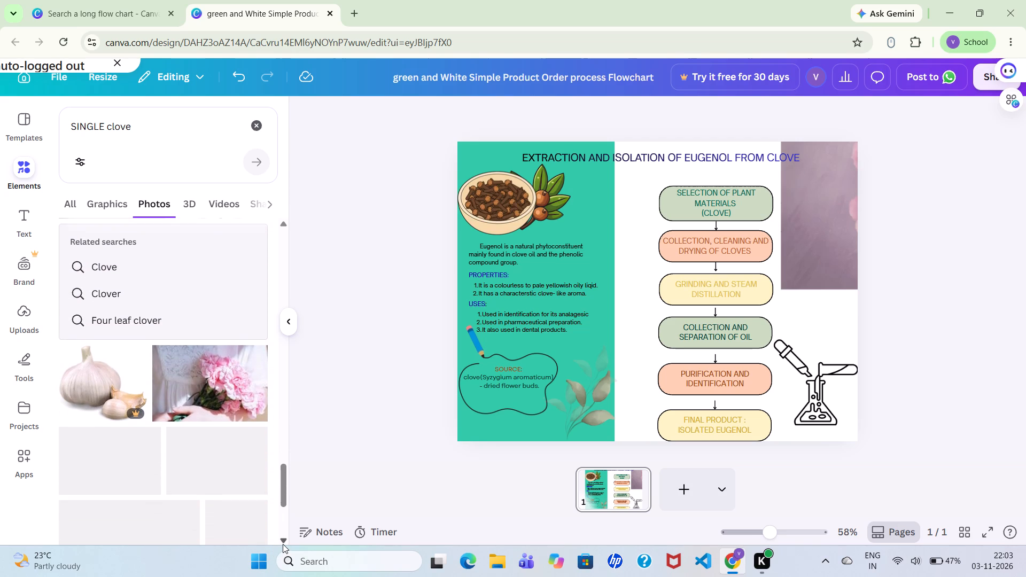
pyautogui.tripleClick(283, 544)
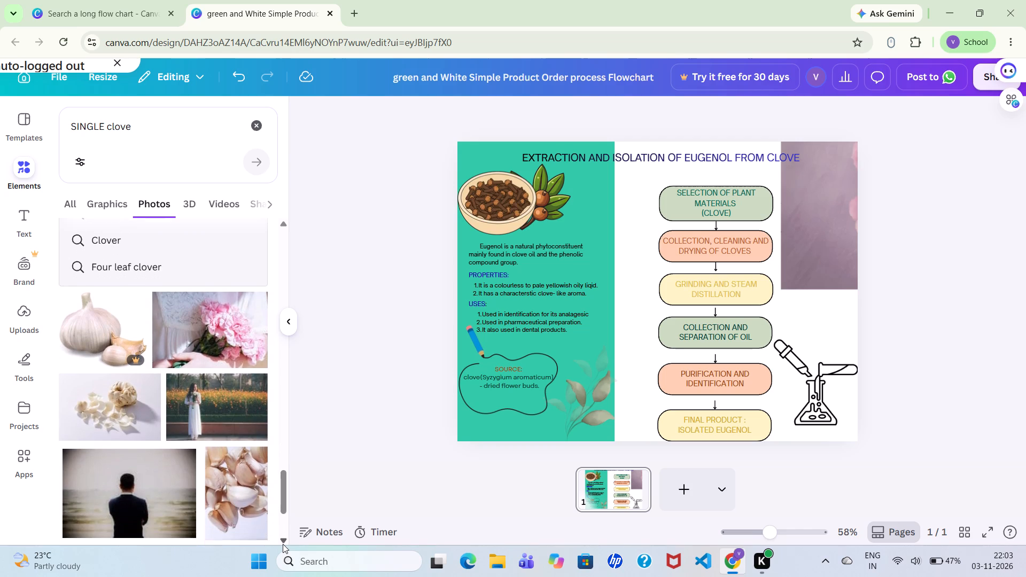
pyautogui.tripleClick(283, 544)
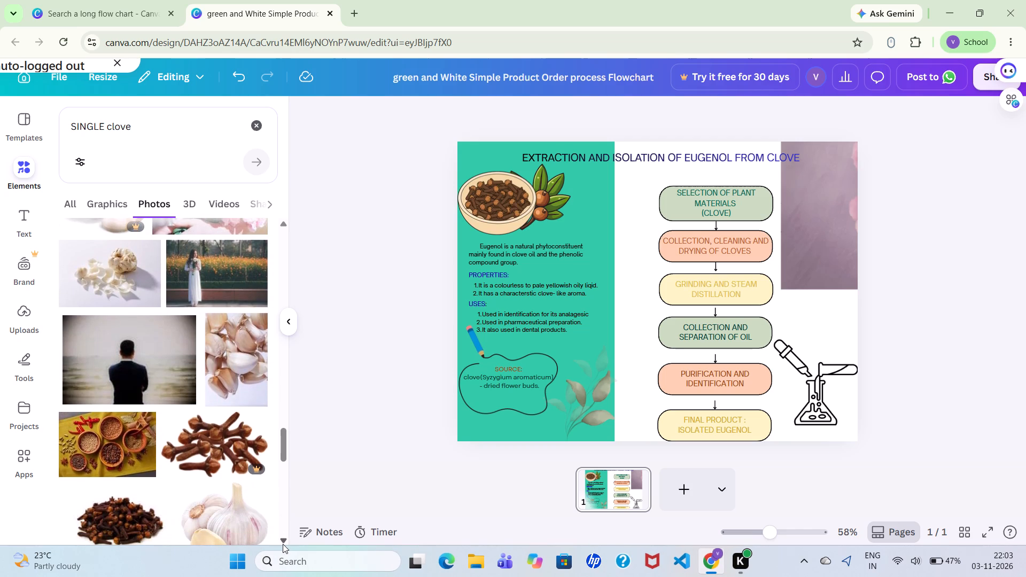
pyautogui.tripleClick(283, 544)
pyautogui.tripleClick(283, 544)
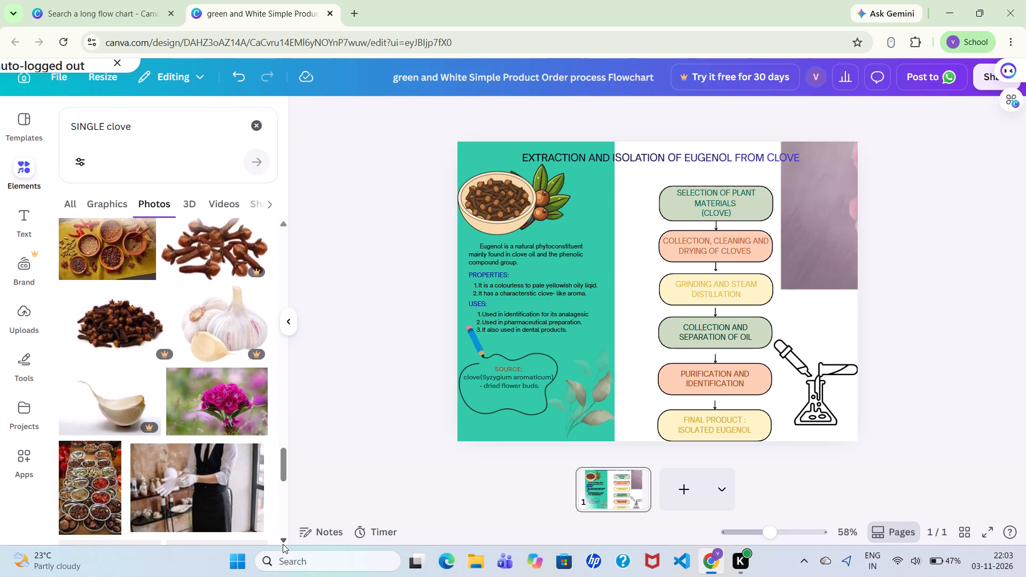
pyautogui.tripleClick(283, 544)
pyautogui.click(283, 544)
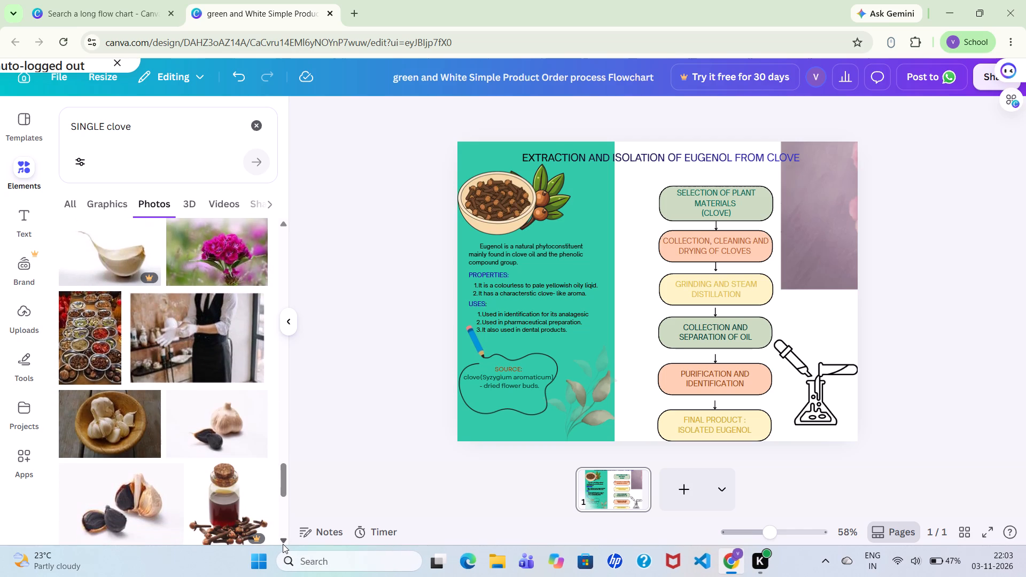
pyautogui.click(283, 544)
pyautogui.click(283, 544)
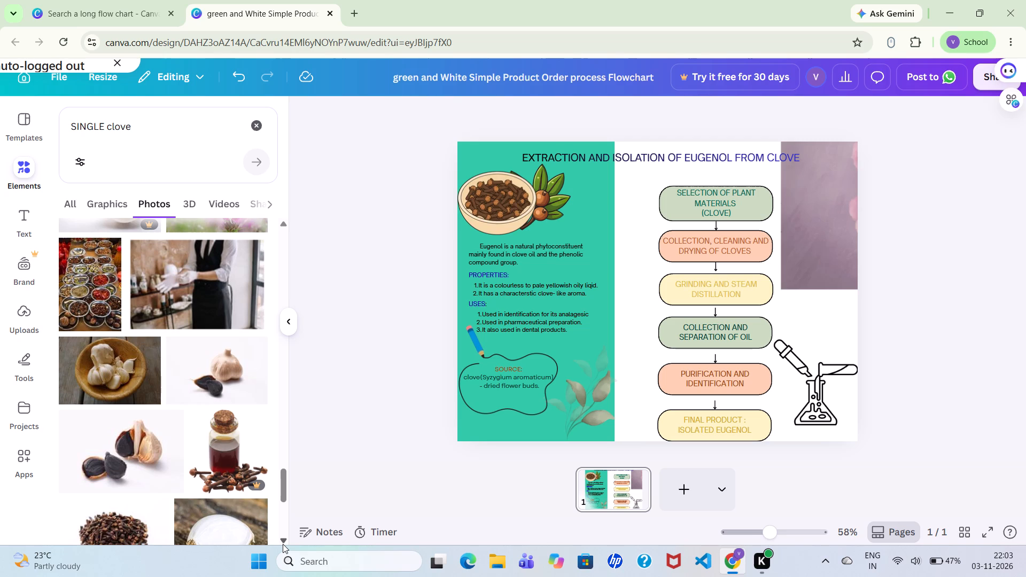
pyautogui.doubleClick(283, 544)
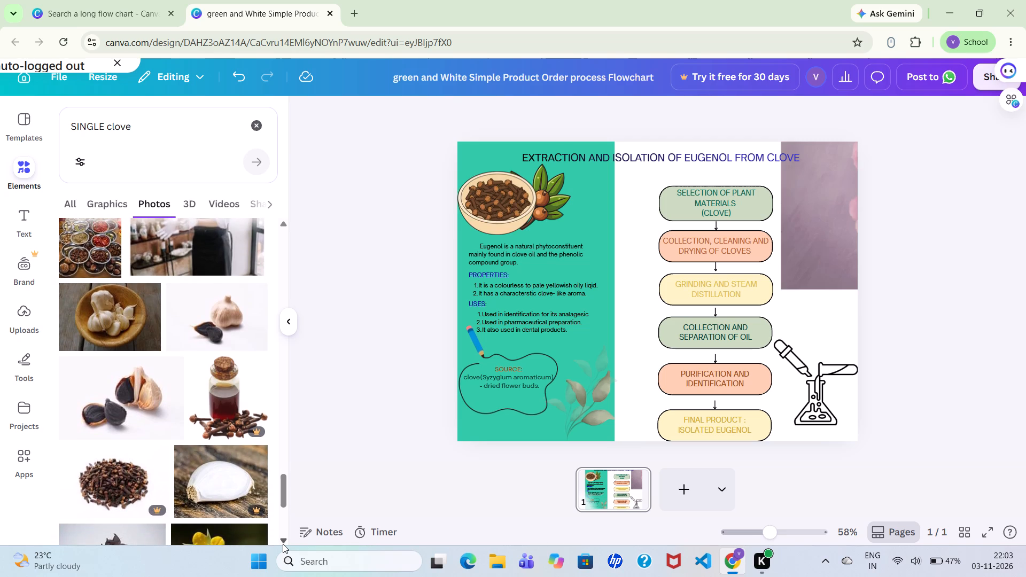
pyautogui.click(283, 544)
pyautogui.tripleClick(283, 544)
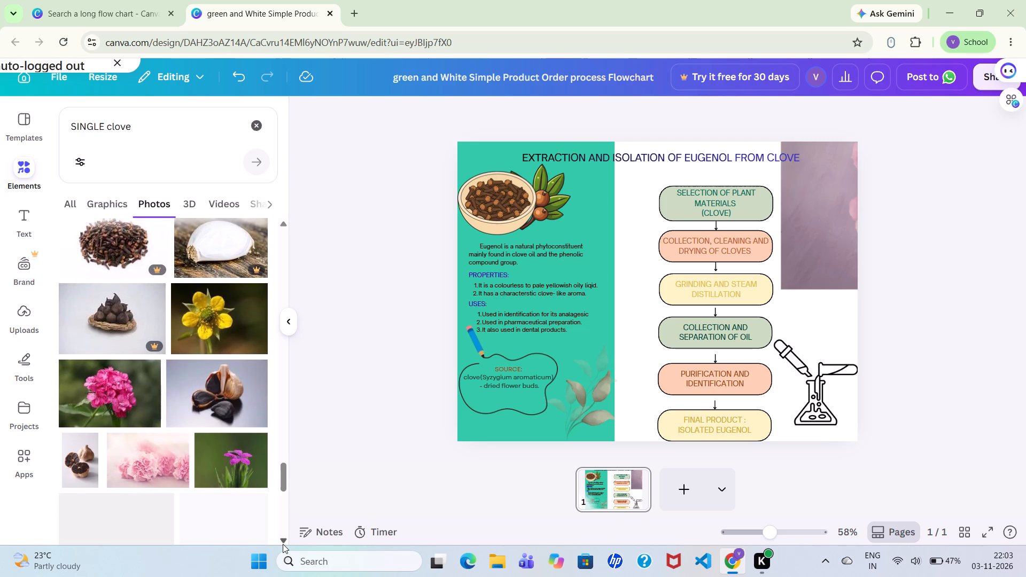
pyautogui.click(283, 544)
pyautogui.doubleClick(283, 544)
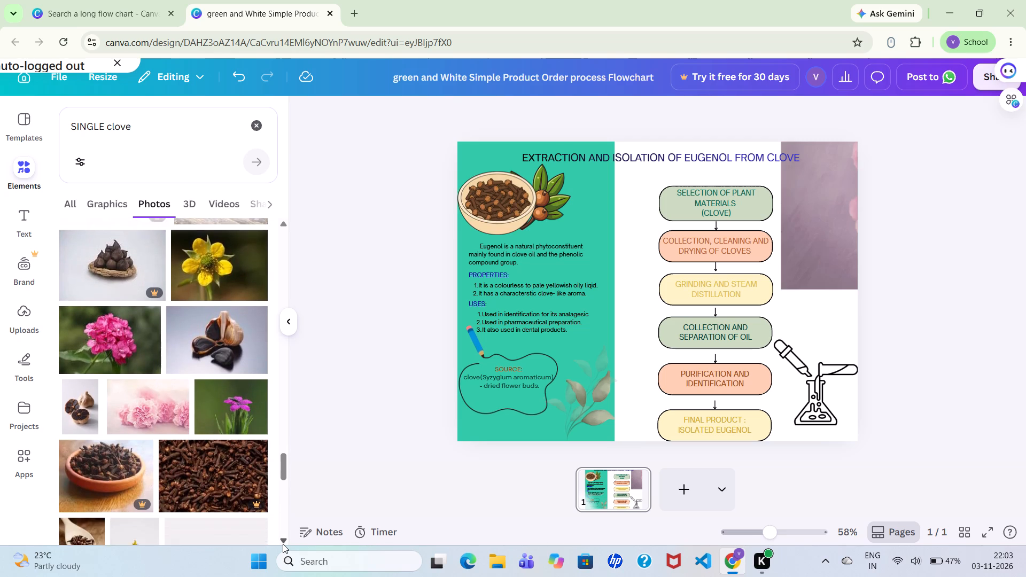
pyautogui.click(283, 544)
pyautogui.click(283, 544)
pyautogui.click(283, 544)
pyautogui.click(283, 544)
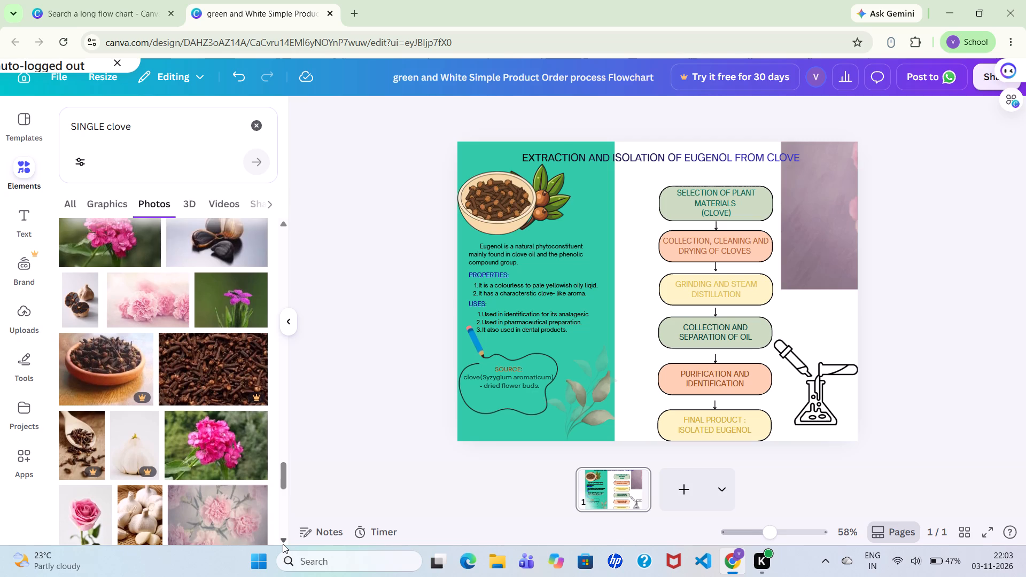
pyautogui.click(283, 544)
pyautogui.doubleClick(283, 544)
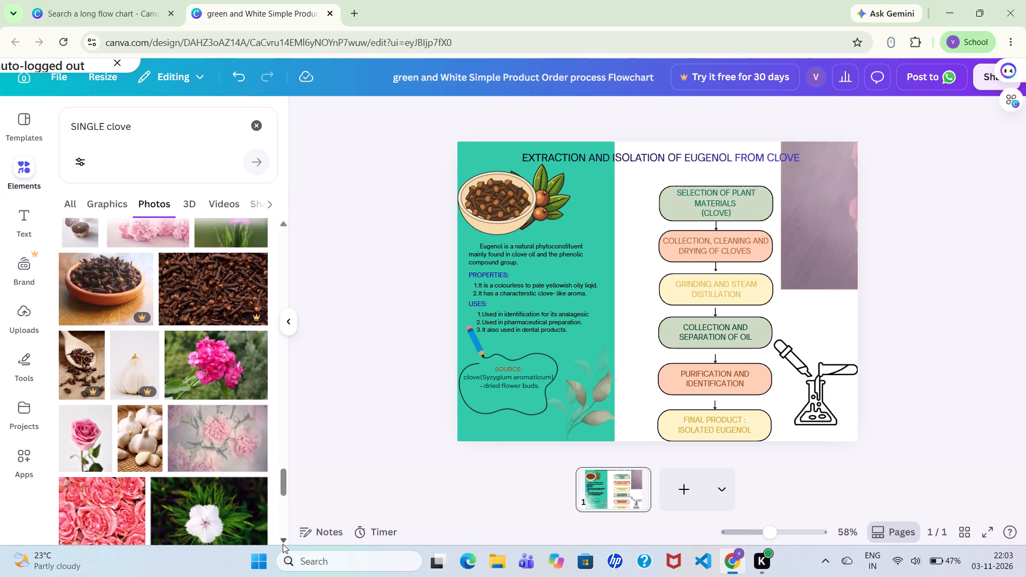
pyautogui.tripleClick(283, 544)
pyautogui.doubleClick(283, 544)
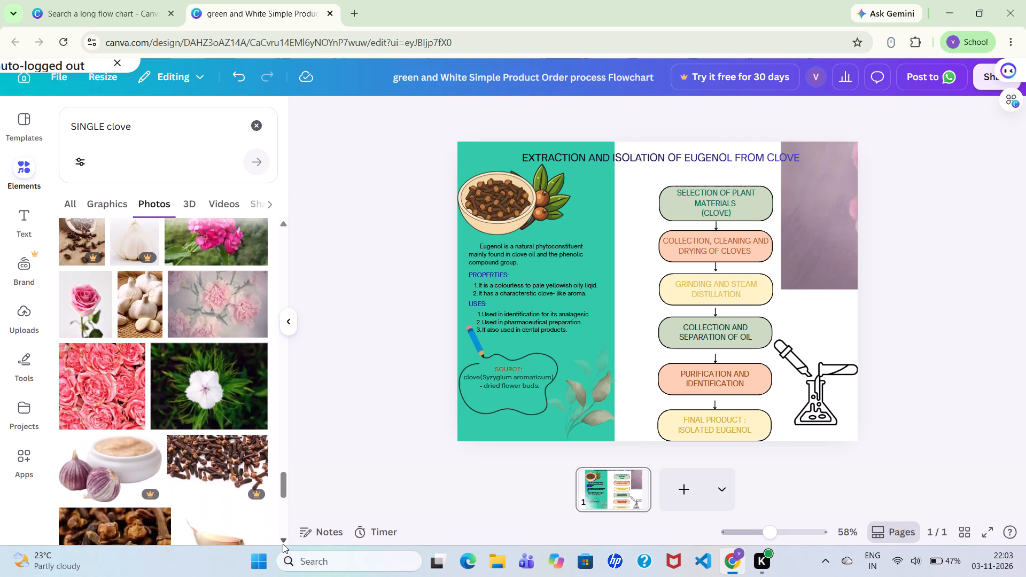
pyautogui.tripleClick(283, 544)
pyautogui.click(283, 544)
pyautogui.tripleClick(283, 544)
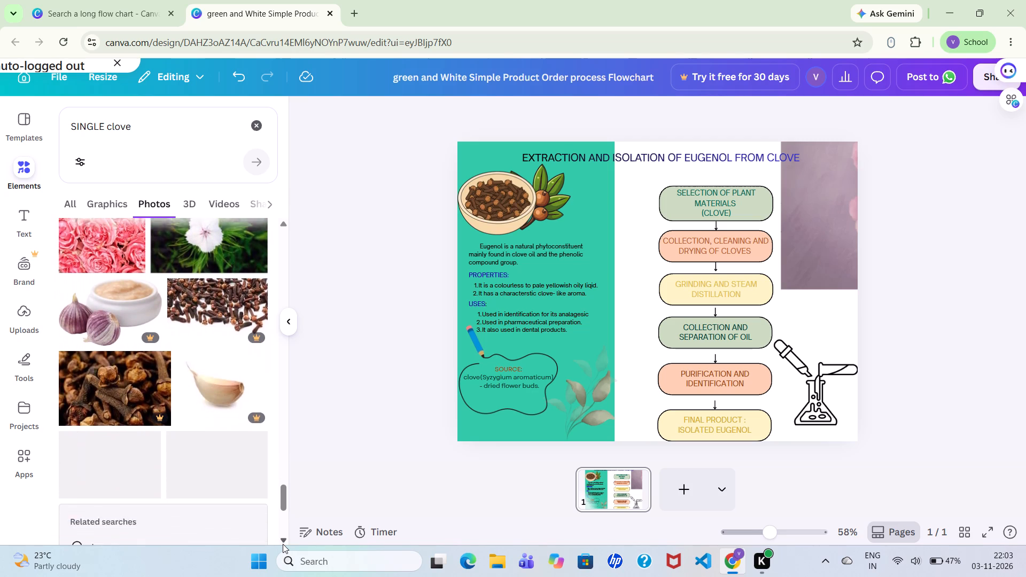
pyautogui.click(283, 544)
pyautogui.click(283, 544)
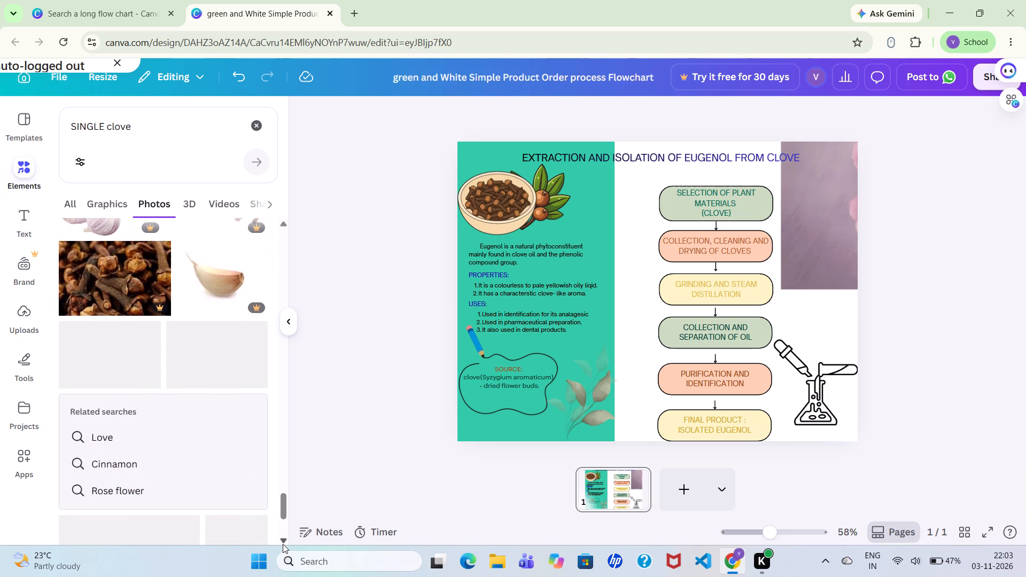
pyautogui.click(283, 544)
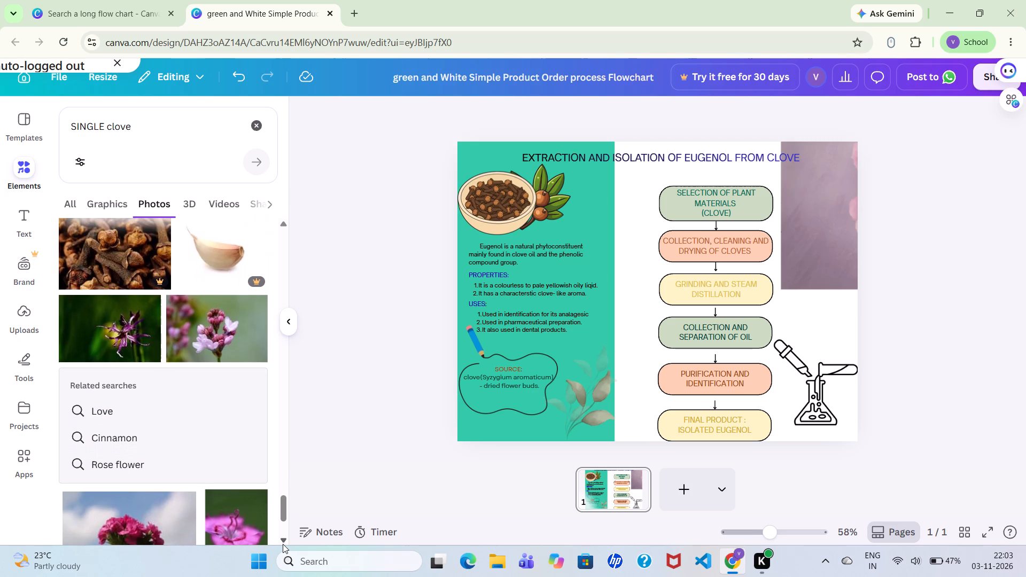
pyautogui.click(283, 544)
pyautogui.click(283, 544)
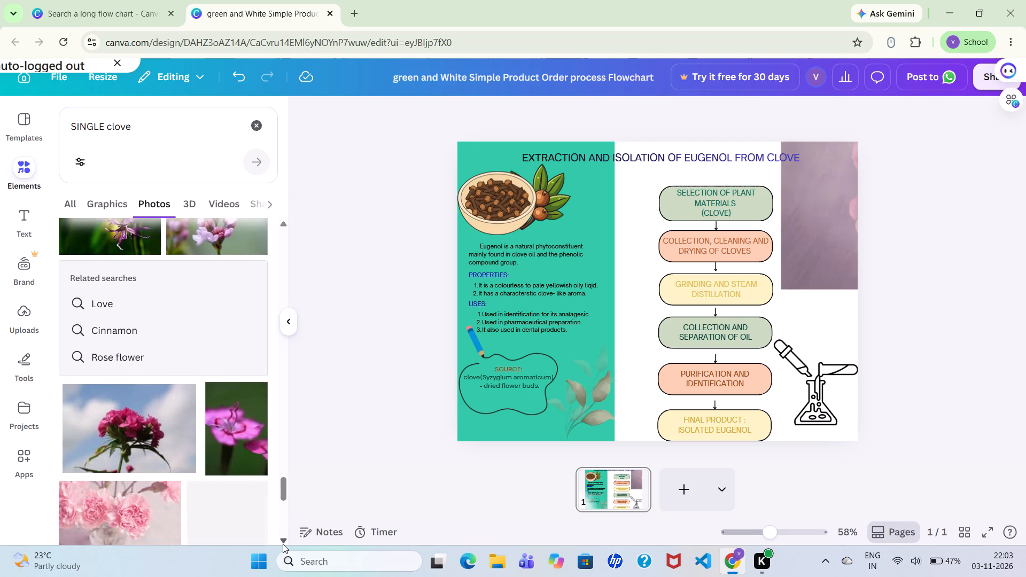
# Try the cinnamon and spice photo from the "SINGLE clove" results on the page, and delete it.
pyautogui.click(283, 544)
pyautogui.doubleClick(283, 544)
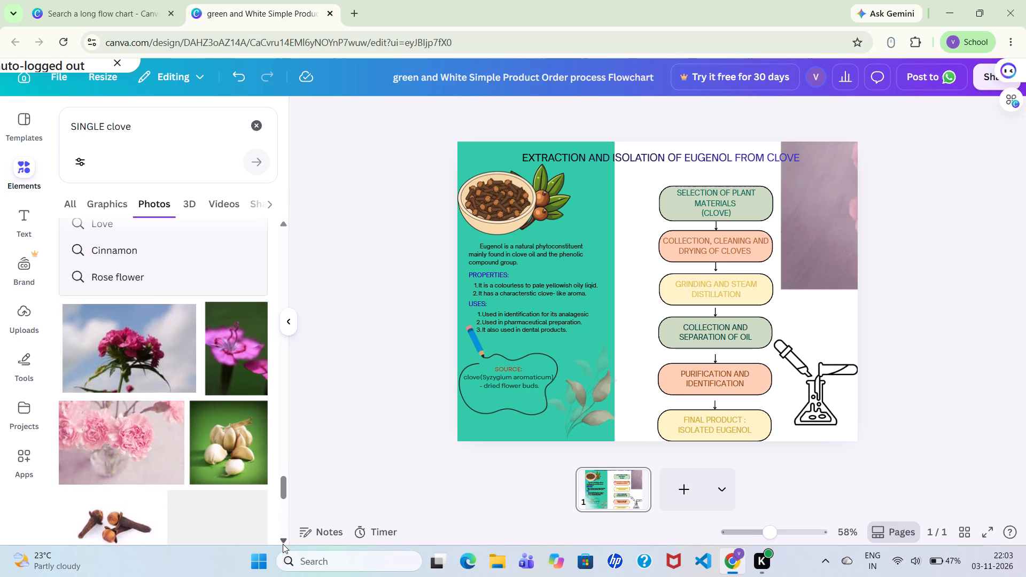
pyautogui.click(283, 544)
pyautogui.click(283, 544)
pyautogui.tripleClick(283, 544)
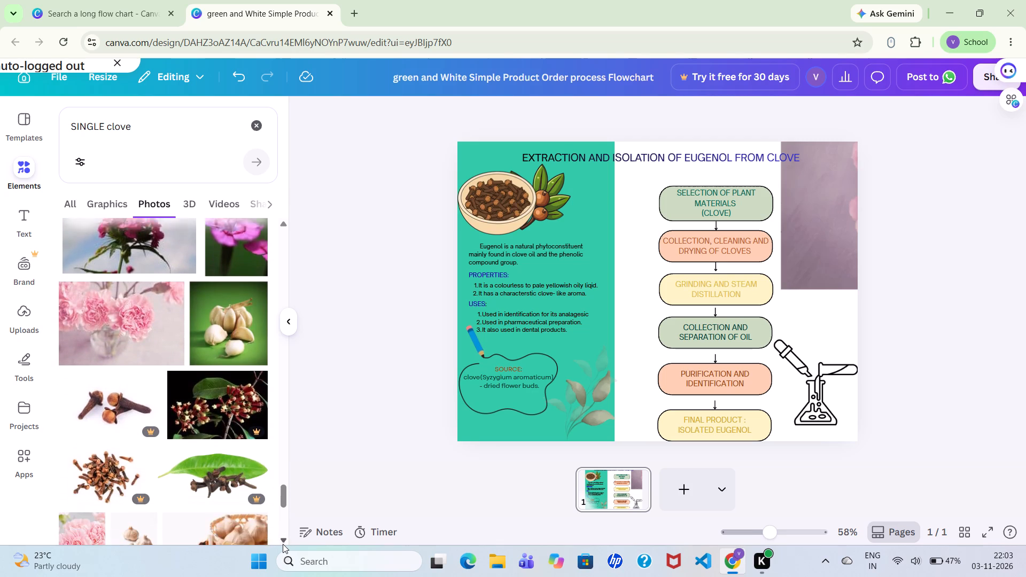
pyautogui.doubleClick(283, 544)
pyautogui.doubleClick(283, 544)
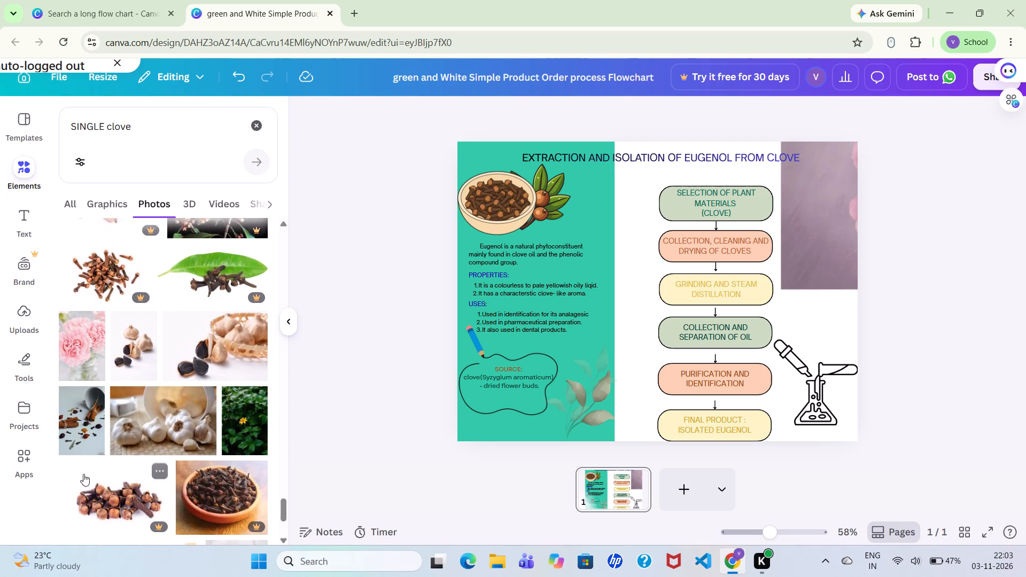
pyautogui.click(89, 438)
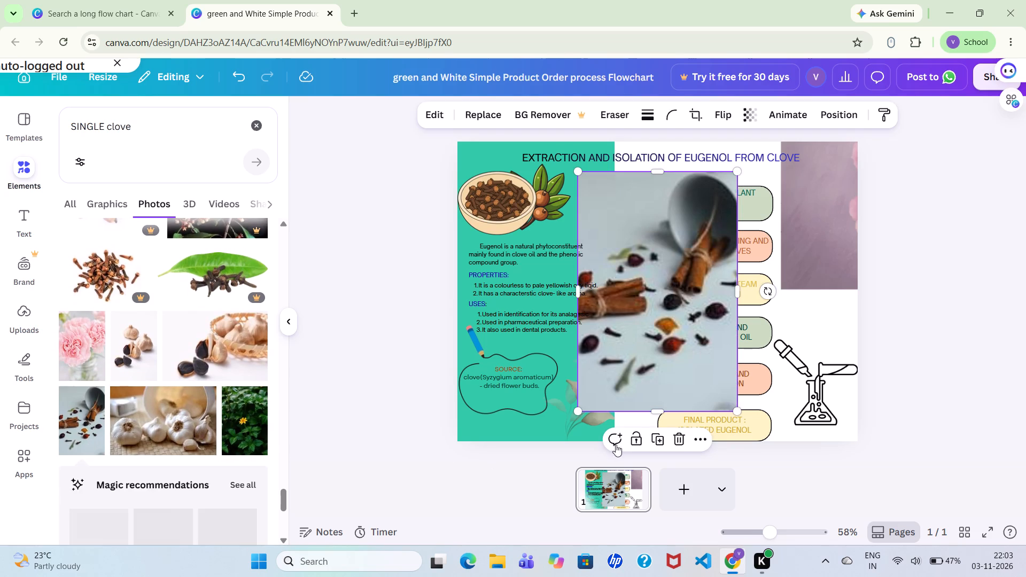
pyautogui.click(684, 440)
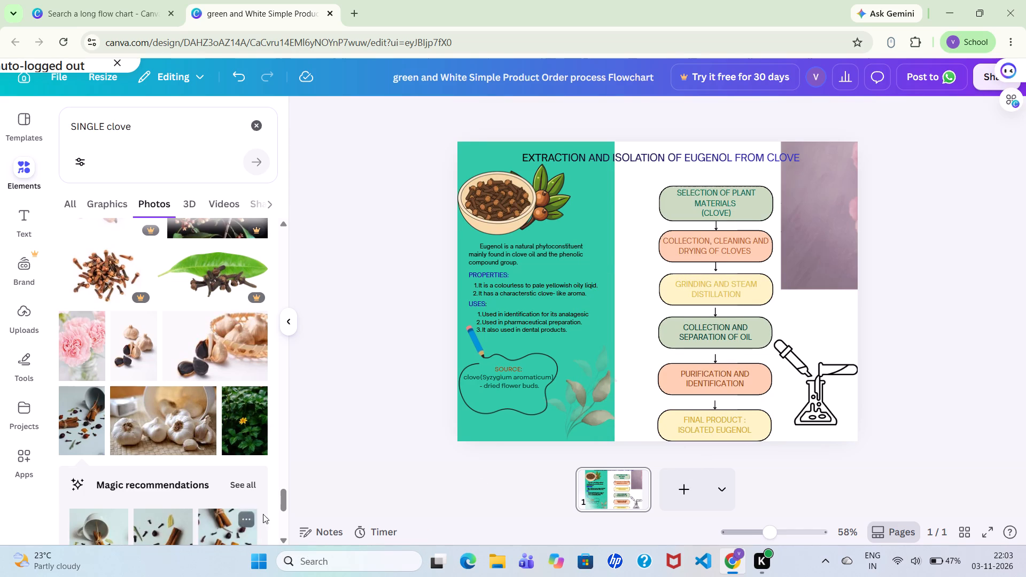
# Examine further "SINGLE clove" photo results for a picture suited to the source note.
pyautogui.tripleClick(282, 544)
pyautogui.click(282, 544)
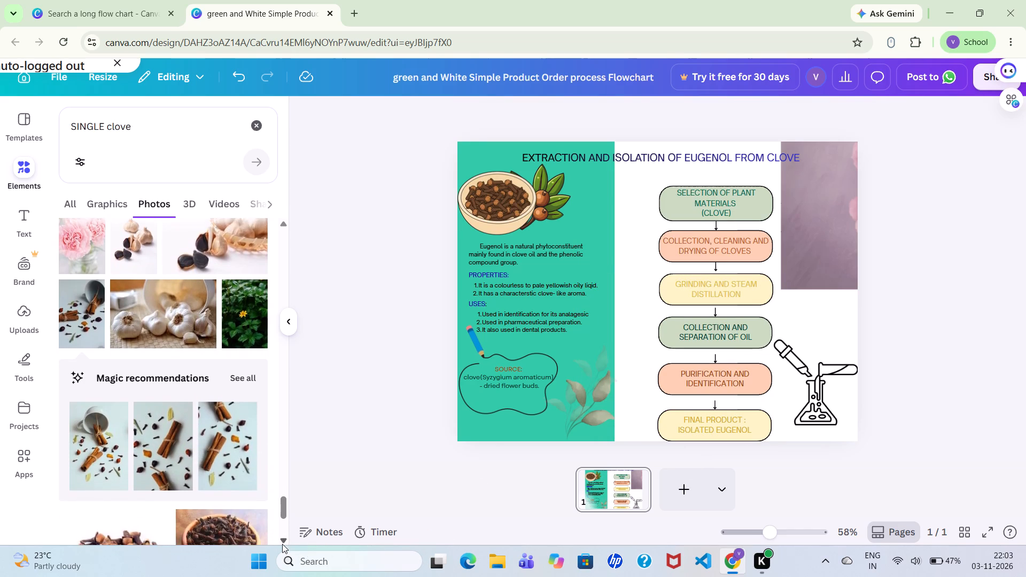
pyautogui.tripleClick(282, 544)
pyautogui.tripleClick(282, 544)
pyautogui.tripleClick(282, 544)
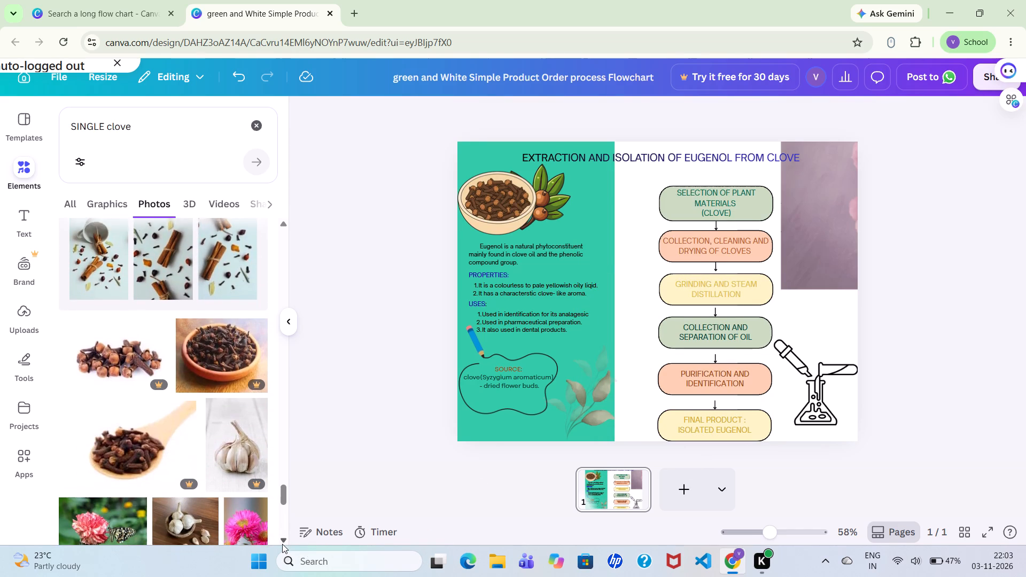
pyautogui.doubleClick(282, 544)
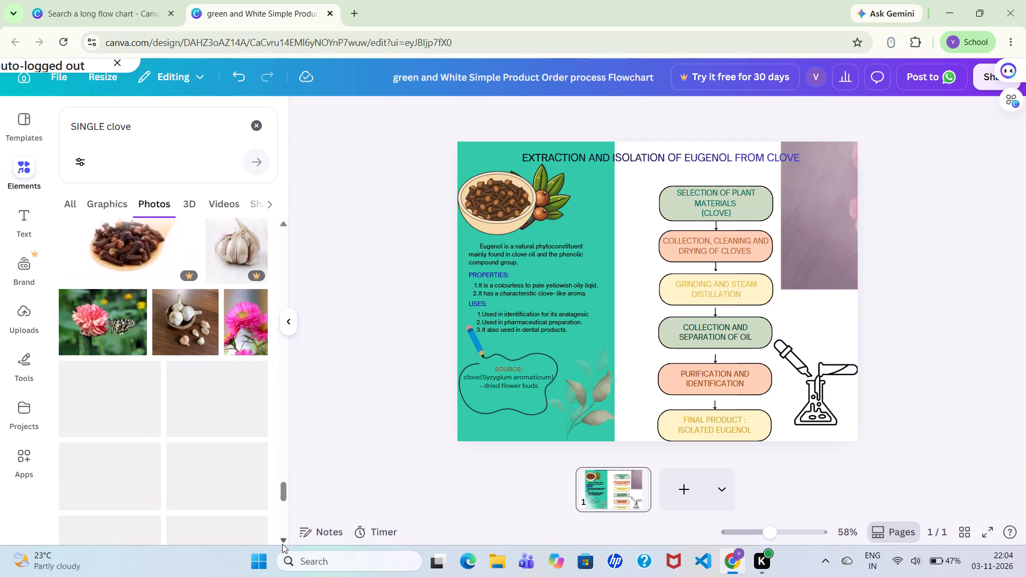
pyautogui.click(282, 544)
pyautogui.click(282, 544)
pyautogui.click(282, 544)
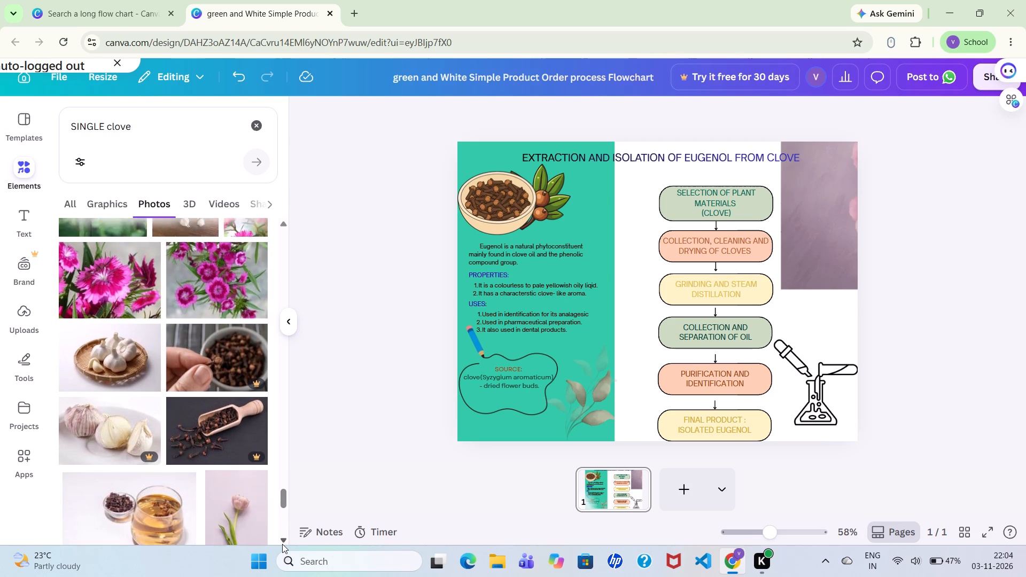
pyautogui.tripleClick(282, 544)
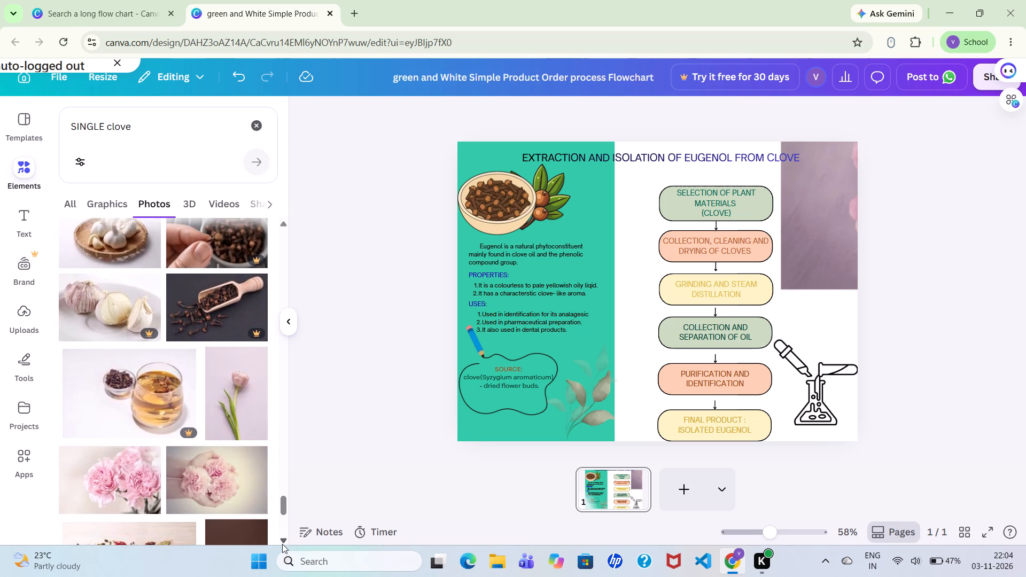
pyautogui.tripleClick(282, 544)
pyautogui.tripleClick(282, 544)
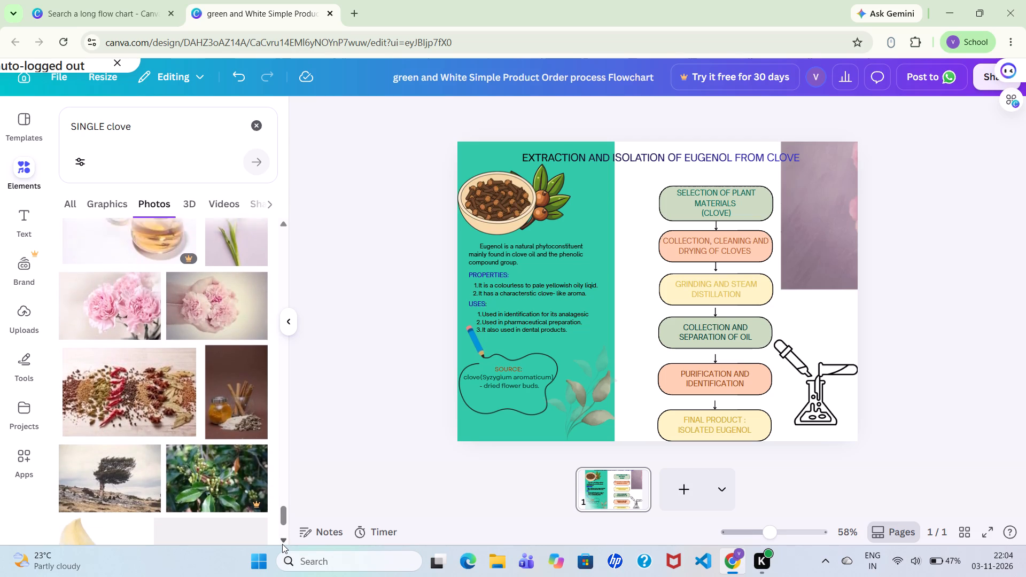
pyautogui.tripleClick(282, 544)
pyautogui.tripleClick(282, 544)
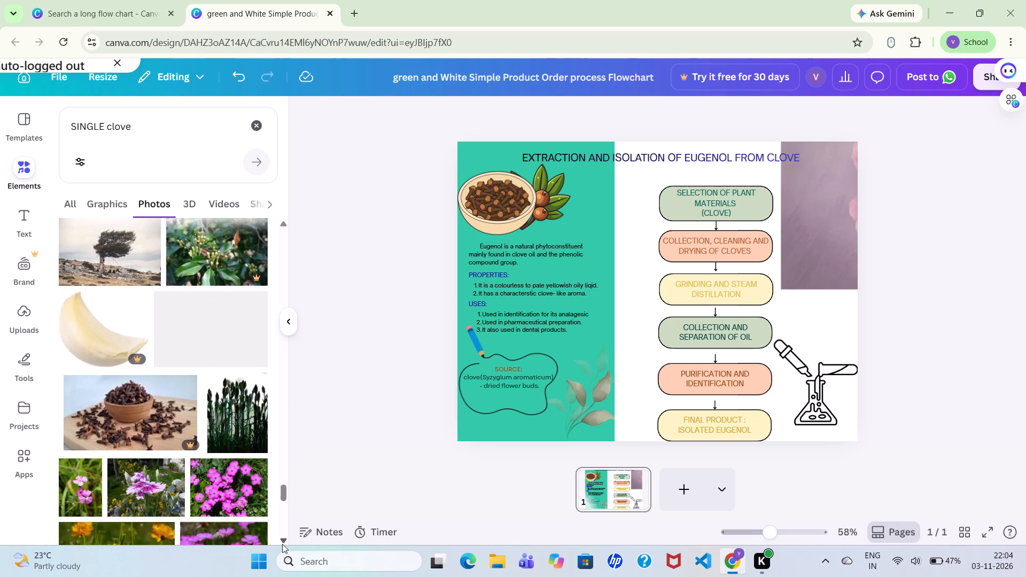
pyautogui.tripleClick(282, 544)
pyautogui.click(282, 544)
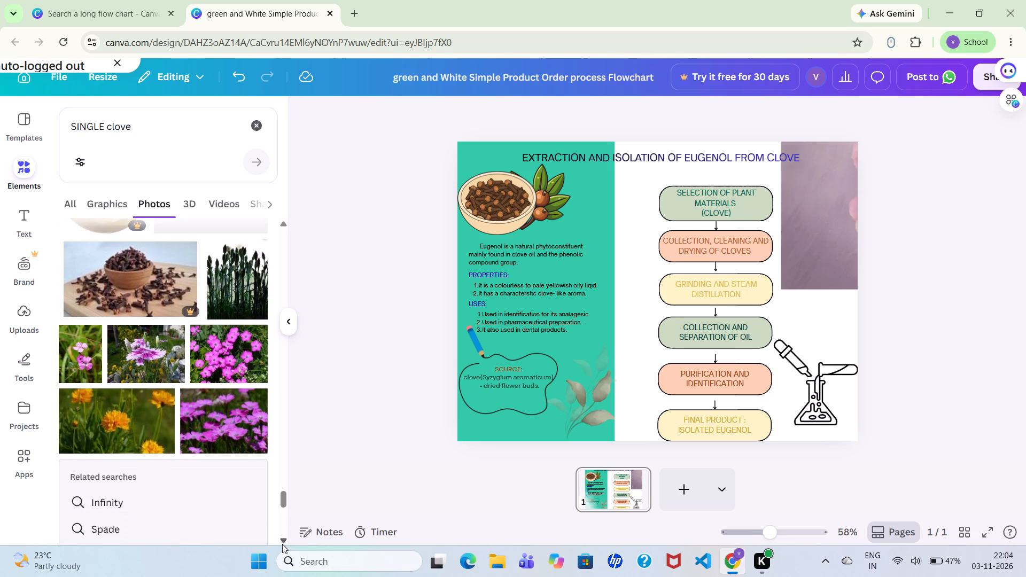
pyautogui.tripleClick(282, 544)
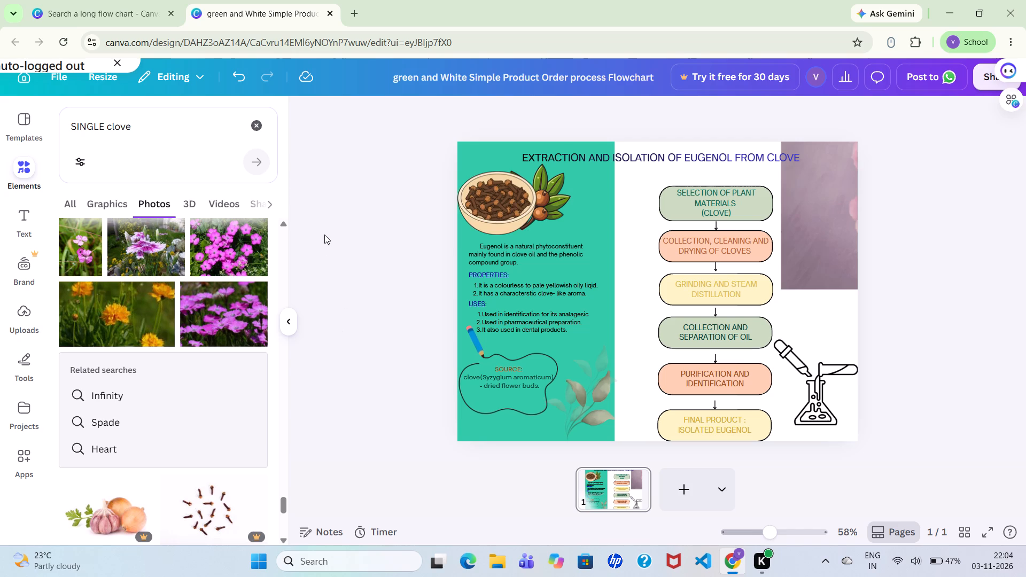
# Replace the element search with "small flower of eugenol or clove" and show all matching graphics.
pyautogui.click(256, 123)
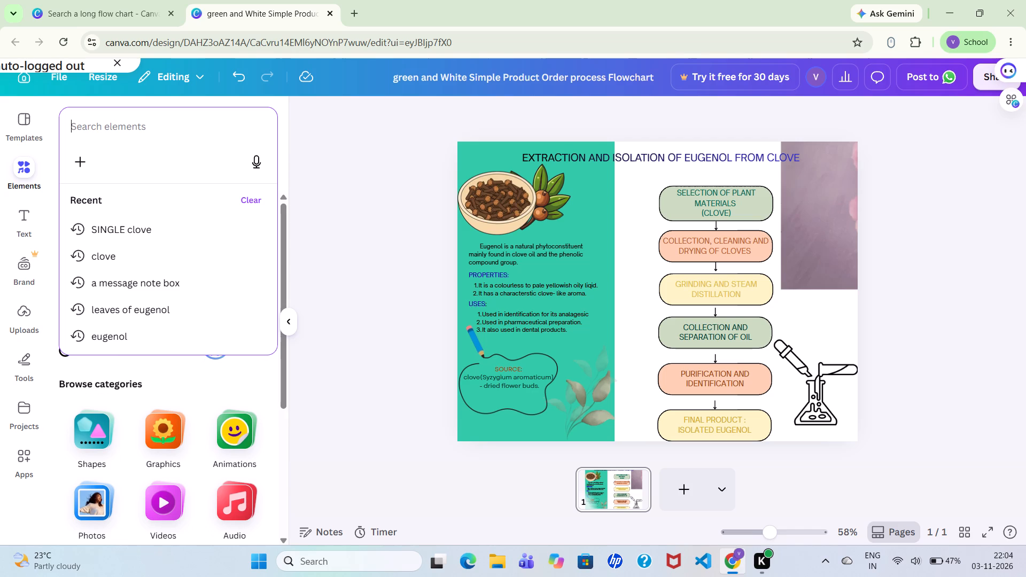
pyautogui.write('small')
pyautogui.press('space')
pyautogui.write('flower')
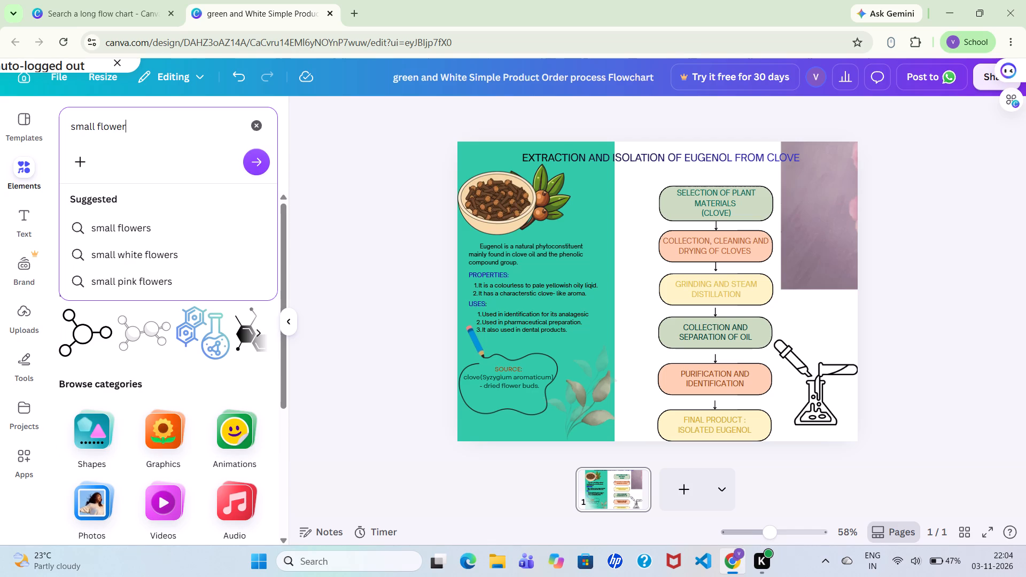
pyautogui.press('space')
pyautogui.write('of eugenol or clove')
pyautogui.press('space')
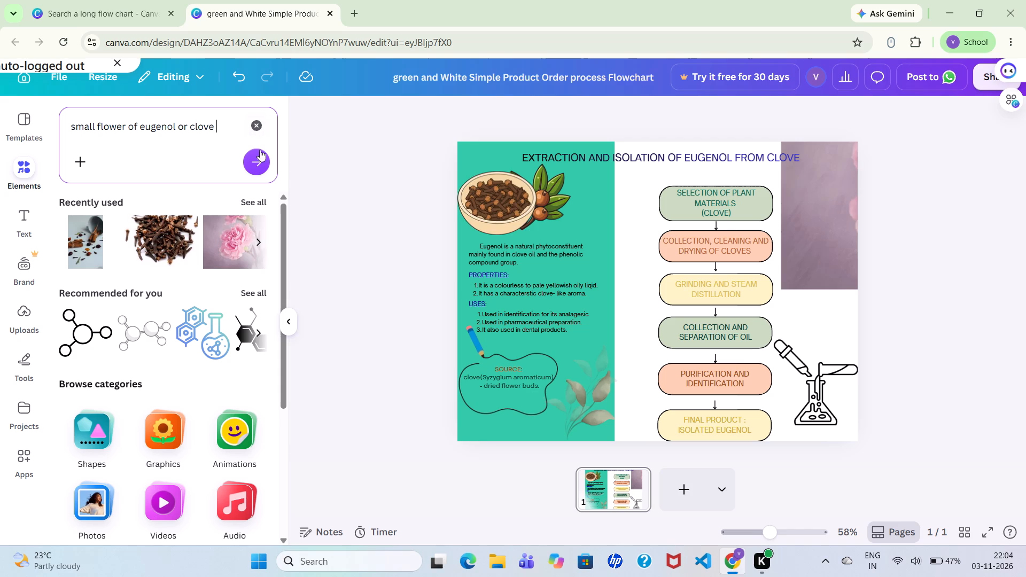
pyautogui.click(265, 168)
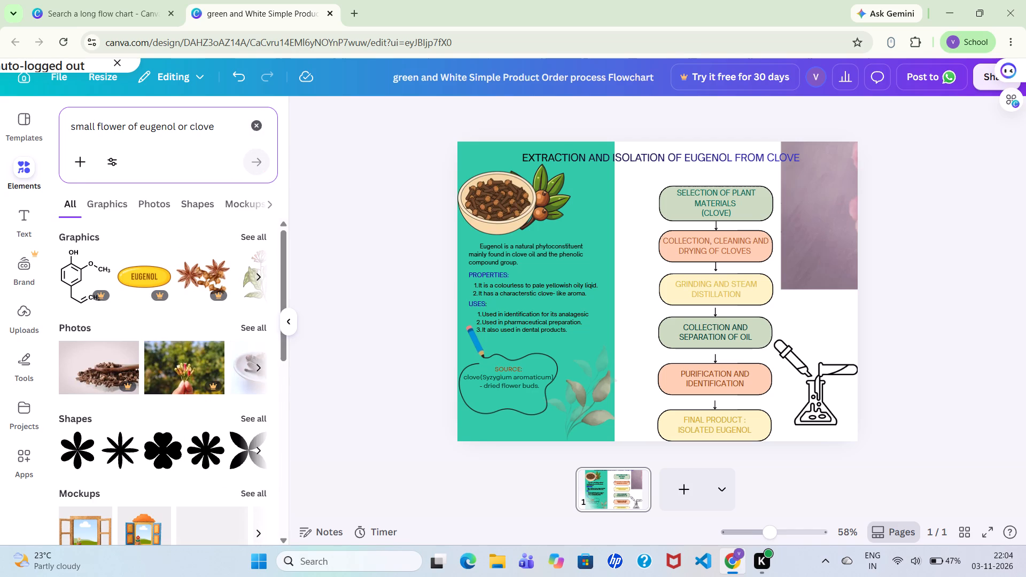
pyautogui.click(256, 240)
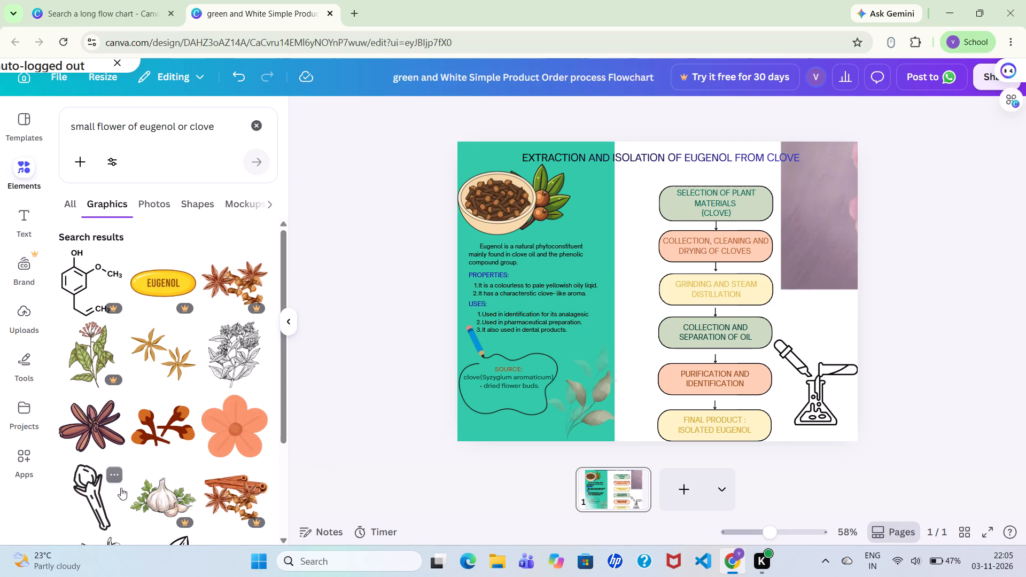
# Examine the "small flower of eugenol or clove" graphics for a small clove or flower to illustrate the source note.
pyautogui.click(284, 540)
pyautogui.click(284, 540)
pyautogui.click(284, 540)
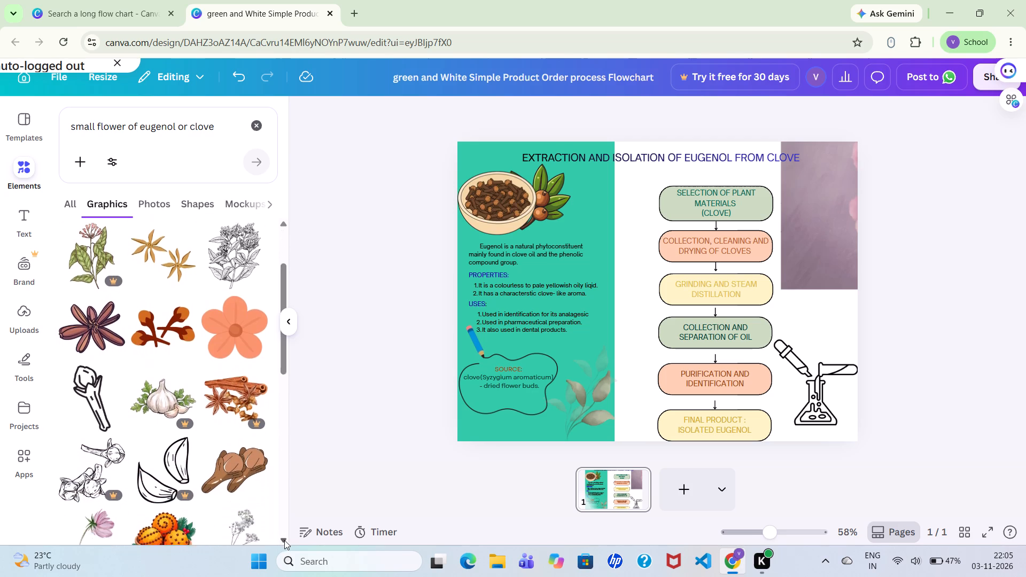
pyautogui.click(284, 540)
pyautogui.click(284, 540)
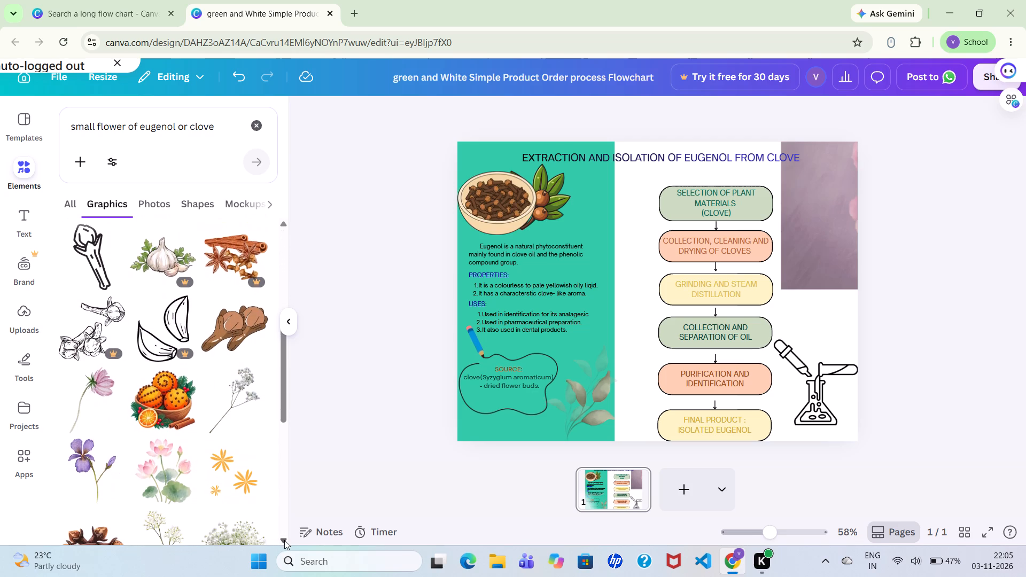
pyautogui.tripleClick(284, 540)
pyautogui.tripleClick(284, 540)
pyautogui.tripleClick(284, 540)
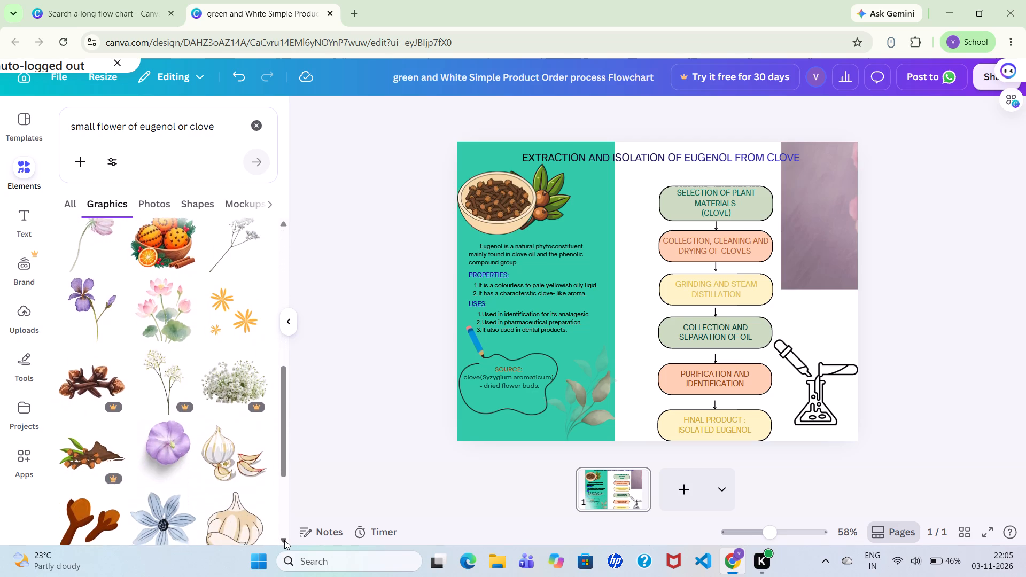
pyautogui.doubleClick(284, 540)
pyautogui.tripleClick(284, 540)
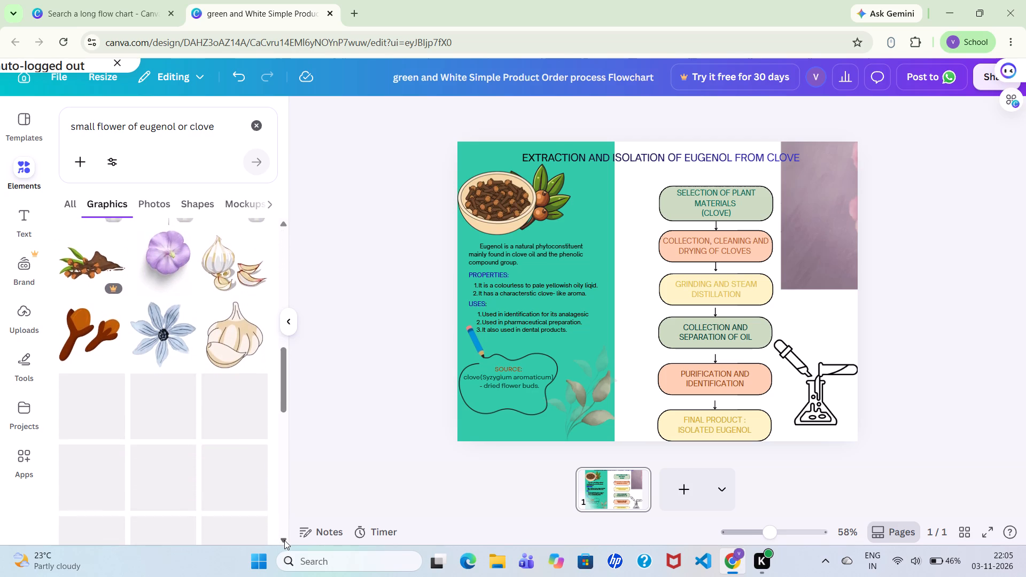
pyautogui.click(284, 540)
pyautogui.tripleClick(284, 540)
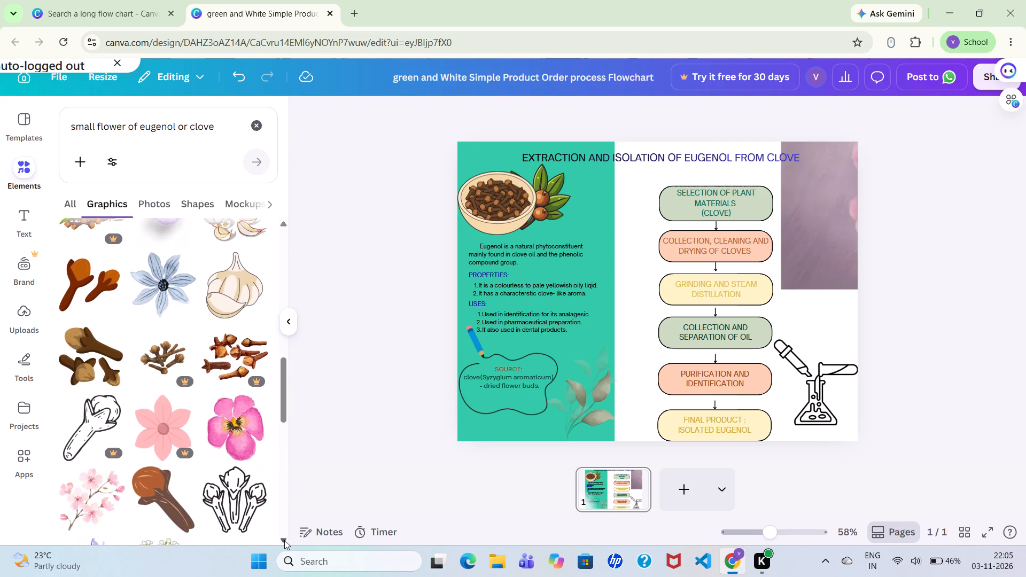
pyautogui.tripleClick(284, 540)
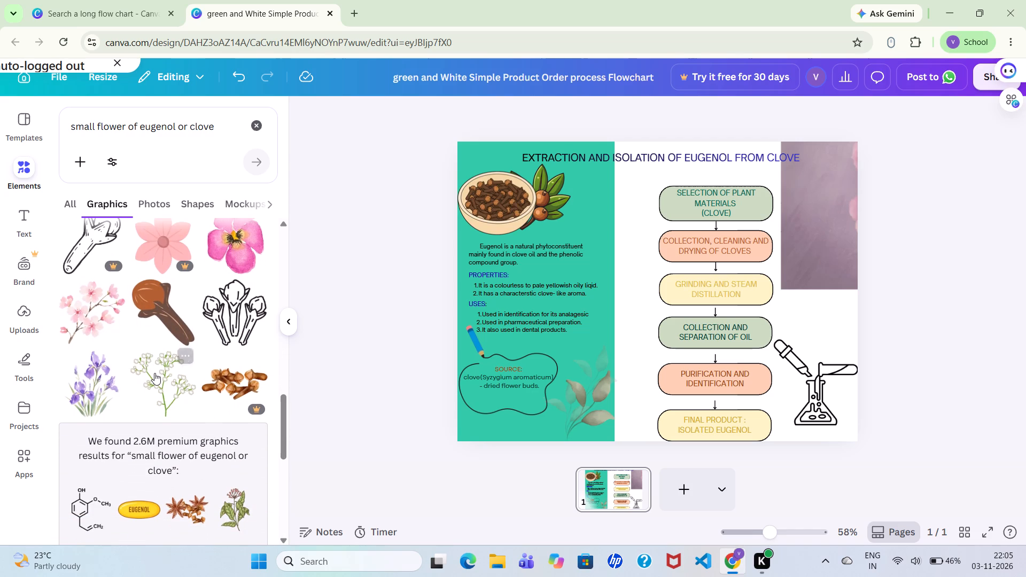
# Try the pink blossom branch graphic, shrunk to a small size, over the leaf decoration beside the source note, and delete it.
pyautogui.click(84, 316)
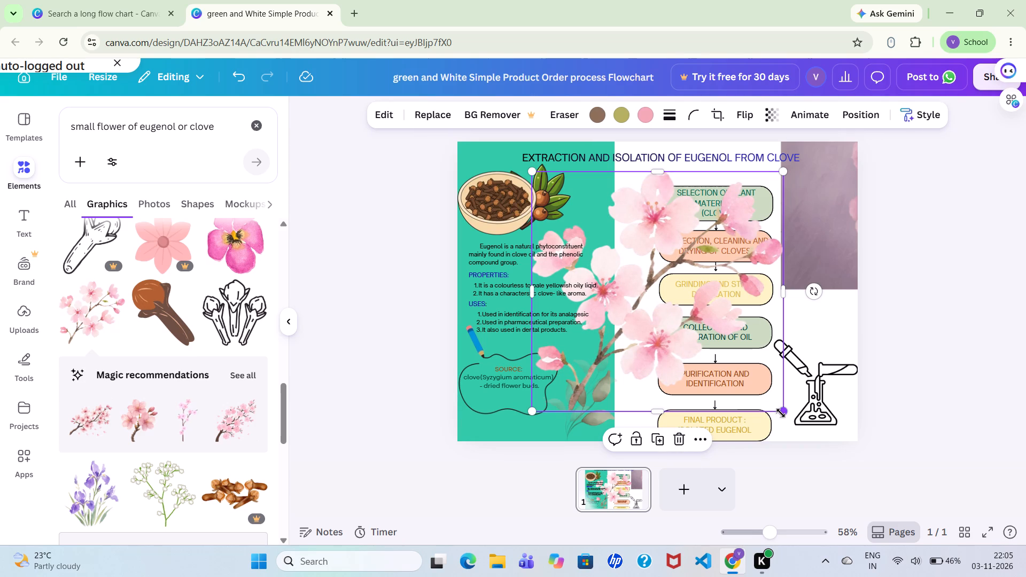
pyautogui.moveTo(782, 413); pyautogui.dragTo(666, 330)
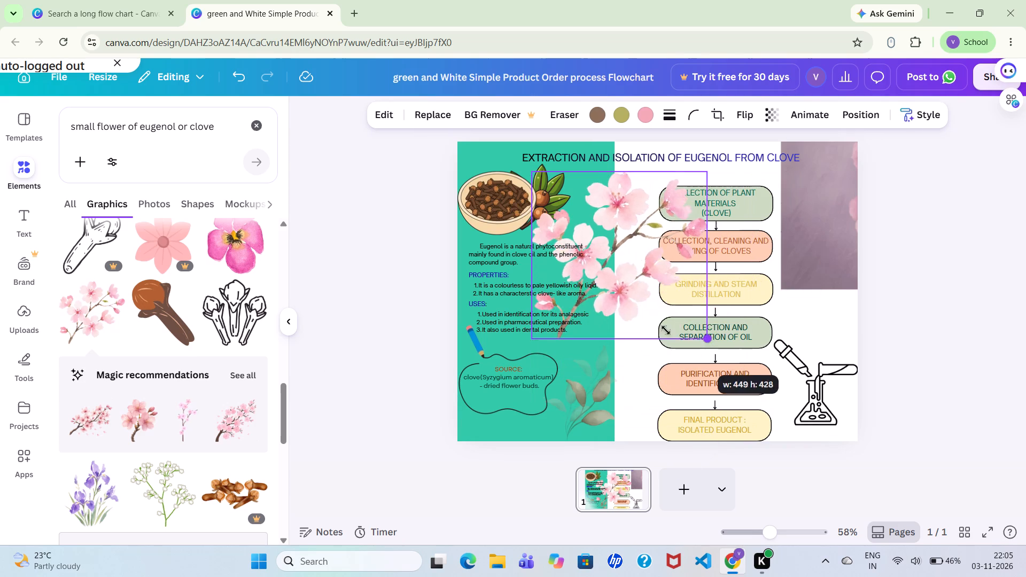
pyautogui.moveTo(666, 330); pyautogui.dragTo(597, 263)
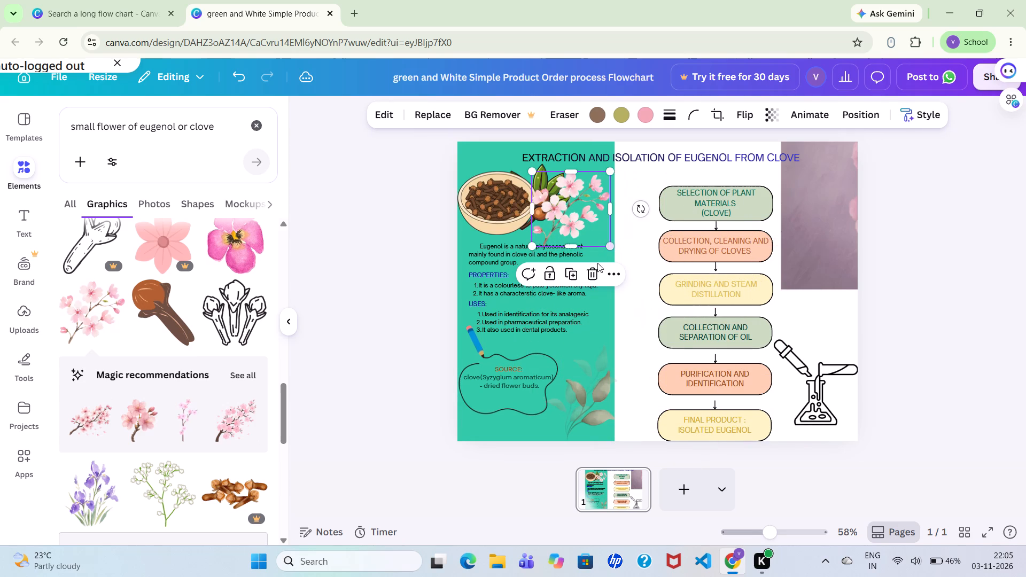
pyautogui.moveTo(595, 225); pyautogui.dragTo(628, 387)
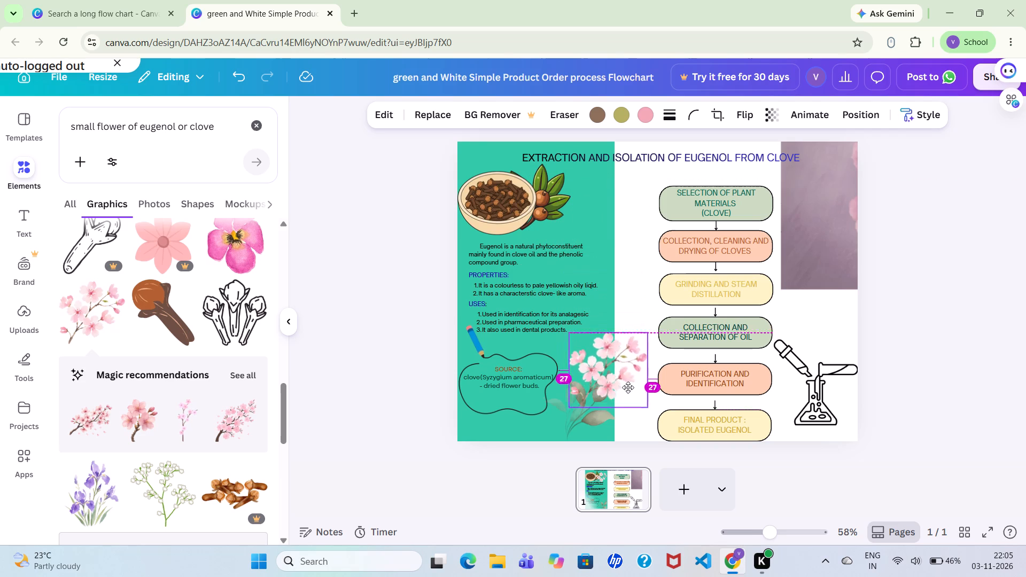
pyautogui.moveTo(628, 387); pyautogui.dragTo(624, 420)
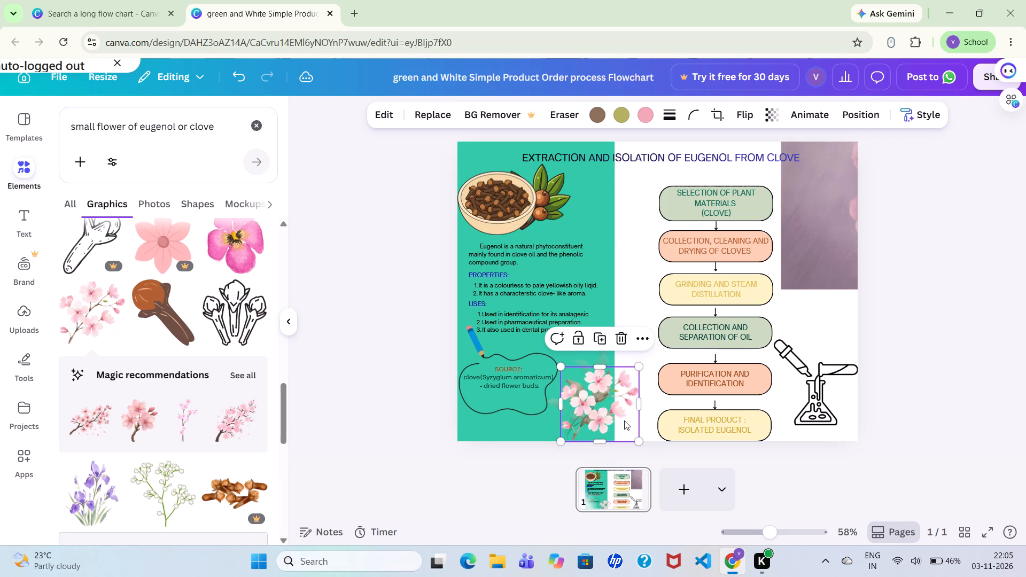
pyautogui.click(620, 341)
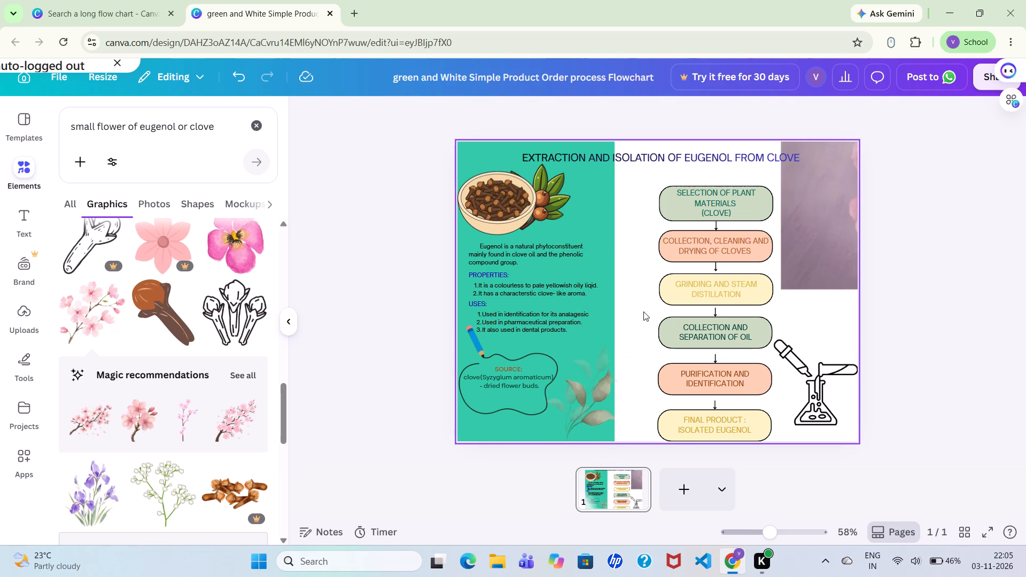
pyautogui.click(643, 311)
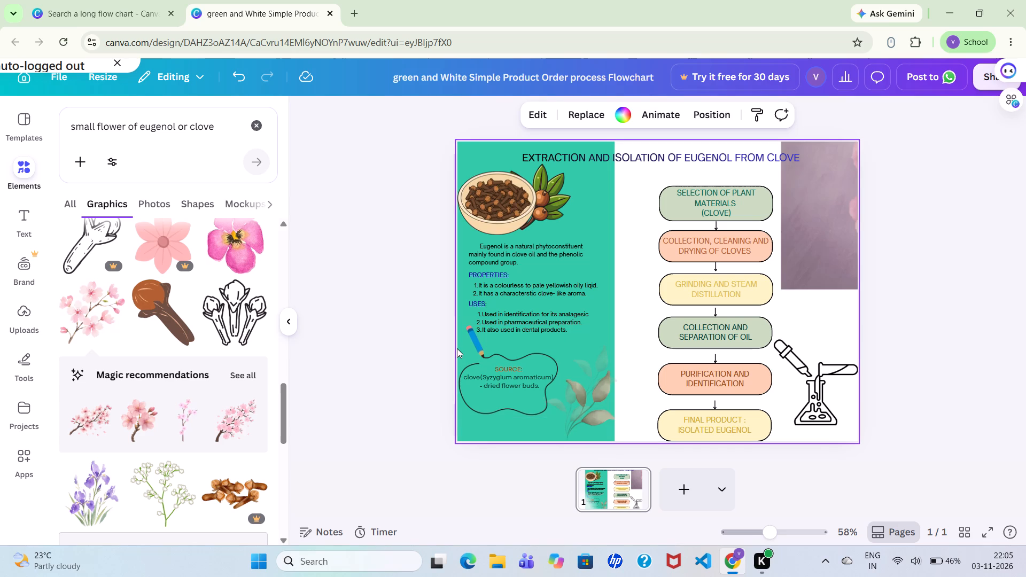
# Add the black-outlined single clove graphic from the search results, shrink it to a small size and tilt it counterclockwise.
pyautogui.doubleClick(283, 231)
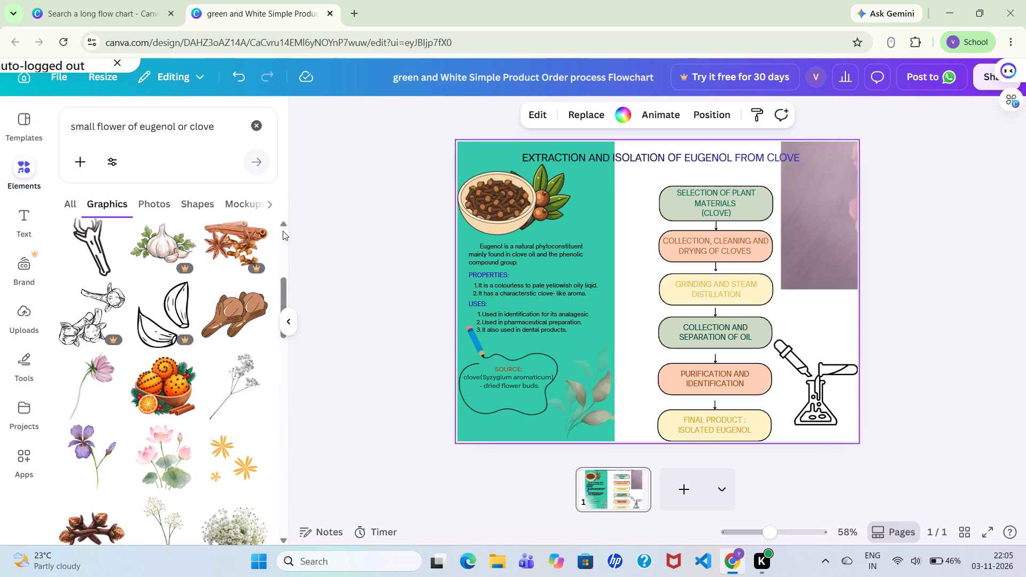
pyautogui.click(283, 231)
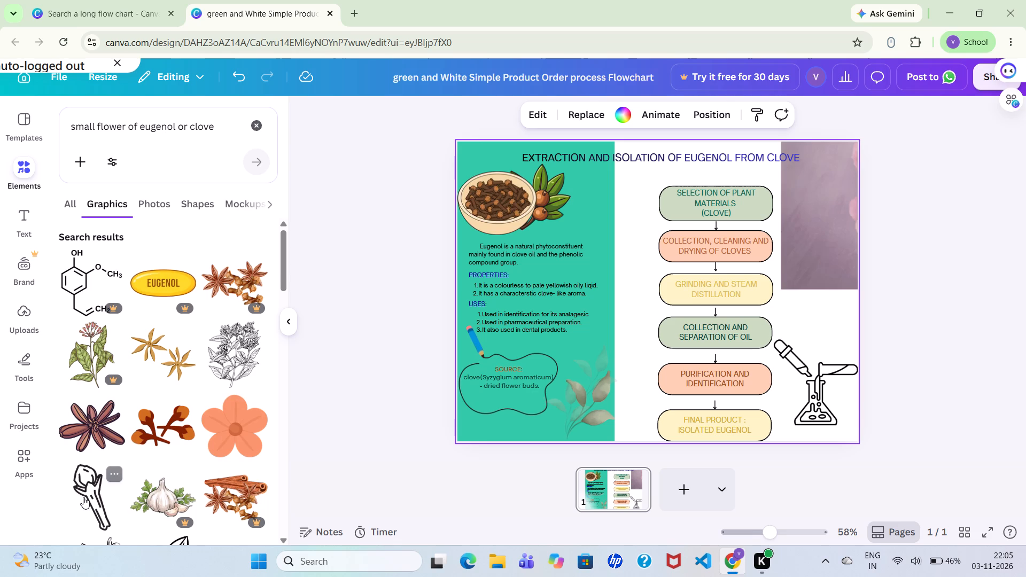
pyautogui.click(83, 497)
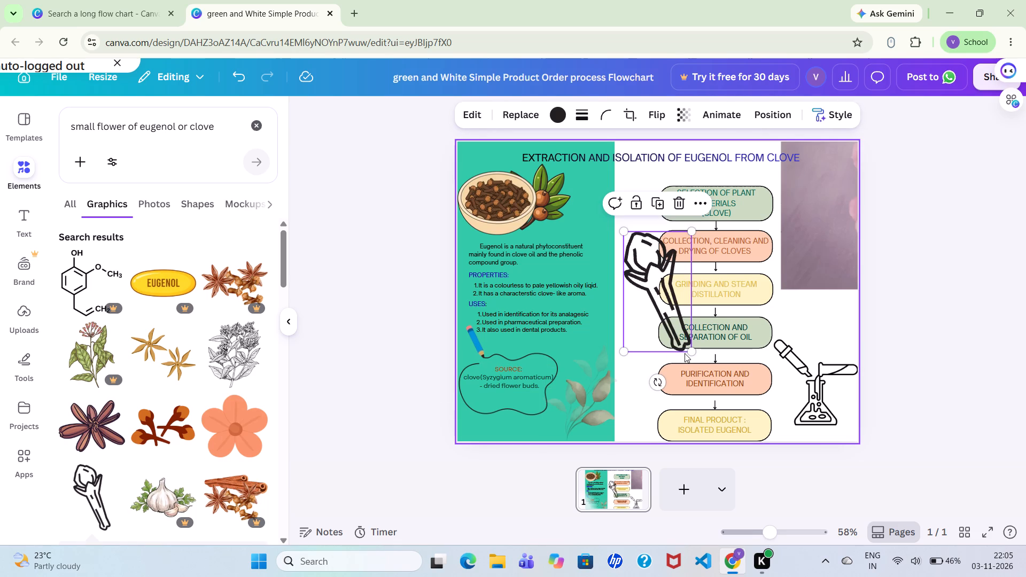
pyautogui.moveTo(693, 352); pyautogui.dragTo(623, 294)
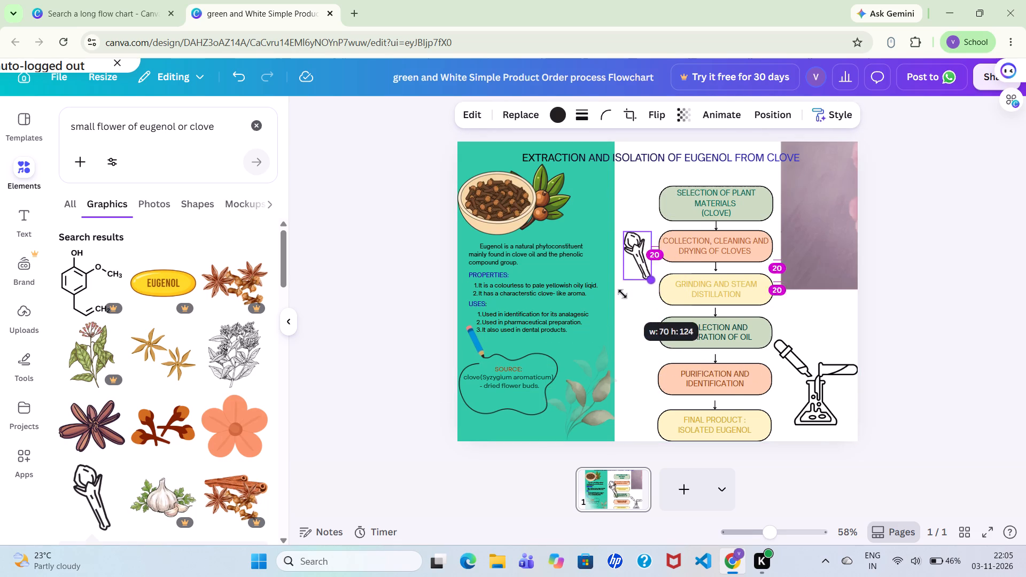
pyautogui.moveTo(623, 294); pyautogui.dragTo(646, 263)
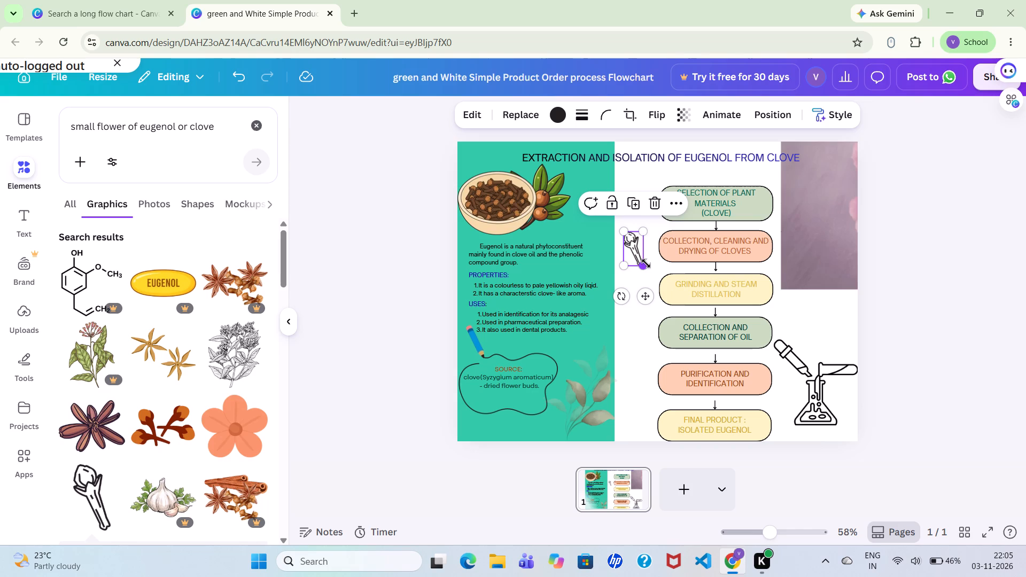
pyautogui.click(646, 295)
pyautogui.moveTo(622, 296); pyautogui.dragTo(644, 280)
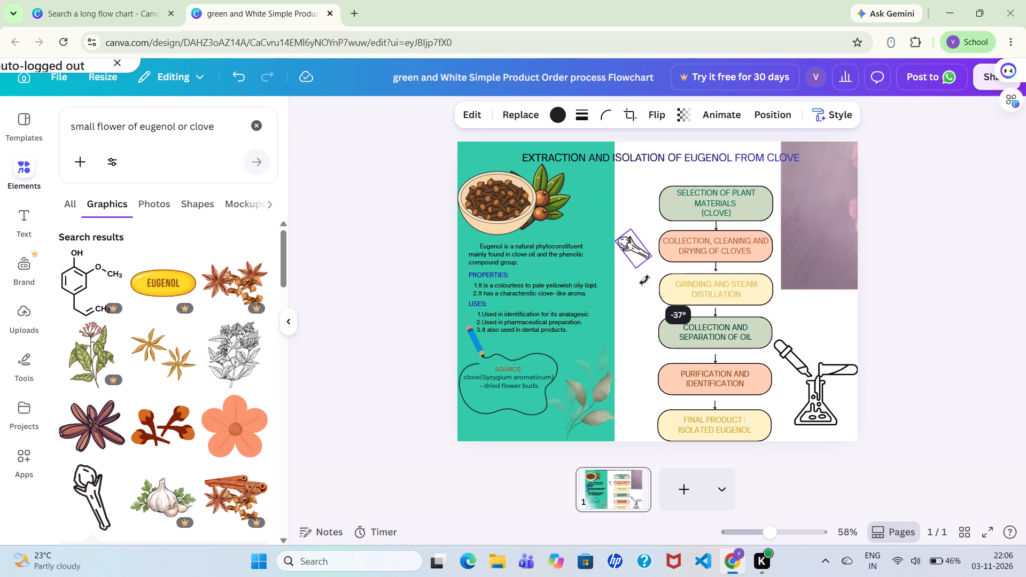
pyautogui.moveTo(644, 280); pyautogui.dragTo(651, 265)
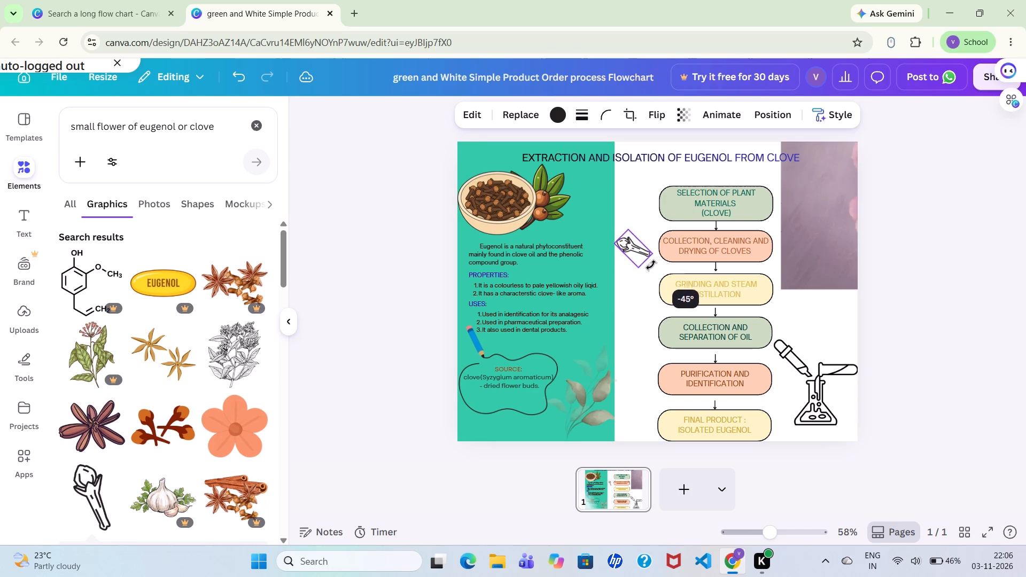
pyautogui.moveTo(651, 265); pyautogui.dragTo(653, 260)
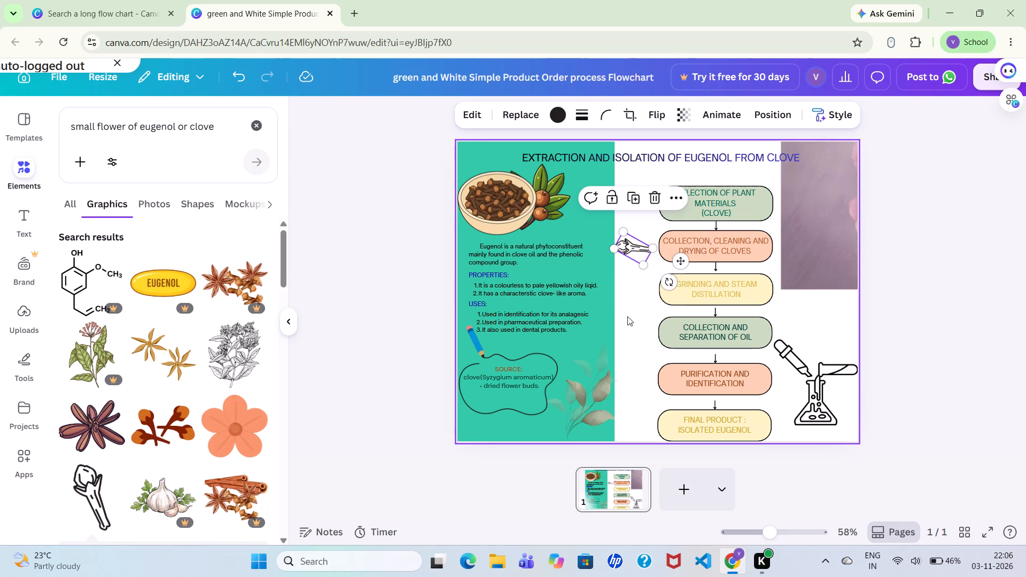
pyautogui.click(627, 316)
# Place the small clove graphic inside the source note, just below the "dried flower buds" text, and fine-tune its tilt.
pyautogui.moveTo(640, 247); pyautogui.dragTo(579, 334)
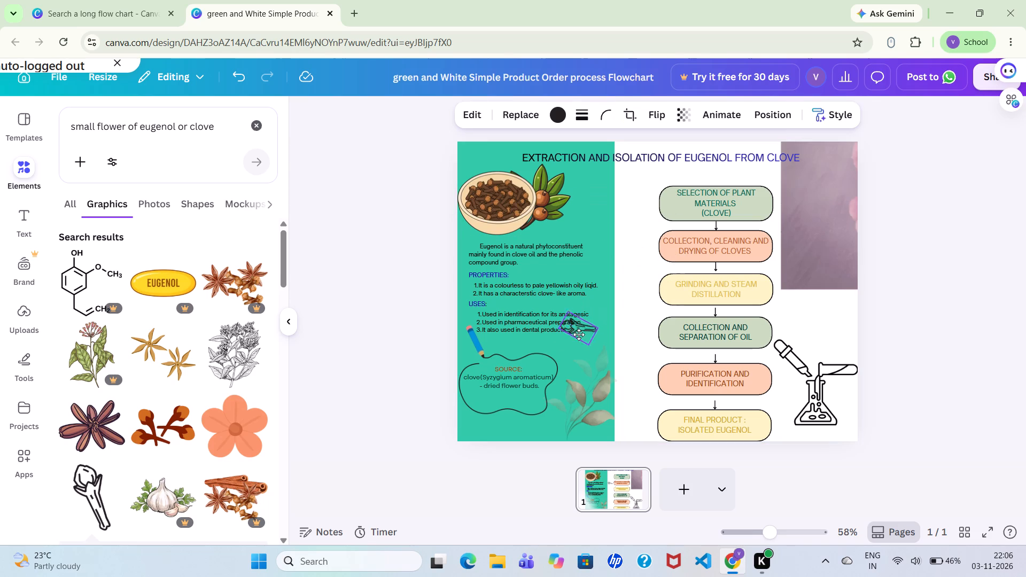
pyautogui.moveTo(579, 334); pyautogui.dragTo(511, 398)
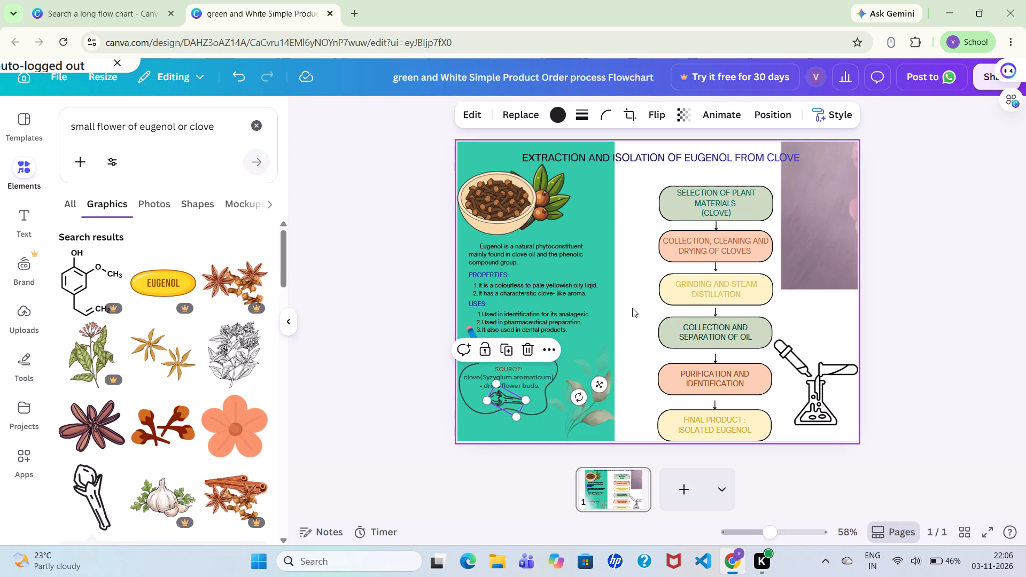
pyautogui.click(632, 308)
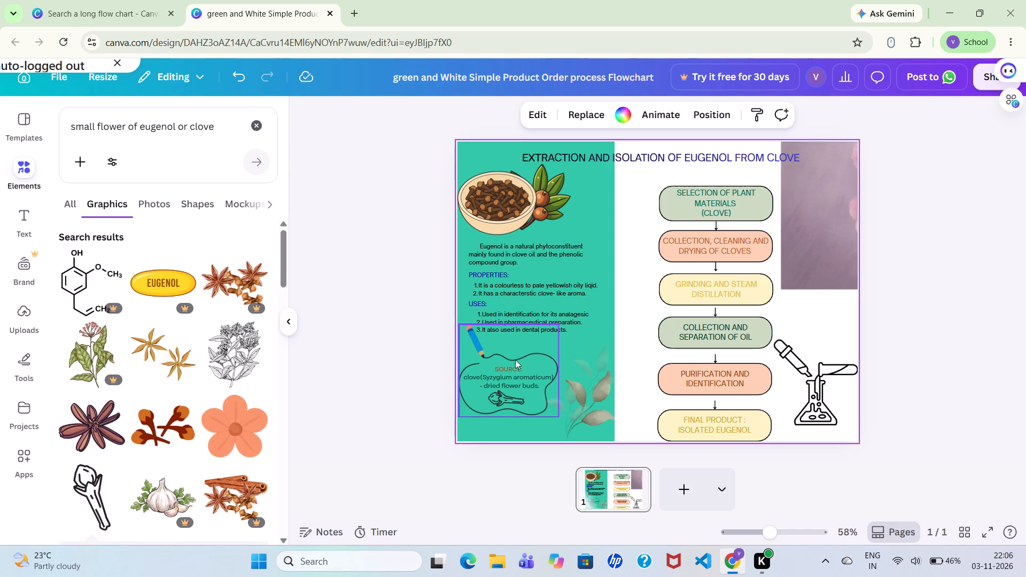
pyautogui.moveTo(507, 395); pyautogui.dragTo(506, 395)
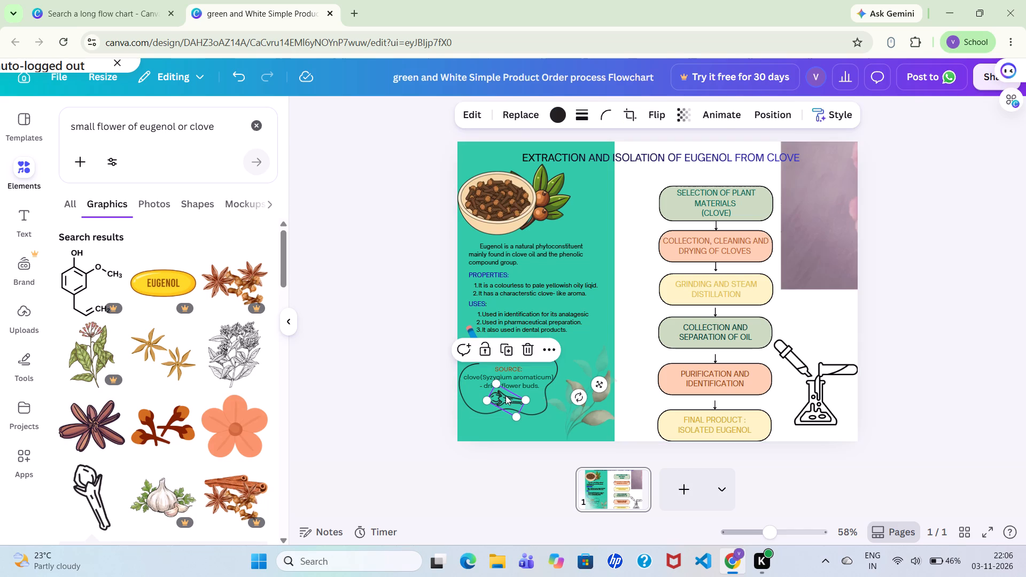
pyautogui.moveTo(506, 395); pyautogui.dragTo(493, 393)
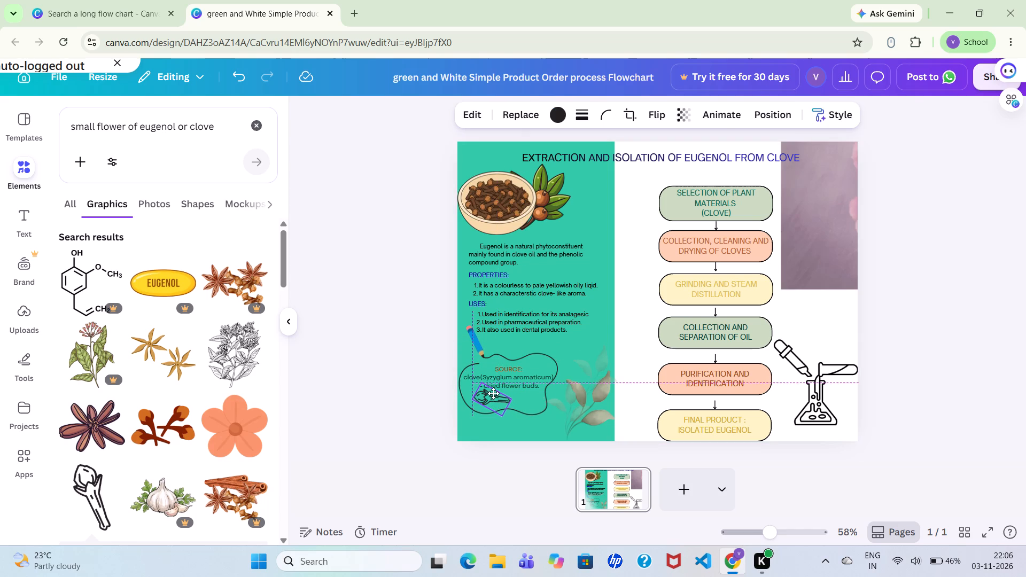
pyautogui.moveTo(493, 393); pyautogui.dragTo(493, 393)
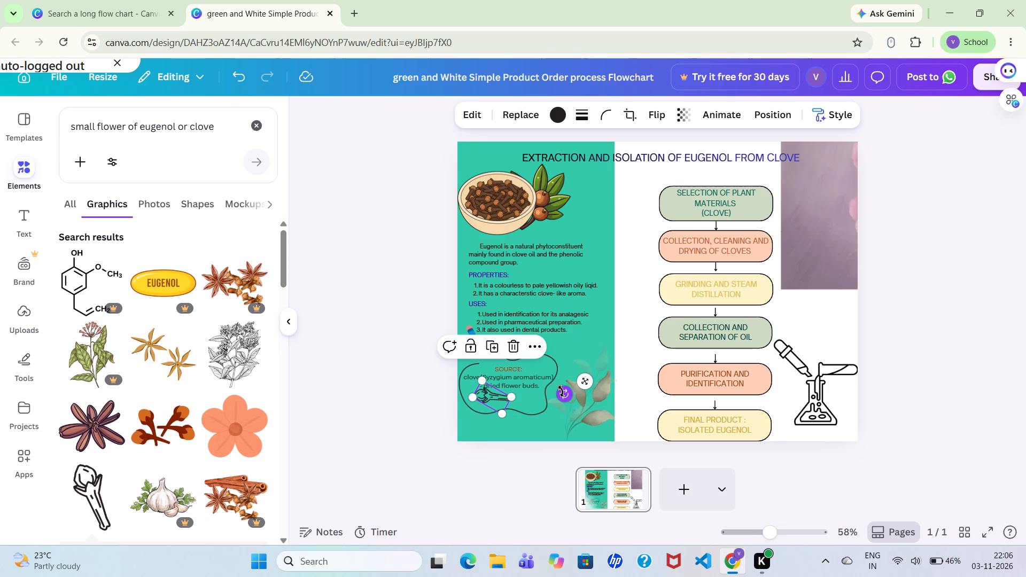
pyautogui.moveTo(561, 391); pyautogui.dragTo(561, 394)
pyautogui.moveTo(561, 394); pyautogui.dragTo(561, 399)
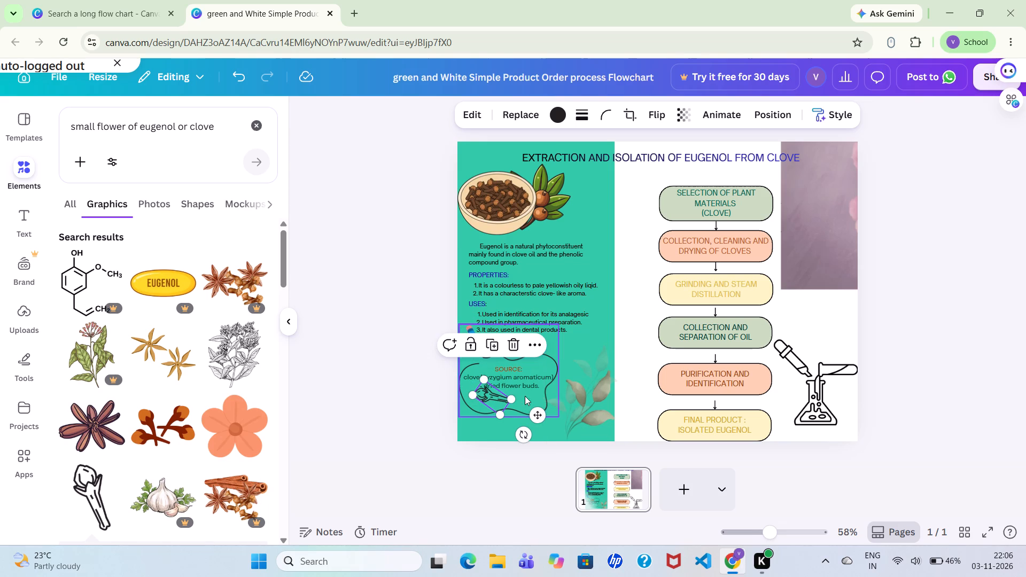
pyautogui.moveTo(490, 395); pyautogui.dragTo(488, 400)
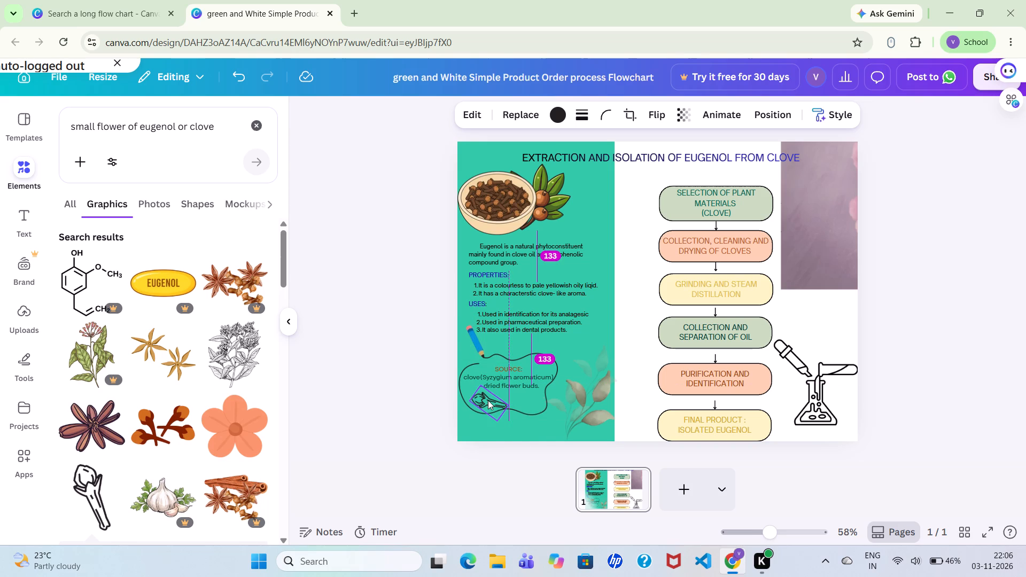
pyautogui.click(488, 400)
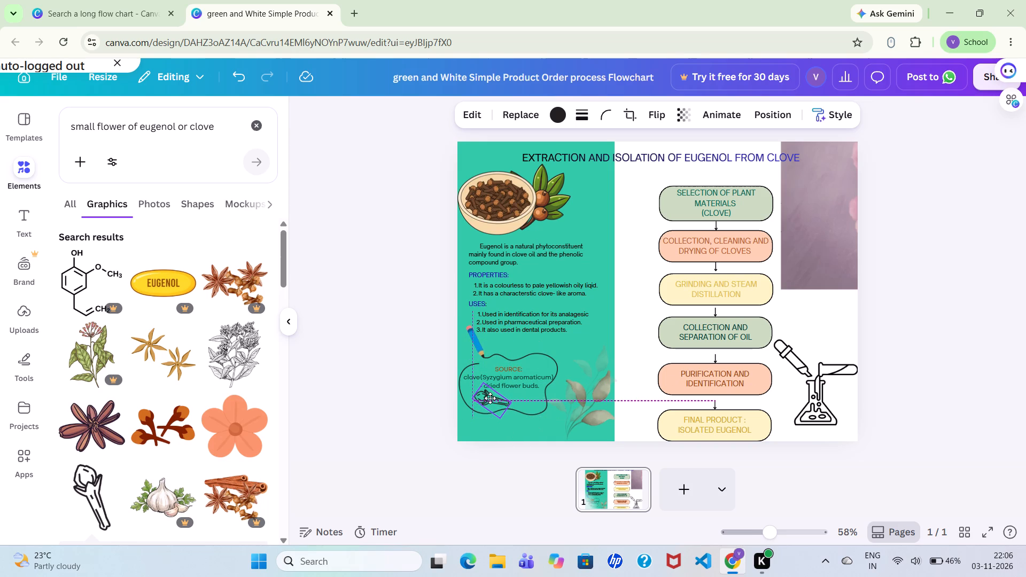
pyautogui.doubleClick(639, 323)
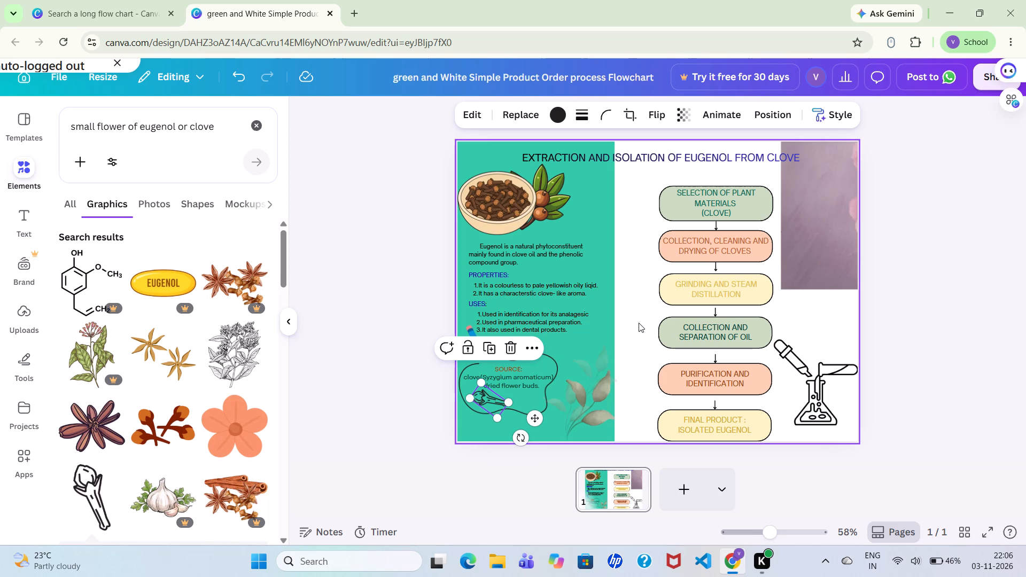
# Duplicate the small clove graphic, rotate the copy to a different angle and arrange both cloves side by side in the source note.
pyautogui.click(476, 394)
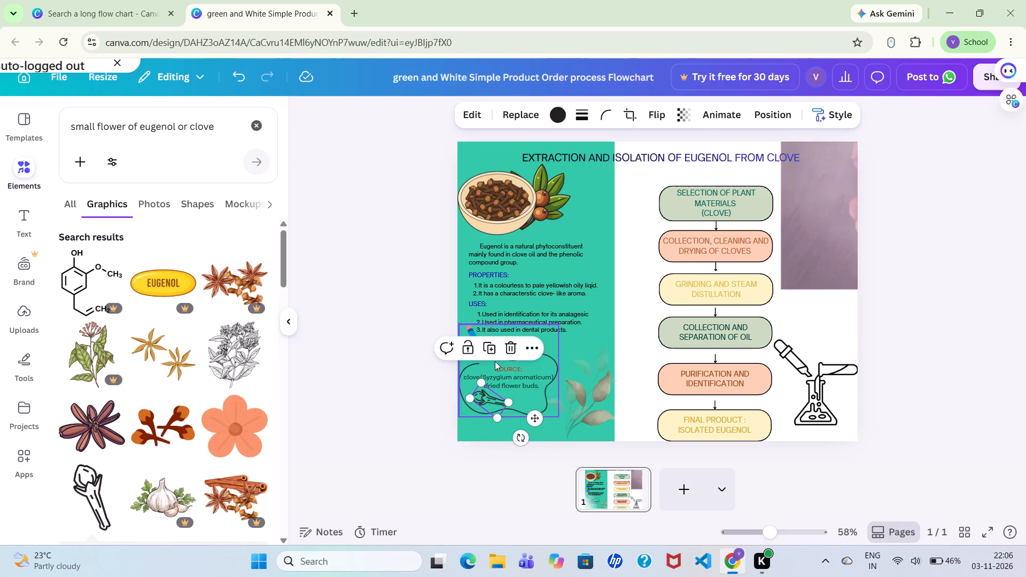
pyautogui.click(493, 354)
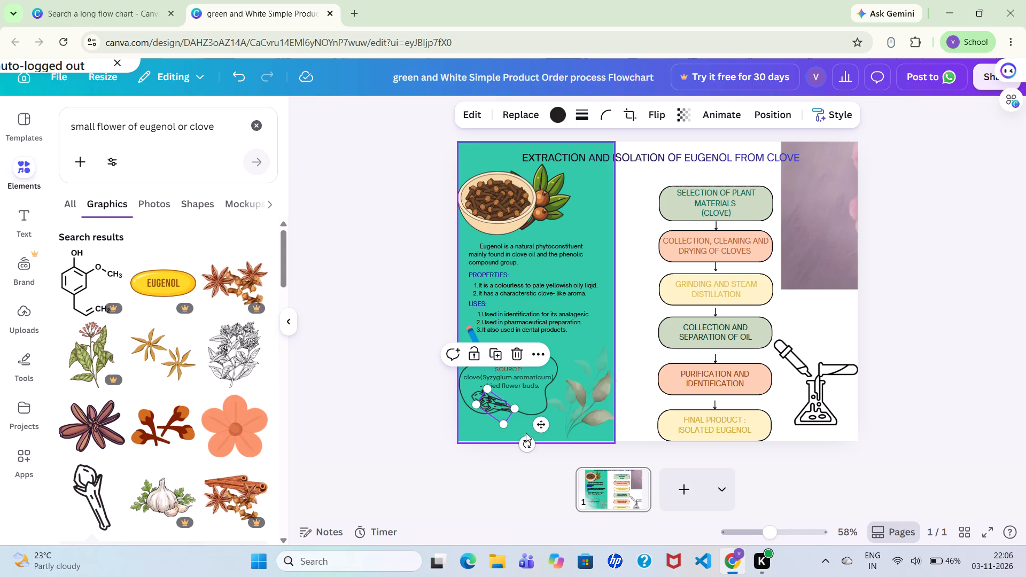
pyautogui.moveTo(526, 442); pyautogui.dragTo(484, 389)
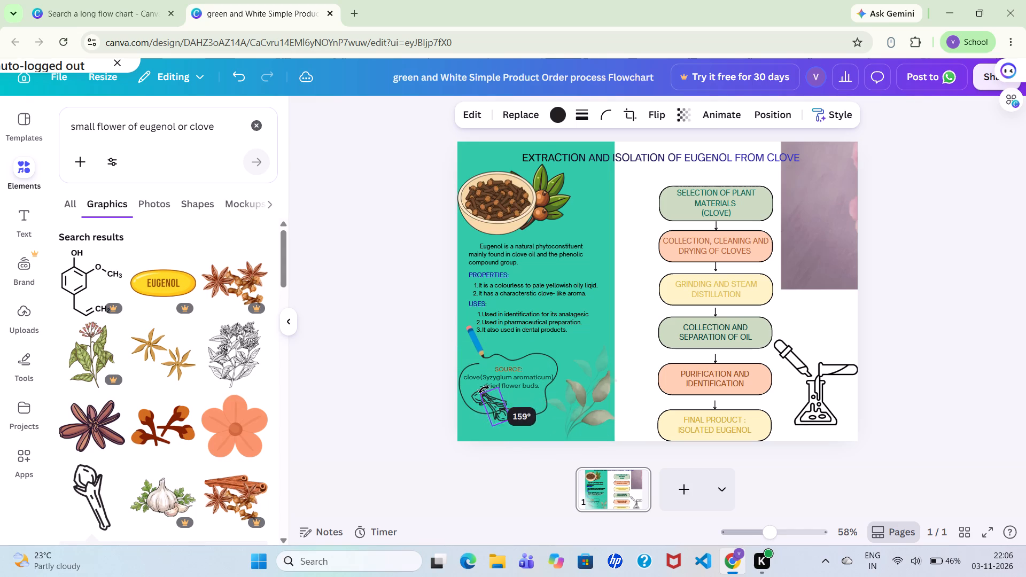
pyautogui.moveTo(484, 389); pyautogui.dragTo(481, 408)
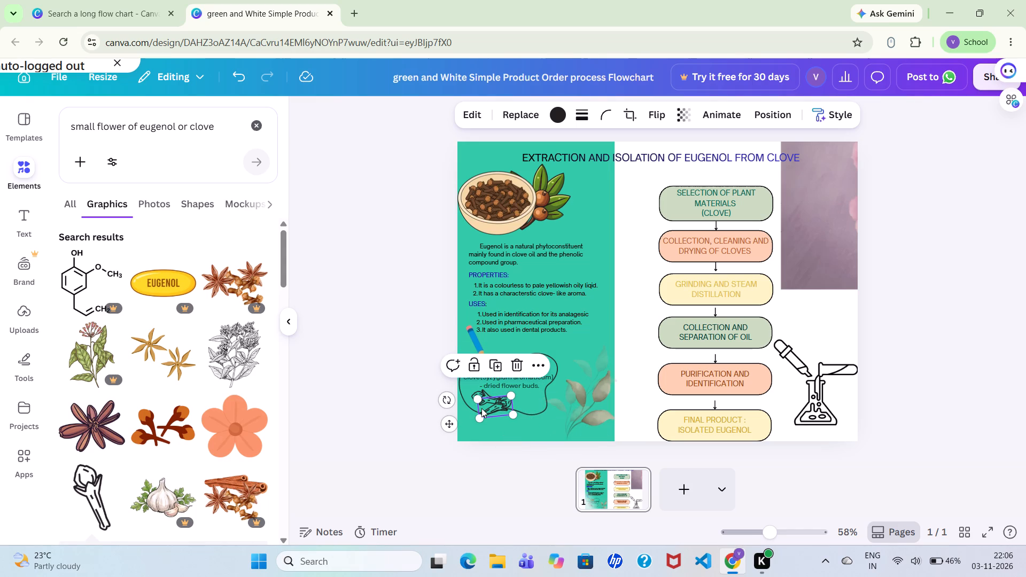
pyautogui.moveTo(496, 401); pyautogui.dragTo(503, 396)
pyautogui.click(646, 306)
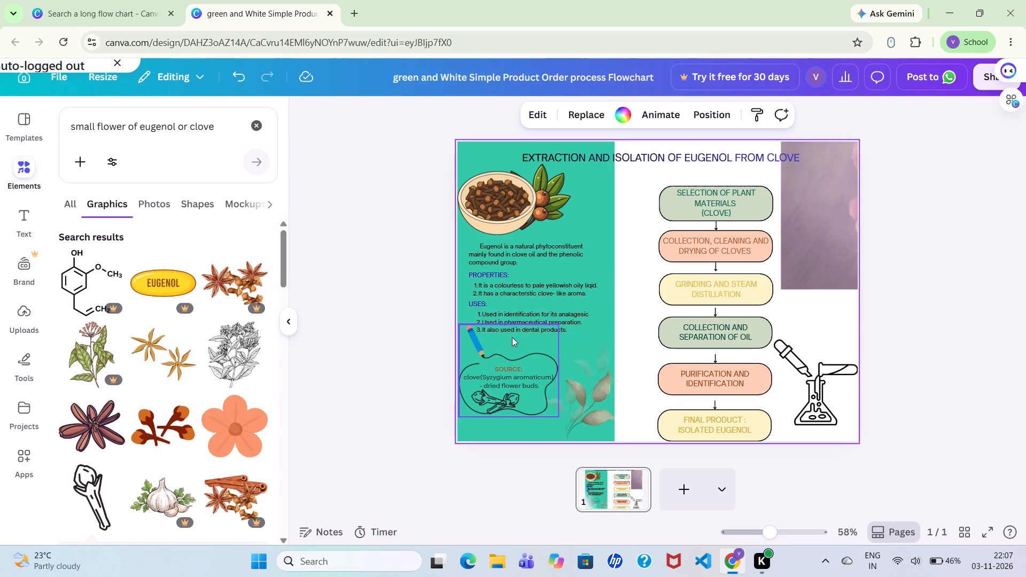
pyautogui.click(485, 391)
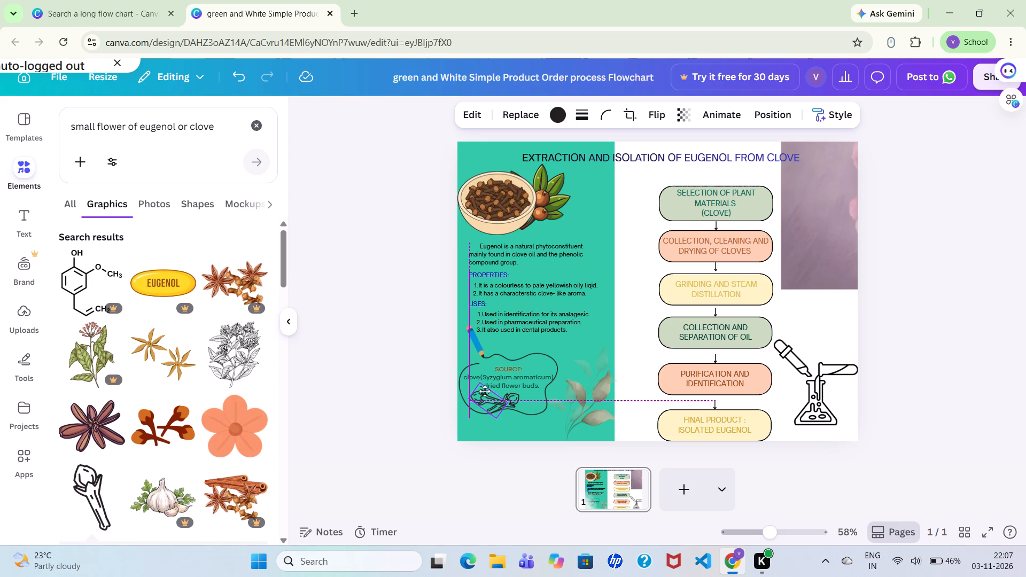
pyautogui.click(625, 301)
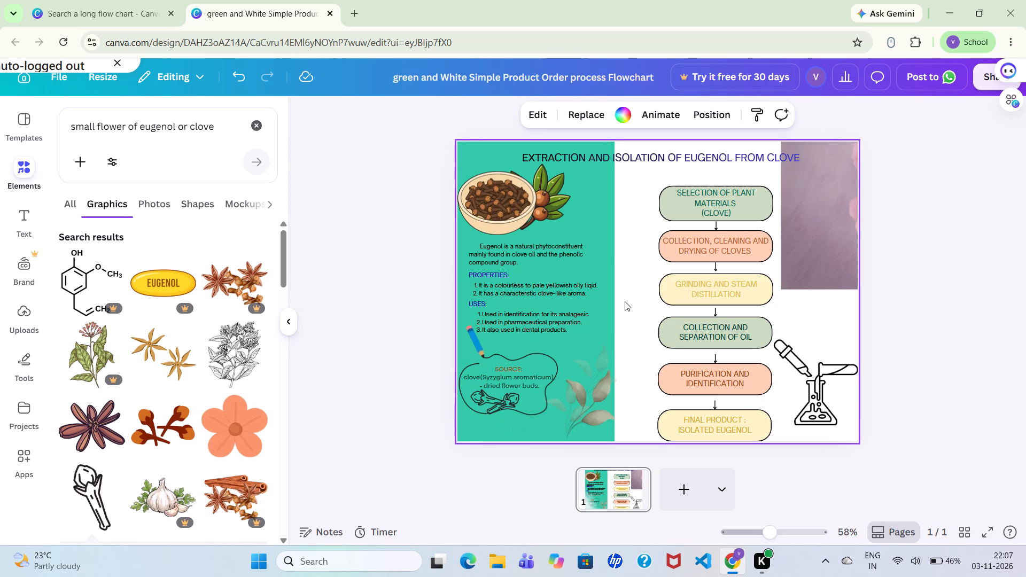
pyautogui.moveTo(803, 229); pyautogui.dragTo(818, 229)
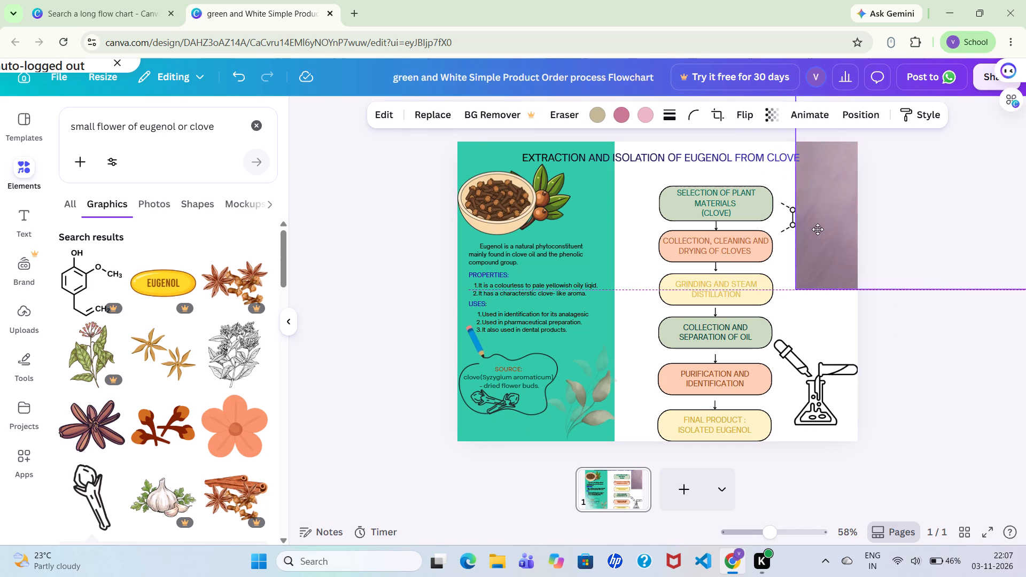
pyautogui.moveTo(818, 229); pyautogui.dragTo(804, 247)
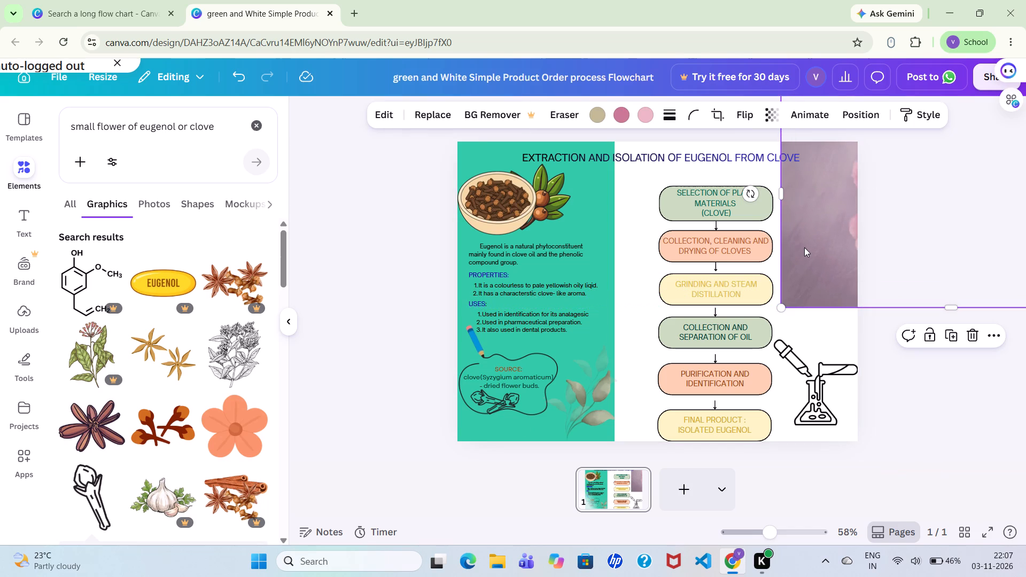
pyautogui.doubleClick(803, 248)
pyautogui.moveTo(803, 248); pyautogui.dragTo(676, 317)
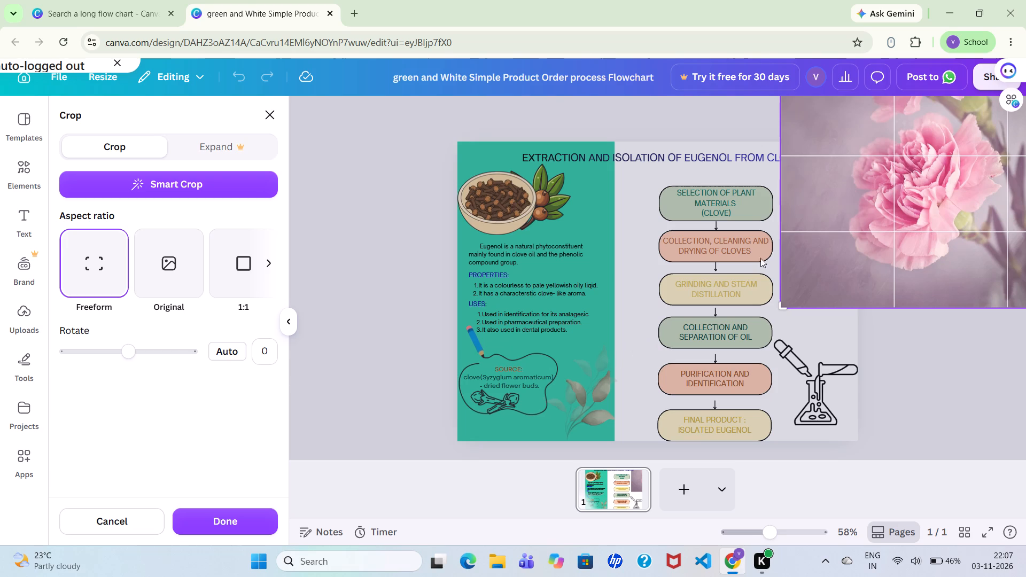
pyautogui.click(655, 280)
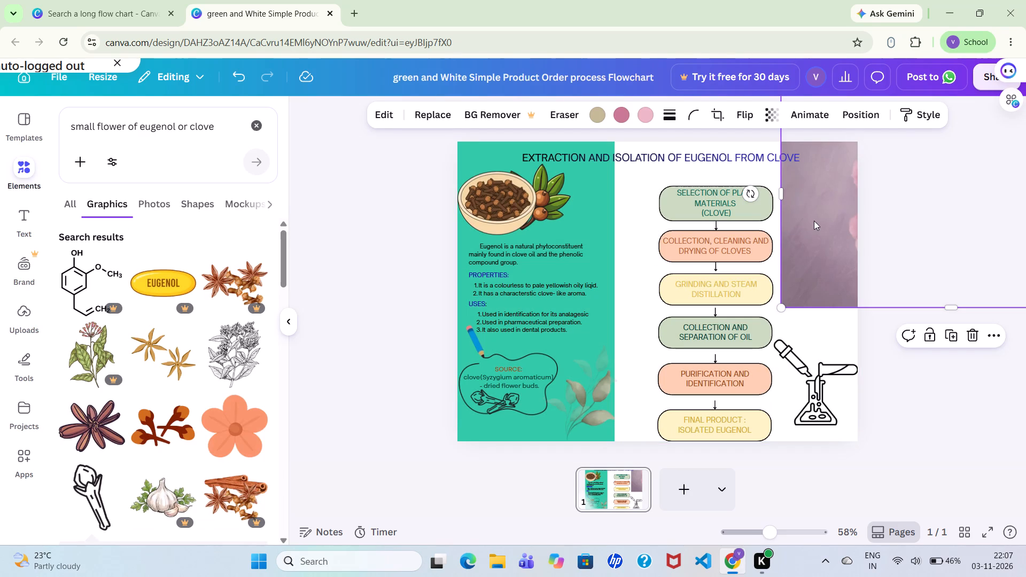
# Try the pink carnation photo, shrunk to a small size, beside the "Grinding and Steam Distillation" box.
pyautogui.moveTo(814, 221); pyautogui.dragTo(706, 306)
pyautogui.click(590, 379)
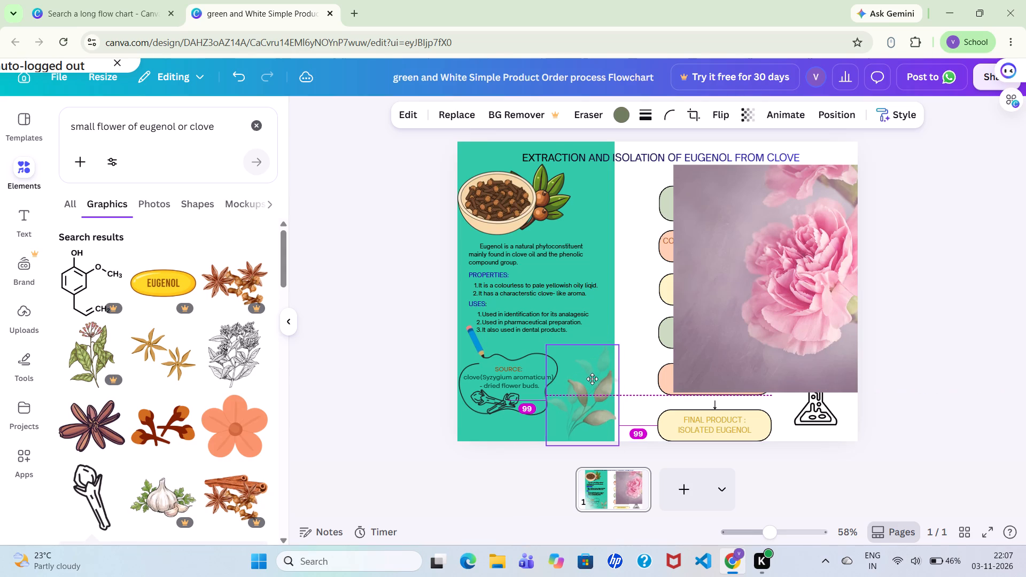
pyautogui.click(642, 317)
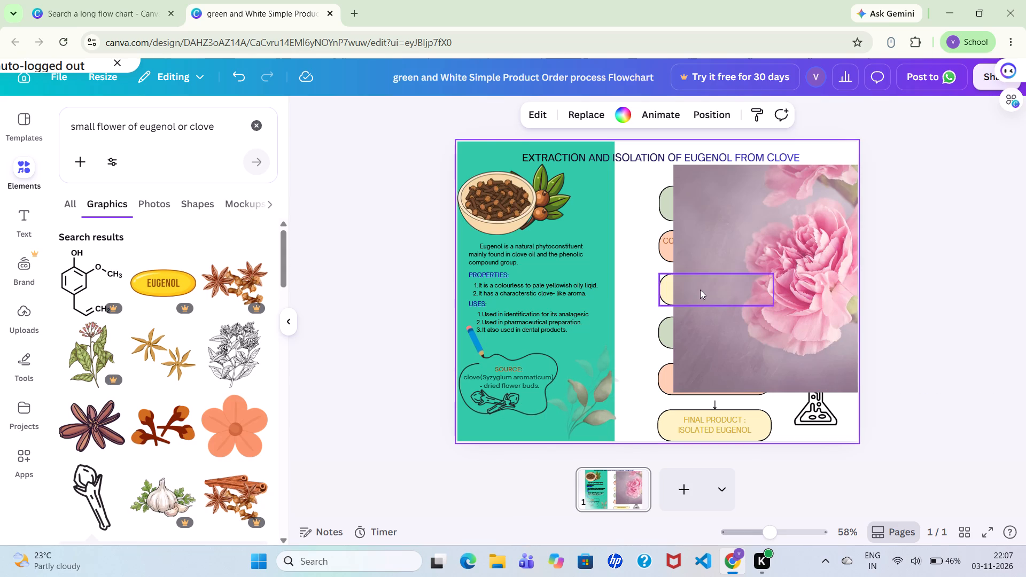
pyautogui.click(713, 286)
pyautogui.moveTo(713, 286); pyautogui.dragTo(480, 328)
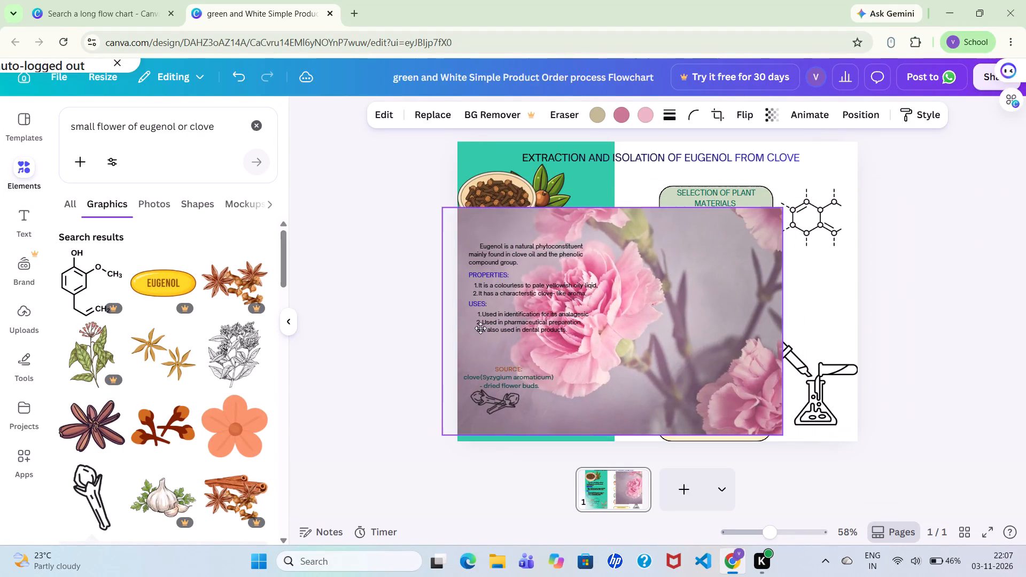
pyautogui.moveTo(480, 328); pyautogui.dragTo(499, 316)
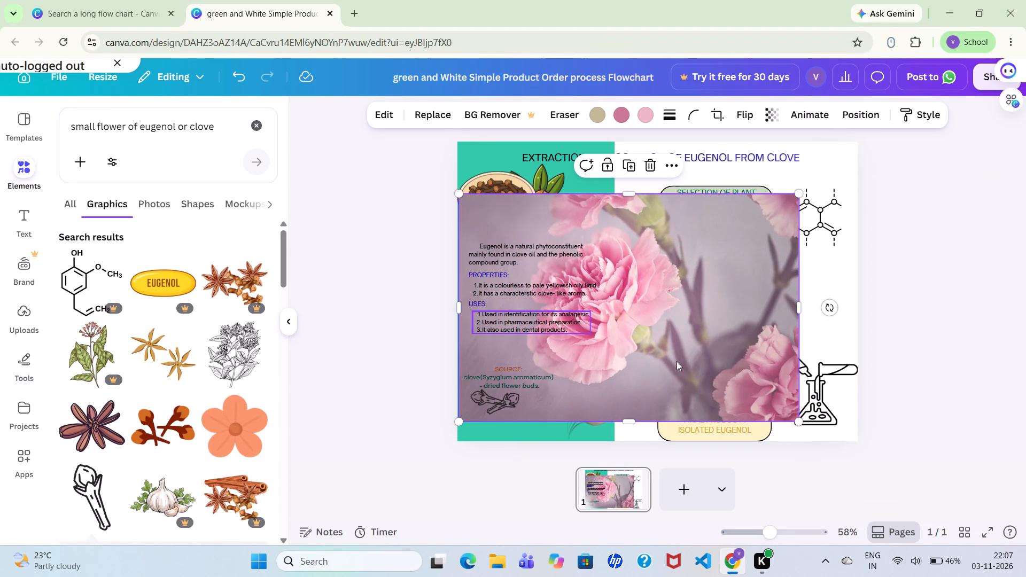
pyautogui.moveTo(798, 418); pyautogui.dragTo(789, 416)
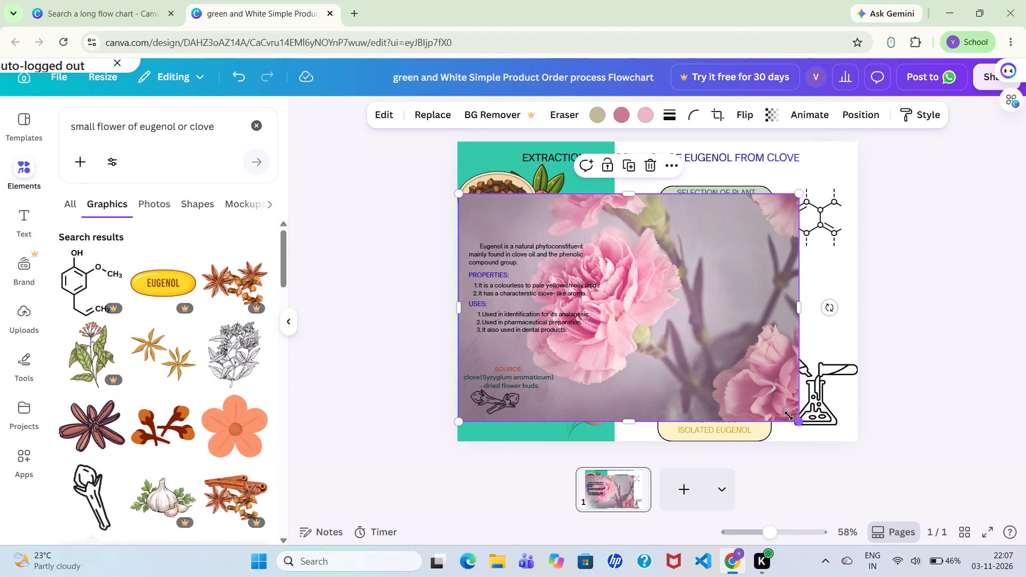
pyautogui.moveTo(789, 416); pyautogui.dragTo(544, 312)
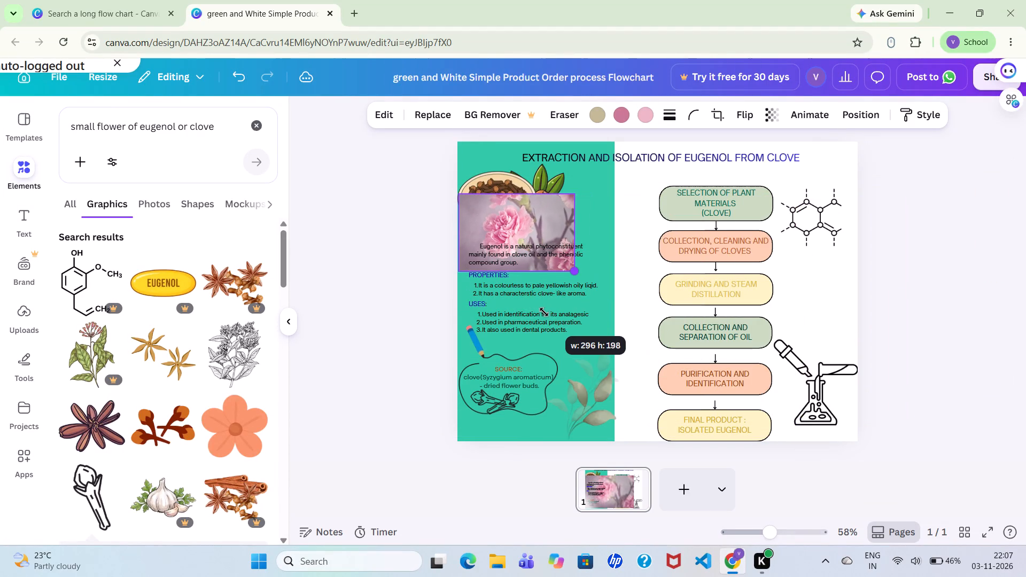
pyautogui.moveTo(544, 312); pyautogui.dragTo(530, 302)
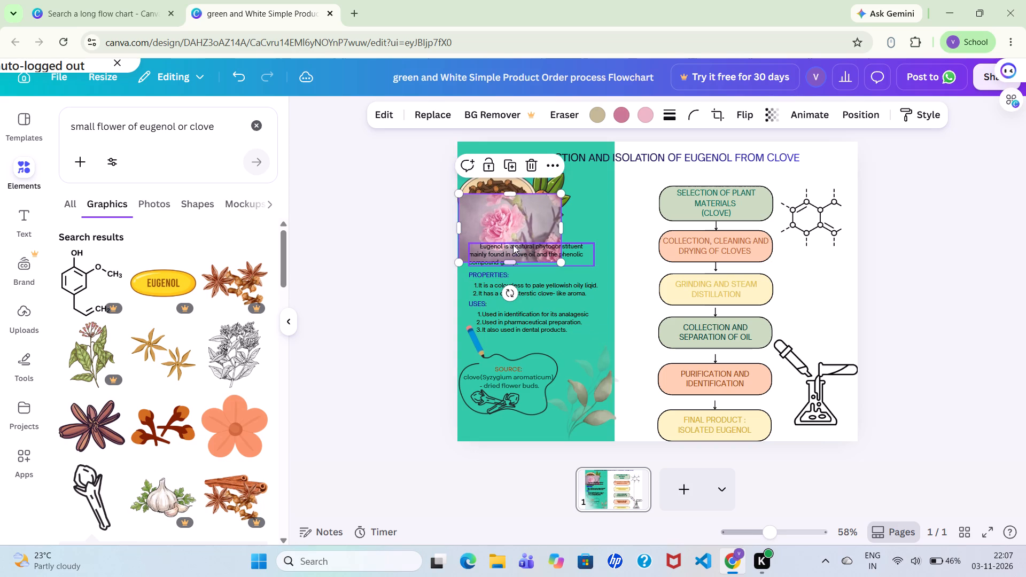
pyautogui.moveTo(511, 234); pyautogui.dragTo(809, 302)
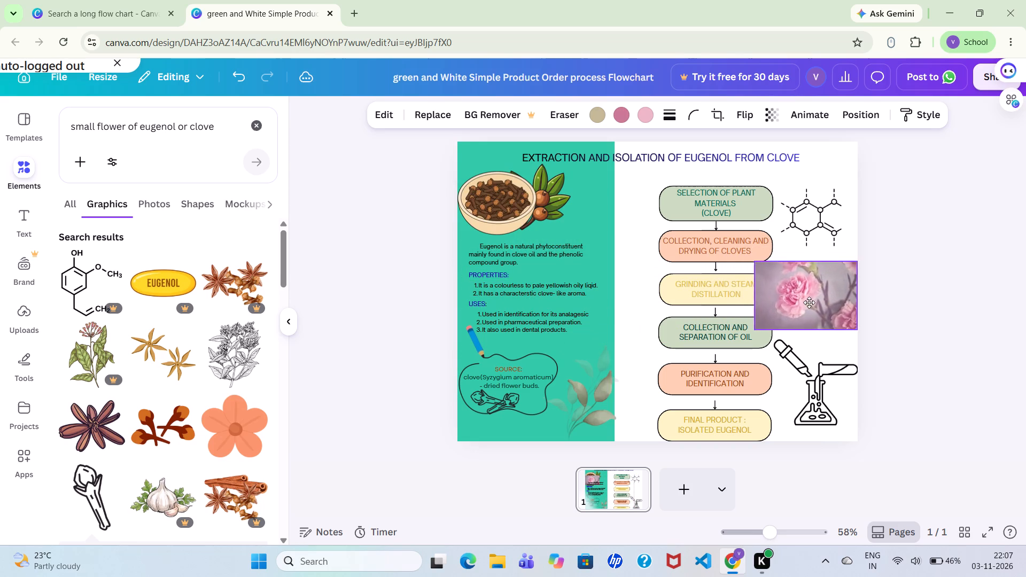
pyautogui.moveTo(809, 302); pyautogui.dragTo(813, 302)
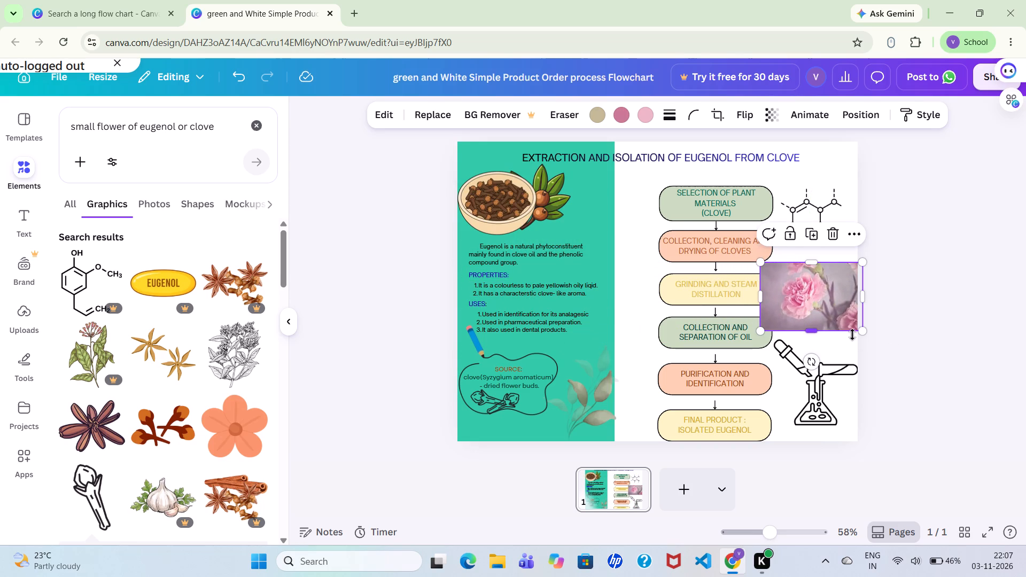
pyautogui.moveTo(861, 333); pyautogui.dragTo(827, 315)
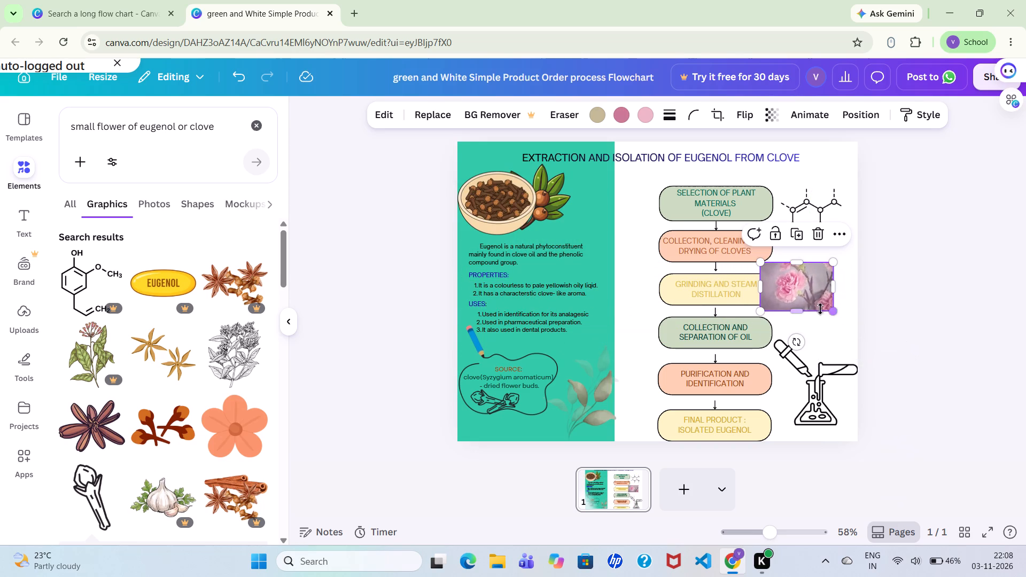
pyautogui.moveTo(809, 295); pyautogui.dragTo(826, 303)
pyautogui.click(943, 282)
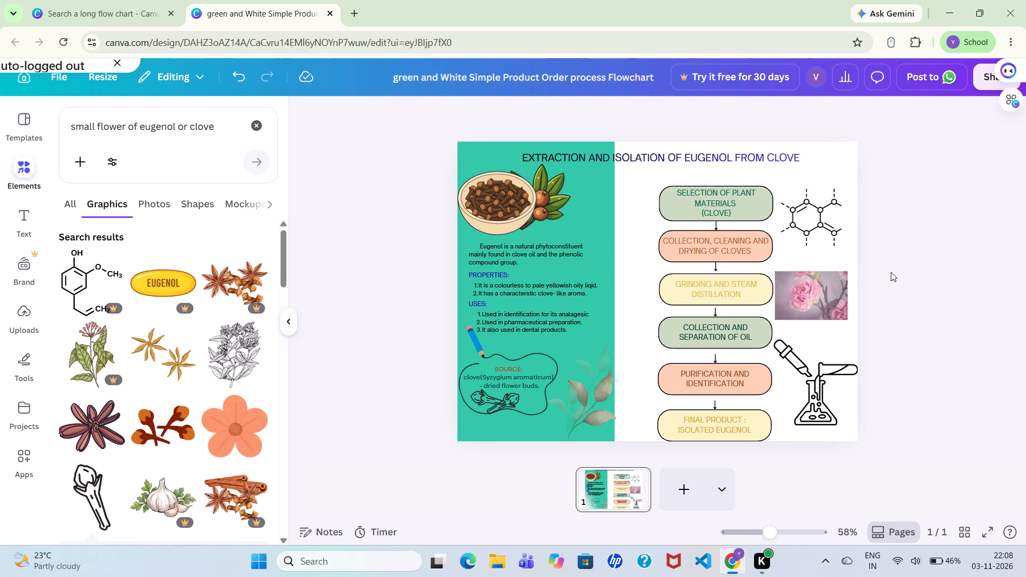
# Delete the small pink carnation photo beside the "Grinding and Steam Distillation" box.
pyautogui.click(817, 299)
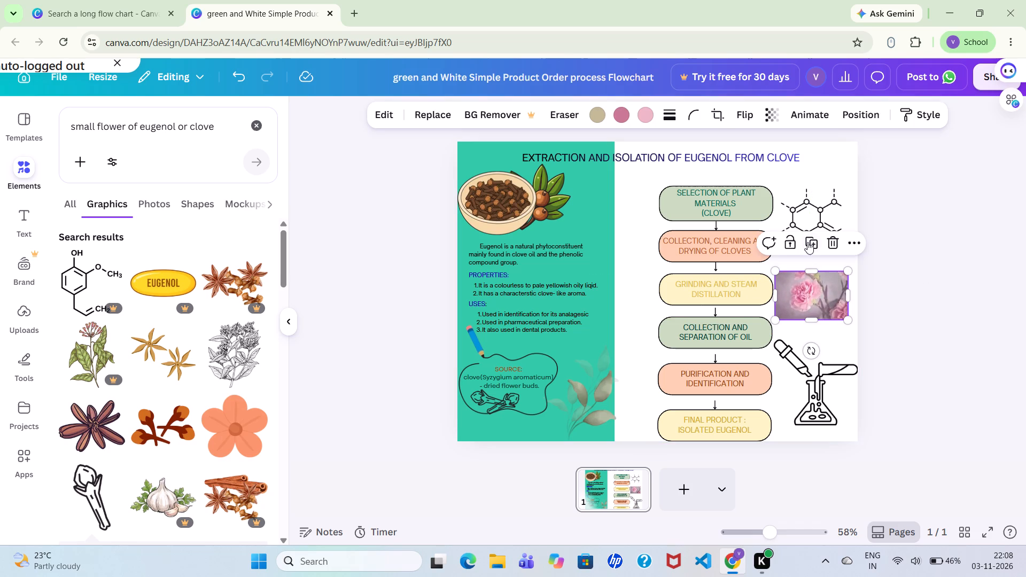
pyautogui.click(838, 240)
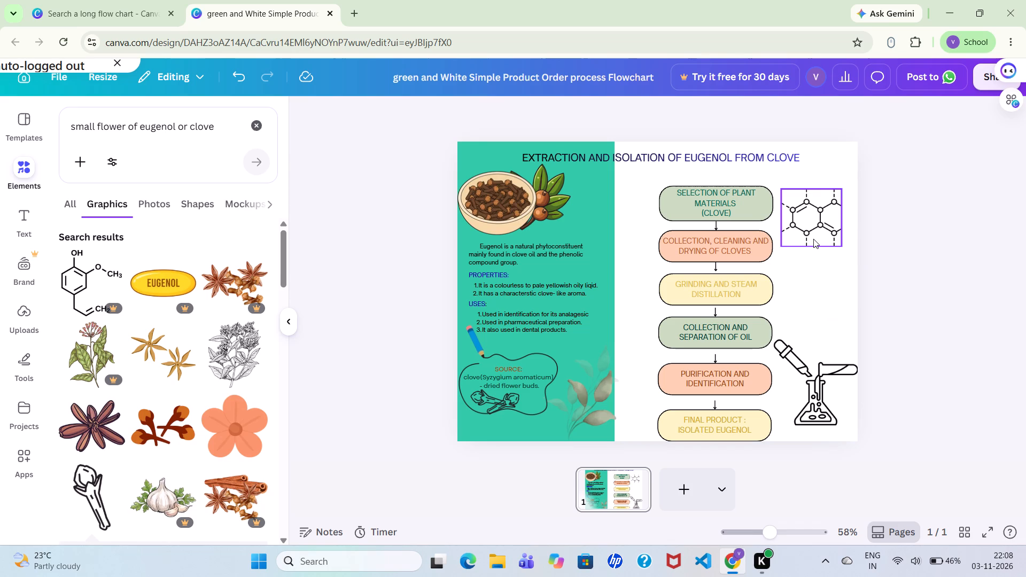
pyautogui.click(960, 275)
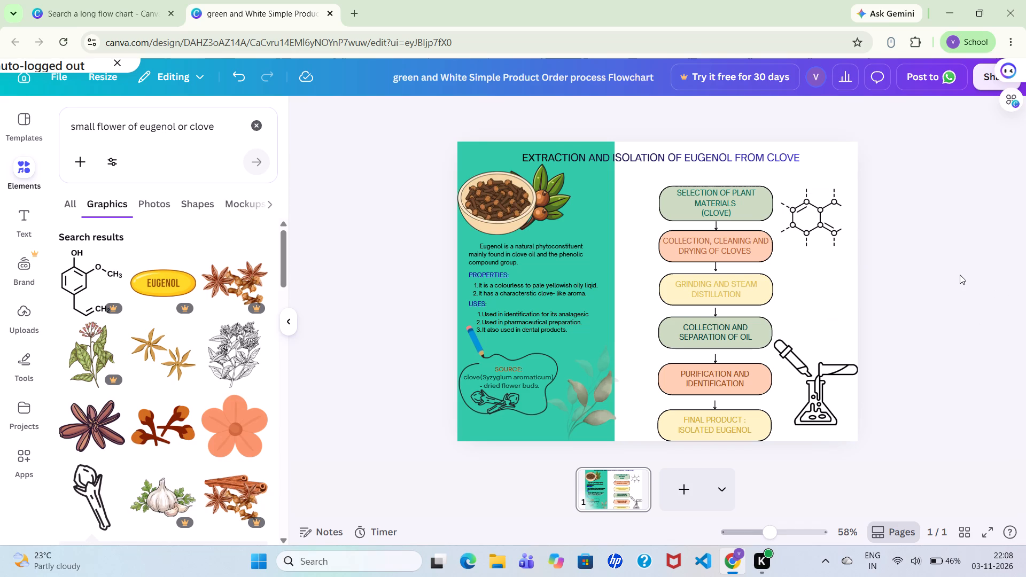
pyautogui.click(960, 275)
pyautogui.click(960, 275)
pyautogui.click(653, 300)
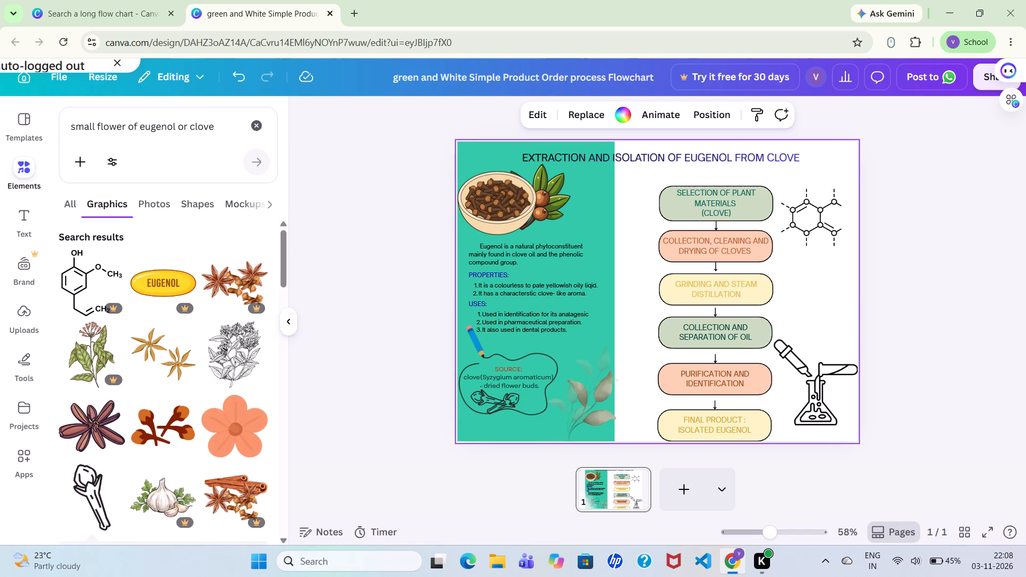
# Search the elements for "conical flasks" and look through all the matching graphics for a suitable flask.
pyautogui.click(256, 128)
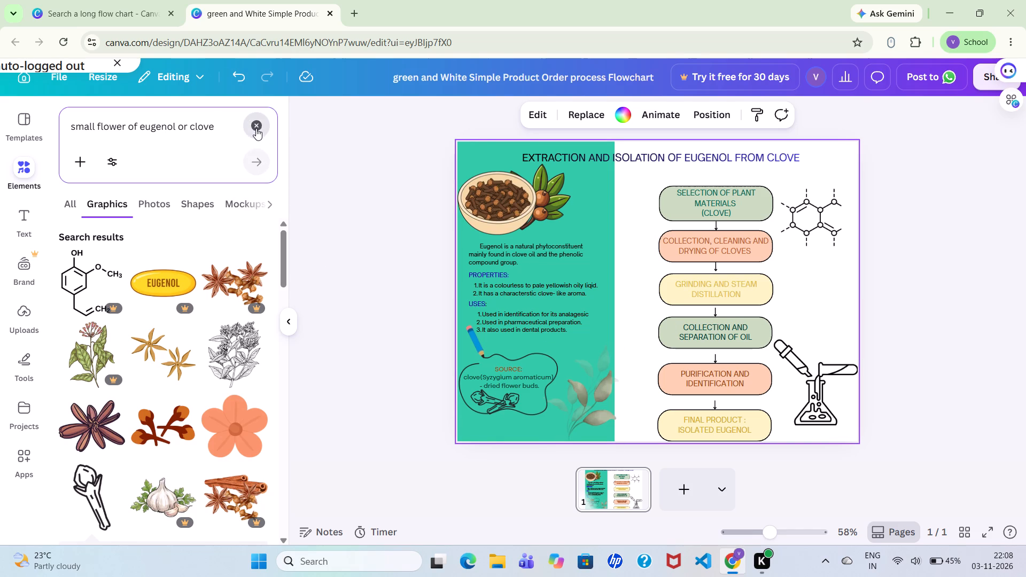
pyautogui.write('conica')
pyautogui.write('l flasks')
pyautogui.press('space')
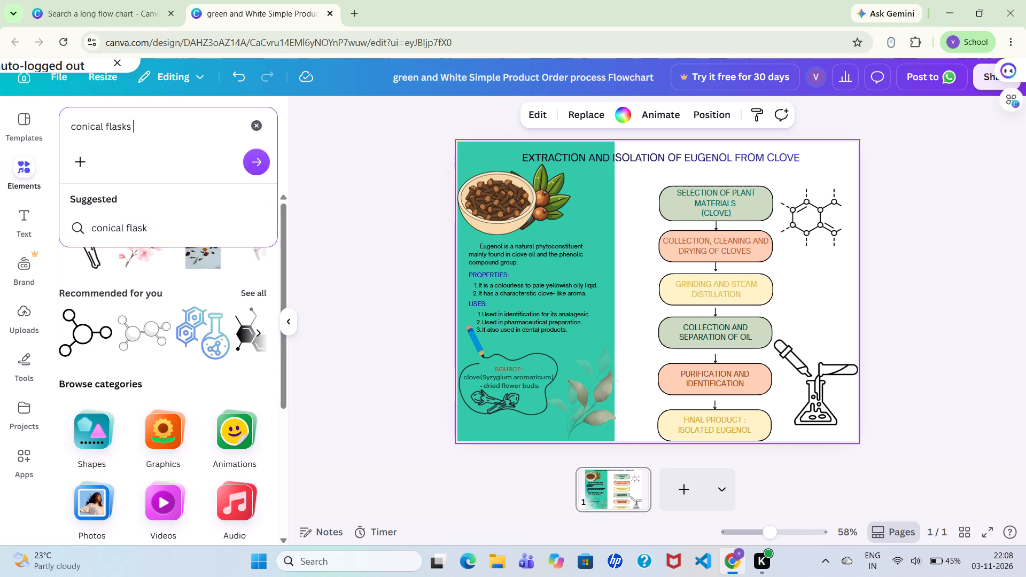
pyautogui.click(252, 164)
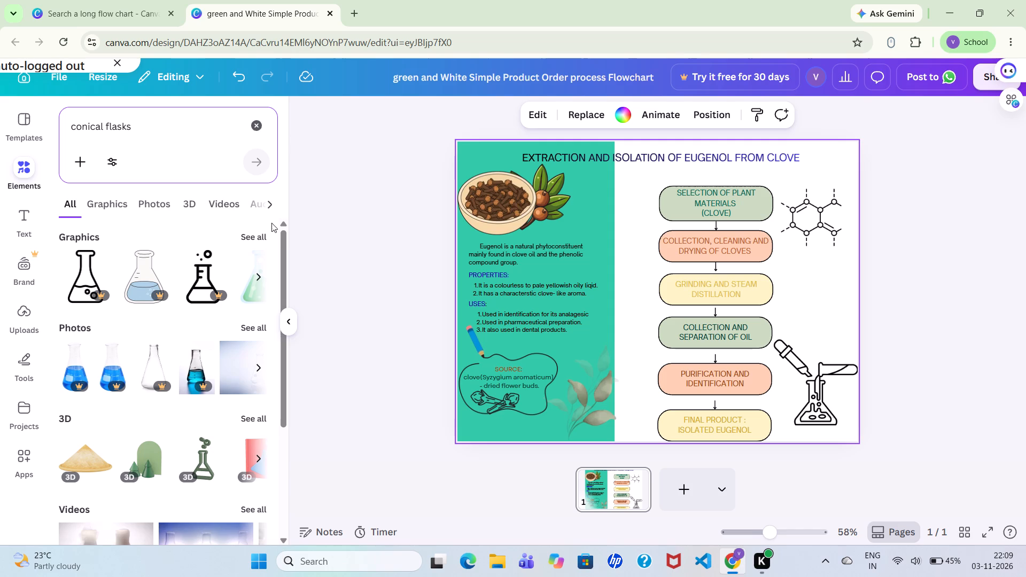
pyautogui.click(255, 237)
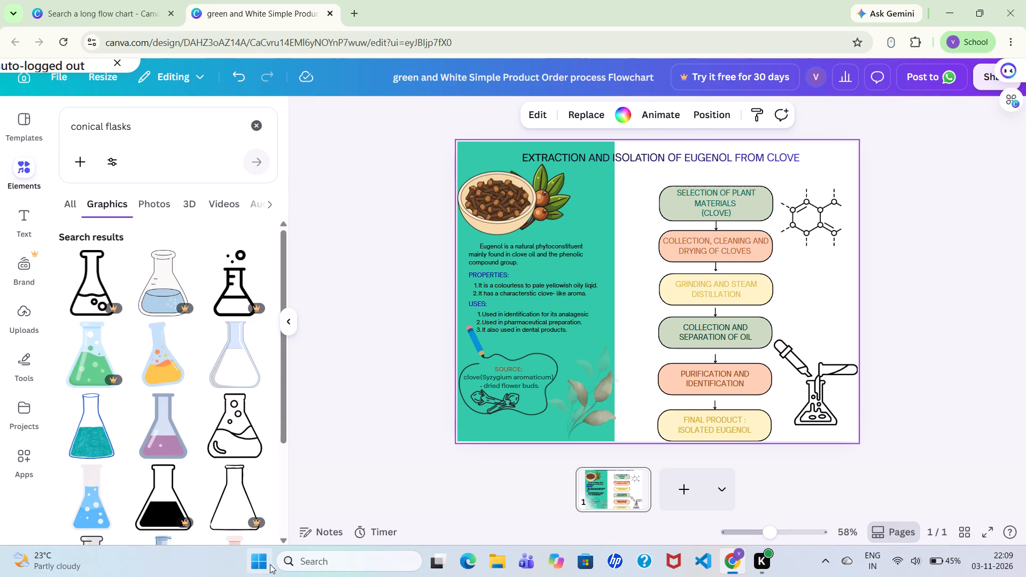
pyautogui.click(286, 541)
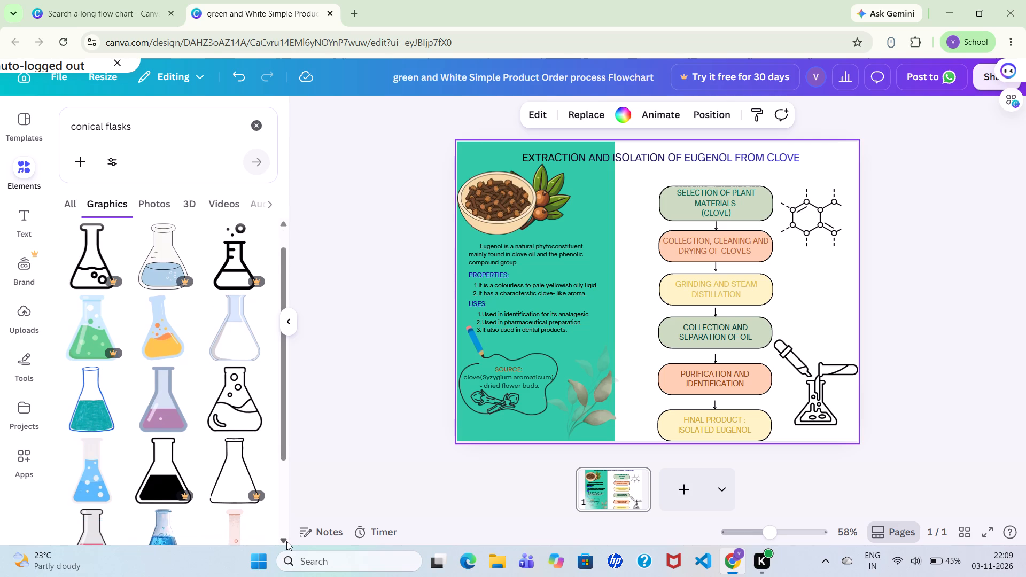
pyautogui.click(286, 541)
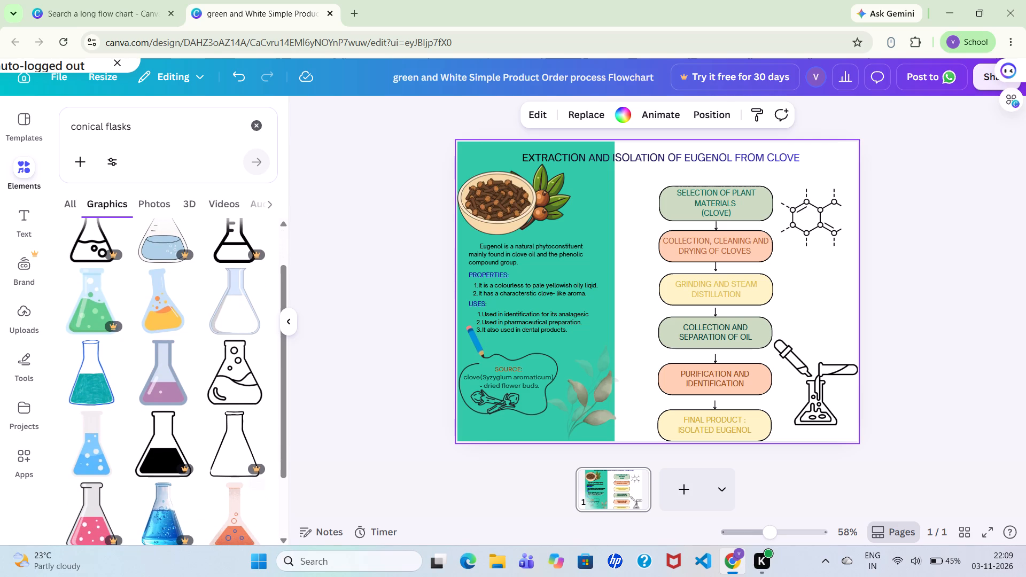
# Search the elements for "motar and pistel" and show all the matching graphics.
pyautogui.click(259, 130)
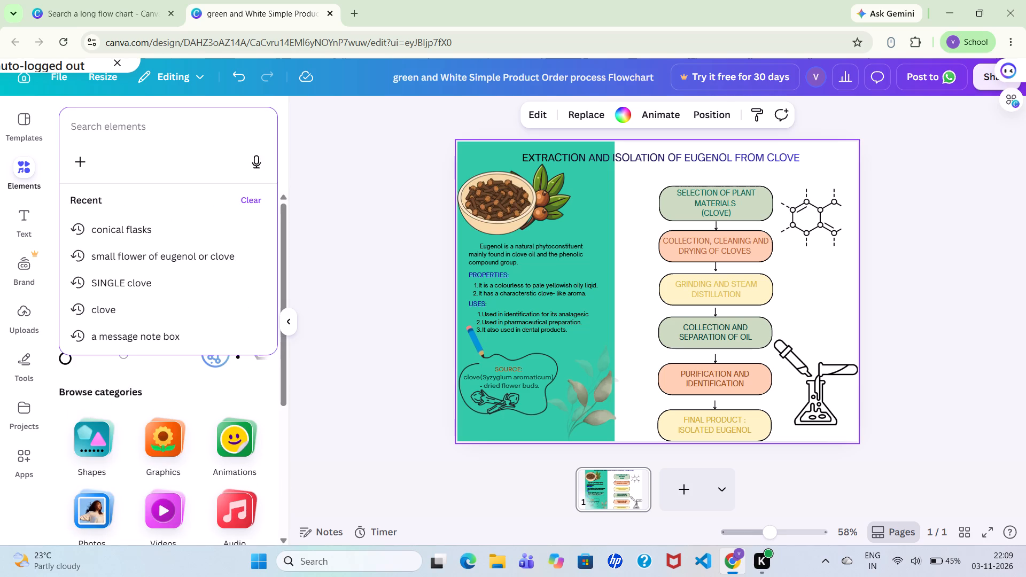
pyautogui.press('m')
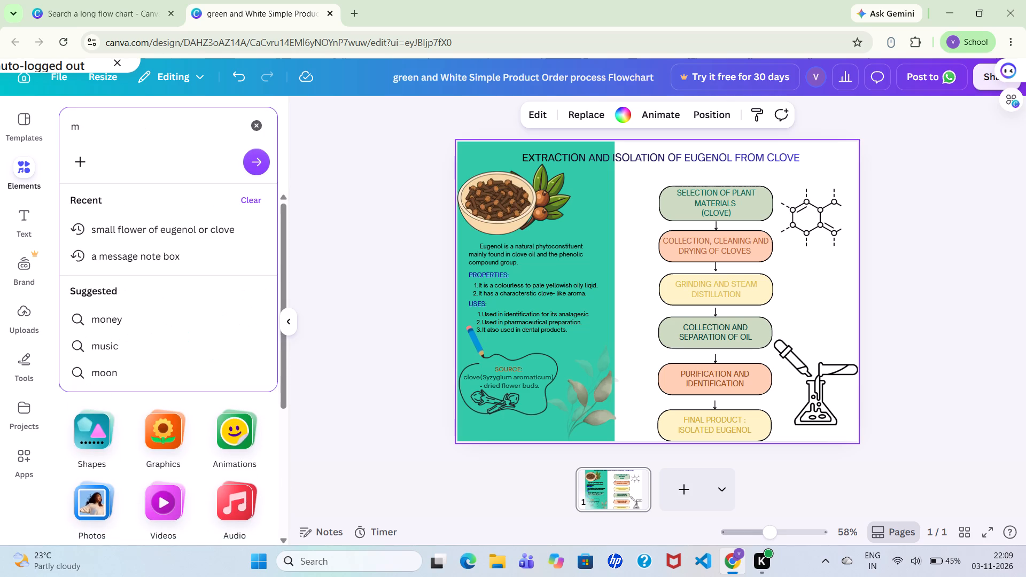
pyautogui.write('otar and pistel')
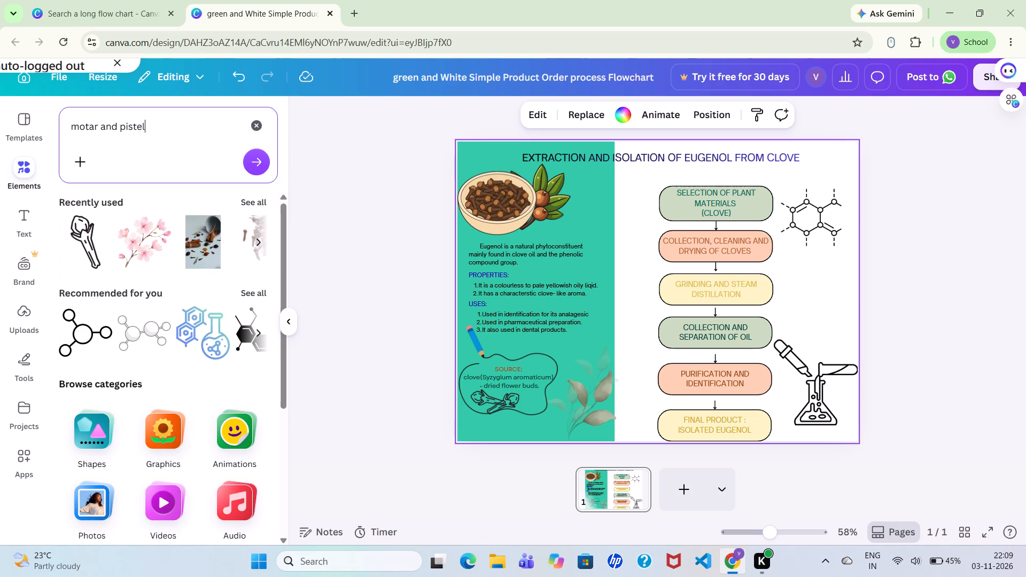
pyautogui.click(265, 159)
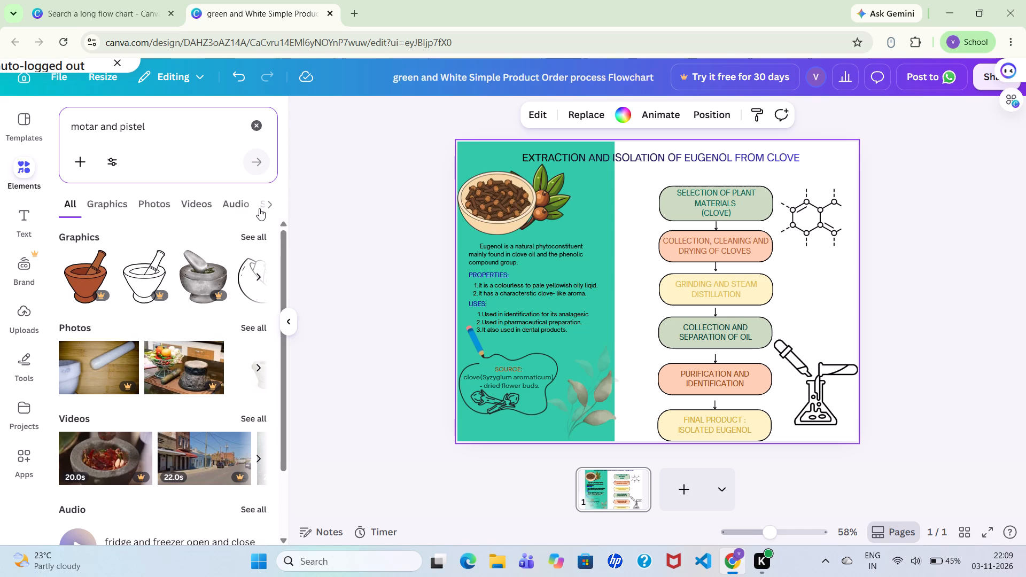
pyautogui.click(255, 236)
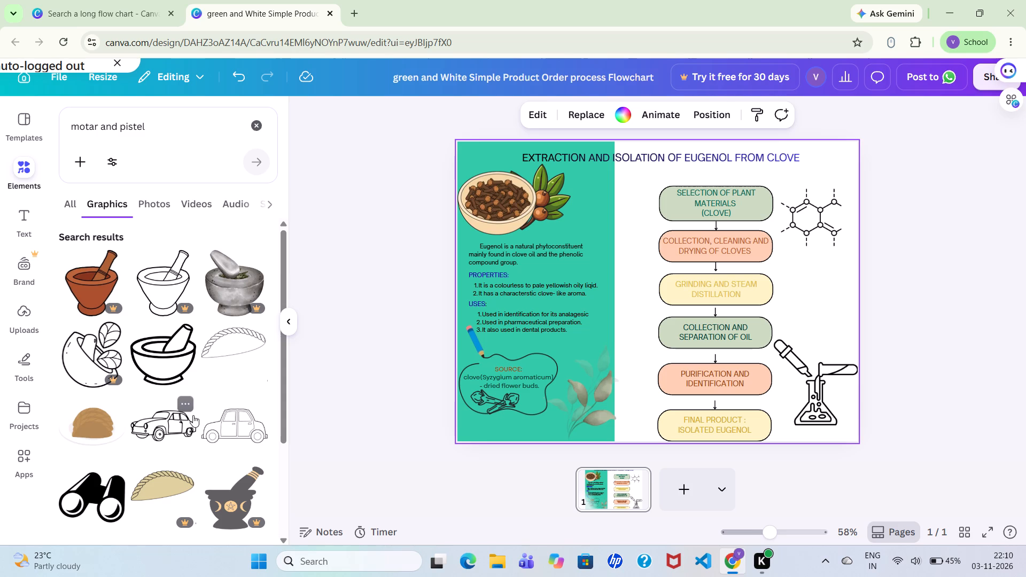
# Add the black-outlined mortar and pestle, replace it with the teal one from its recommendations, and delete the black one.
pyautogui.click(165, 367)
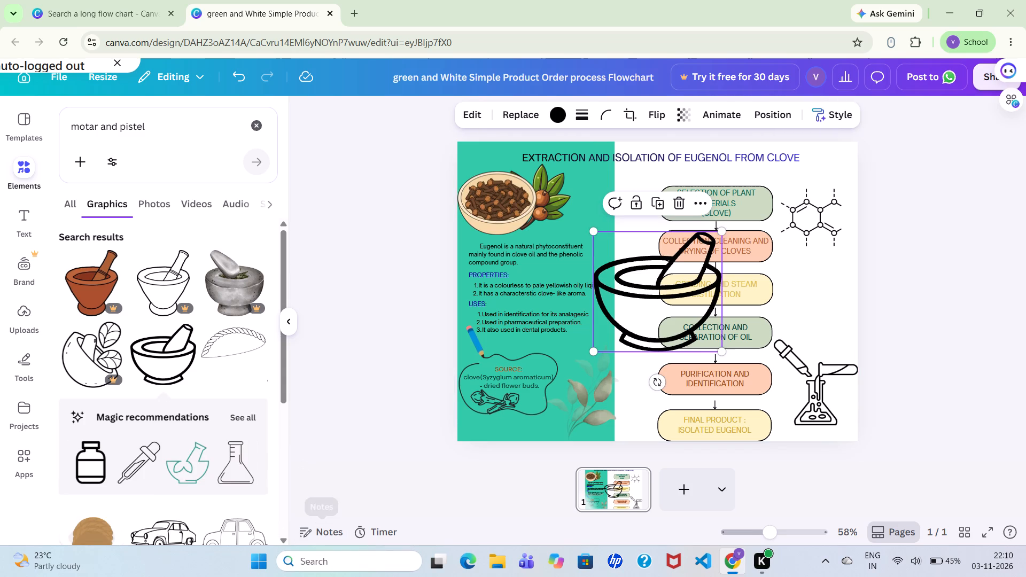
pyautogui.click(195, 474)
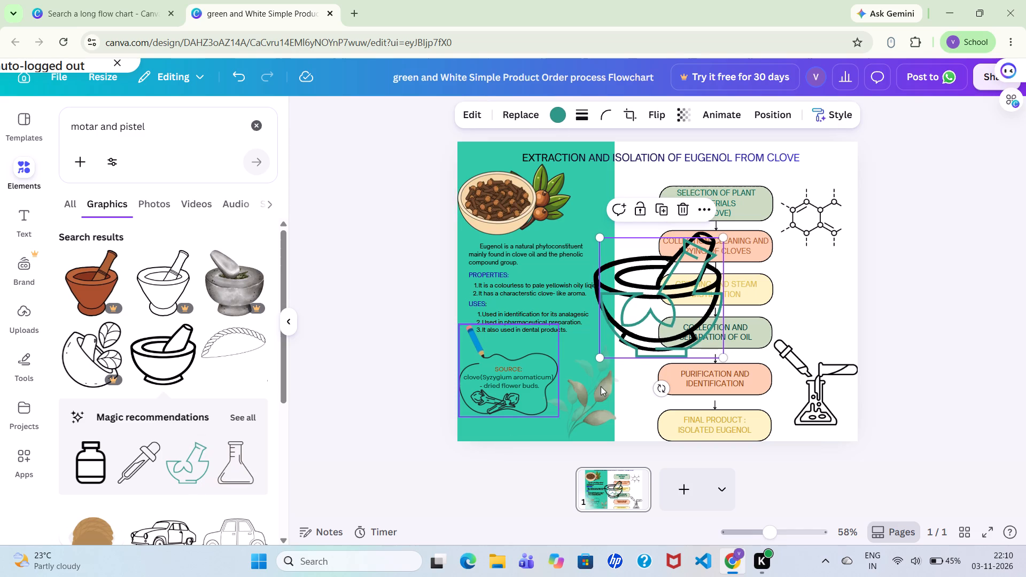
pyautogui.moveTo(655, 336); pyautogui.dragTo(826, 316)
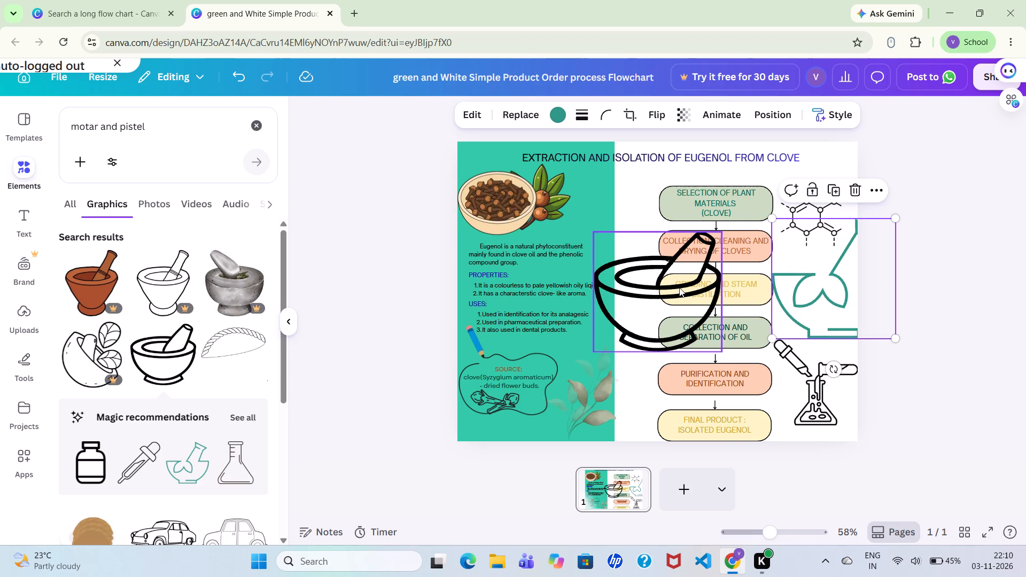
pyautogui.click(679, 287)
pyautogui.click(681, 201)
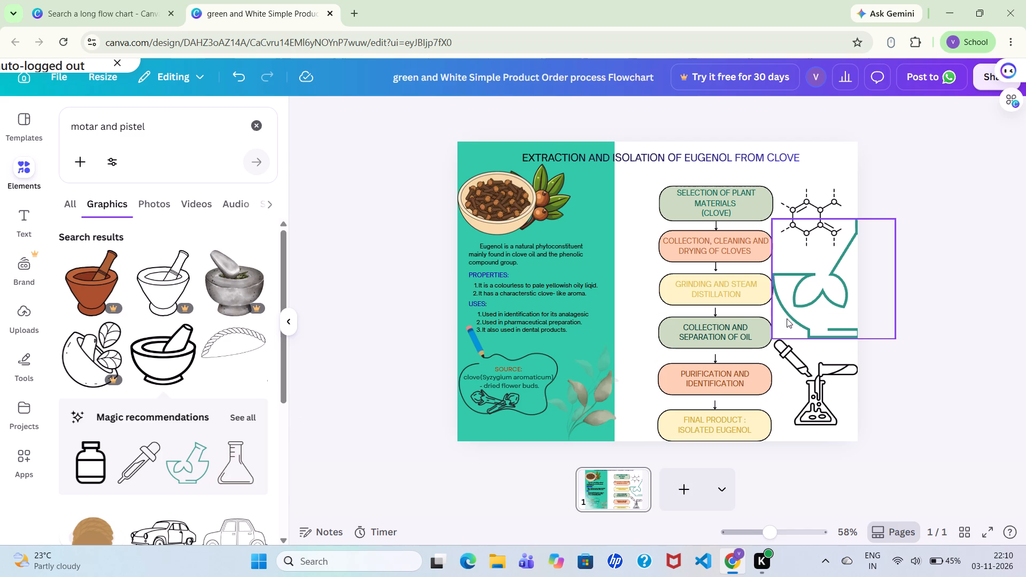
# Shrink the teal mortar and pestle to just under 199 by 193 and place it beside the "Grinding and Steam Distillation" box.
pyautogui.click(802, 286)
pyautogui.moveTo(802, 286); pyautogui.dragTo(731, 313)
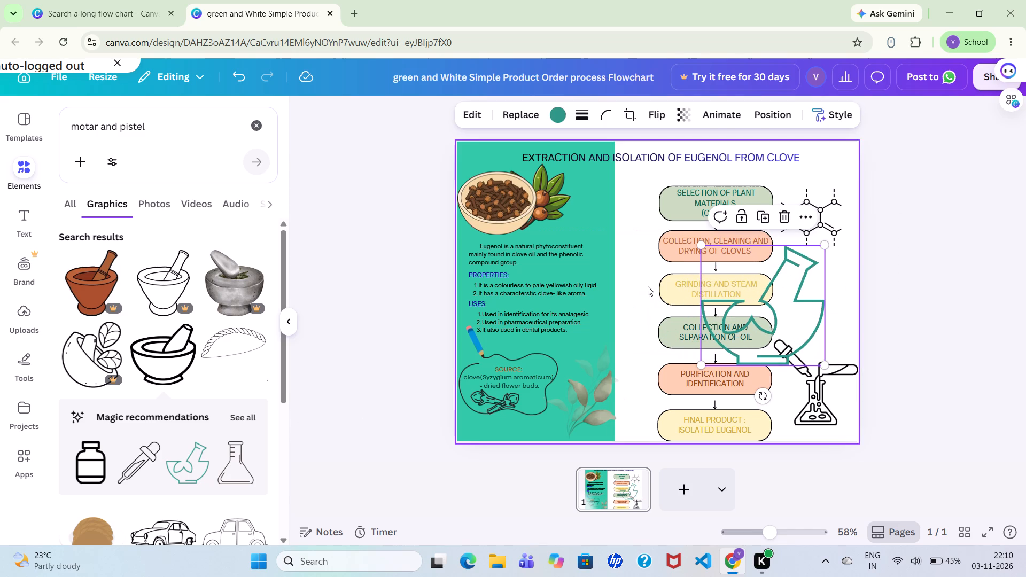
pyautogui.click(793, 310)
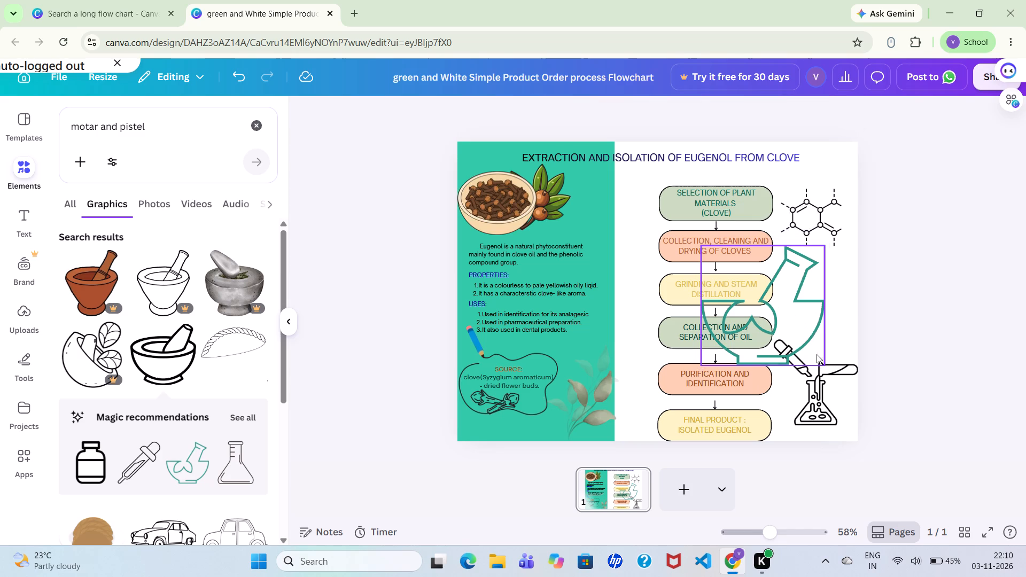
pyautogui.click(810, 343)
pyautogui.scroll(1, 810, 343)
pyautogui.moveTo(812, 349); pyautogui.dragTo(813, 349)
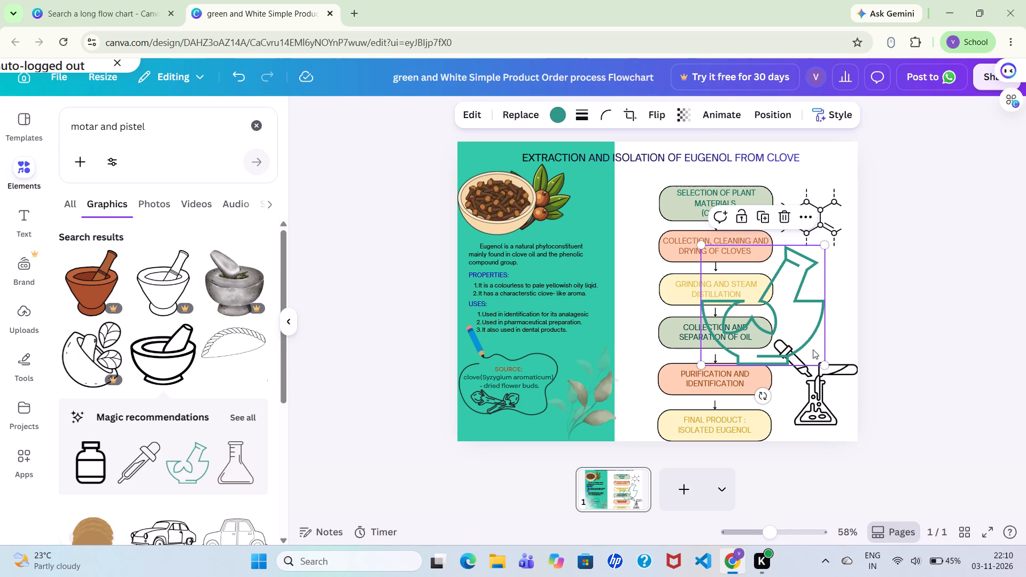
pyautogui.moveTo(813, 349); pyautogui.dragTo(819, 357)
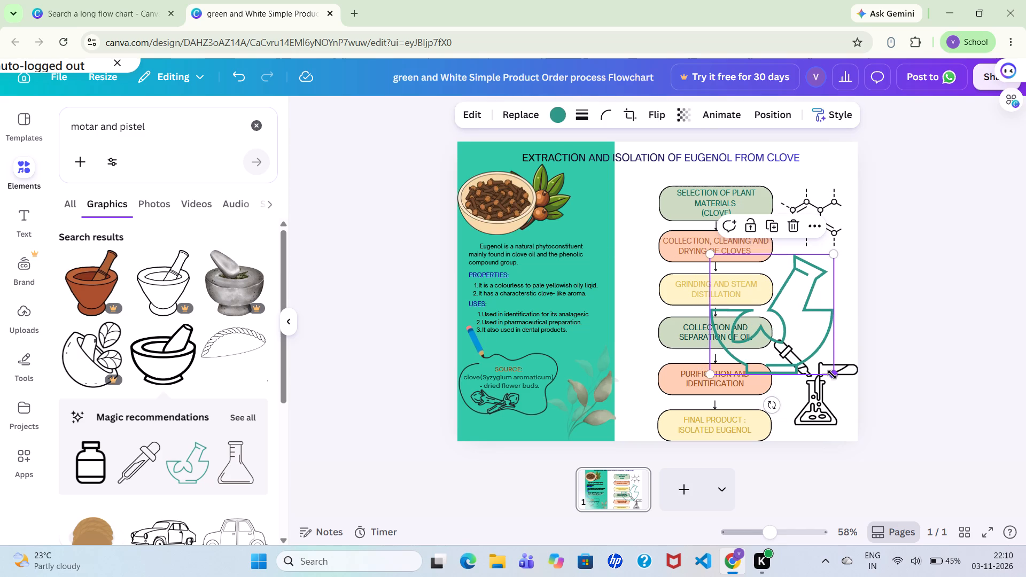
pyautogui.moveTo(832, 374); pyautogui.dragTo(783, 330)
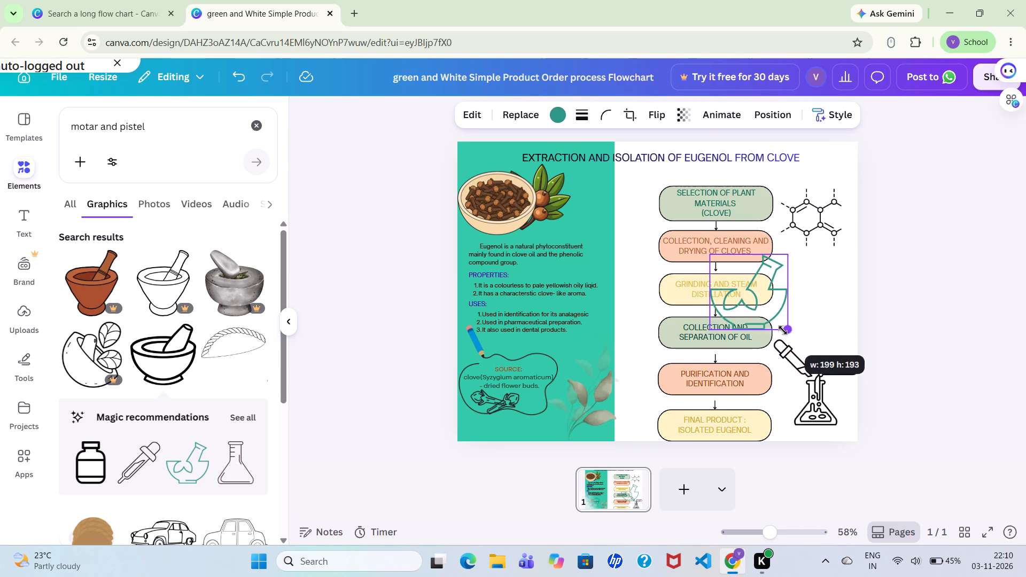
pyautogui.moveTo(783, 330); pyautogui.dragTo(780, 326)
pyautogui.moveTo(757, 290); pyautogui.dragTo(768, 292)
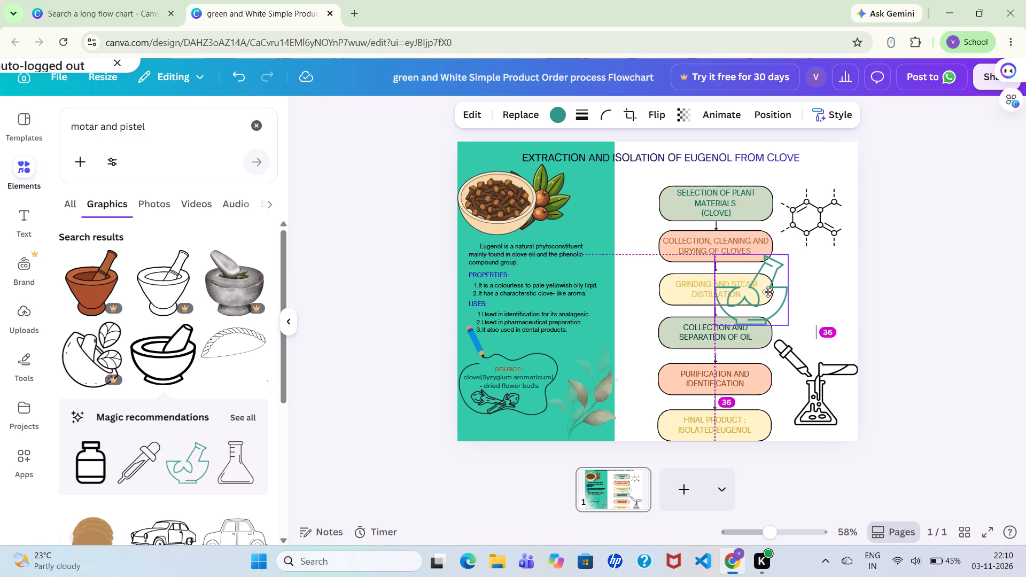
pyautogui.moveTo(768, 292); pyautogui.dragTo(823, 293)
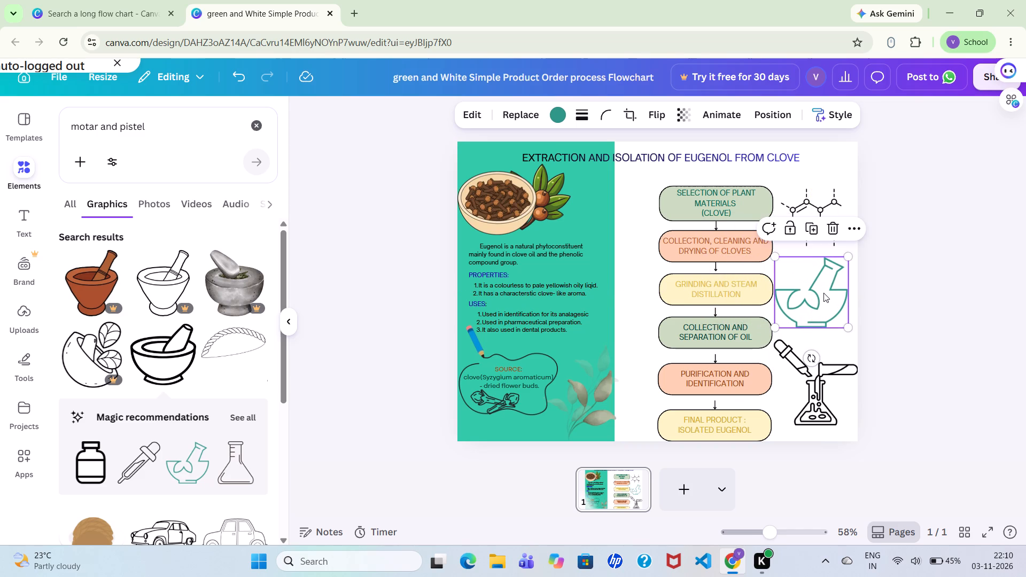
pyautogui.click(915, 228)
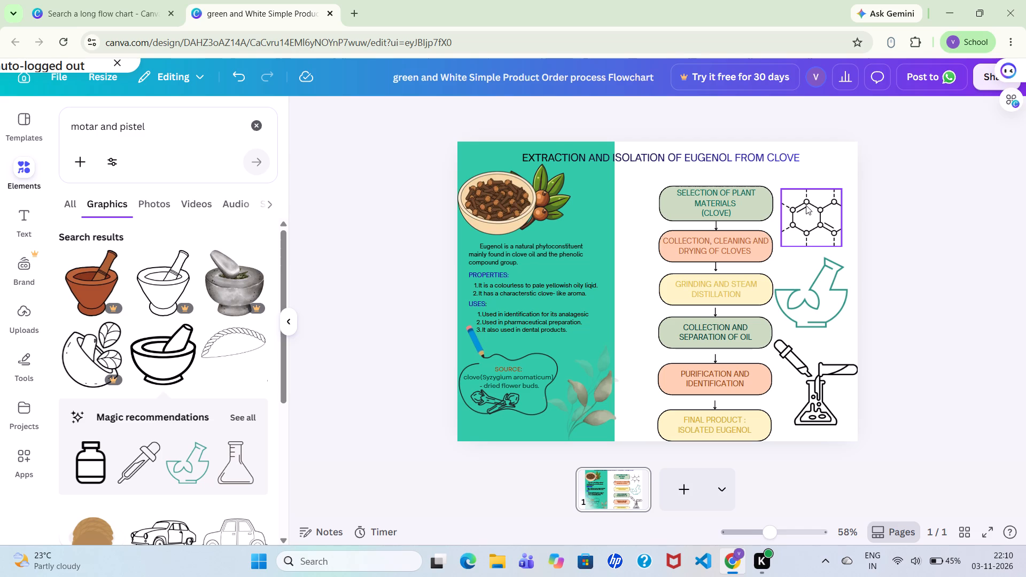
# Swap the two graphics: the mortar and pestle, made slightly smaller, beside "Selection of Plant Materials", the molecular structure beside "Grinding and Steam Distillation".
pyautogui.moveTo(806, 205); pyautogui.dragTo(645, 295)
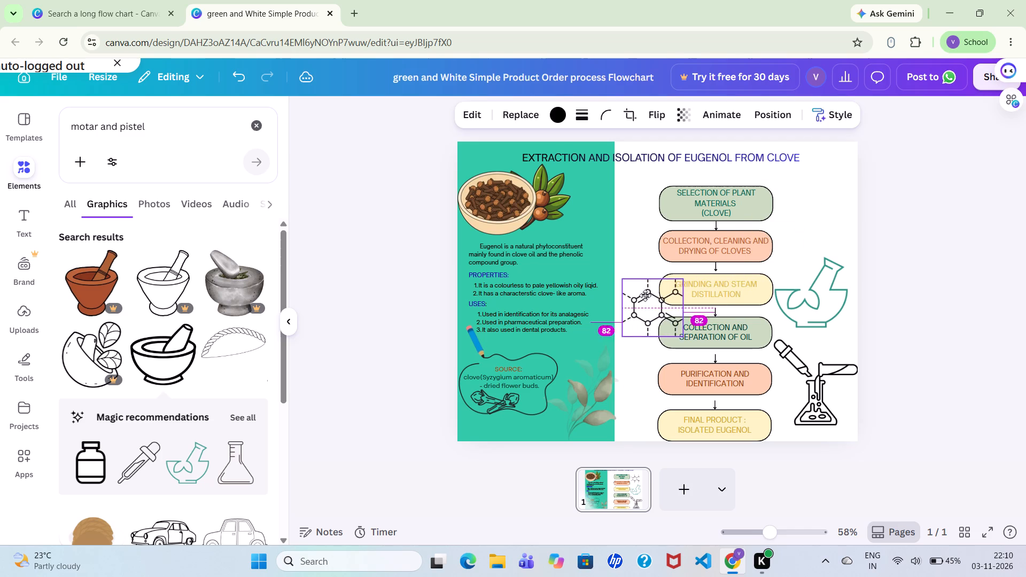
pyautogui.moveTo(645, 295); pyautogui.dragTo(643, 295)
pyautogui.moveTo(795, 294); pyautogui.dragTo(791, 260)
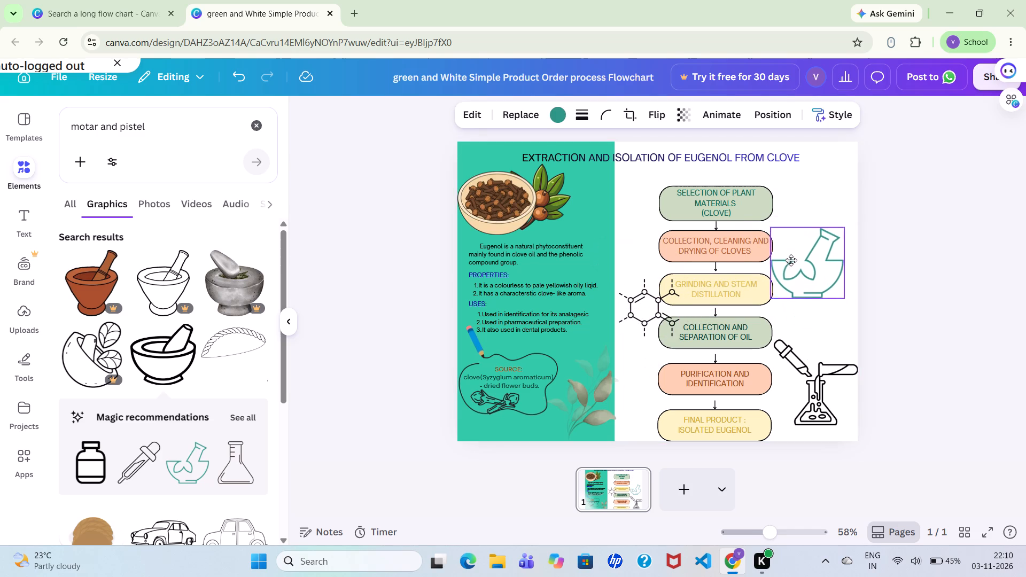
pyautogui.moveTo(791, 260); pyautogui.dragTo(795, 205)
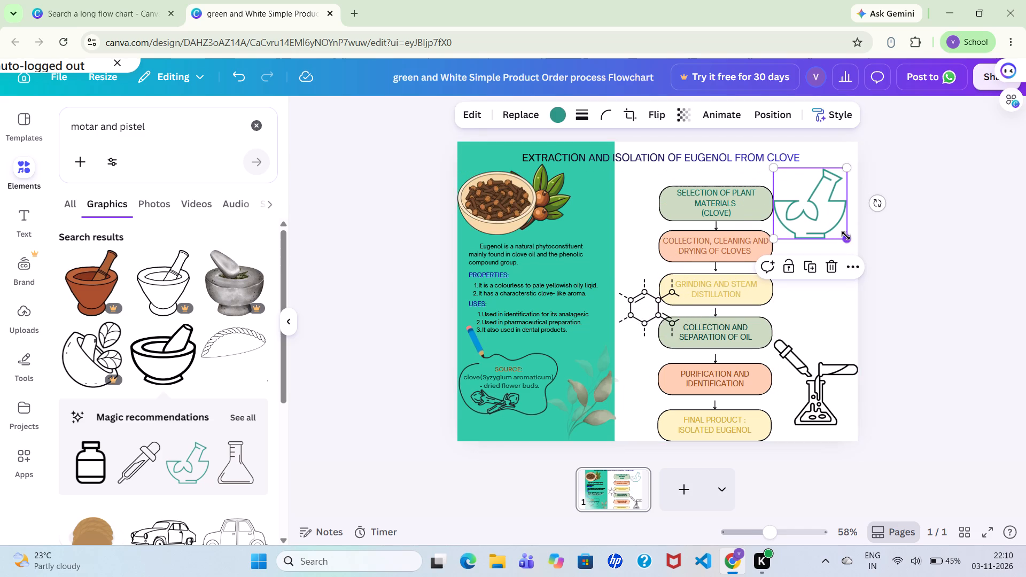
pyautogui.moveTo(848, 239); pyautogui.dragTo(835, 227)
pyautogui.moveTo(818, 202); pyautogui.dragTo(827, 207)
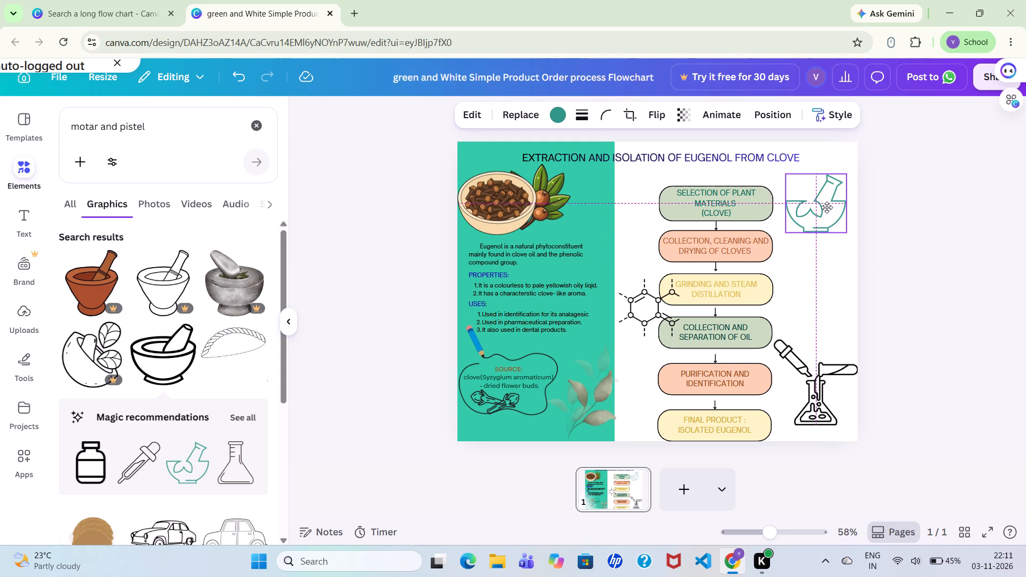
pyautogui.moveTo(827, 207); pyautogui.dragTo(825, 208)
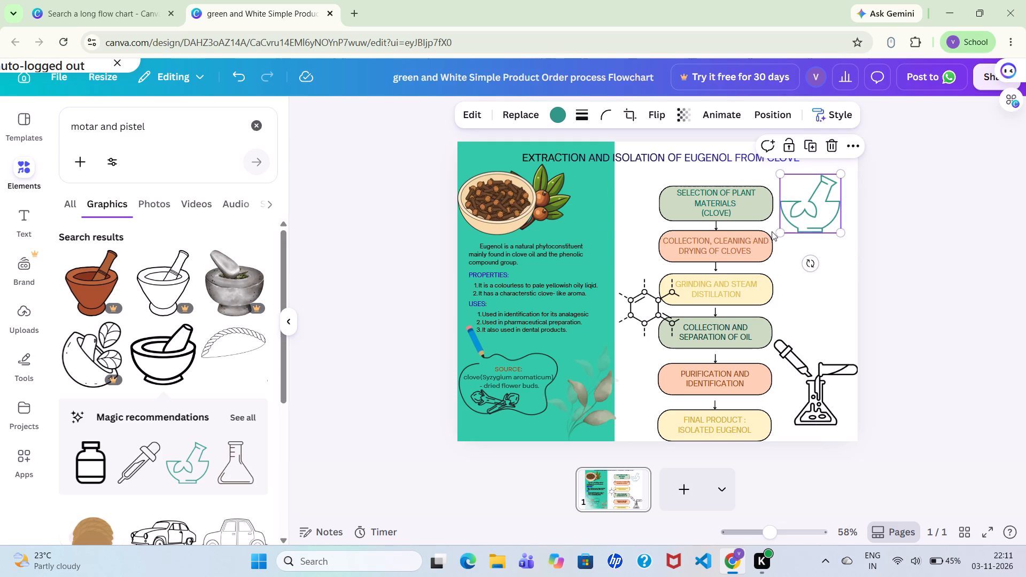
pyautogui.moveTo(655, 311); pyautogui.dragTo(806, 286)
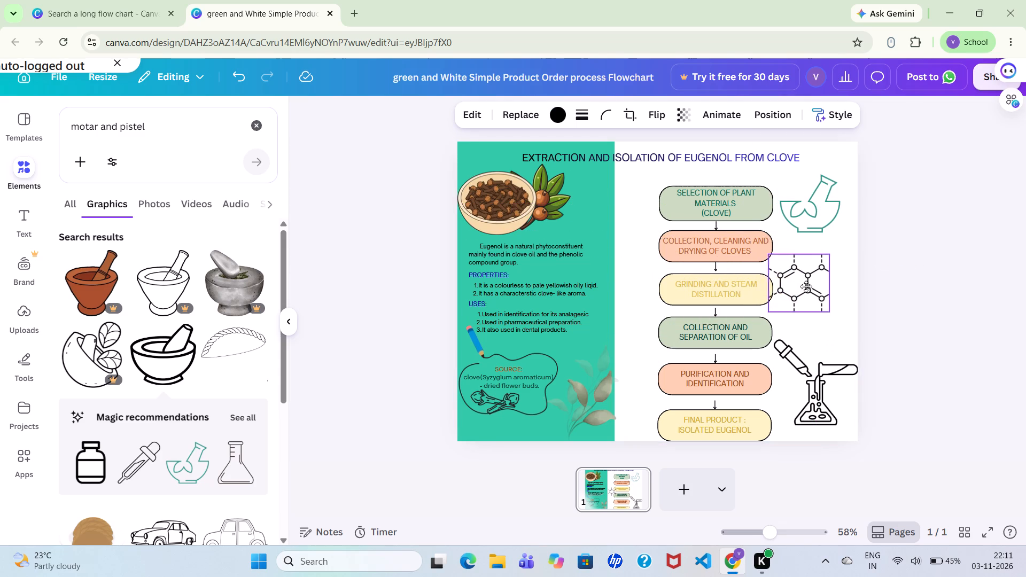
pyautogui.moveTo(806, 286); pyautogui.dragTo(815, 288)
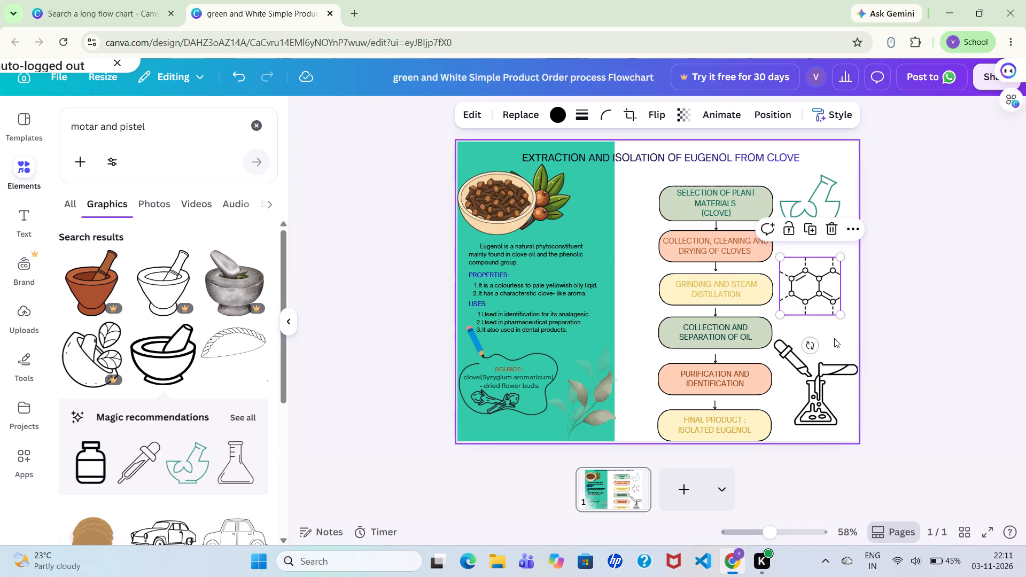
# Shrink the dropper and conical flask graphic slightly and position it beside the "Purification and Identification" box, clear of the page edge.
pyautogui.moveTo(833, 368); pyautogui.dragTo(836, 386)
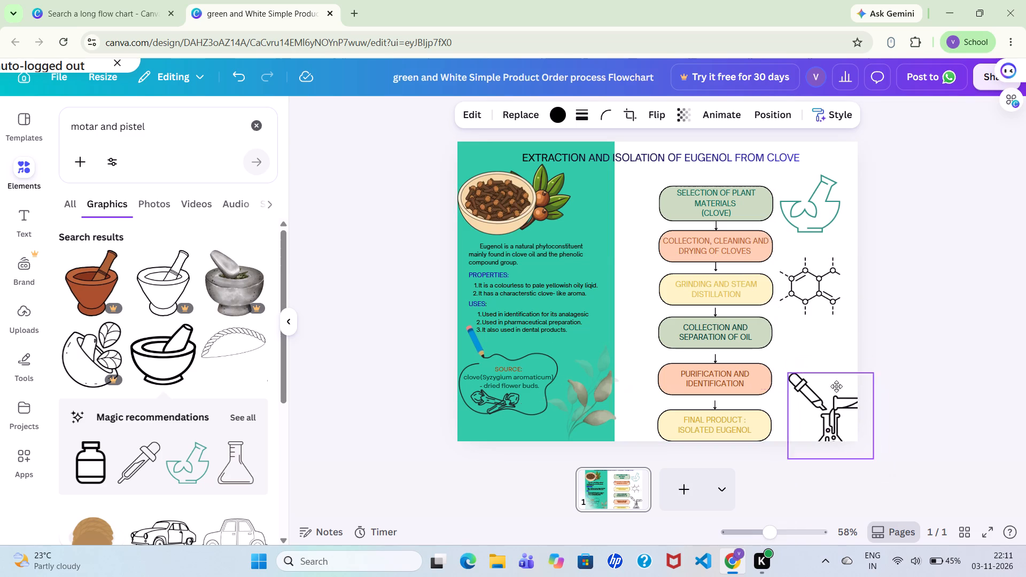
pyautogui.moveTo(836, 386); pyautogui.dragTo(825, 362)
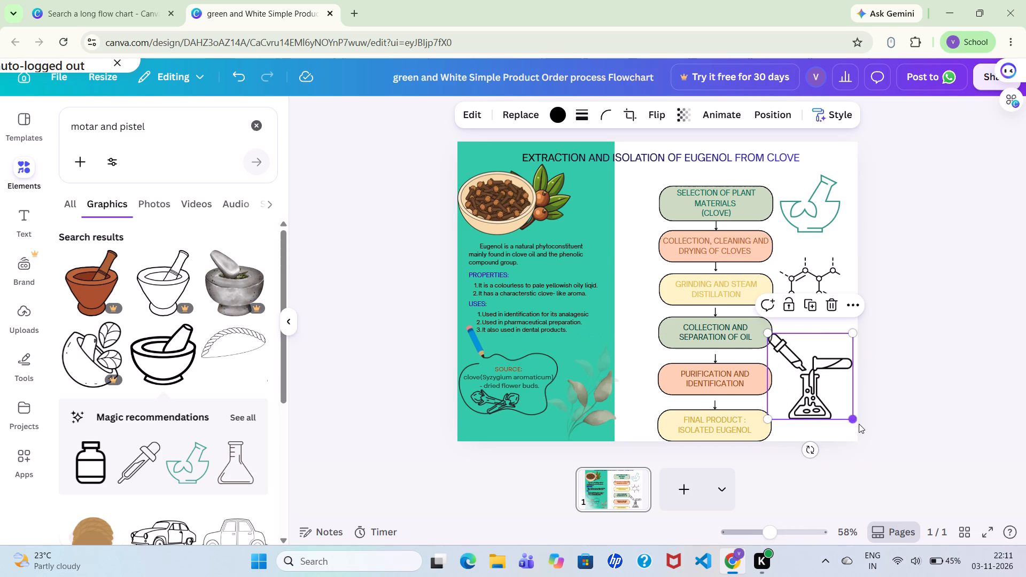
pyautogui.moveTo(852, 414); pyautogui.dragTo(847, 410)
pyautogui.moveTo(823, 379); pyautogui.dragTo(829, 385)
pyautogui.click(829, 385)
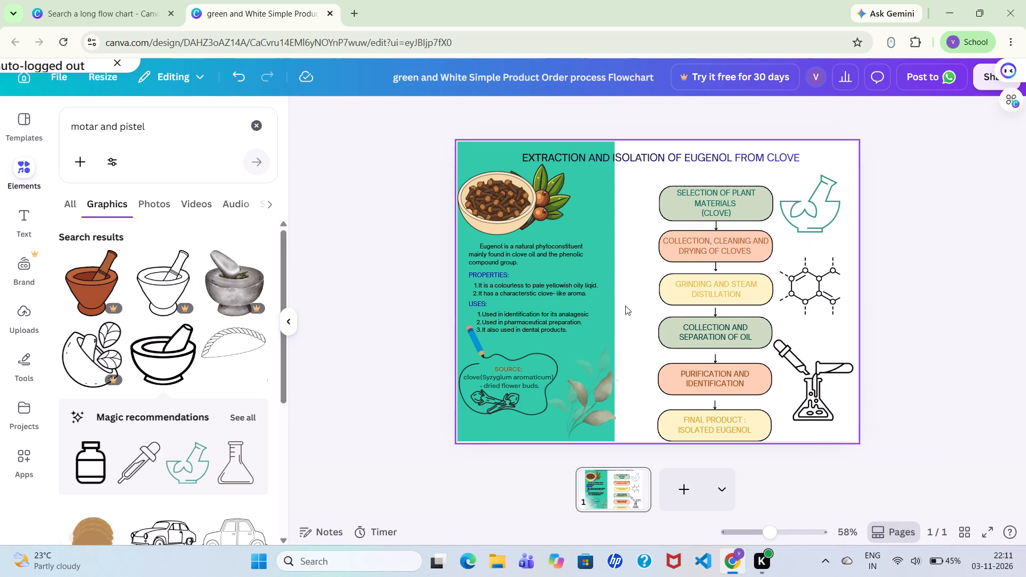
pyautogui.click(623, 301)
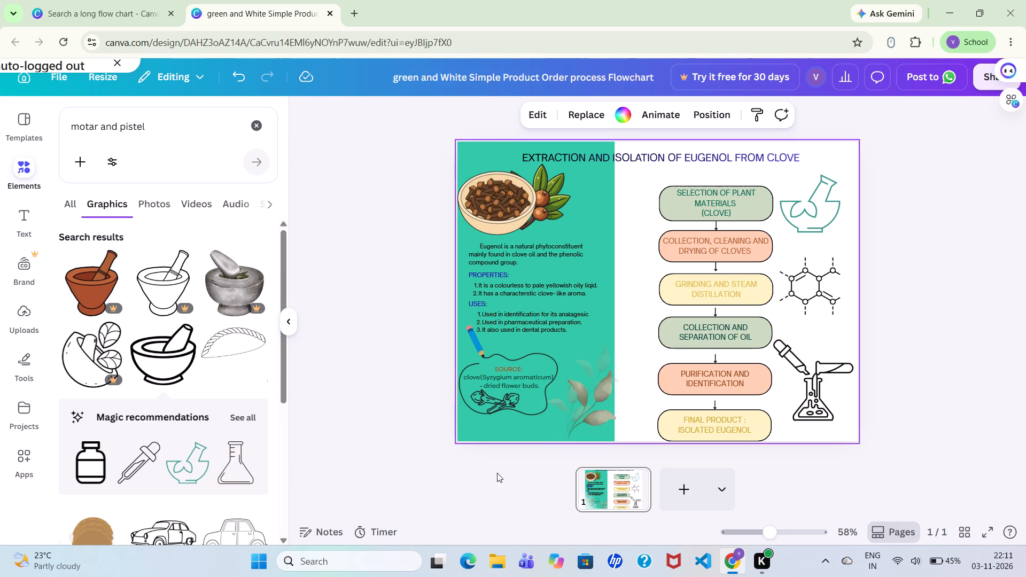
# Look through more of the "motar and pistel" graphics, then collapse the elements list.
pyautogui.tripleClick(283, 542)
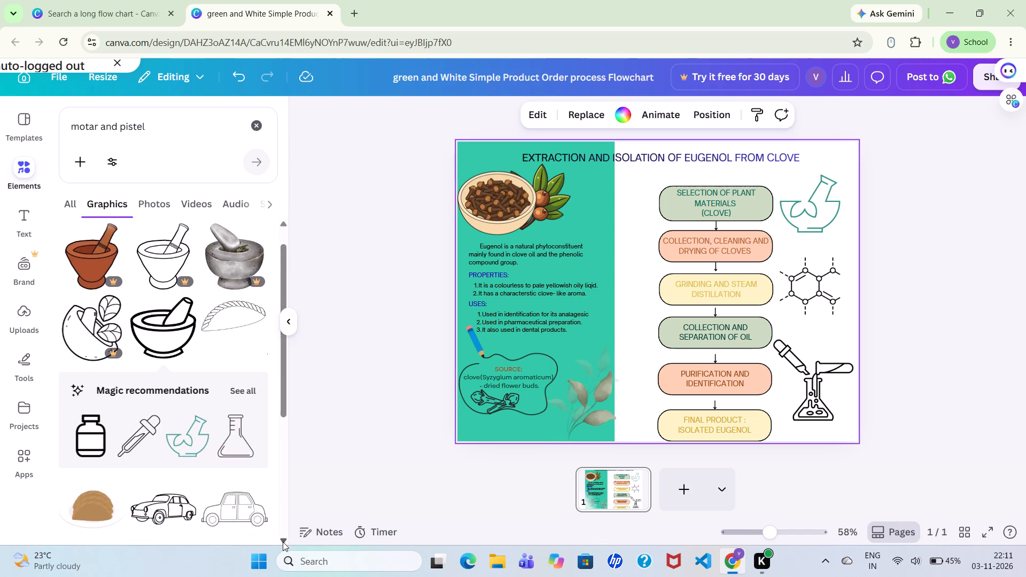
pyautogui.doubleClick(283, 542)
pyautogui.tripleClick(283, 542)
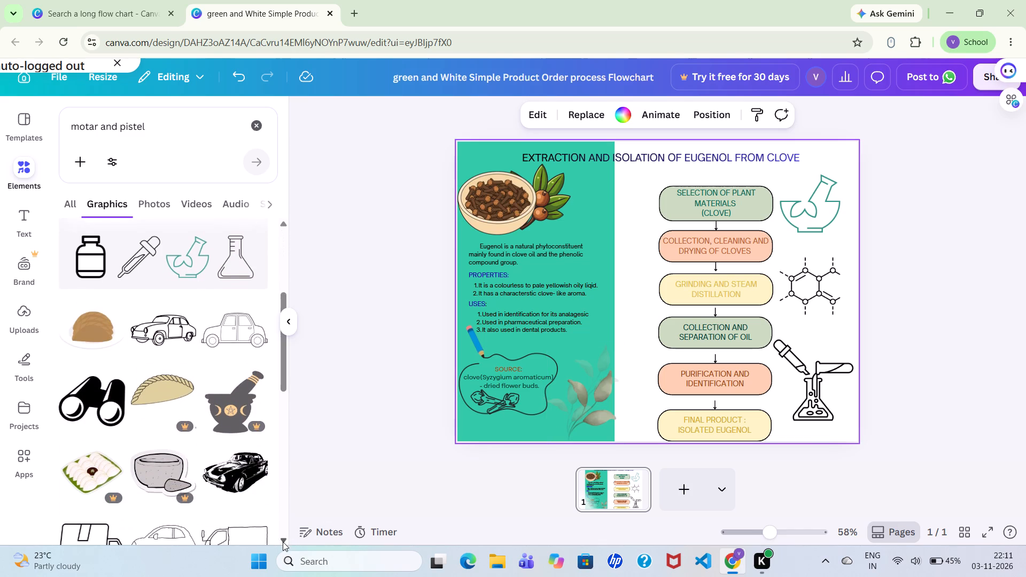
pyautogui.tripleClick(283, 542)
pyautogui.tripleClick(283, 542)
pyautogui.tripleClick(283, 542)
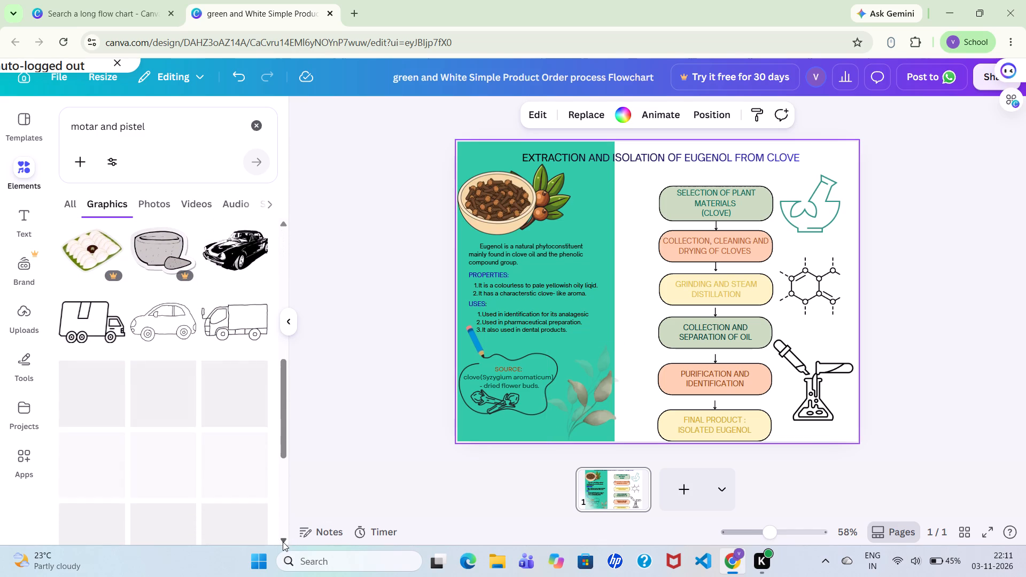
pyautogui.doubleClick(283, 542)
pyautogui.click(283, 542)
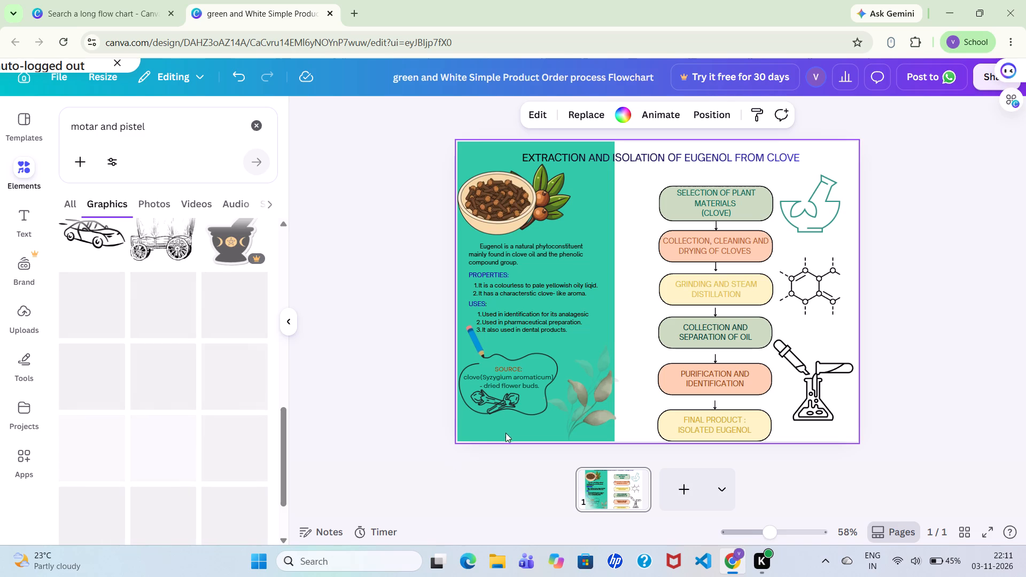
pyautogui.click(287, 319)
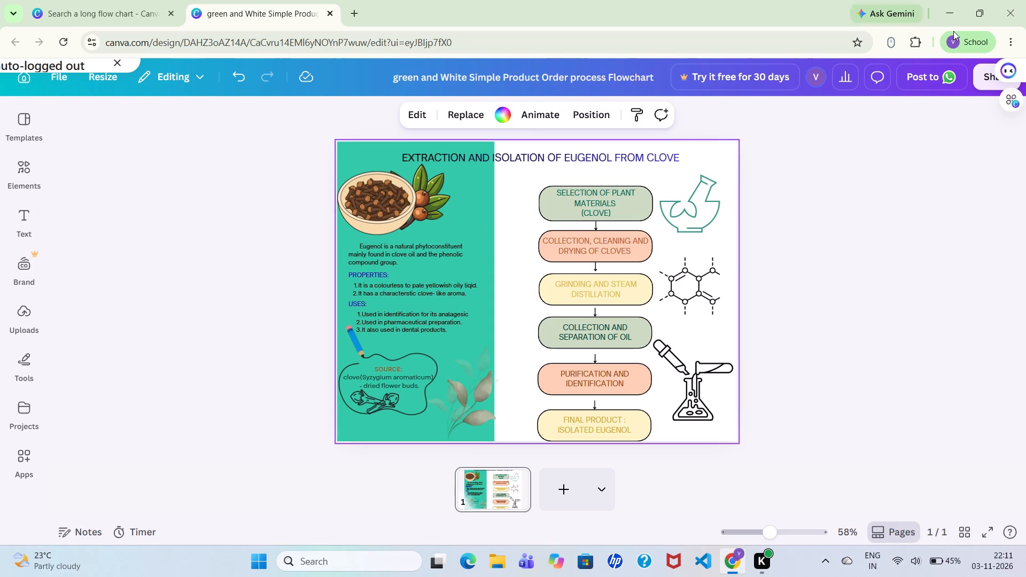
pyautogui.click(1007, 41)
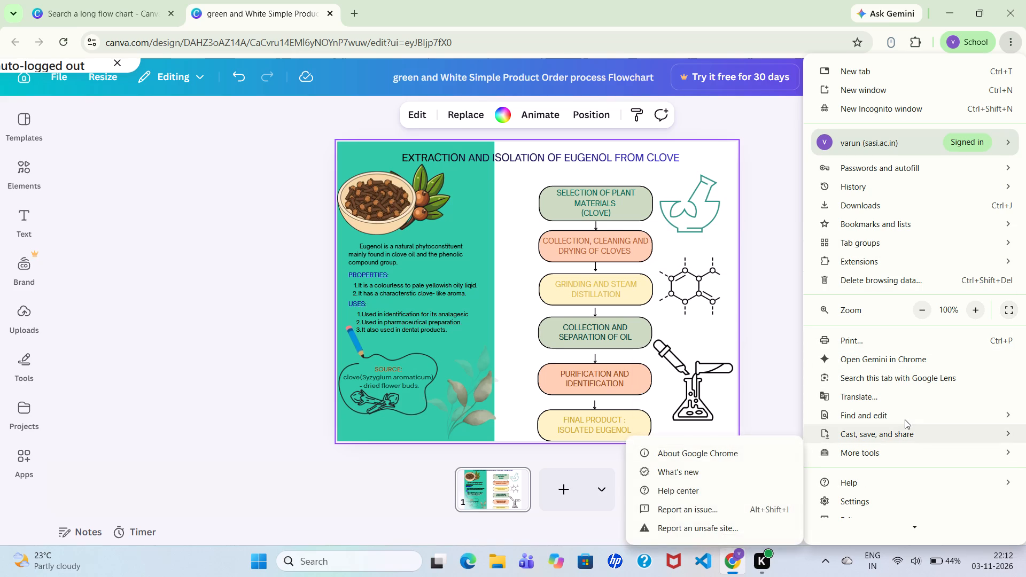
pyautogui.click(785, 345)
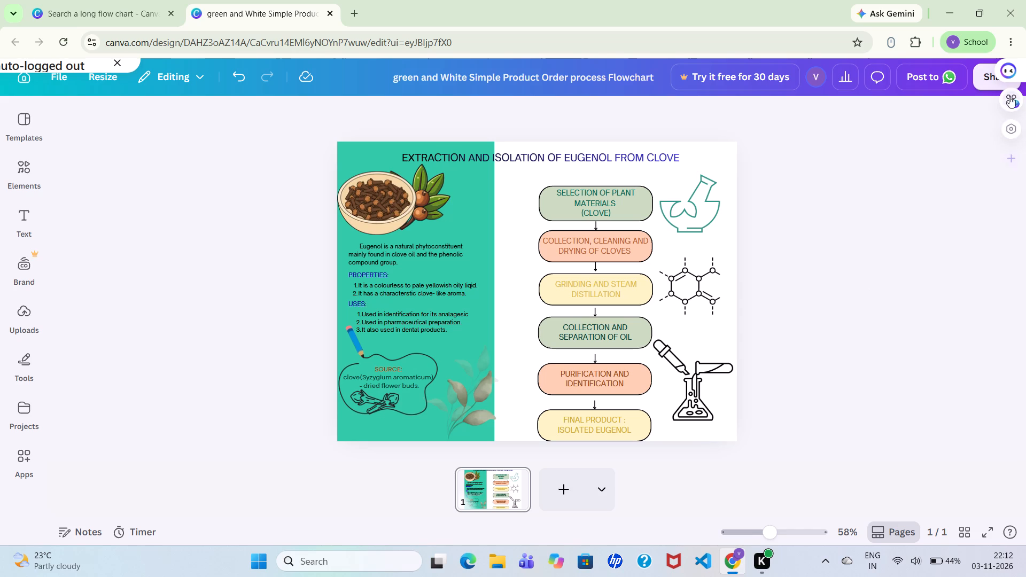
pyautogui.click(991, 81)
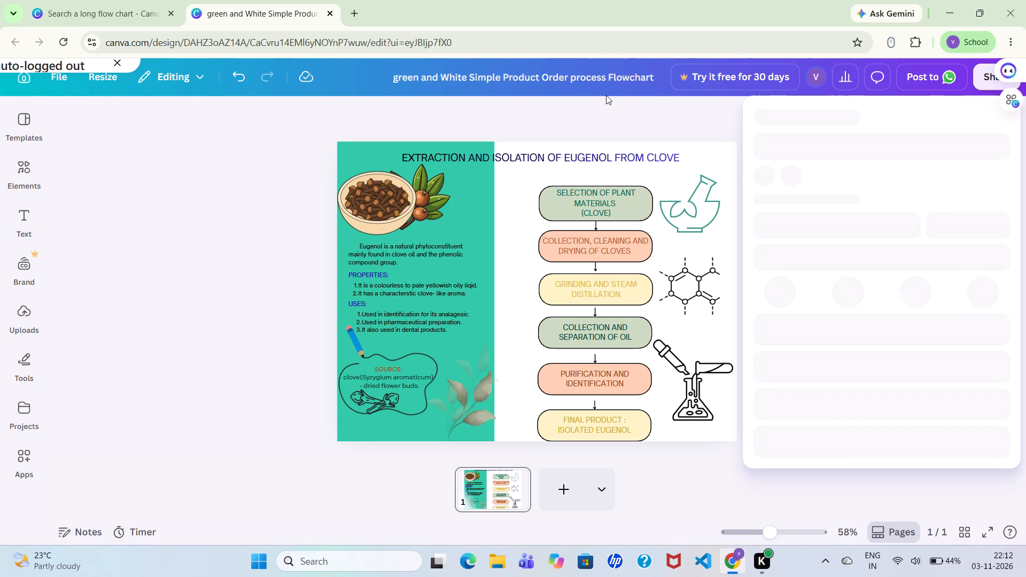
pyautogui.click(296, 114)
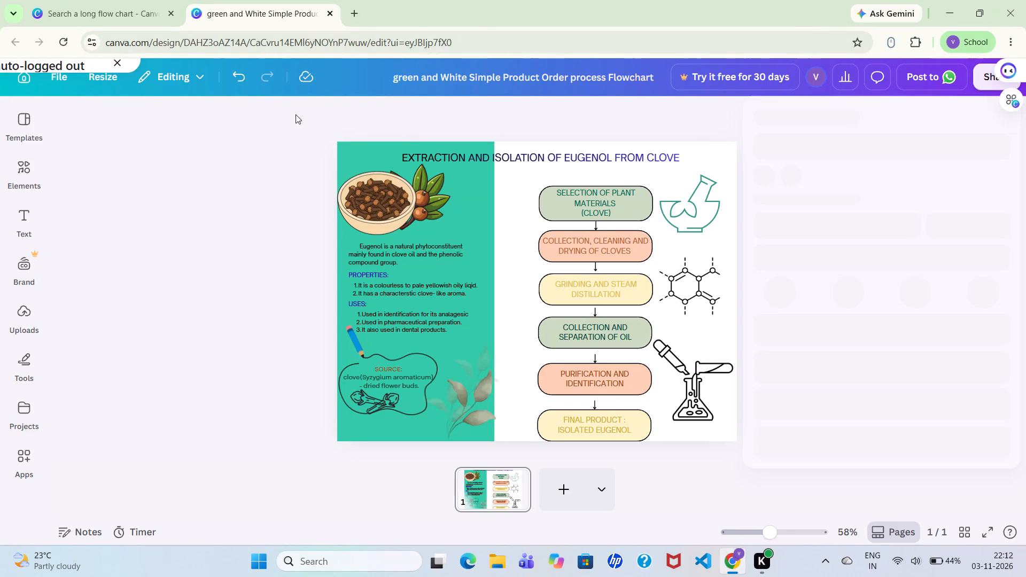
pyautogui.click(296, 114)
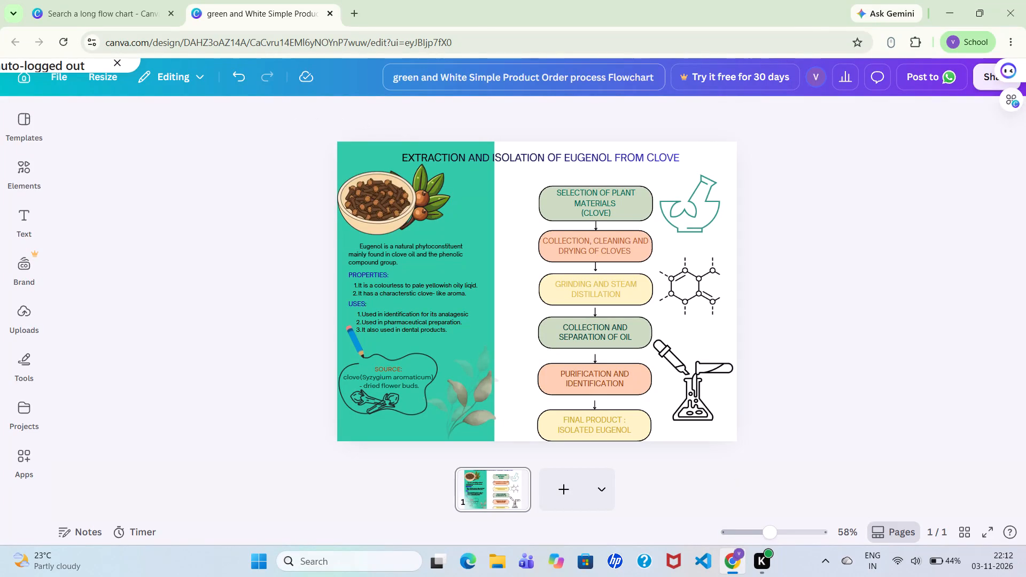
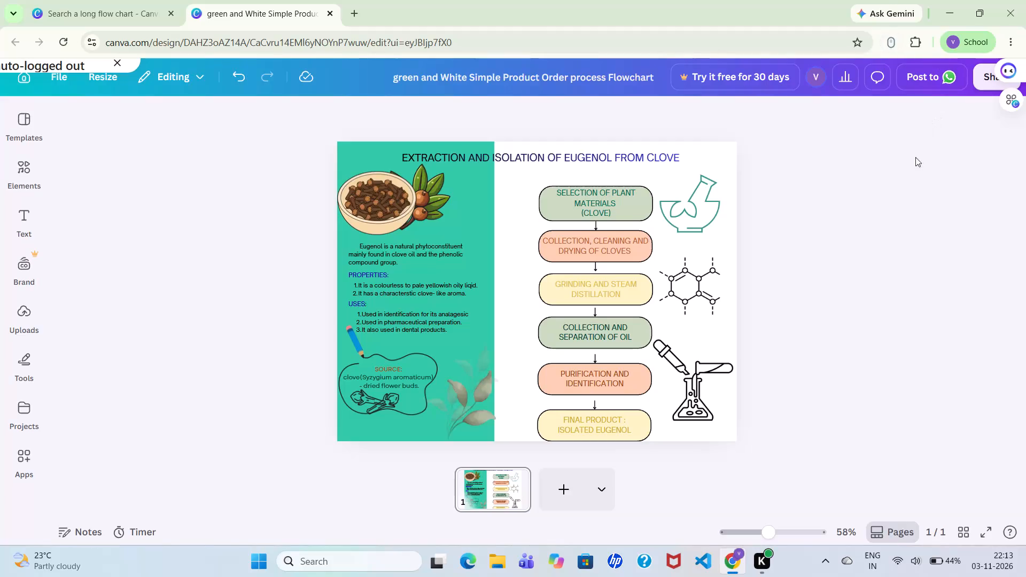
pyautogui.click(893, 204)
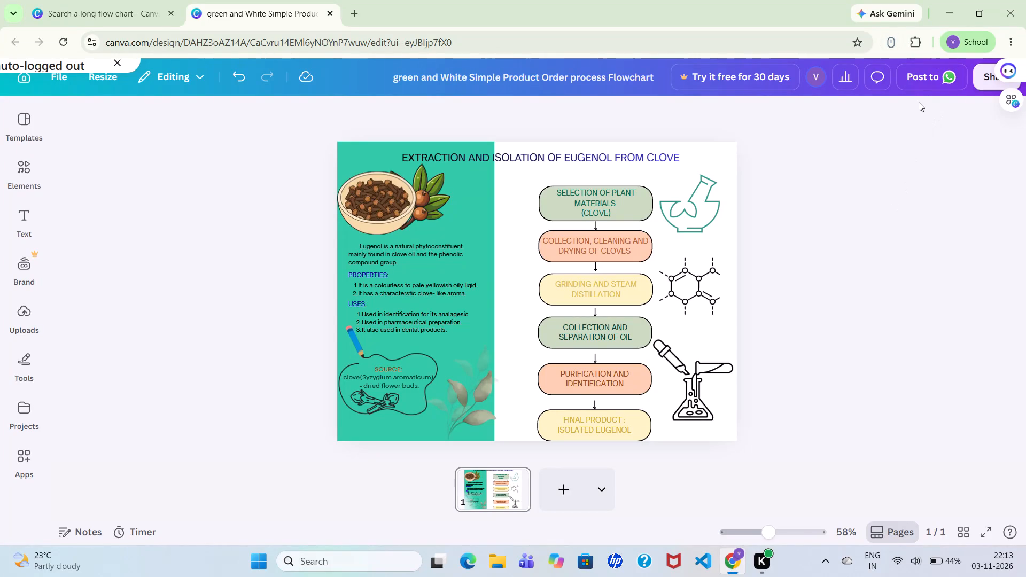
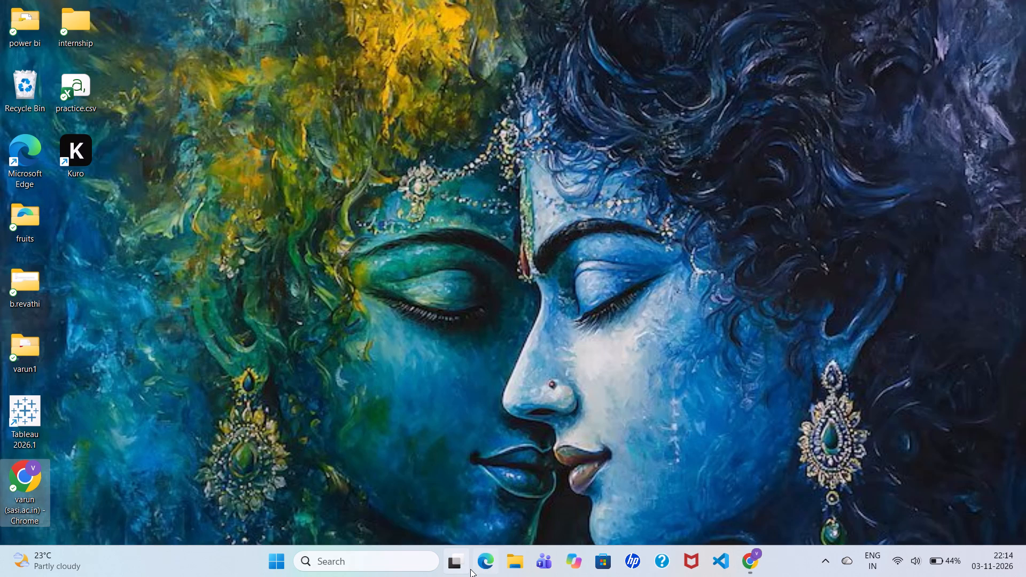
# Shut down the computer.
pyautogui.click(276, 562)
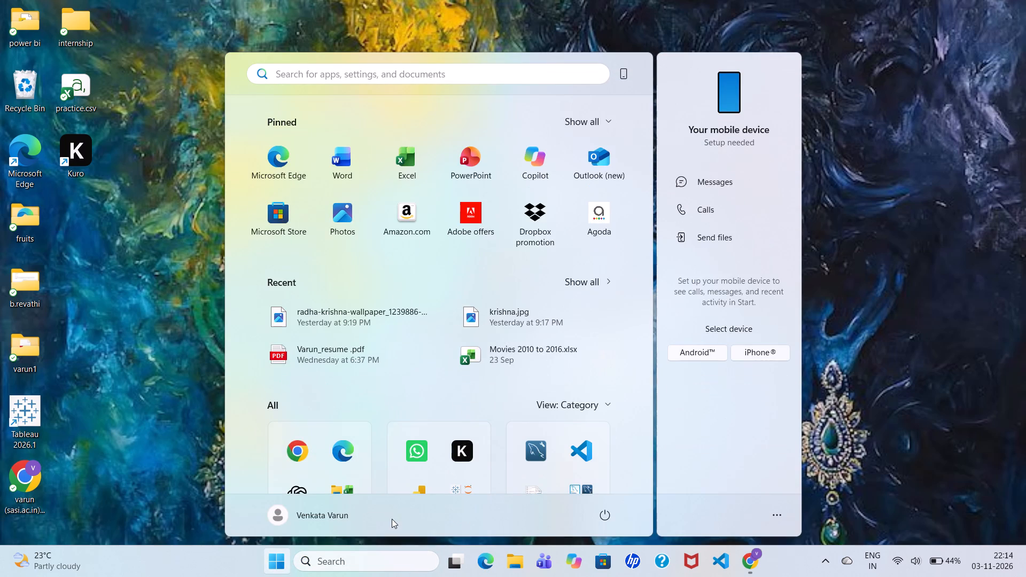
pyautogui.click(603, 513)
pyautogui.click(601, 469)
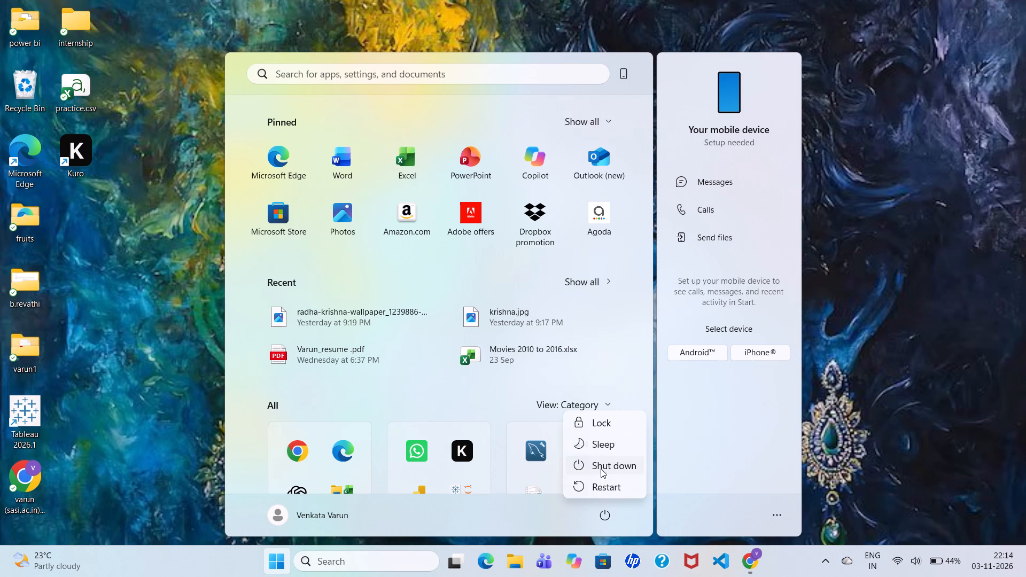